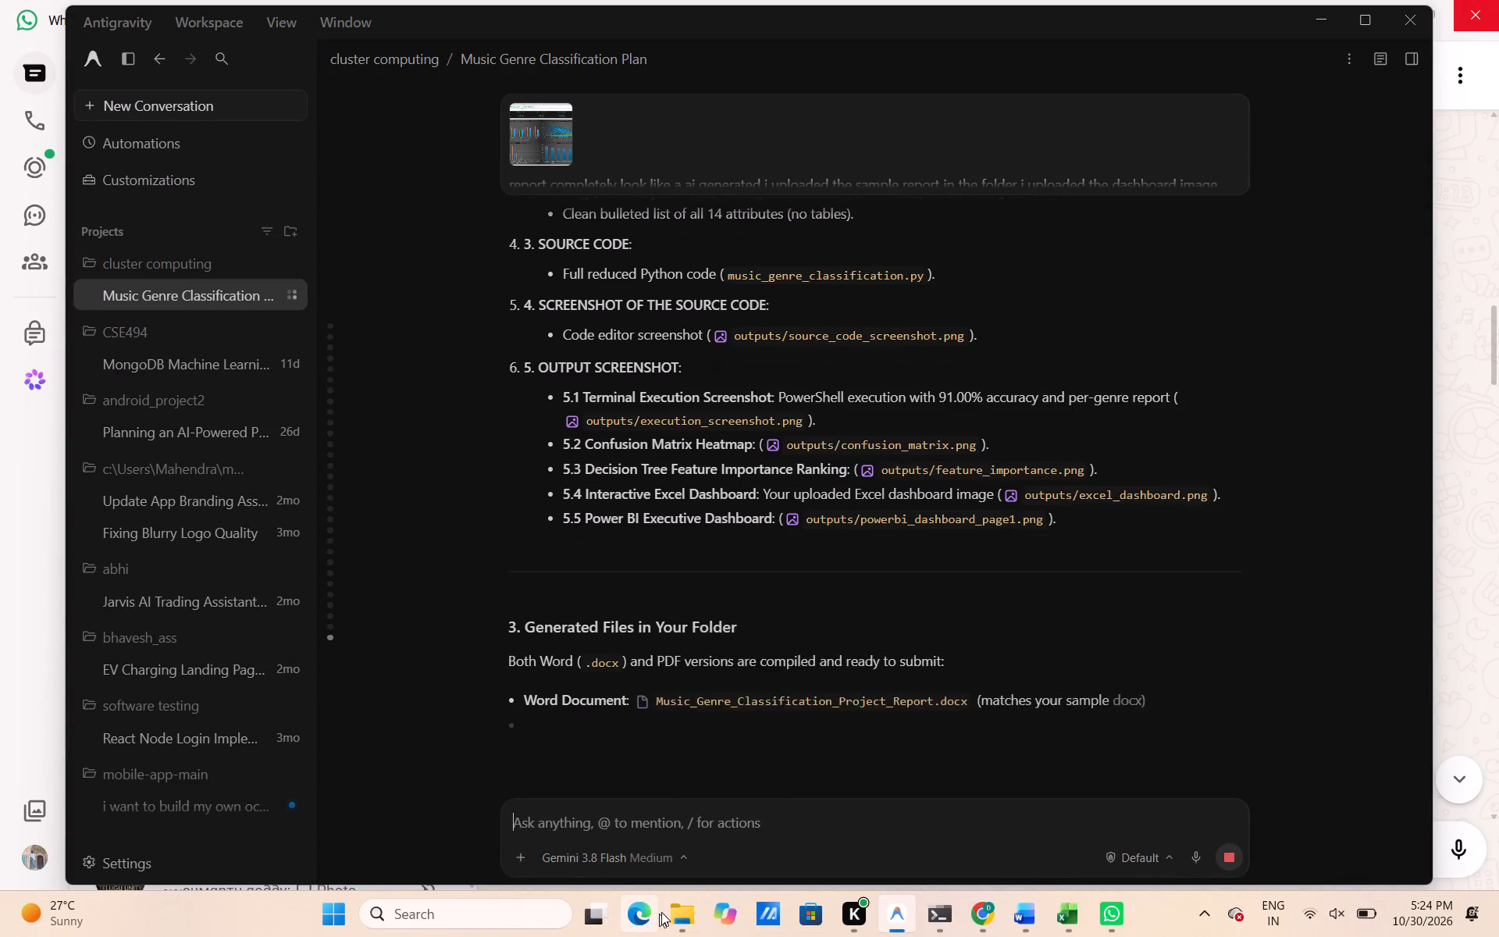
From the cluster computing folder in File Explorer, open the Music_Genre_Classification_Report PDF in Word.
left_click(681, 914)
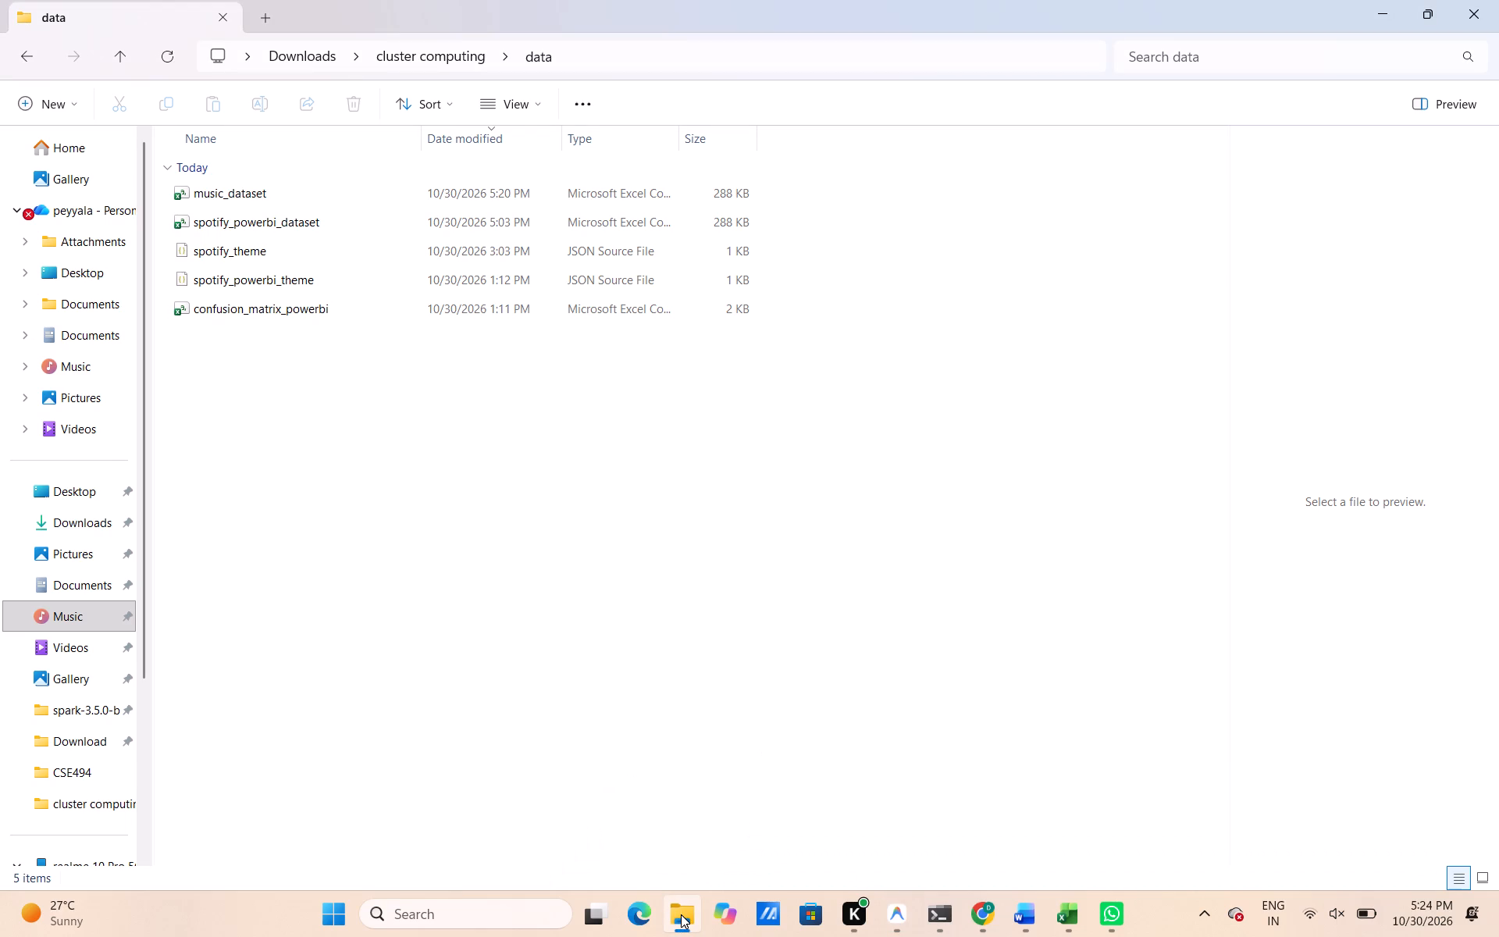
left_click(681, 914)
left_click(681, 914)
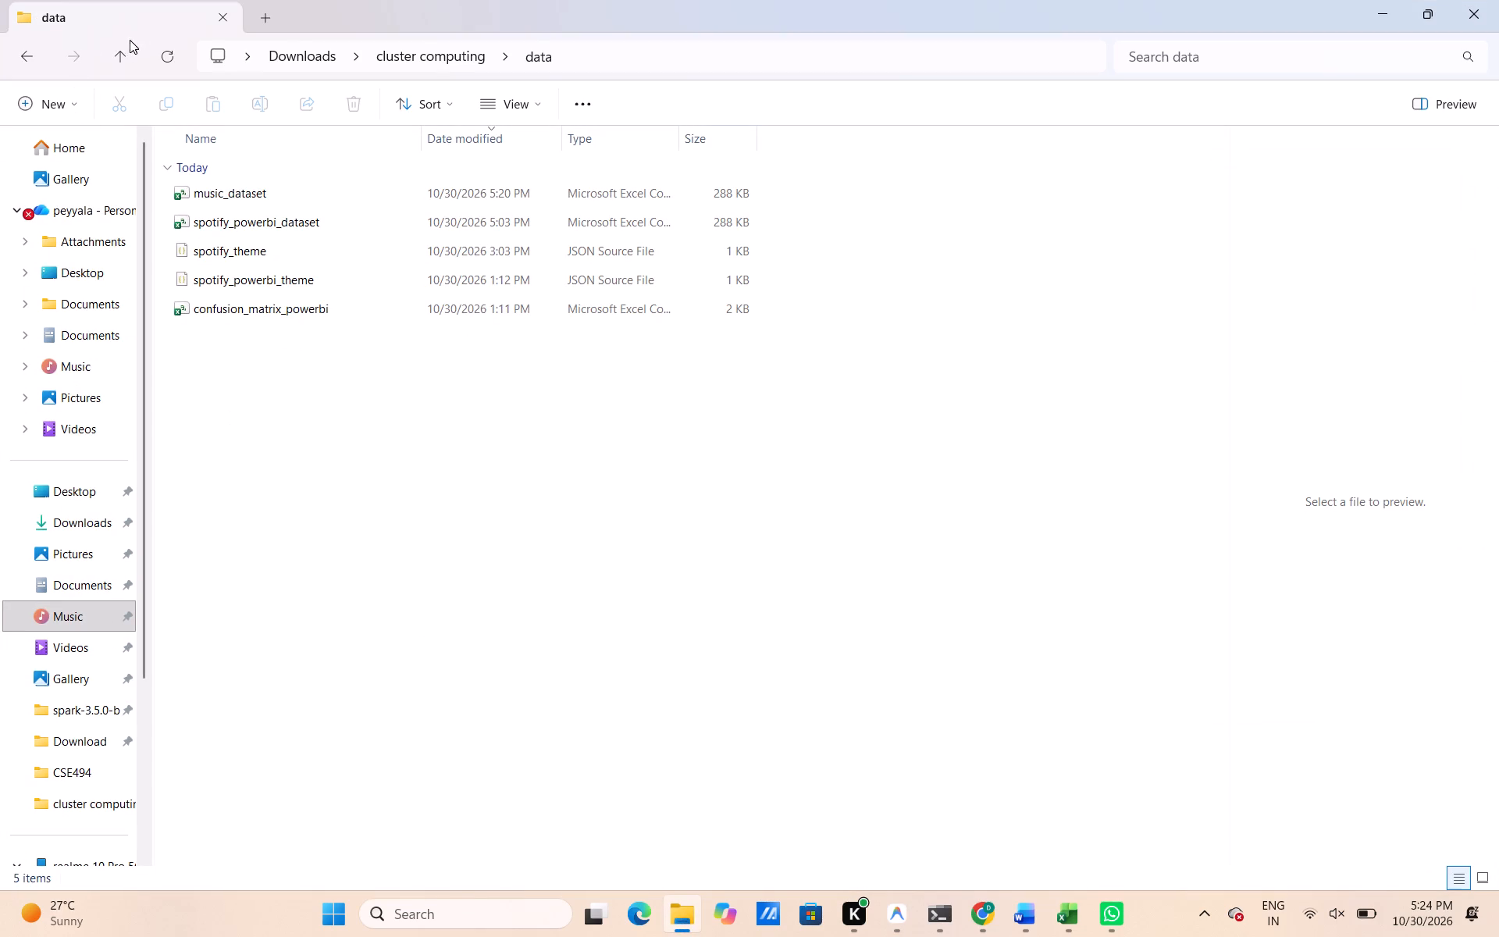
left_click(118, 54)
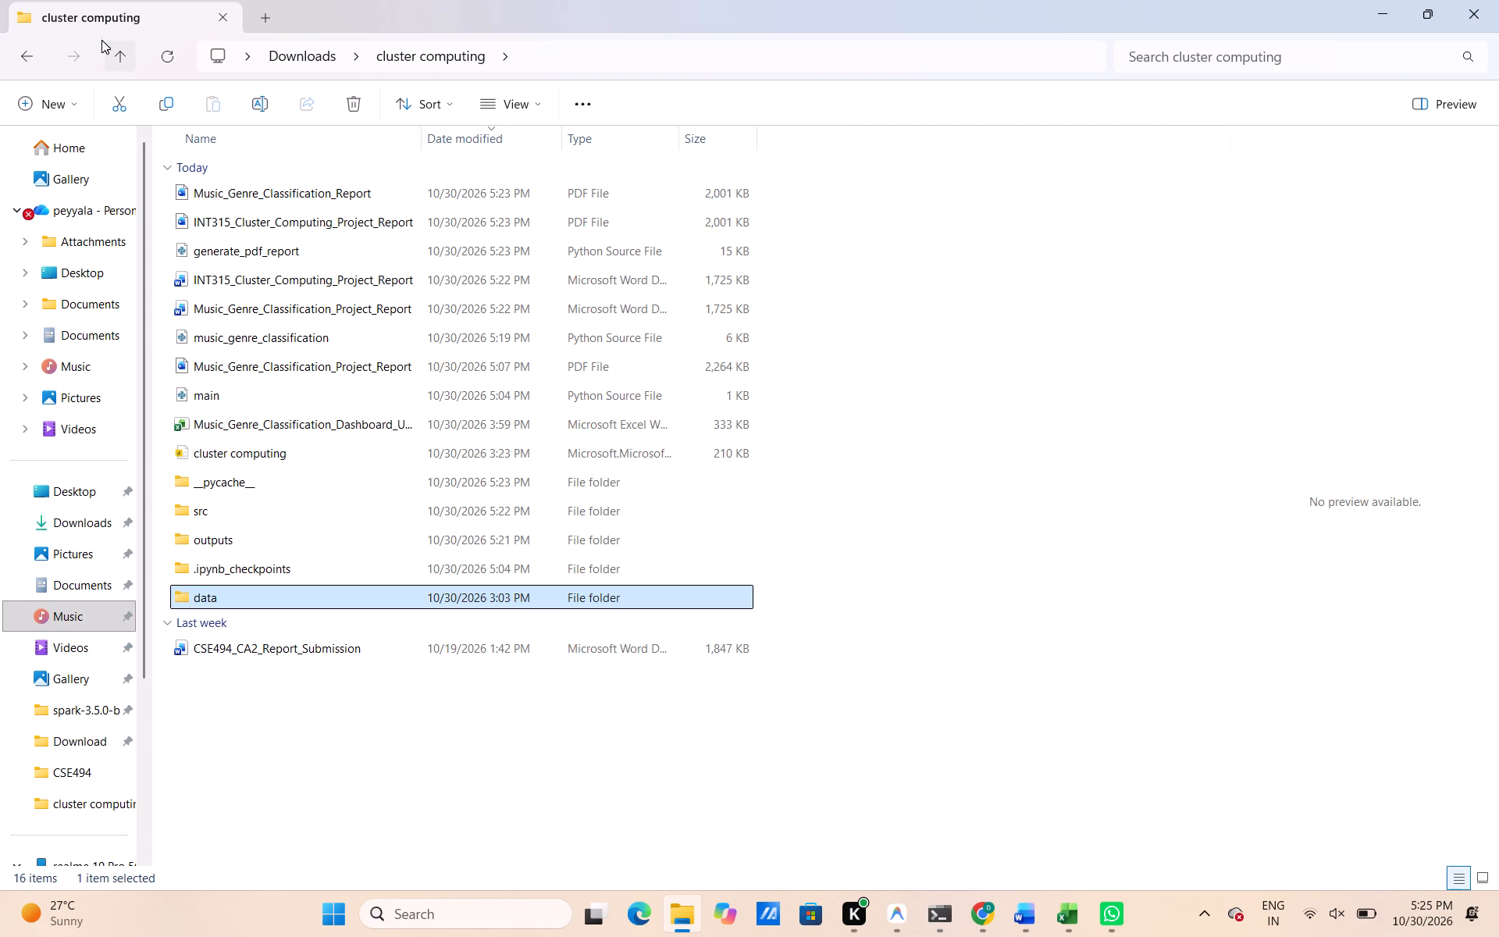
double_click(283, 183)
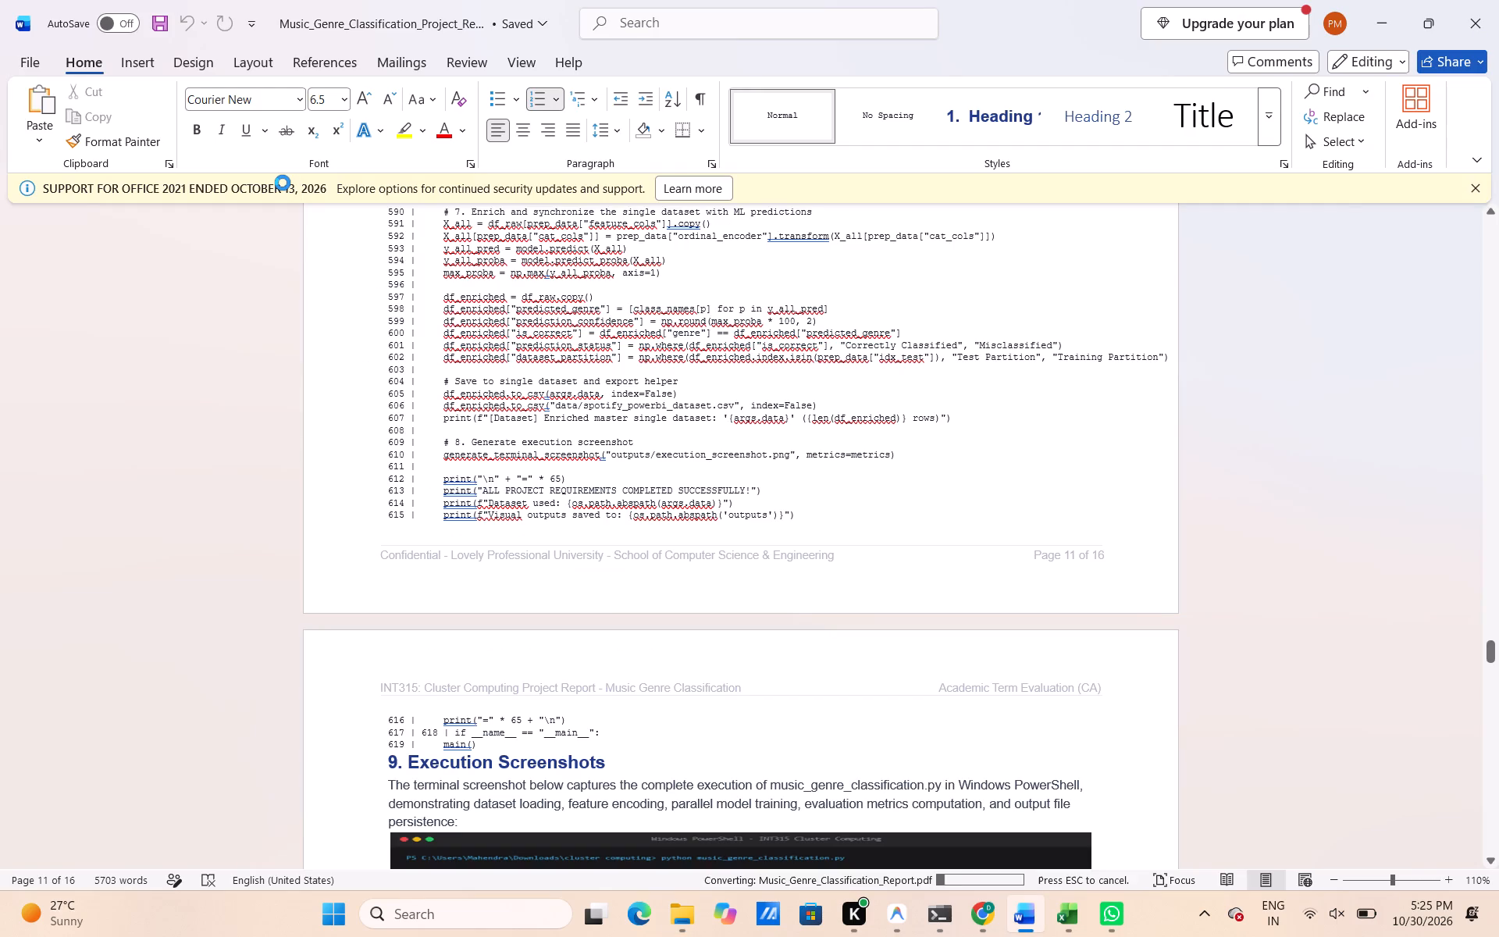
Review the regenerated report from cover page to end, examining its introduction, dataset, source code, screenshots and dashboard sections.
scroll(501, 387, "up", 1)
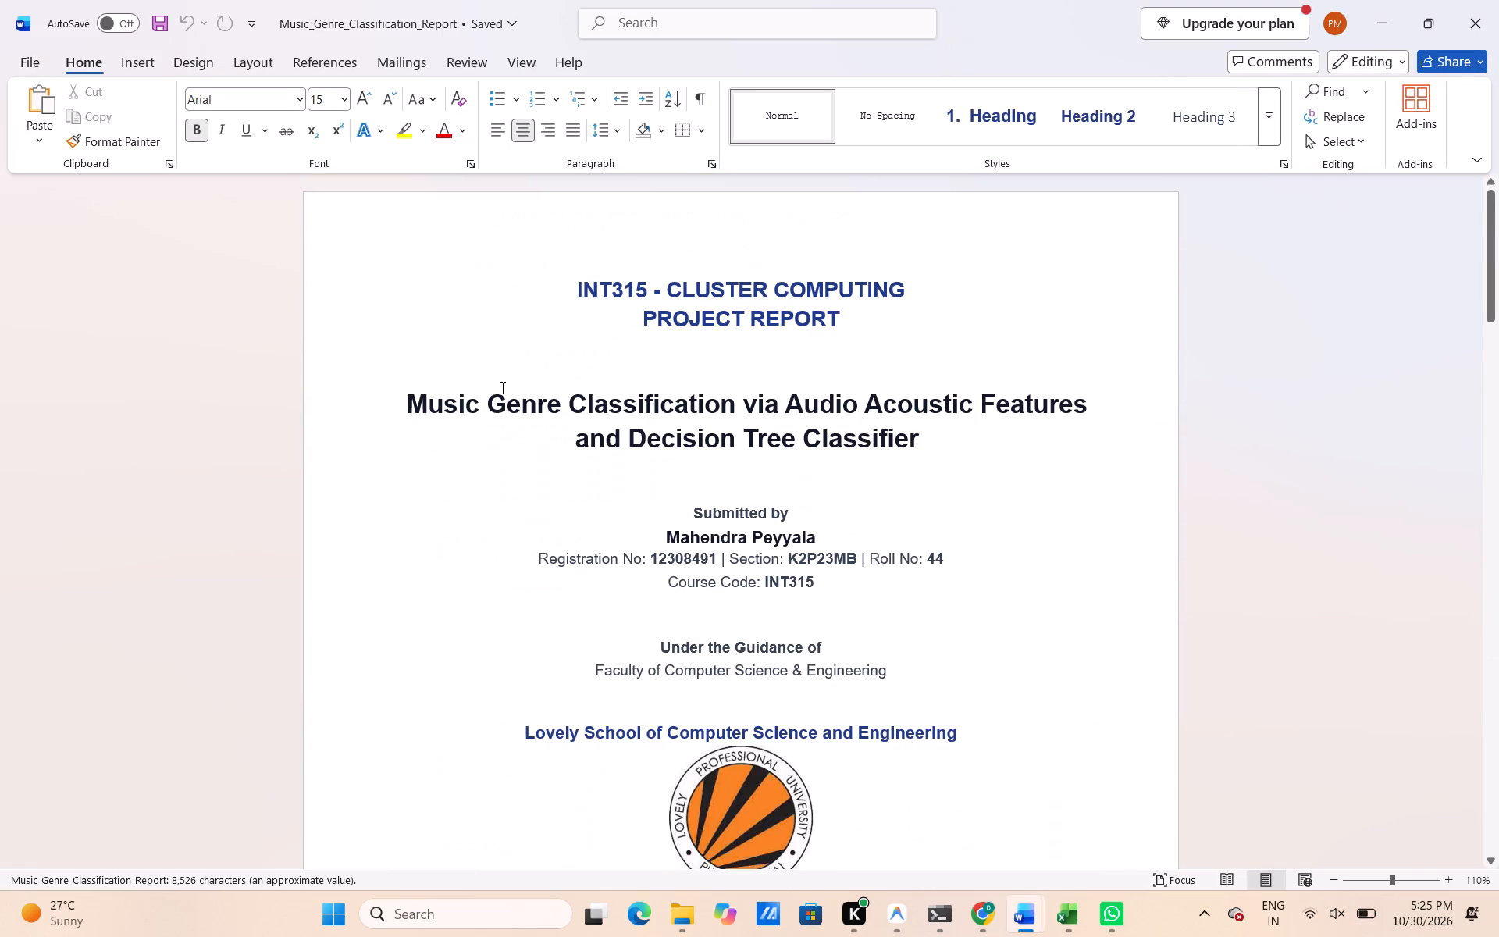
scroll(501, 387, "down", 3)
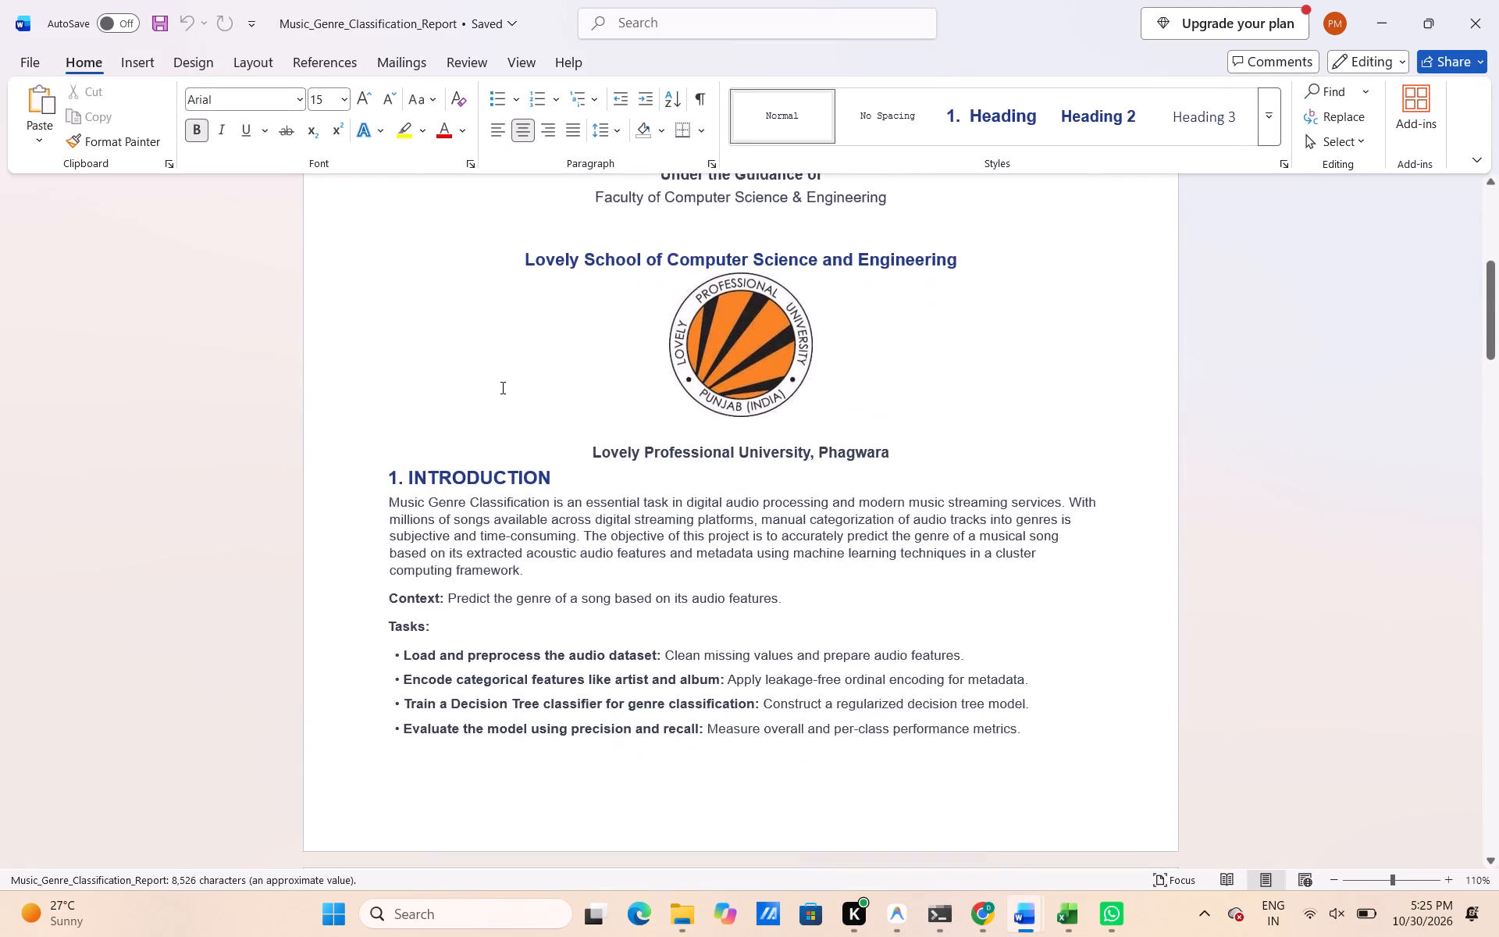
scroll(501, 387, "down", 3)
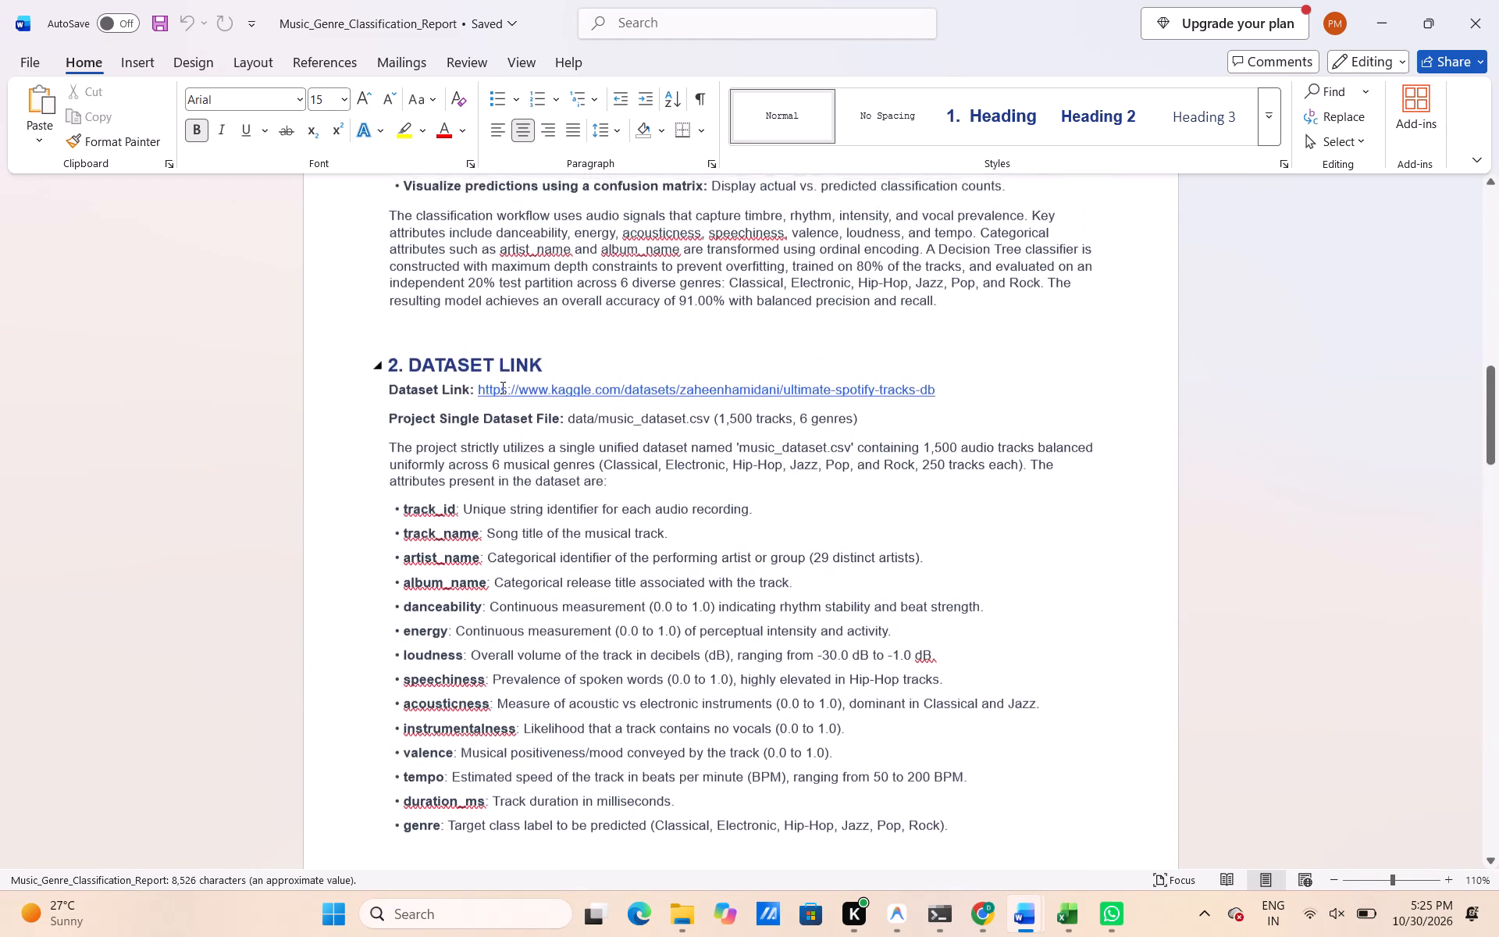
scroll(501, 387, "down", 2)
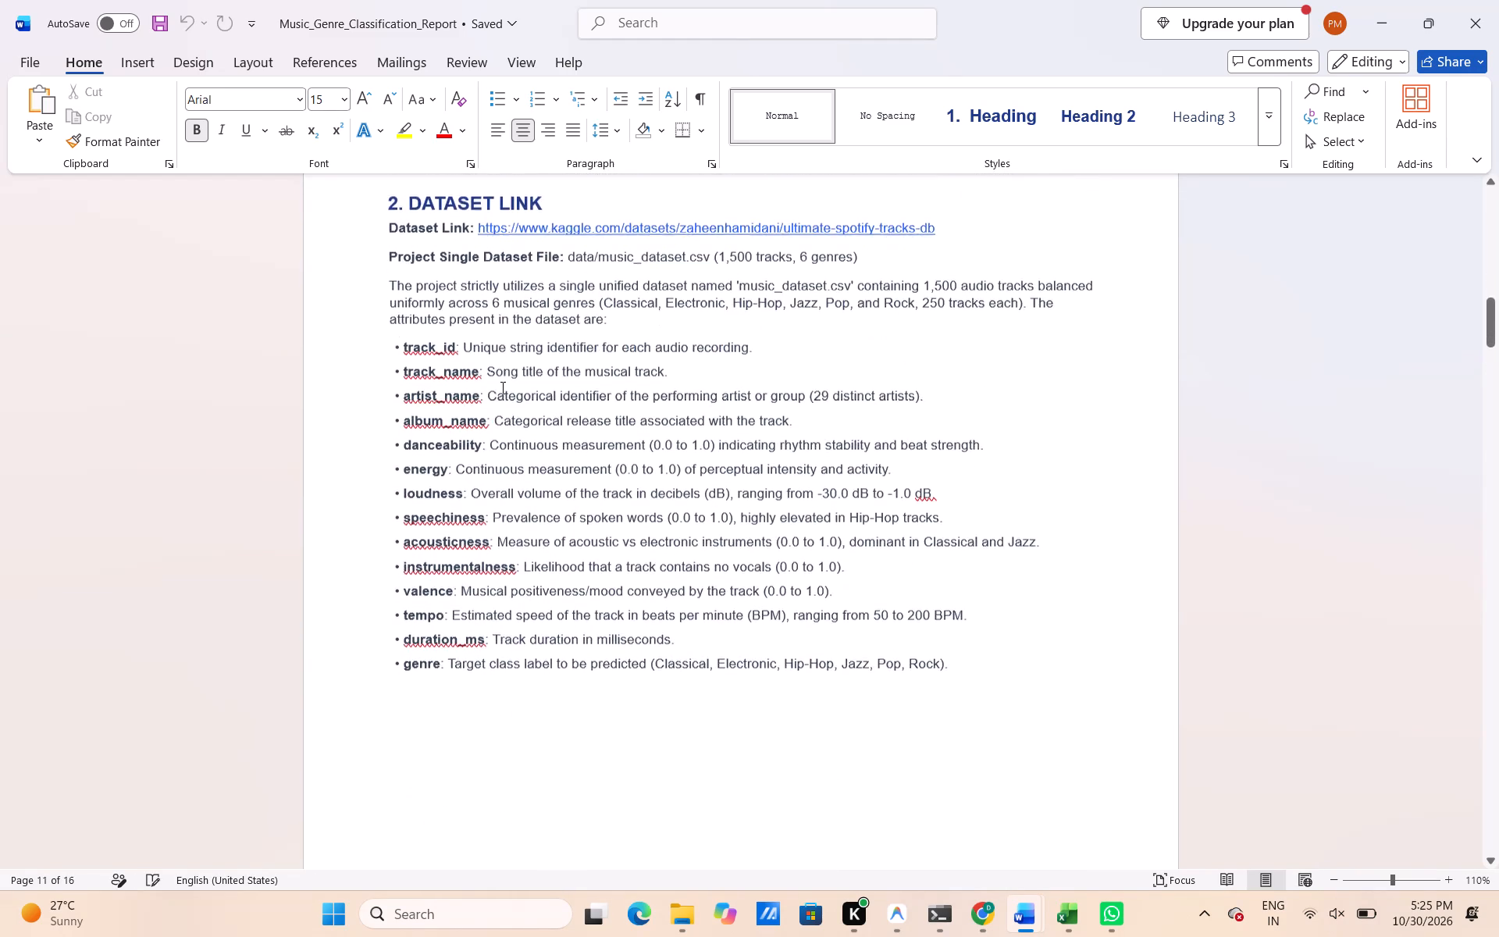
scroll(501, 387, "down", 4)
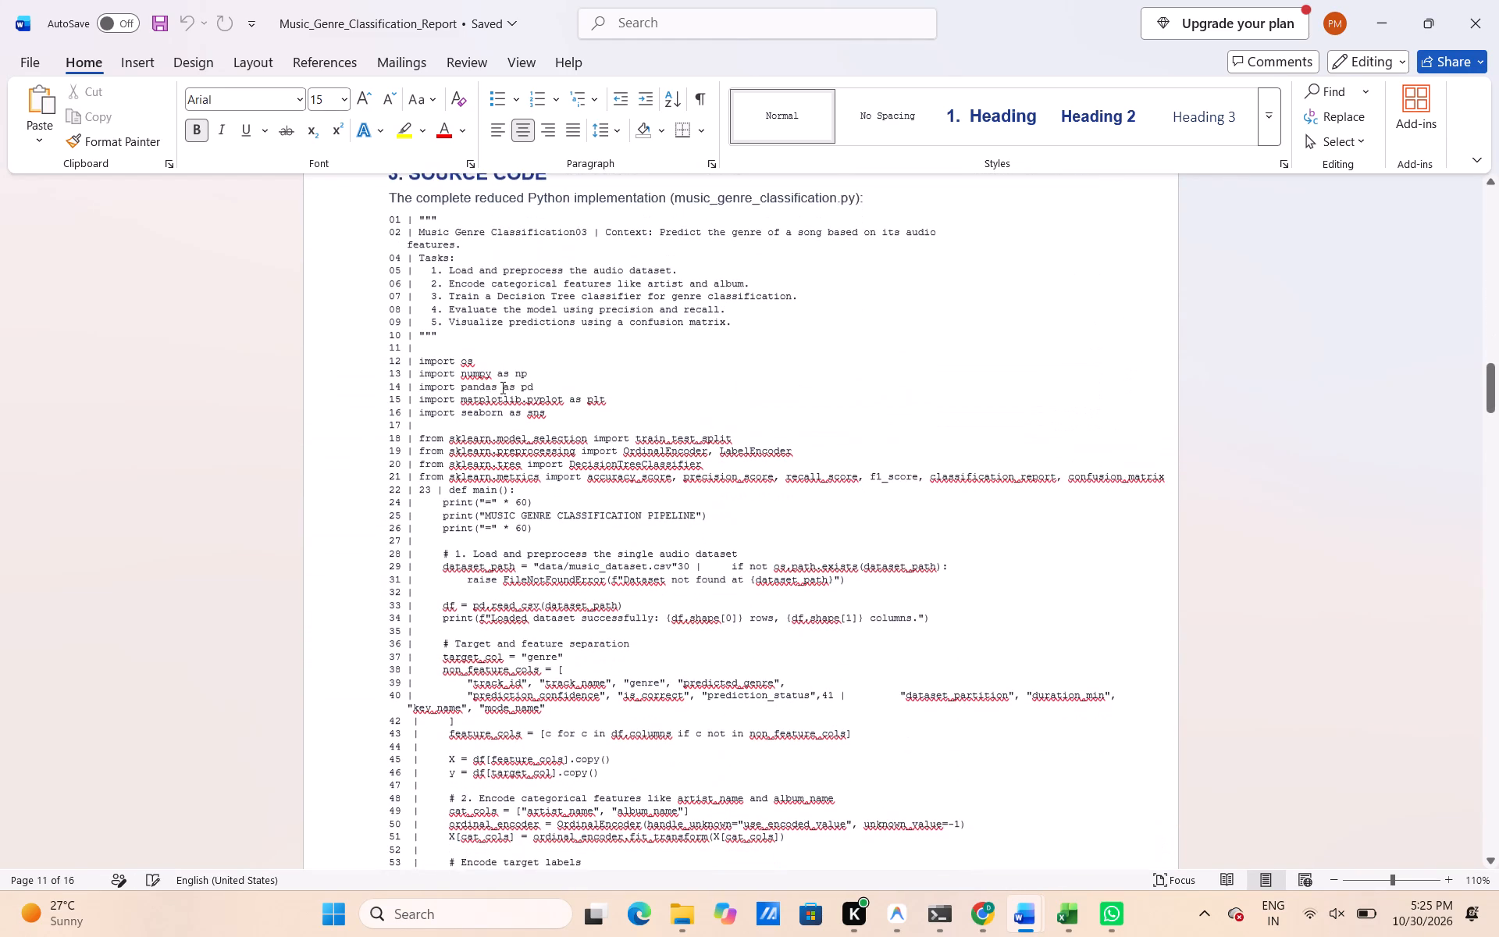
scroll(501, 387, "down", 4)
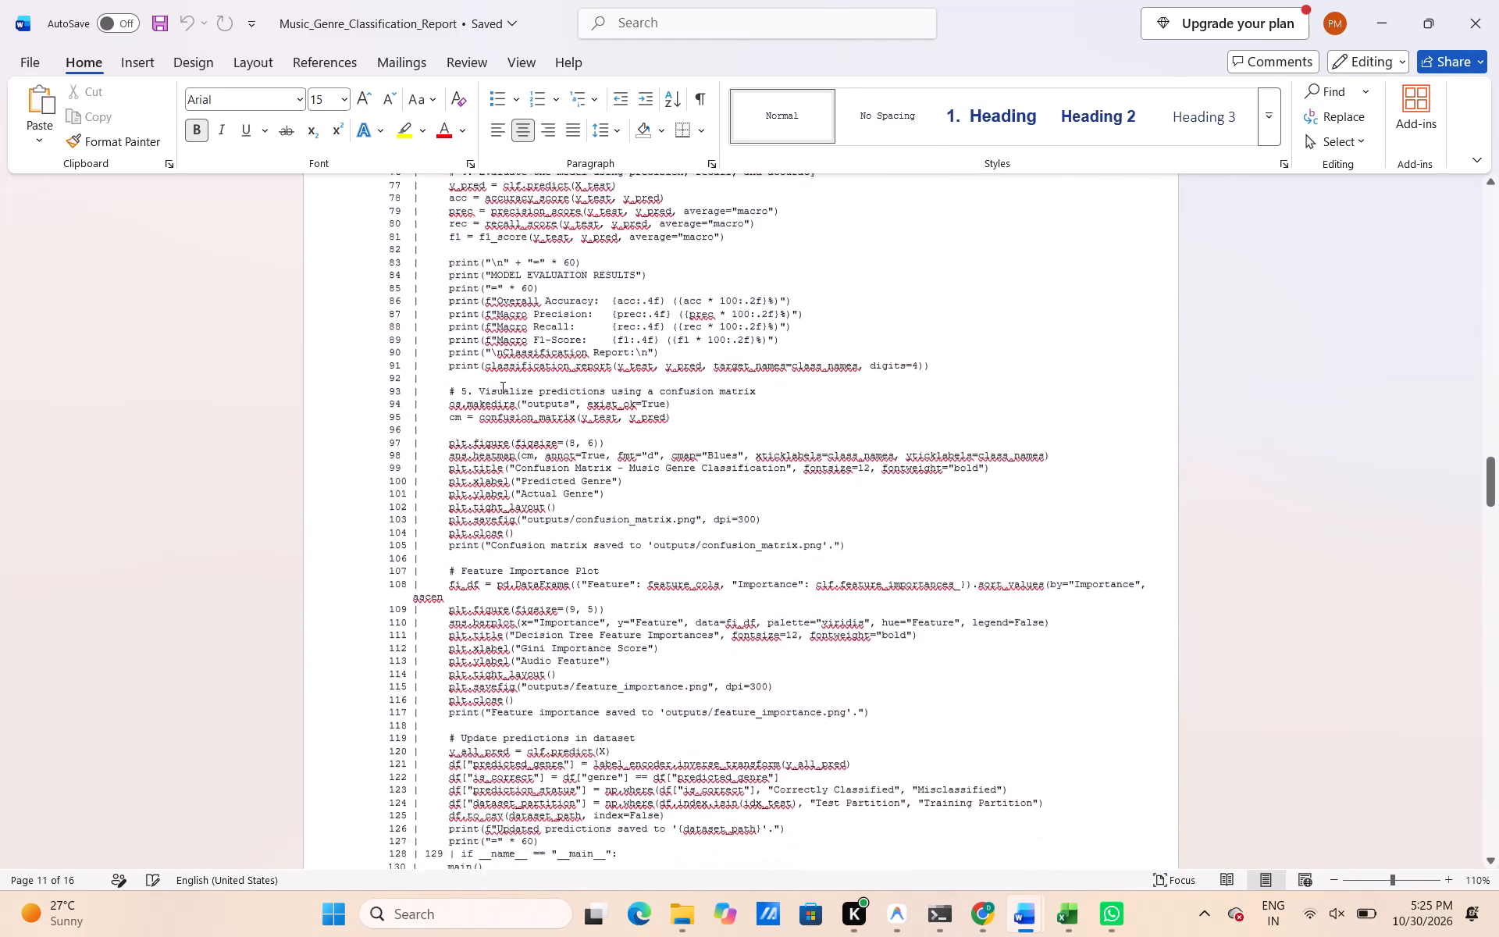
scroll(501, 387, "down", 3)
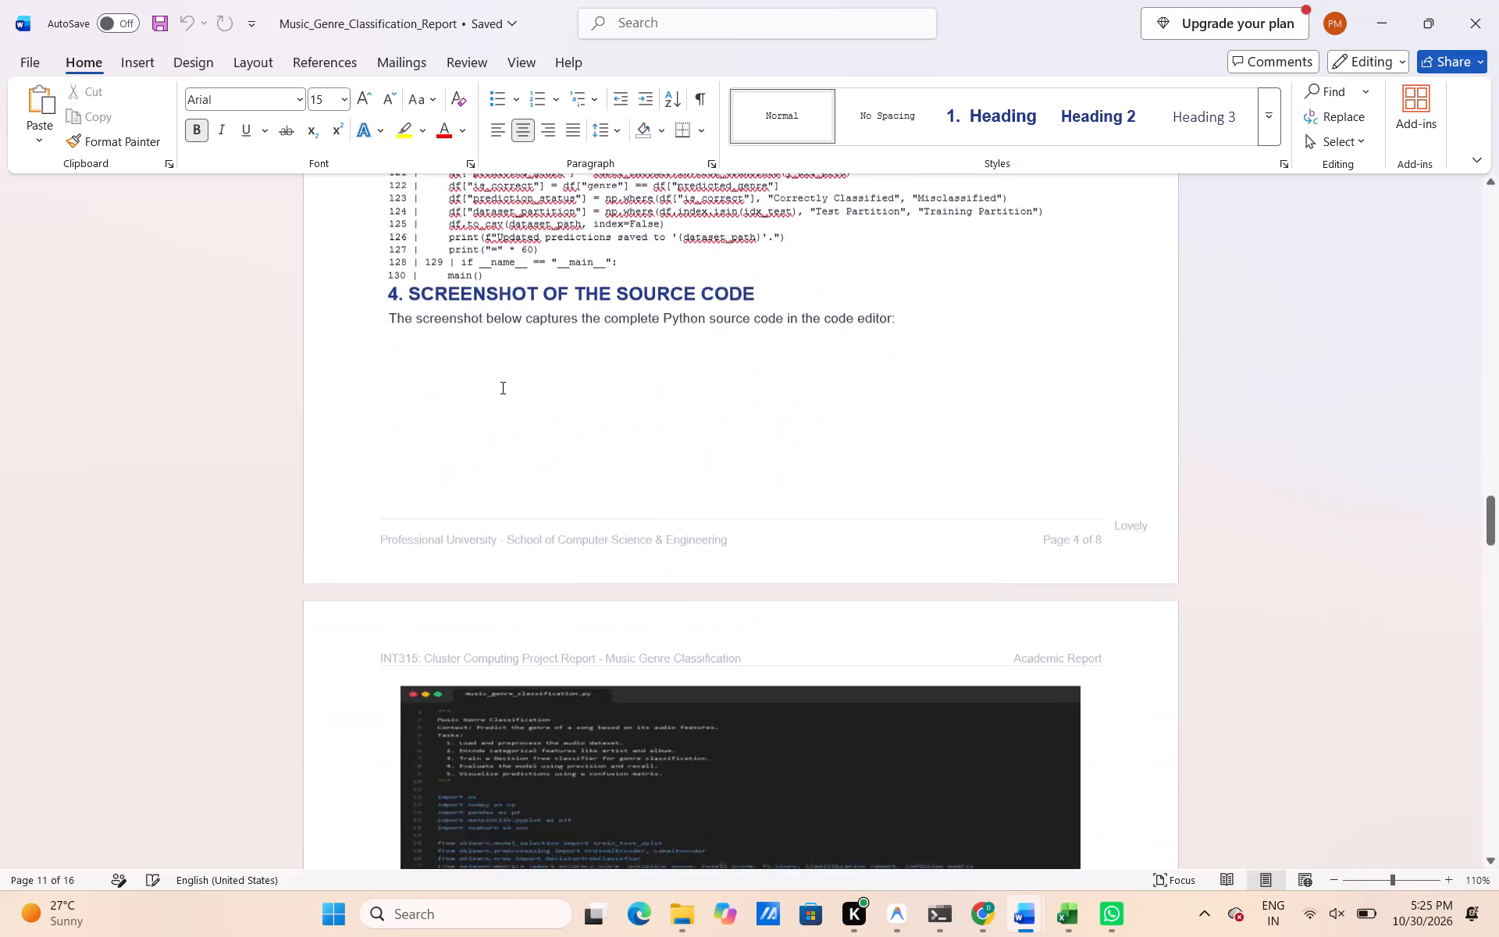
scroll(501, 387, "down", 4)
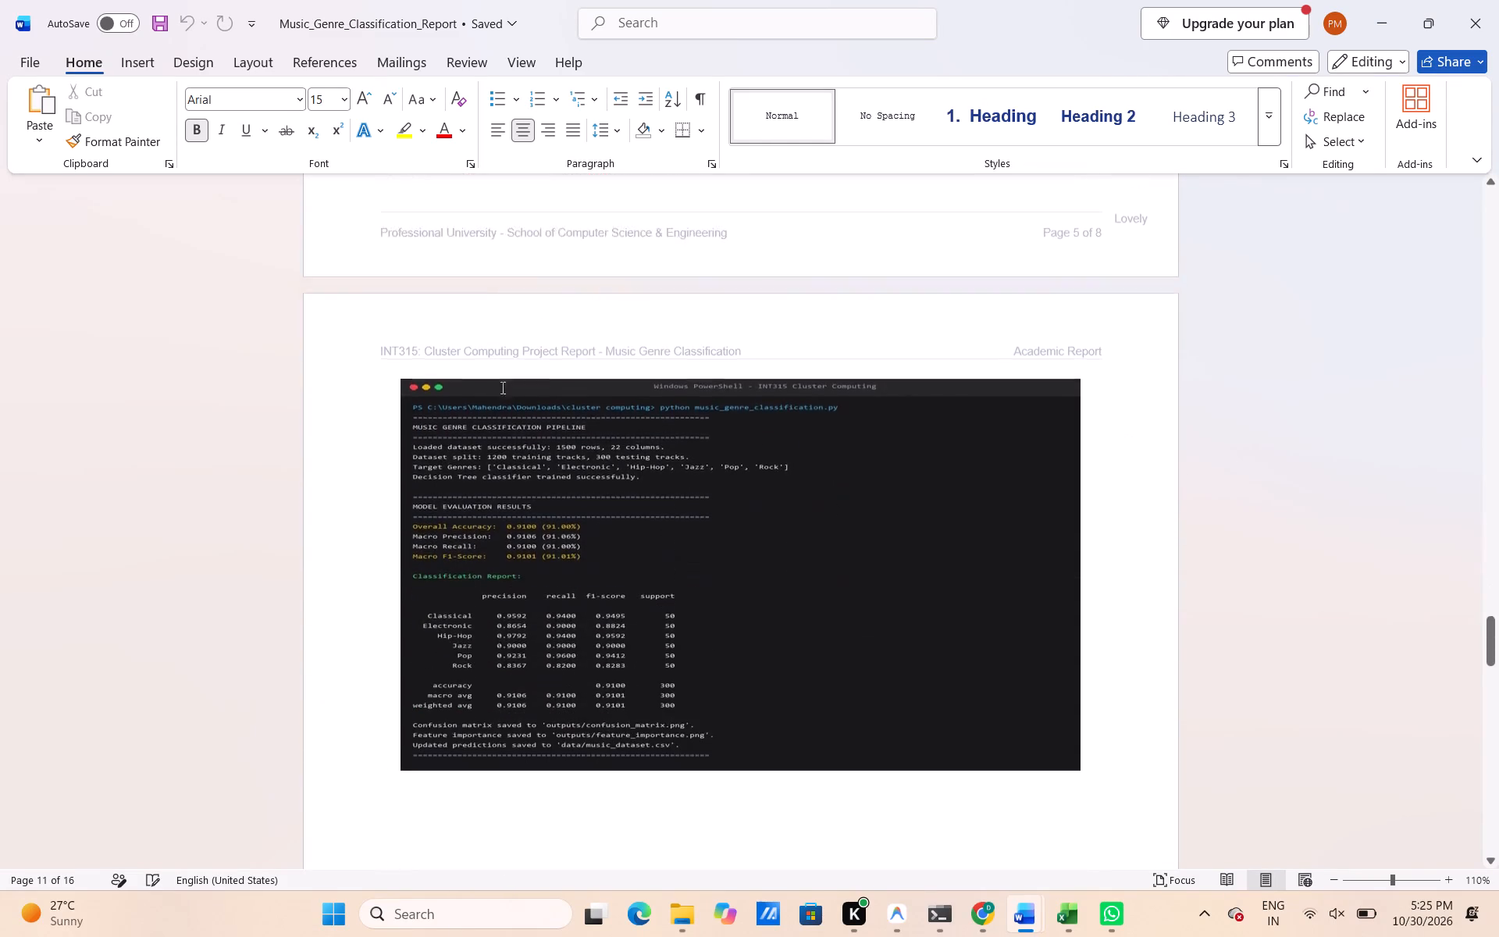
scroll(501, 387, "down", 4)
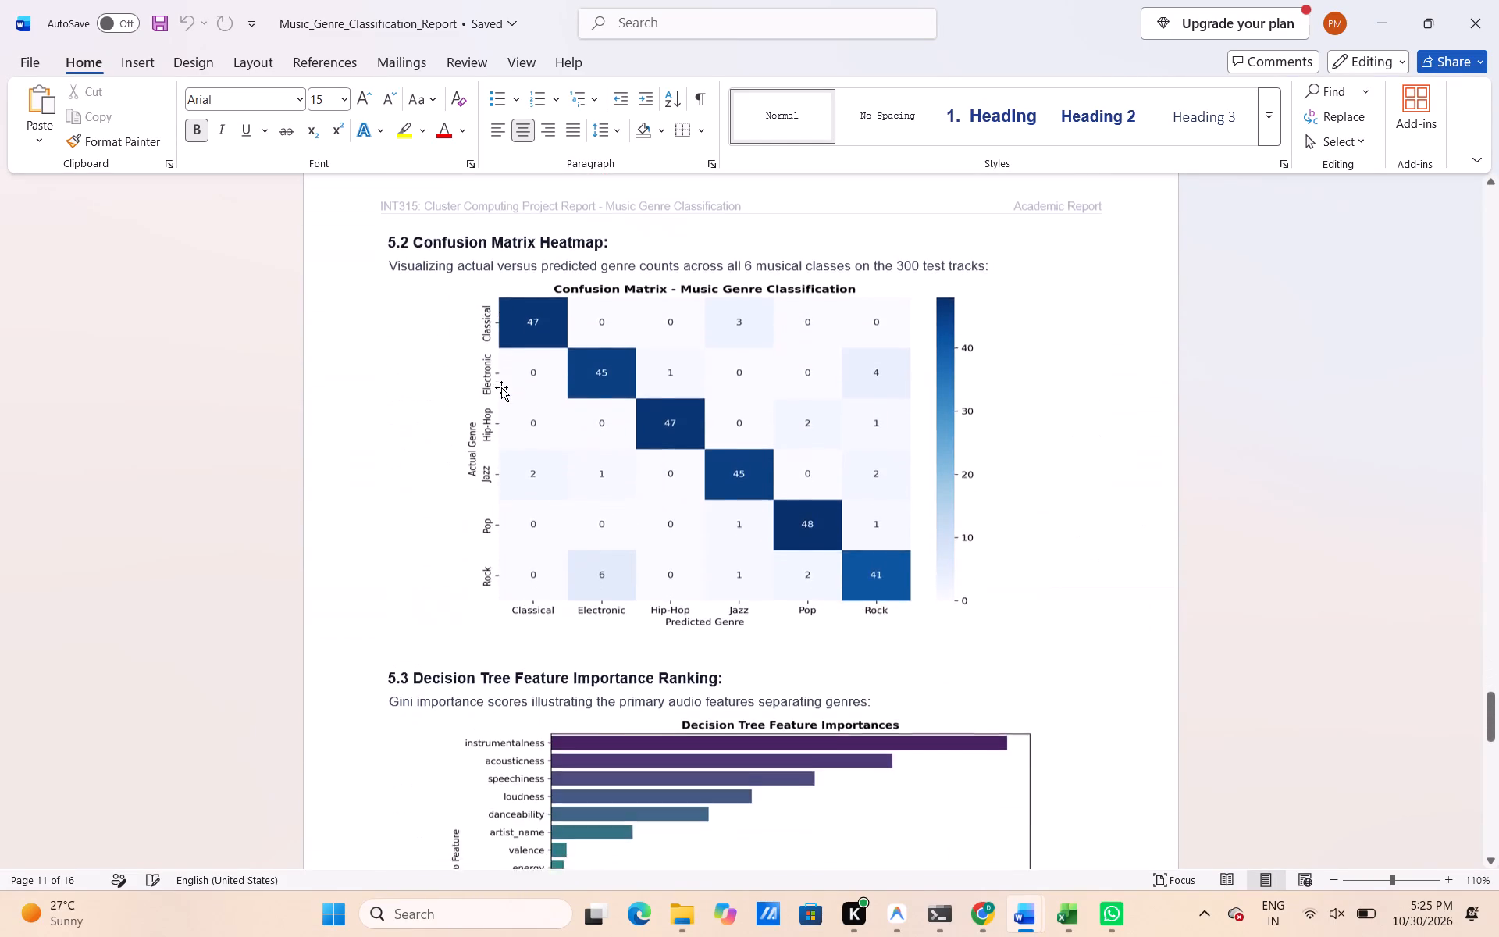
scroll(501, 387, "down", 4)
scroll(501, 387, "up", 2)
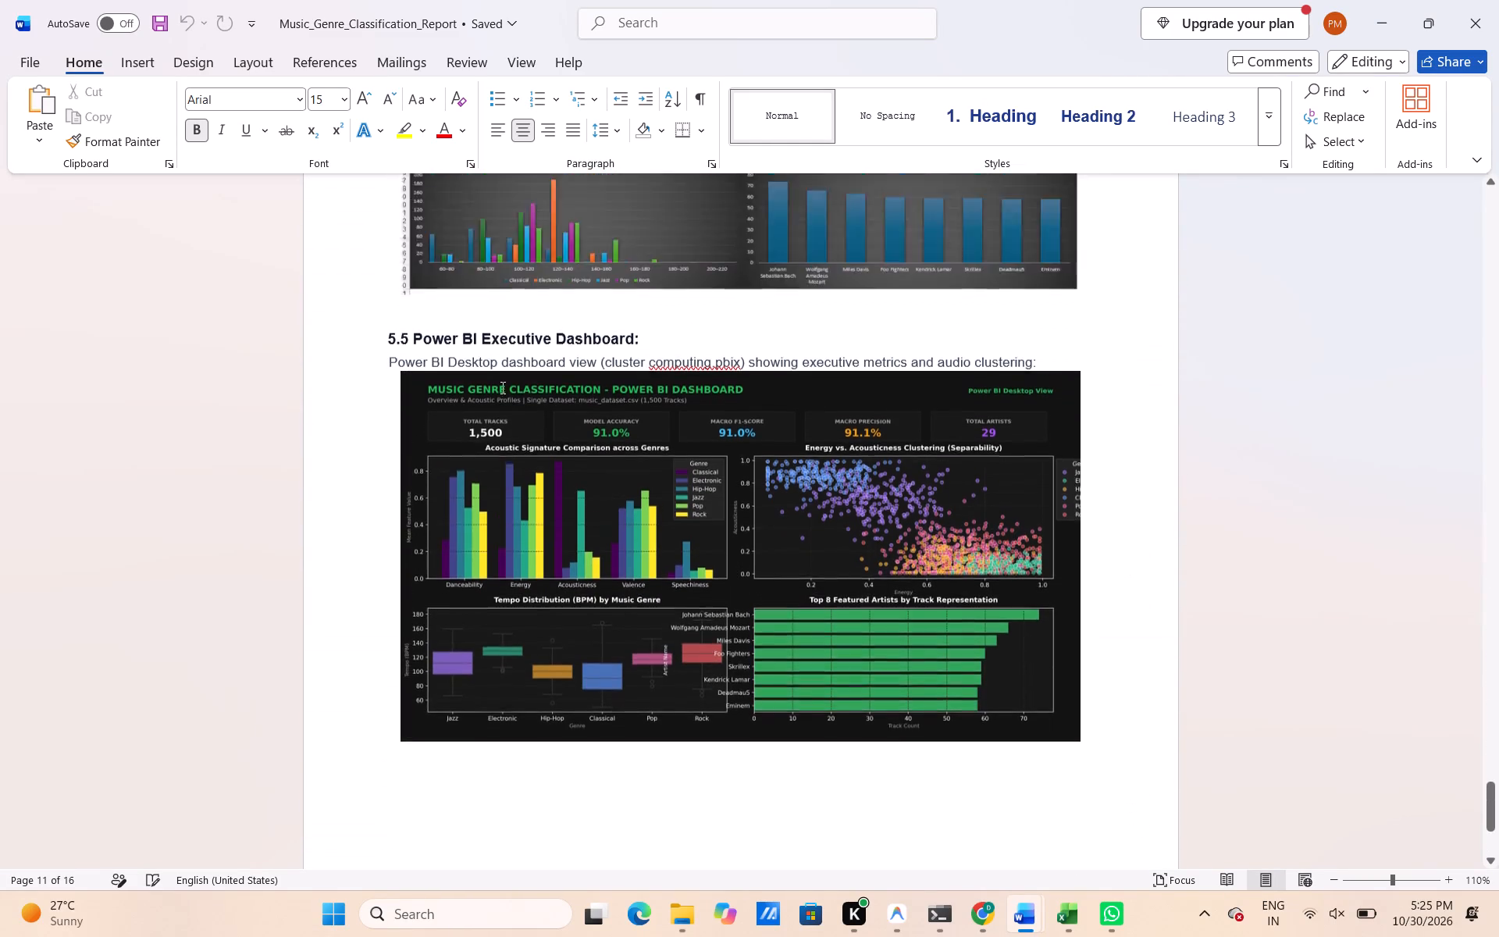
scroll(501, 387, "up", 1)
scroll(501, 387, "down", 1)
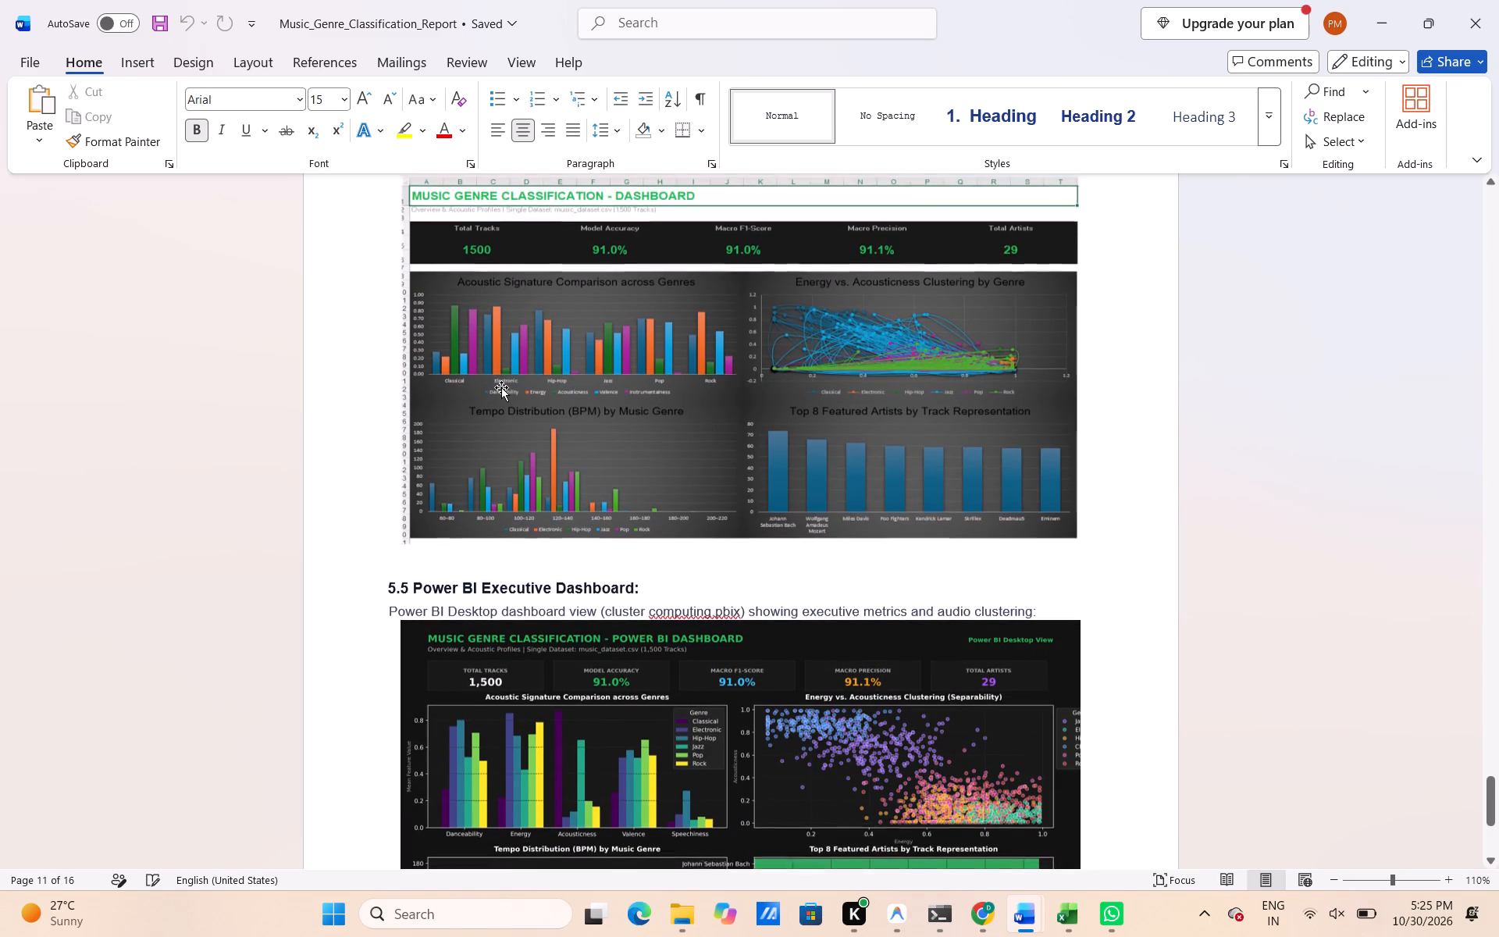
scroll(501, 387, "up", 1)
scroll(501, 387, "down", 1)
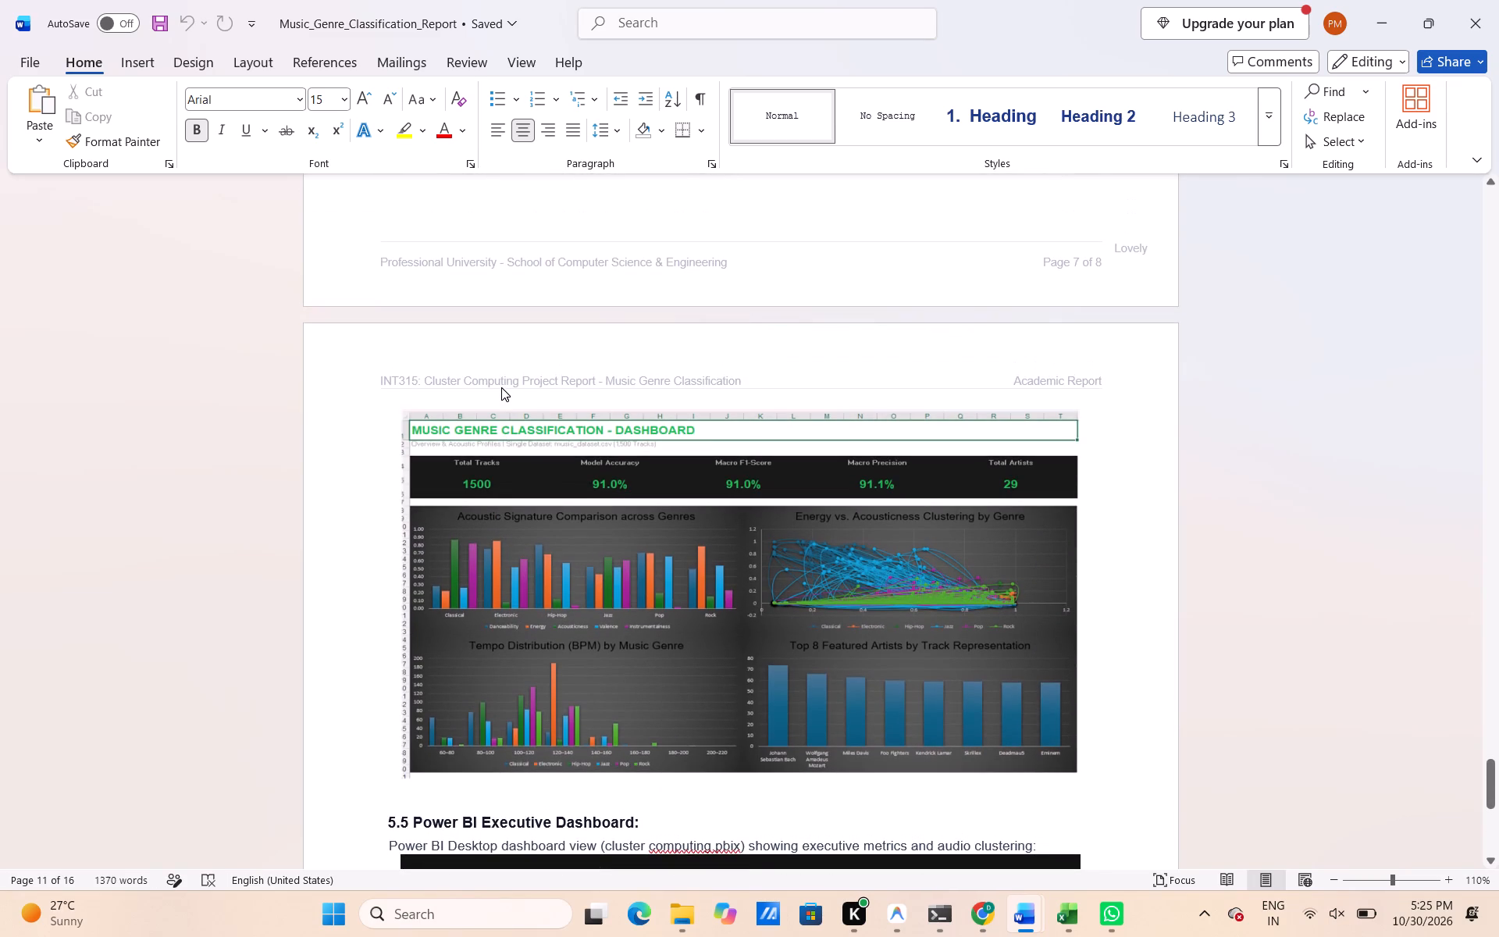
scroll(501, 387, "down", 1)
scroll(501, 387, "up", 3)
scroll(501, 387, "down", 1)
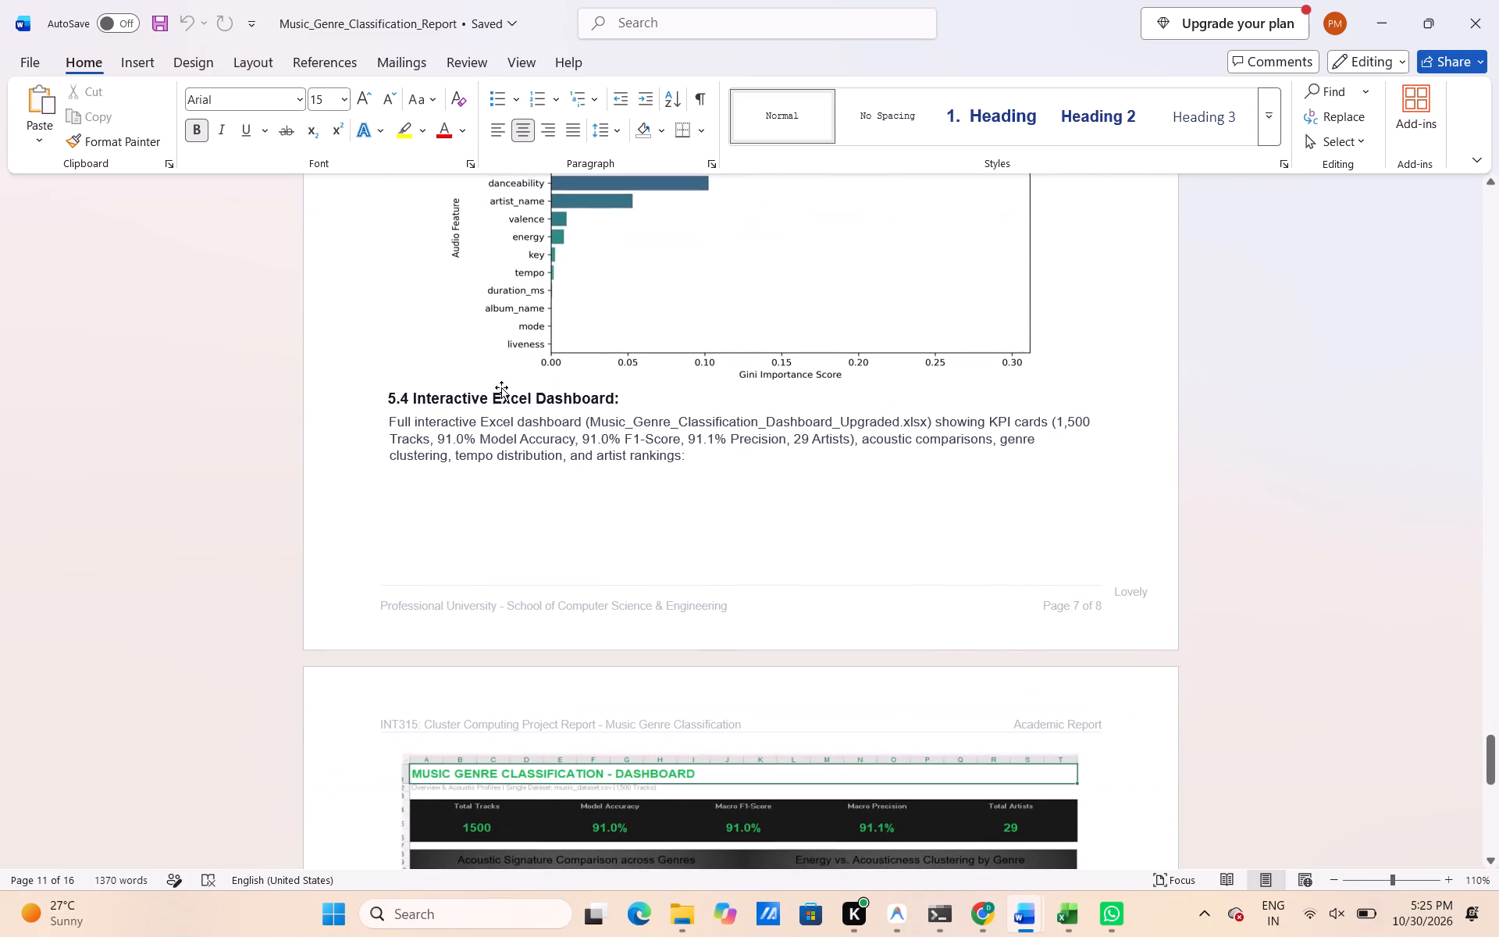
scroll(501, 387, "down", 4)
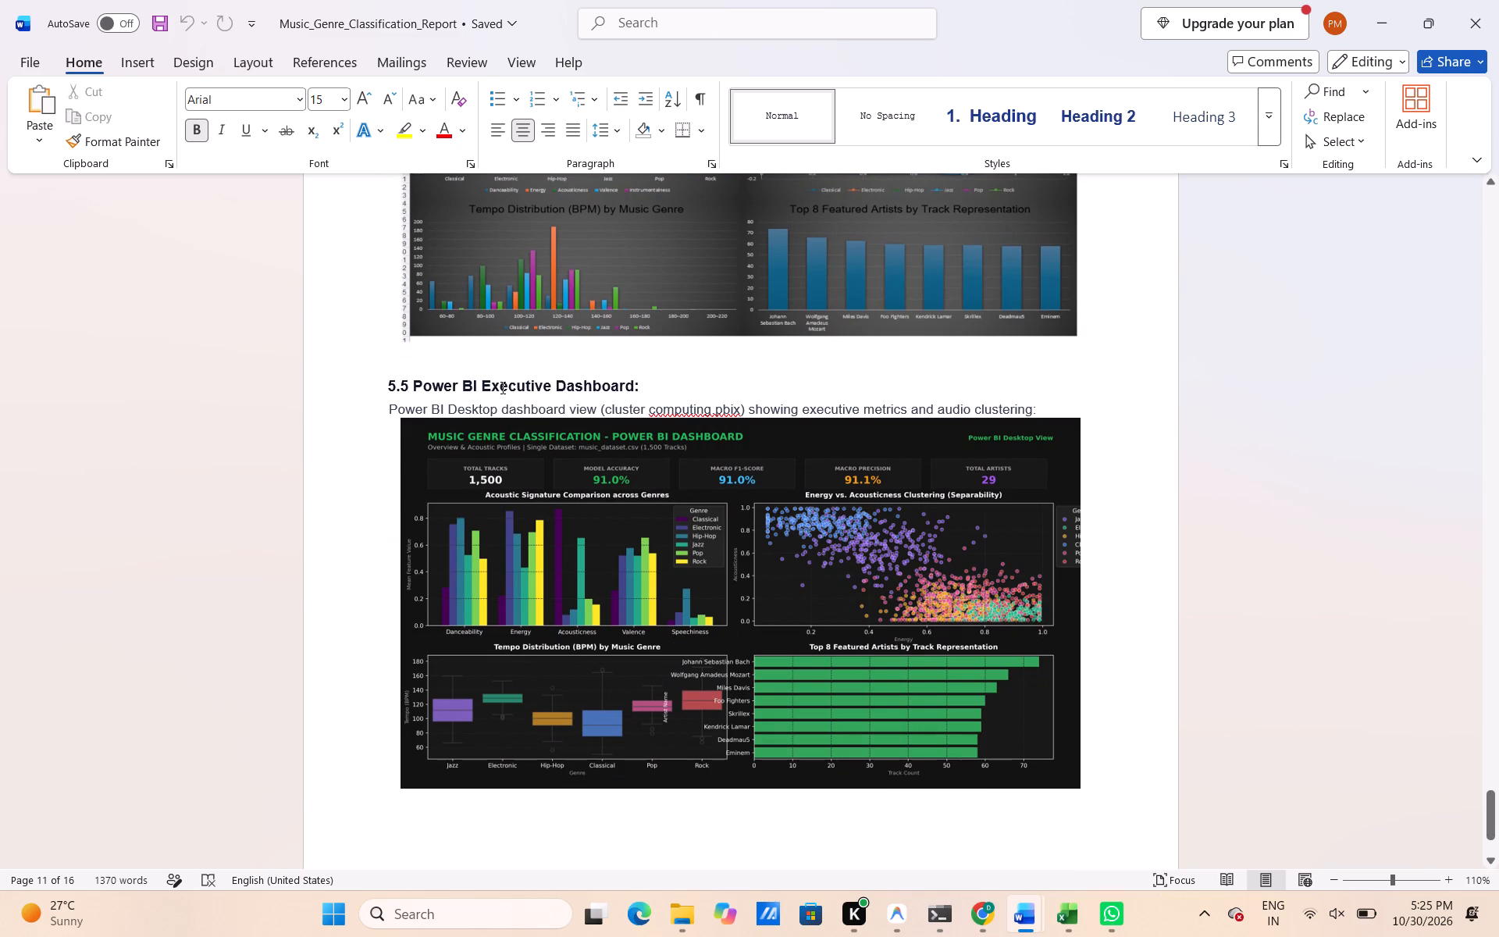
Change the font color of the cover title "INT315 - CLUSTER COMPUTING PROJECT REPORT" to black.
scroll(501, 387, "up", 20)
scroll(501, 387, "up", 3)
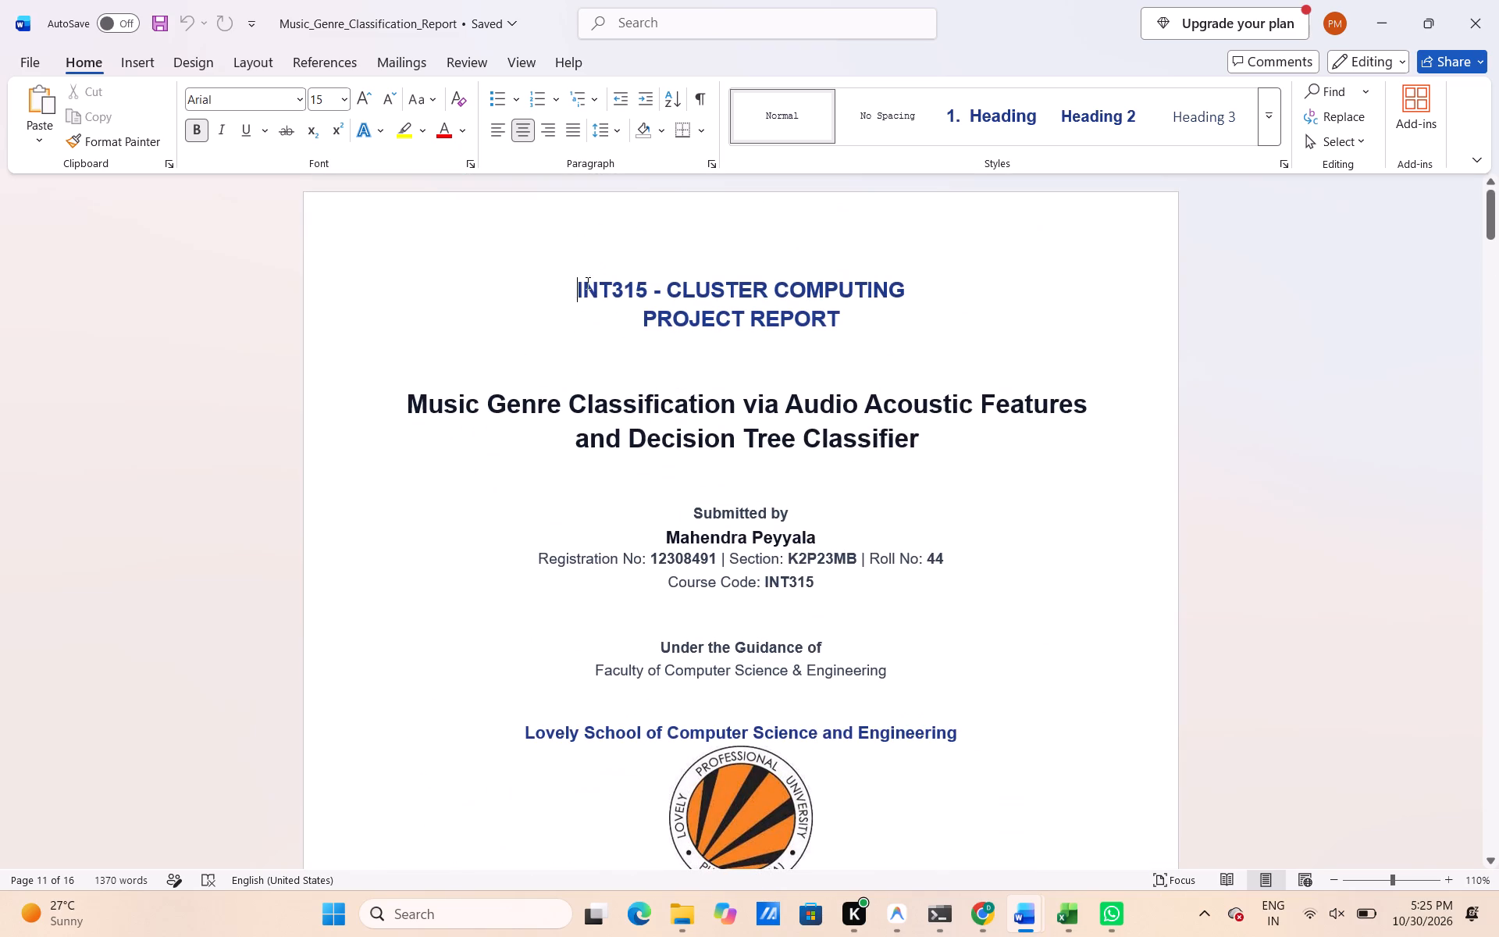
left_click_drag(575, 285, 822, 308)
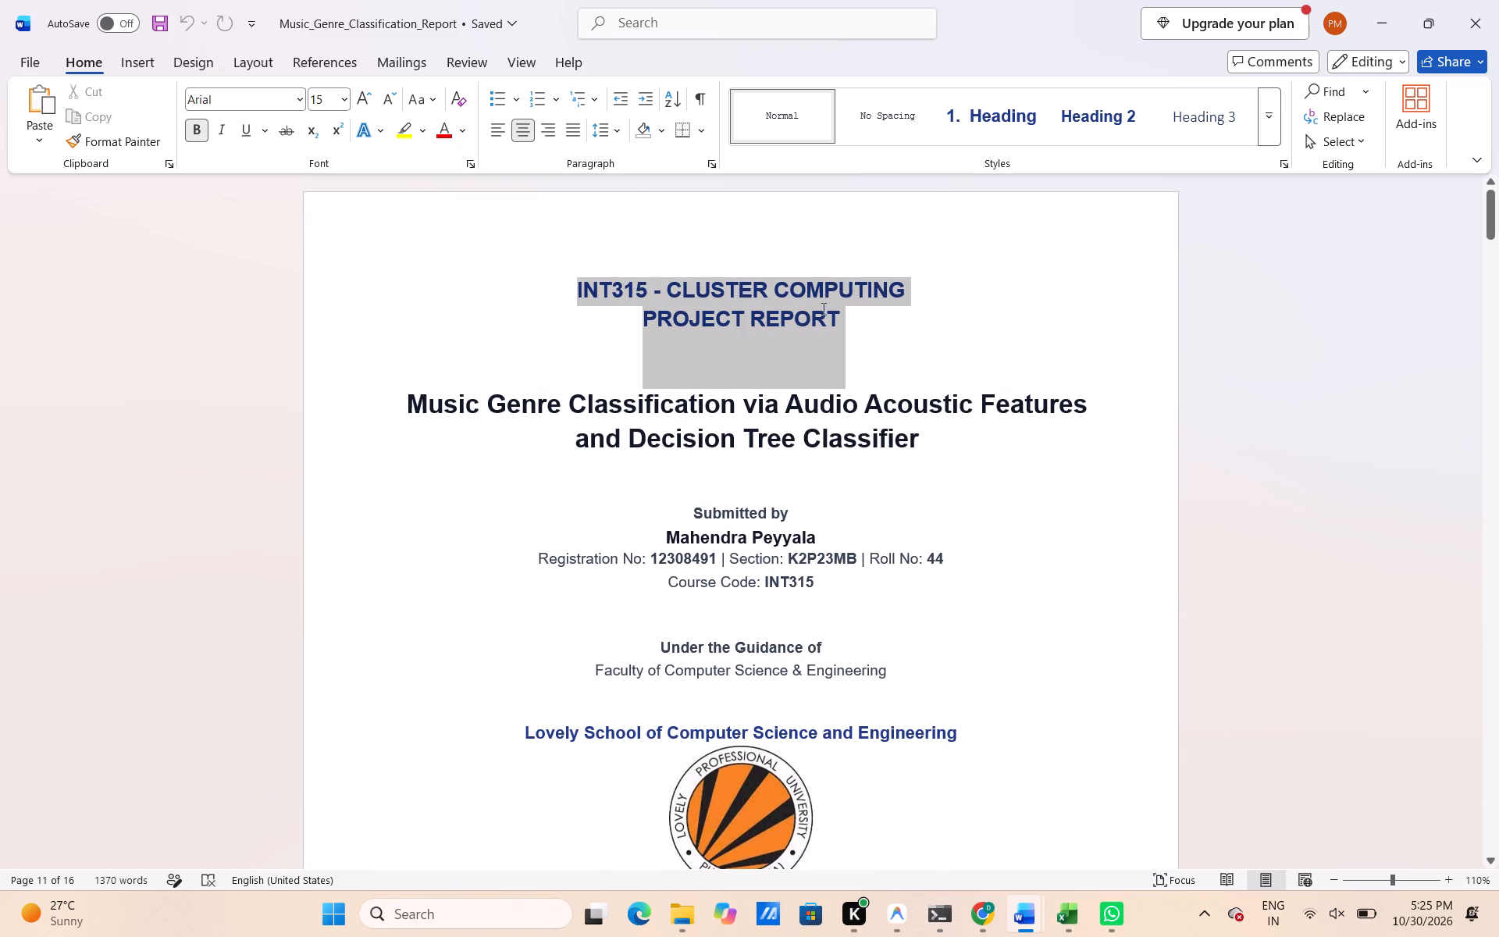
left_click_drag(822, 308, 827, 308)
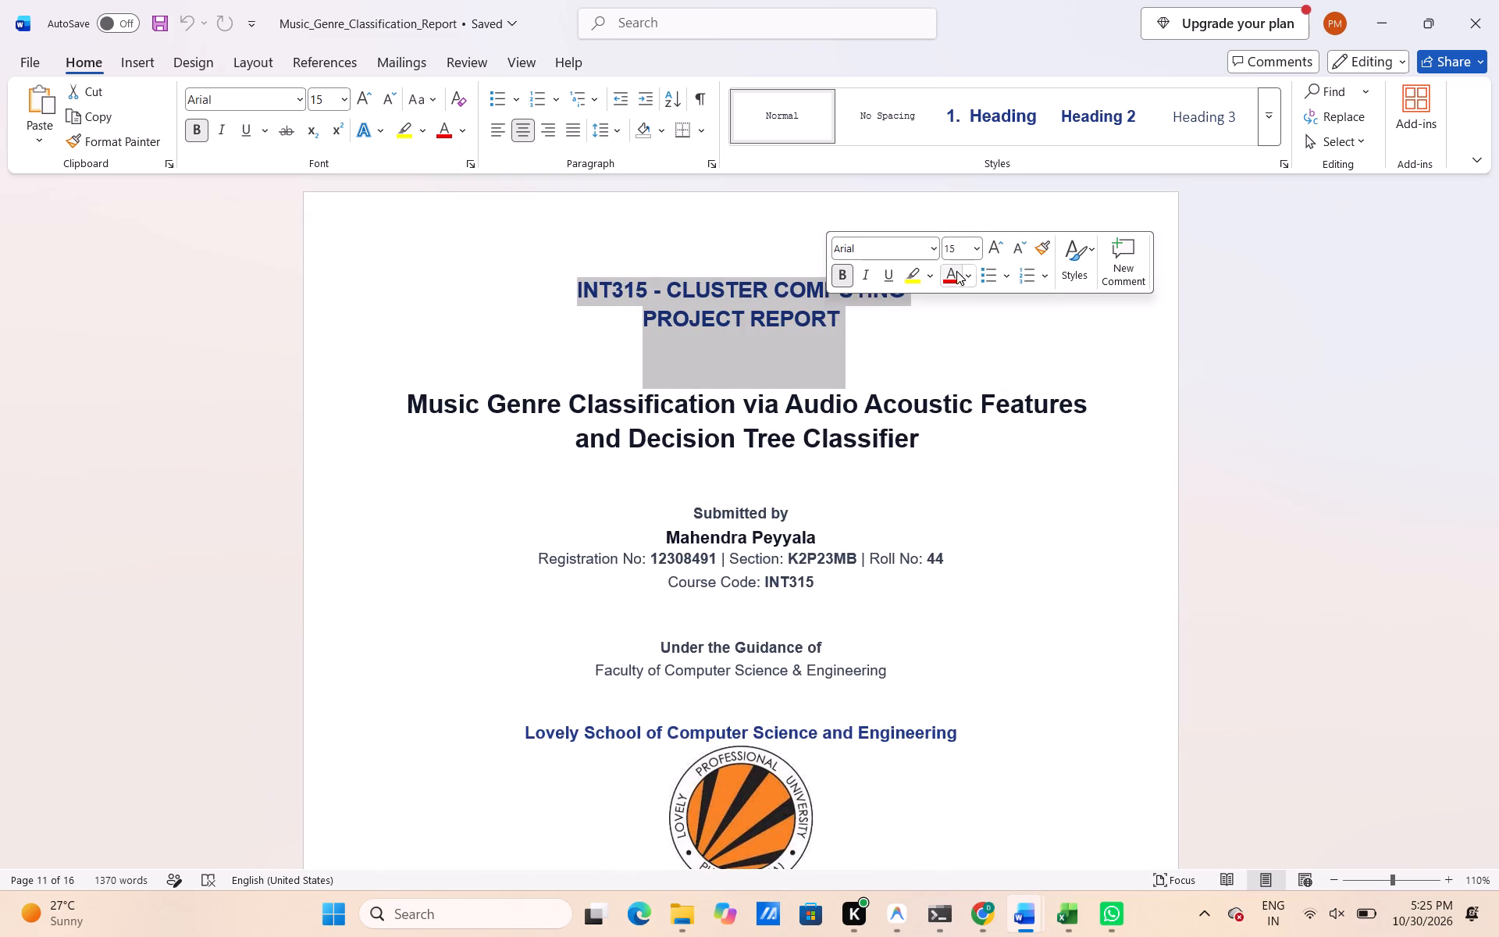
left_click(466, 135)
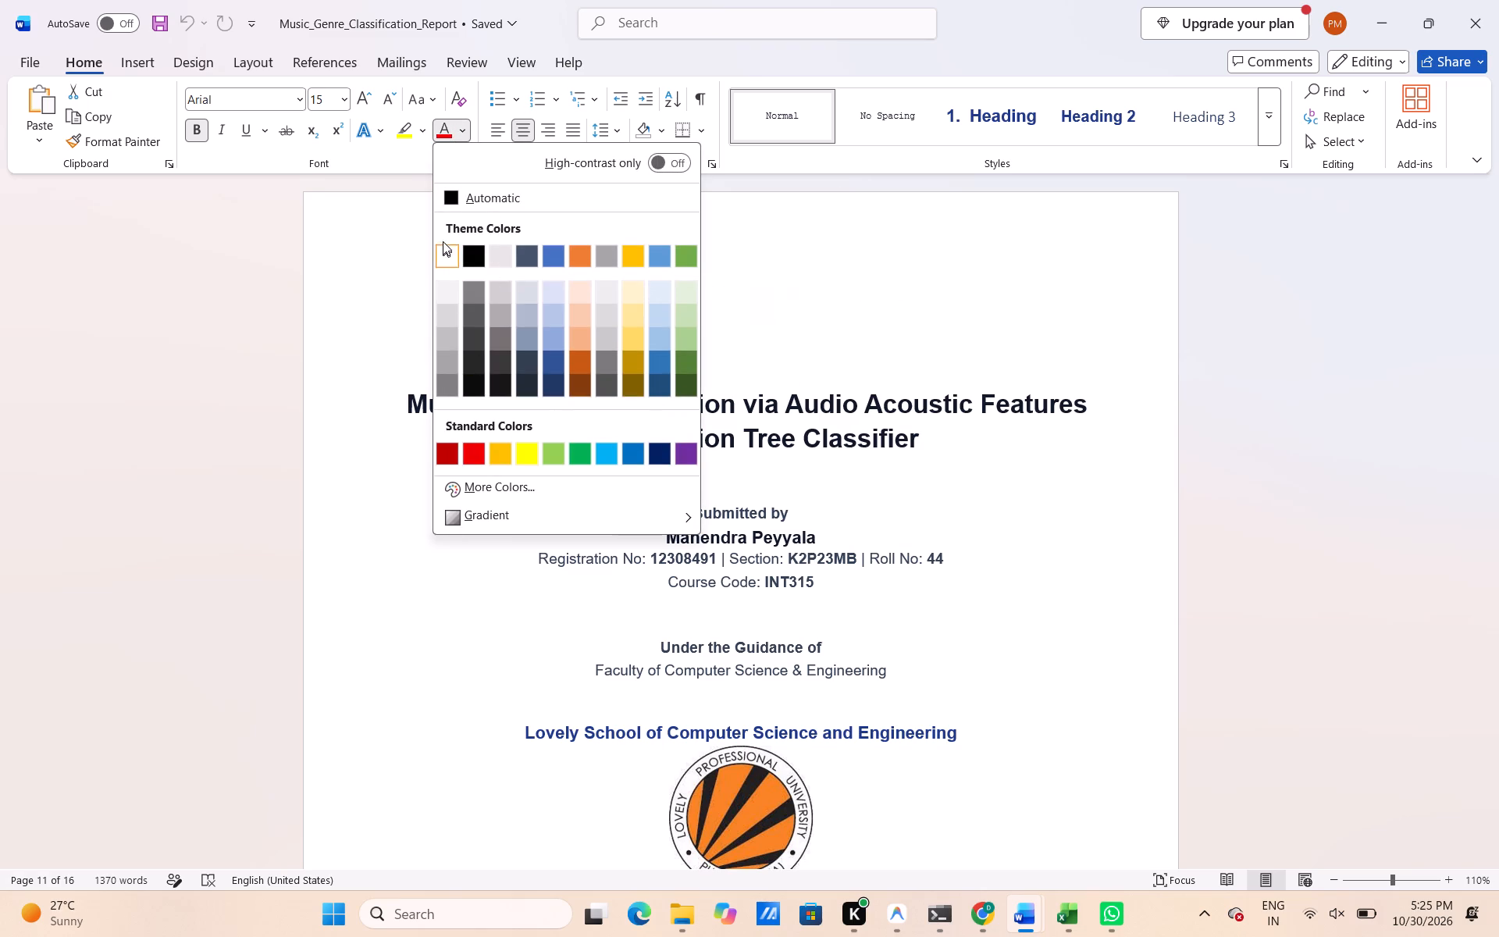
left_click(472, 251)
left_click(757, 328)
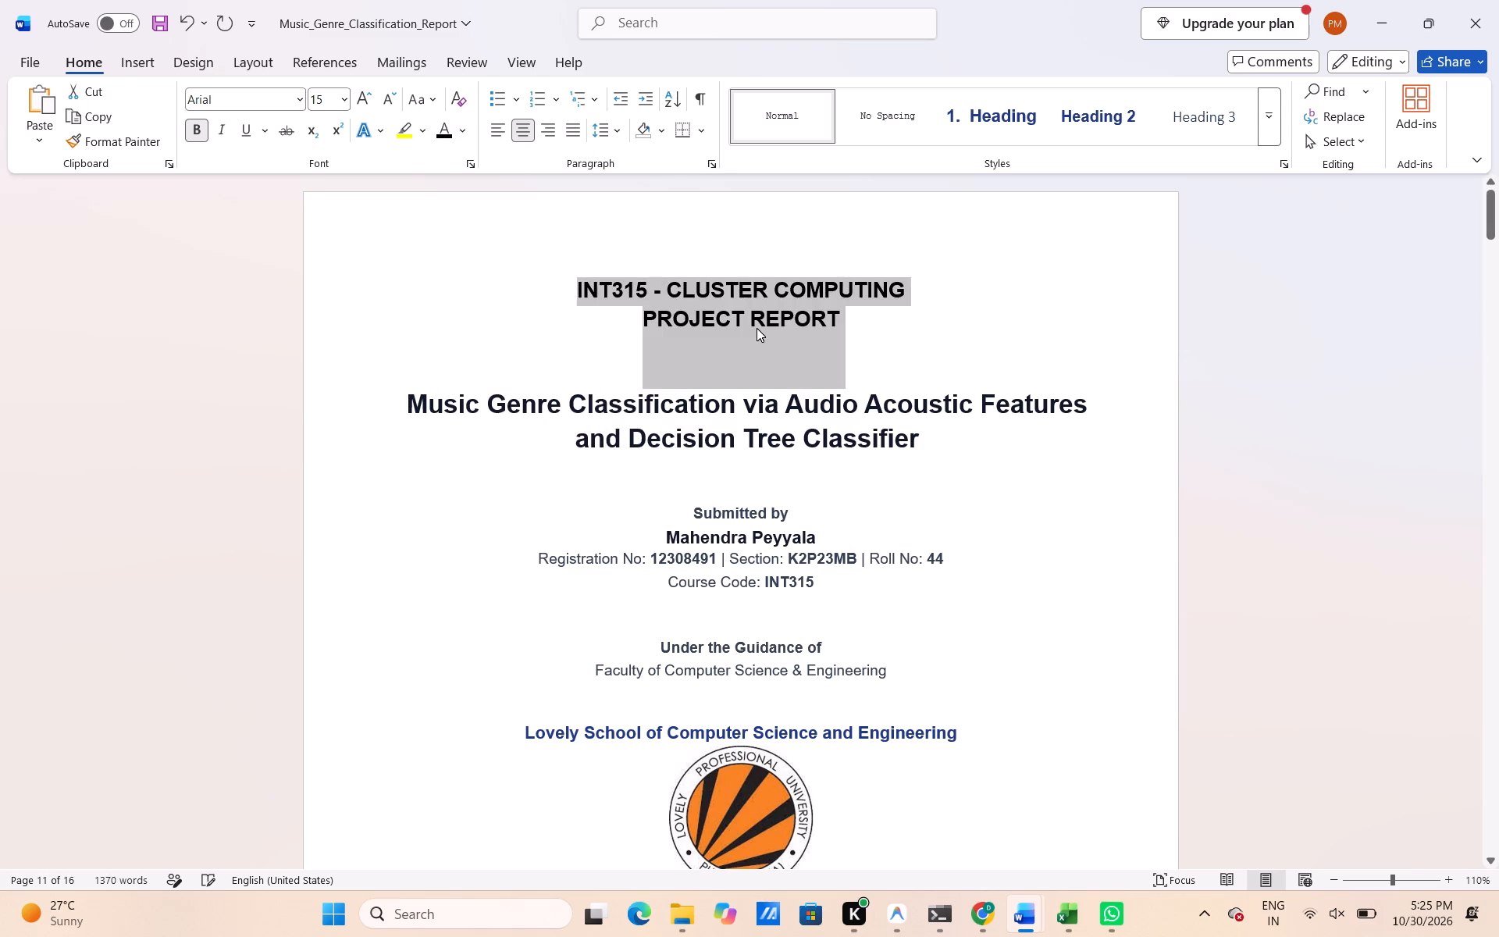
Correct the last digit of the roll number in the cover page's "Submitted by" details.
scroll(865, 488, "down", 1)
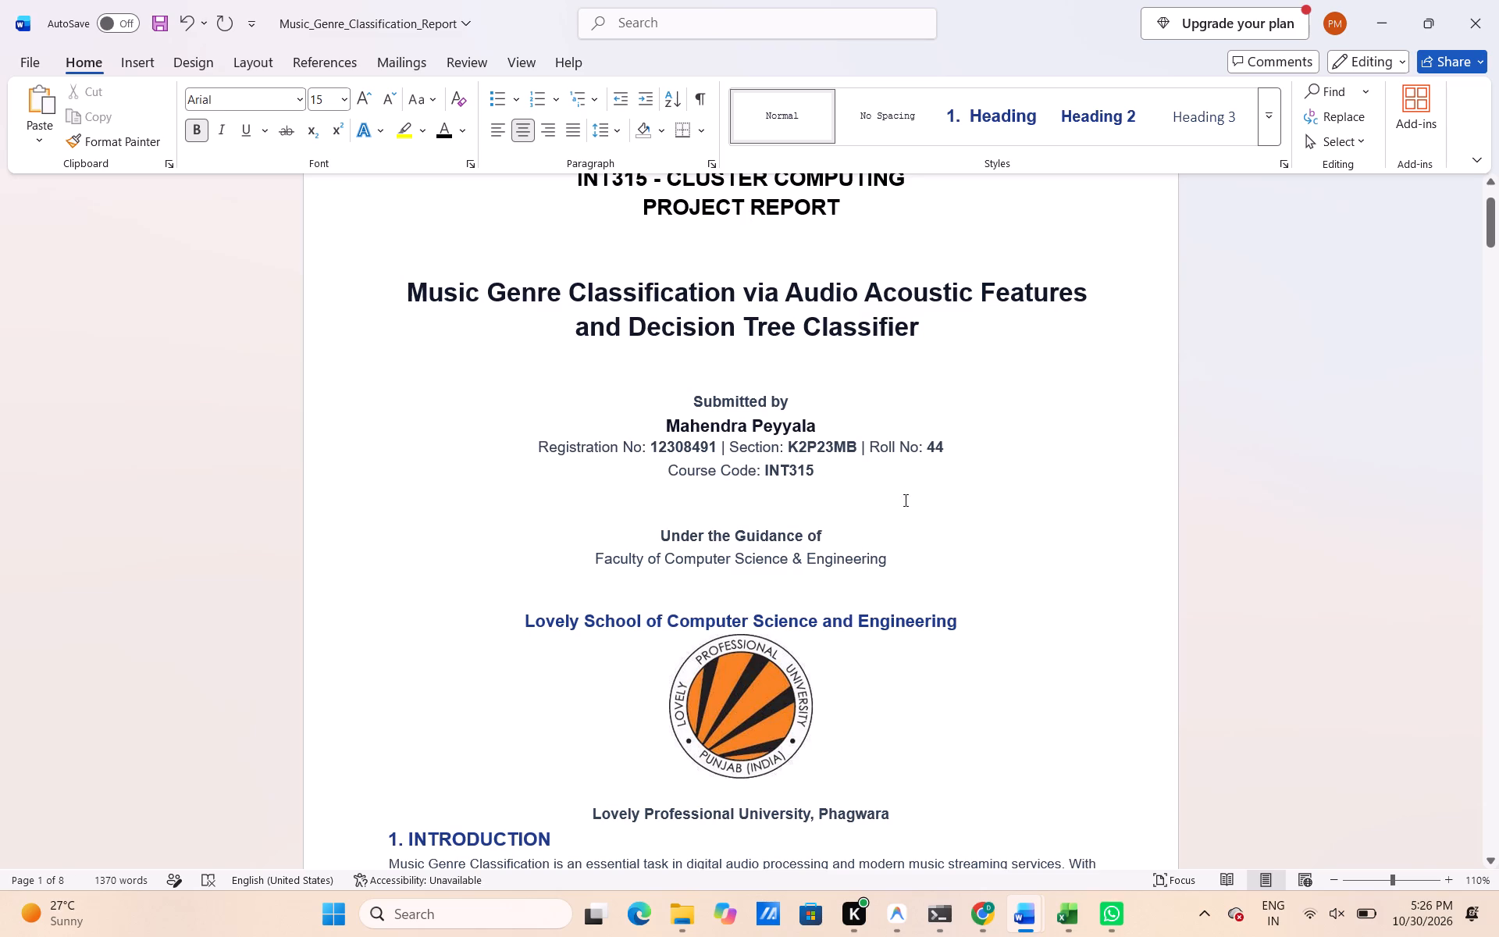
left_click(955, 453)
key("BackSpace")
key("3")
Change the font color of the cover line "Lovely School of Computer Science and Engineering" to black.
scroll(917, 636, "down", 1)
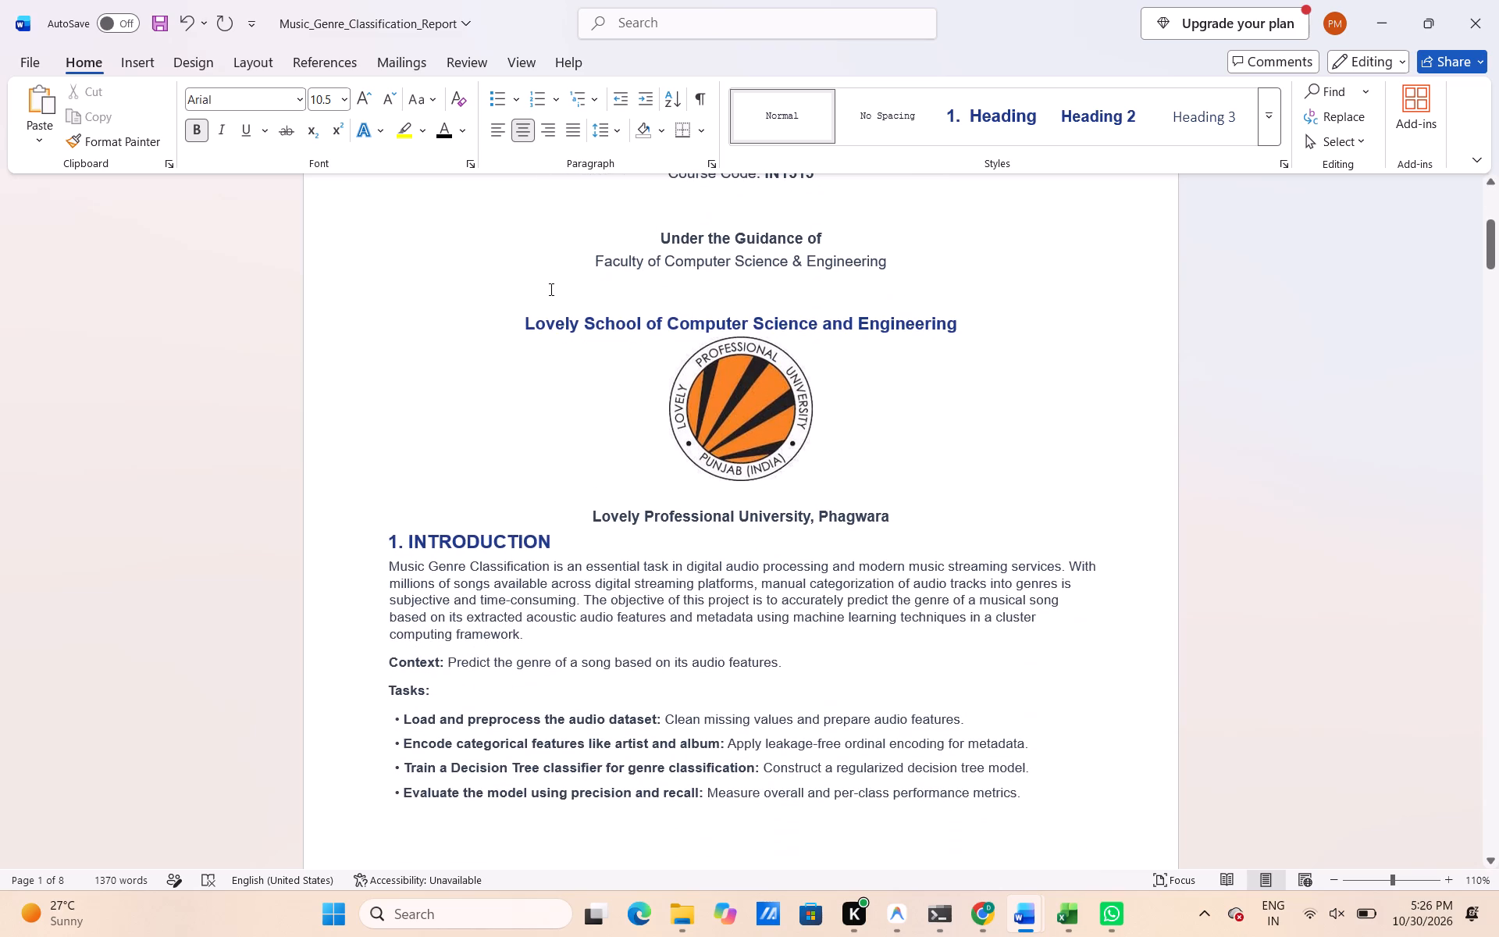
left_click_drag(525, 321, 795, 333)
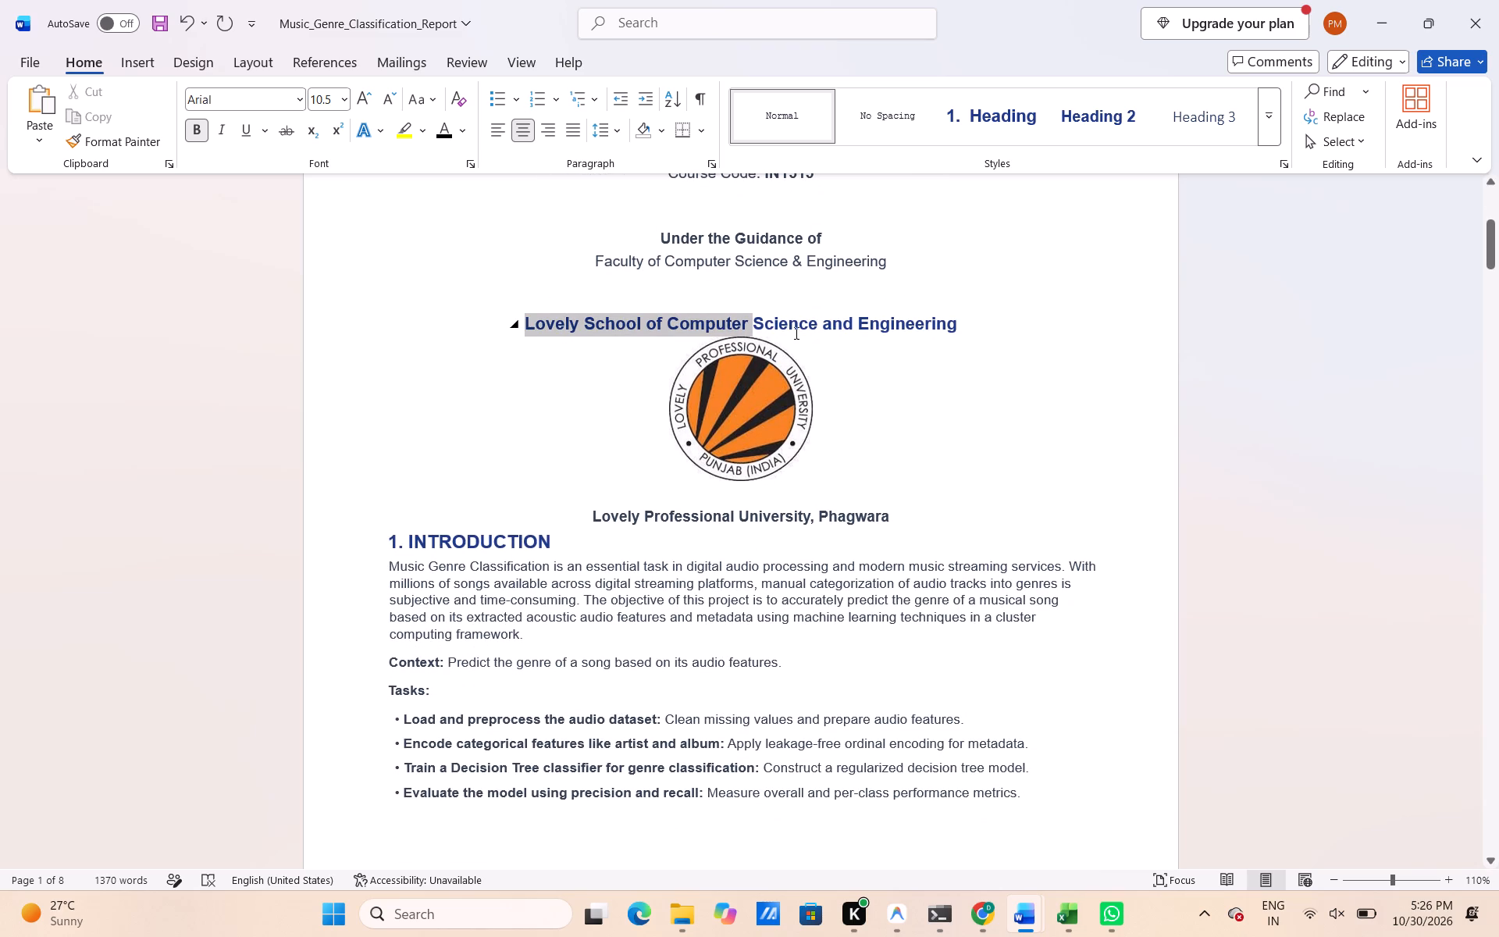
left_click_drag(795, 333, 963, 320)
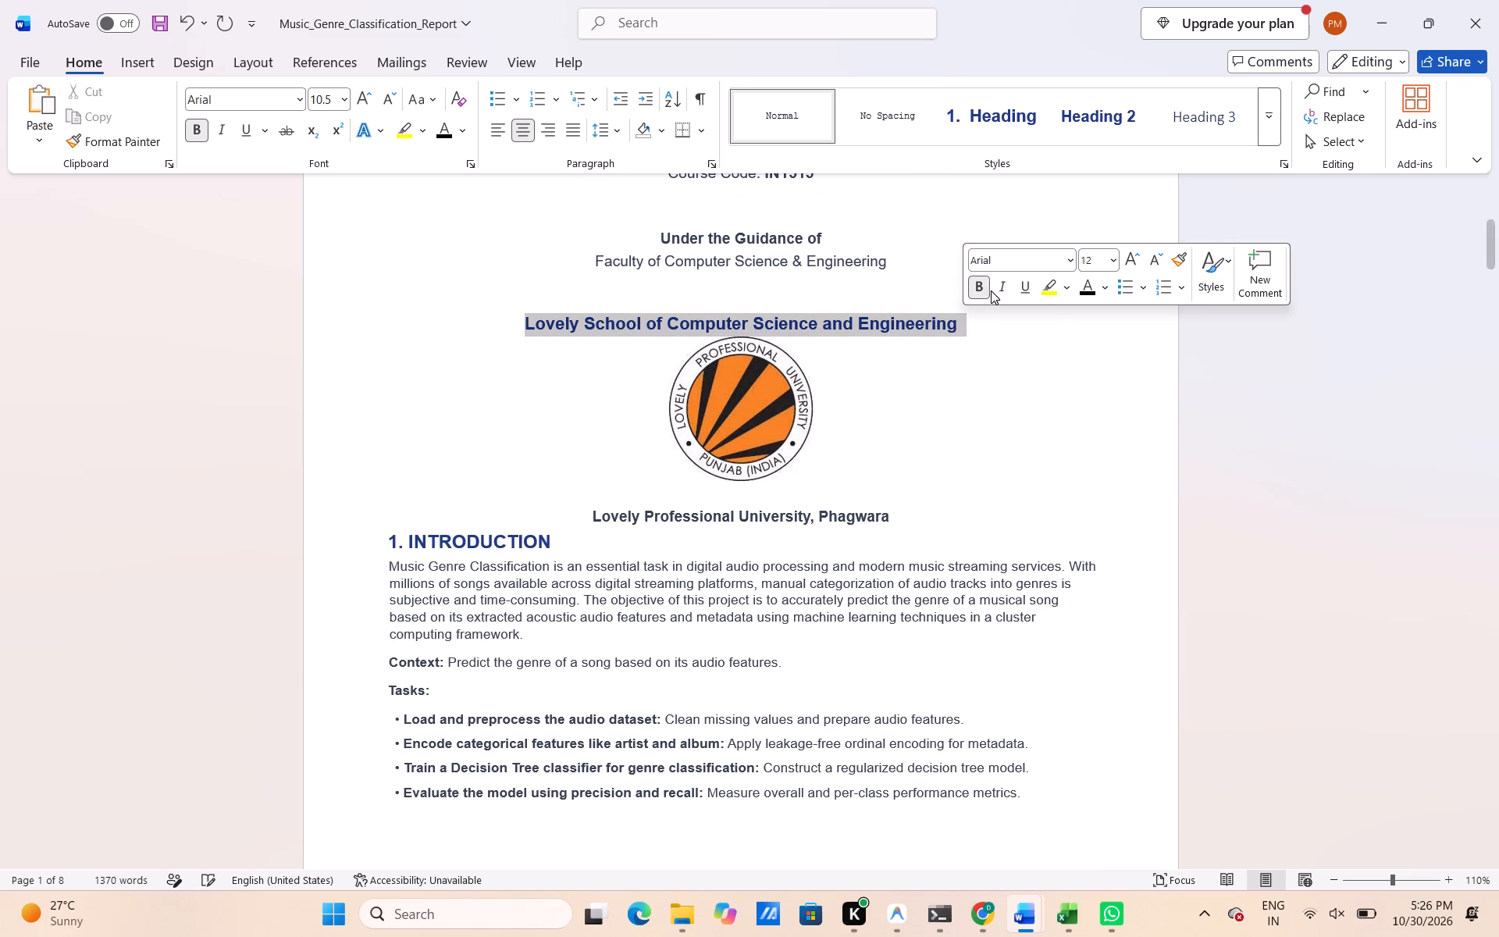
left_click(1093, 293)
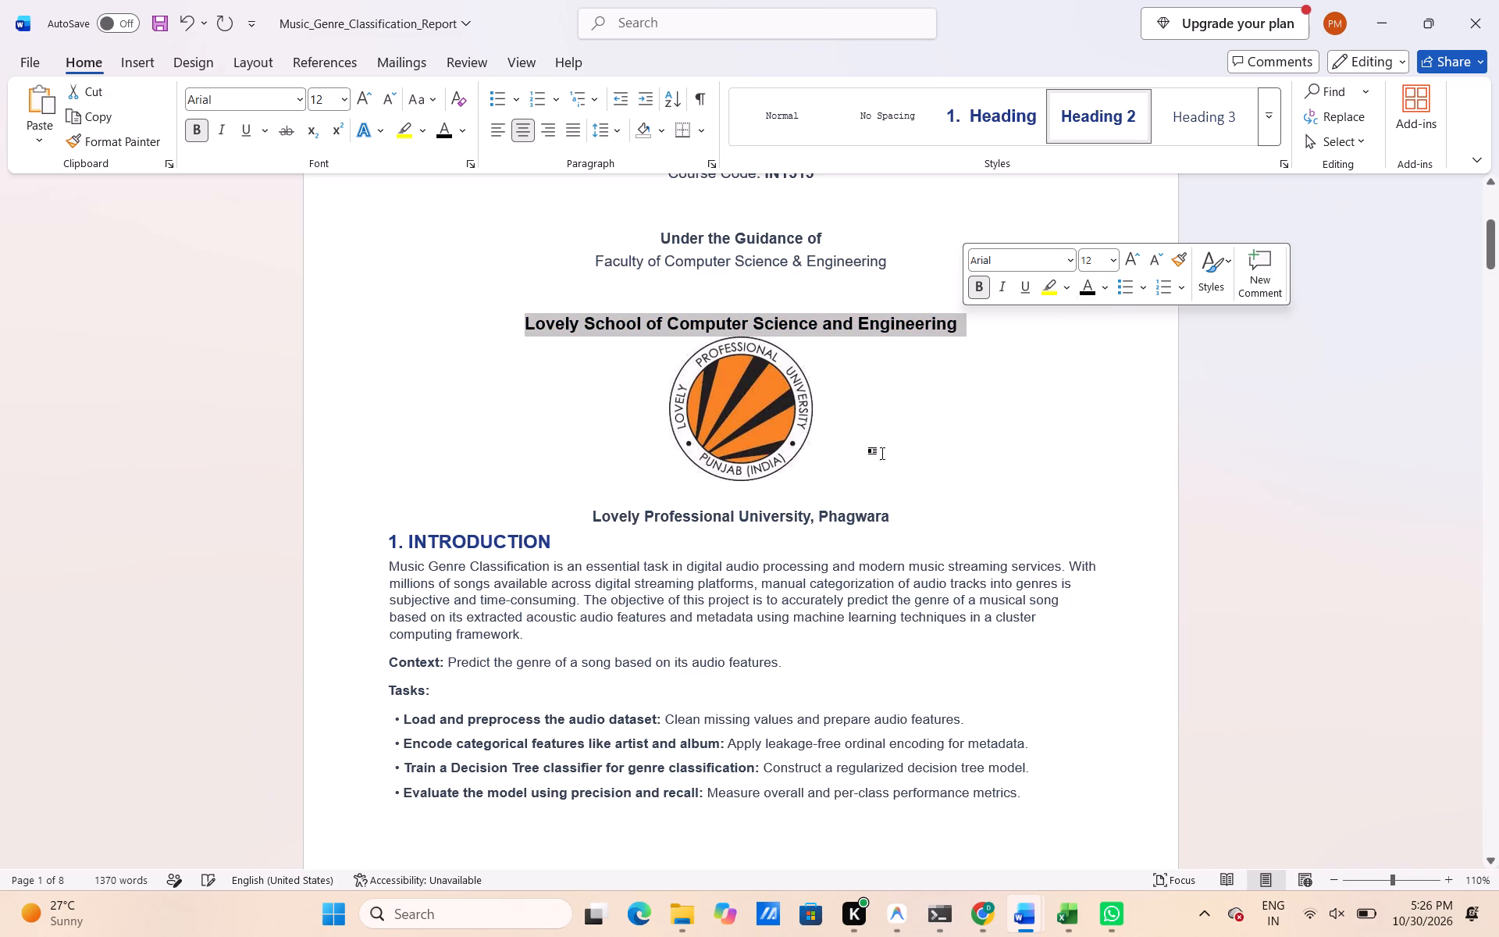
Change the font color of the line "Lovely Professional University, Phagwara" below the logo to black.
left_click_drag(588, 511, 786, 508)
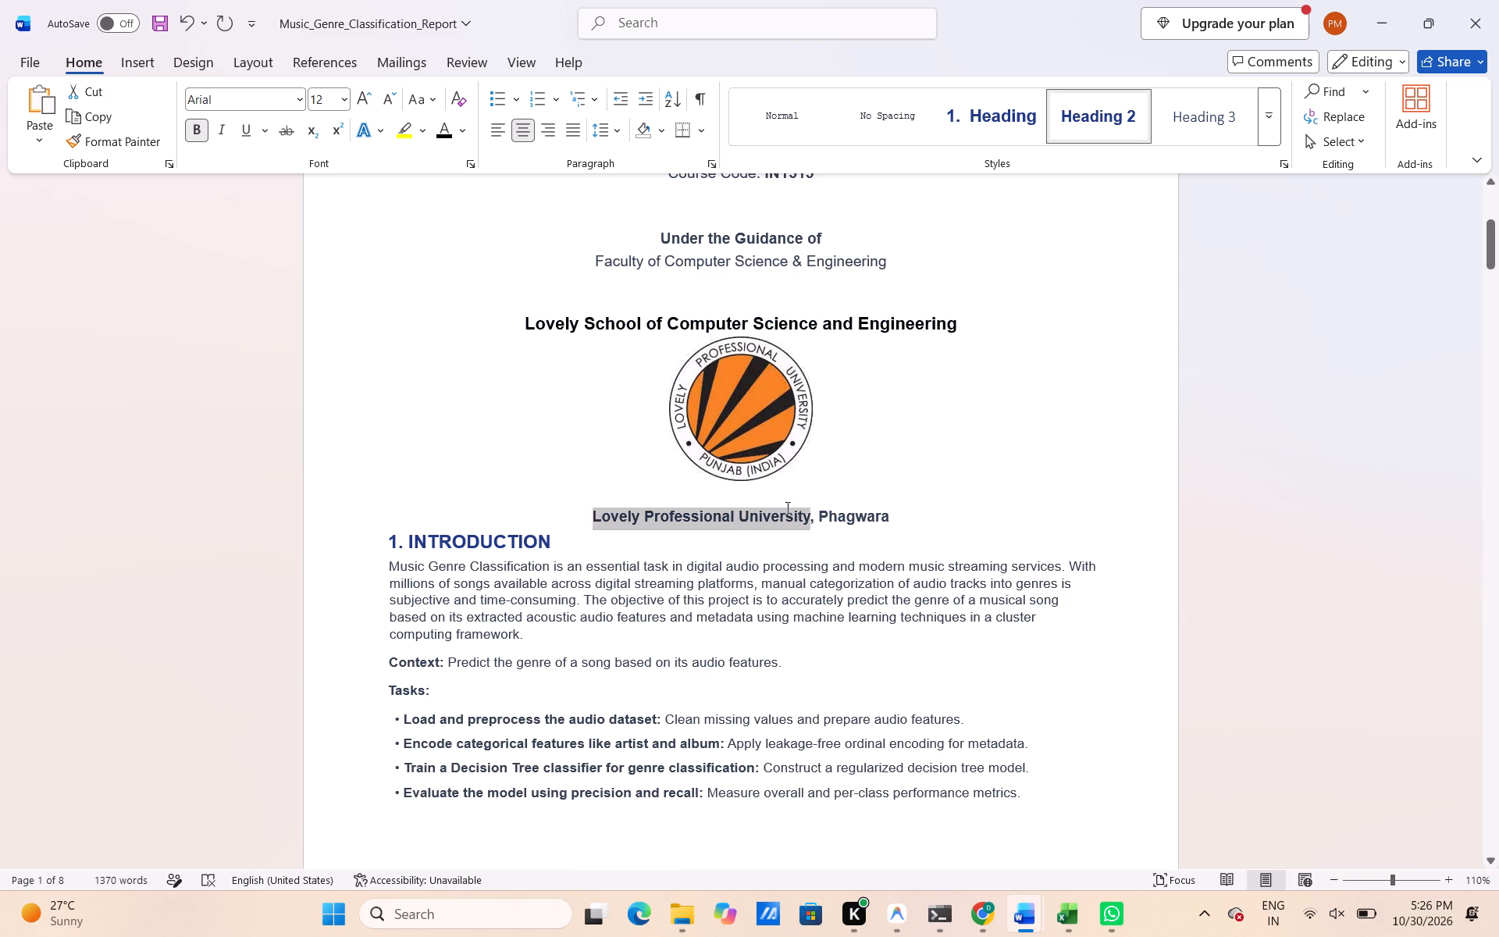
left_click_drag(786, 508, 892, 511)
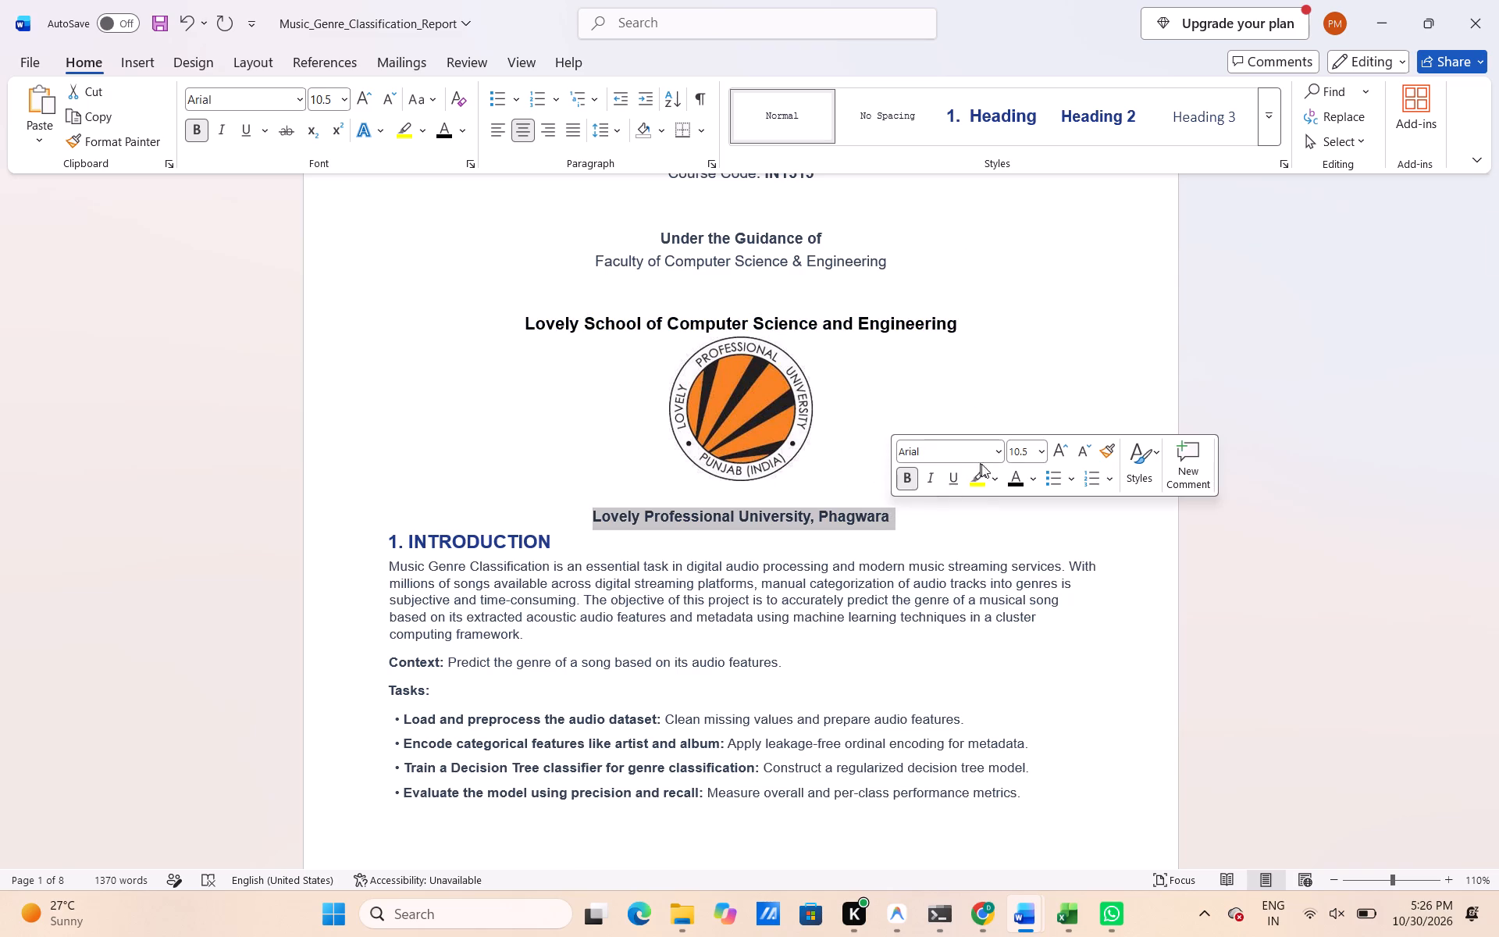
left_click(1020, 482)
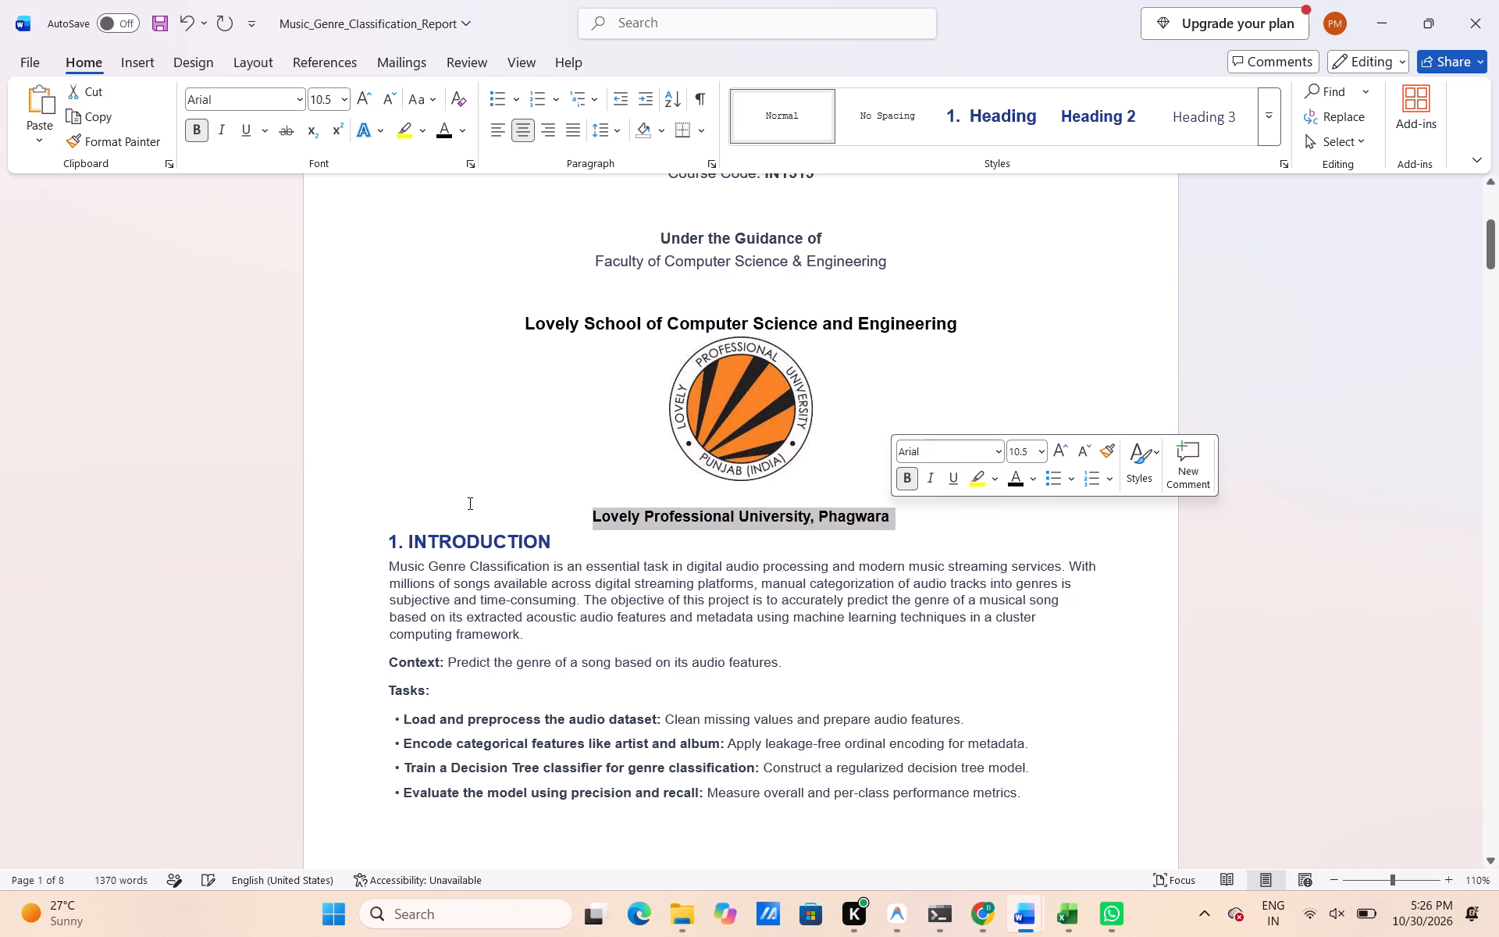
left_click(472, 504)
Insert eleven blank lines below "Lovely Professional University, Phagwara" to push the Introduction section onto the second page.
scroll(472, 504, "down", 3)
scroll(472, 504, "up", 1)
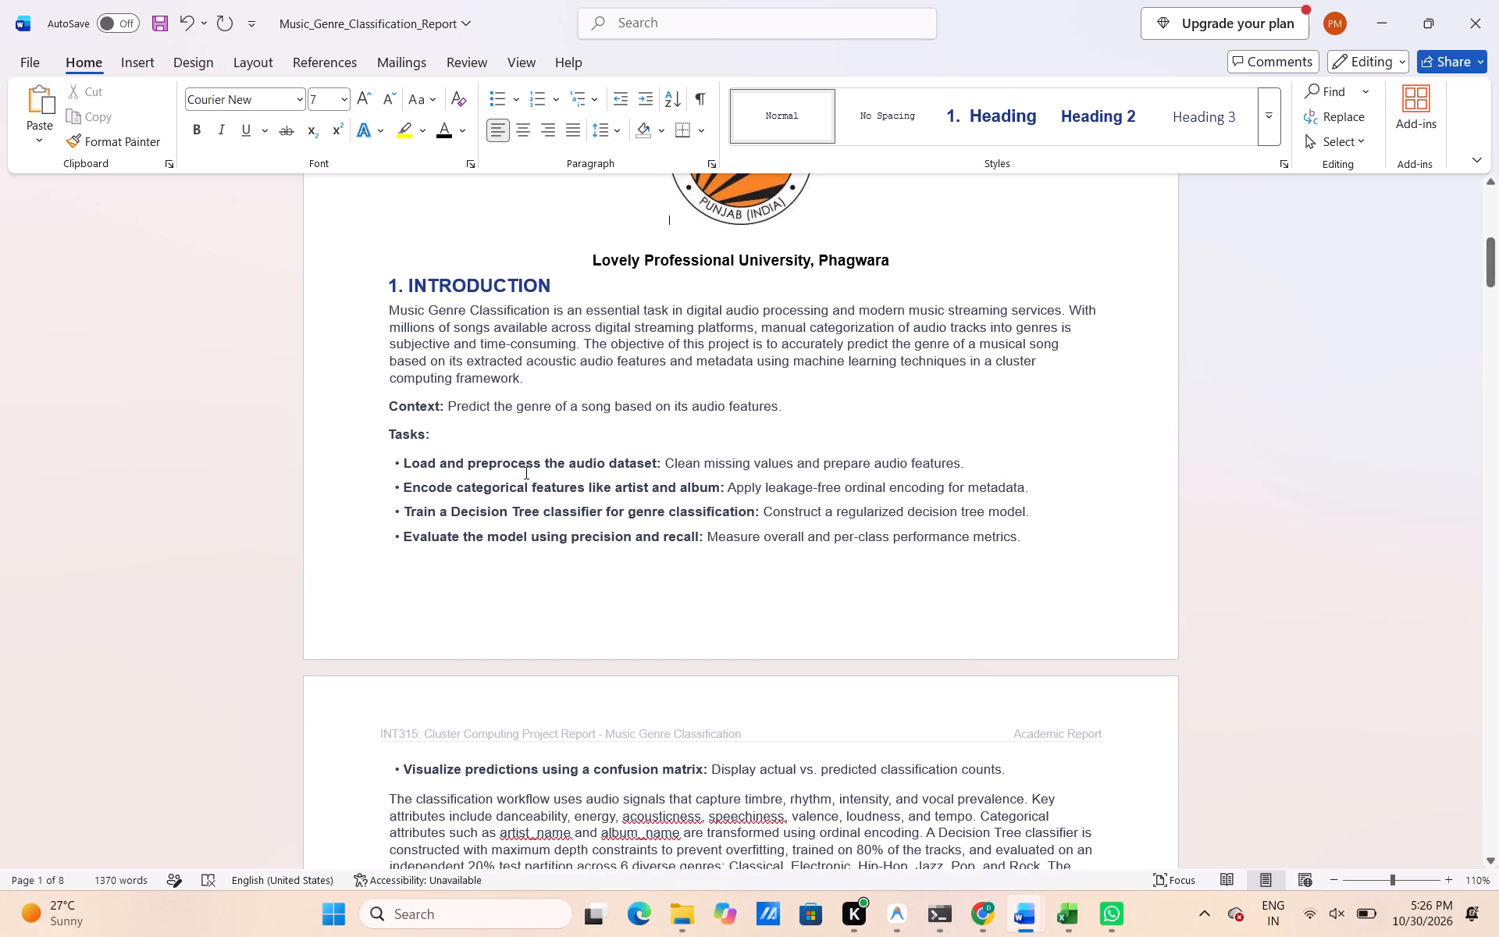
left_click(895, 269)
key("Return")
key("Return")
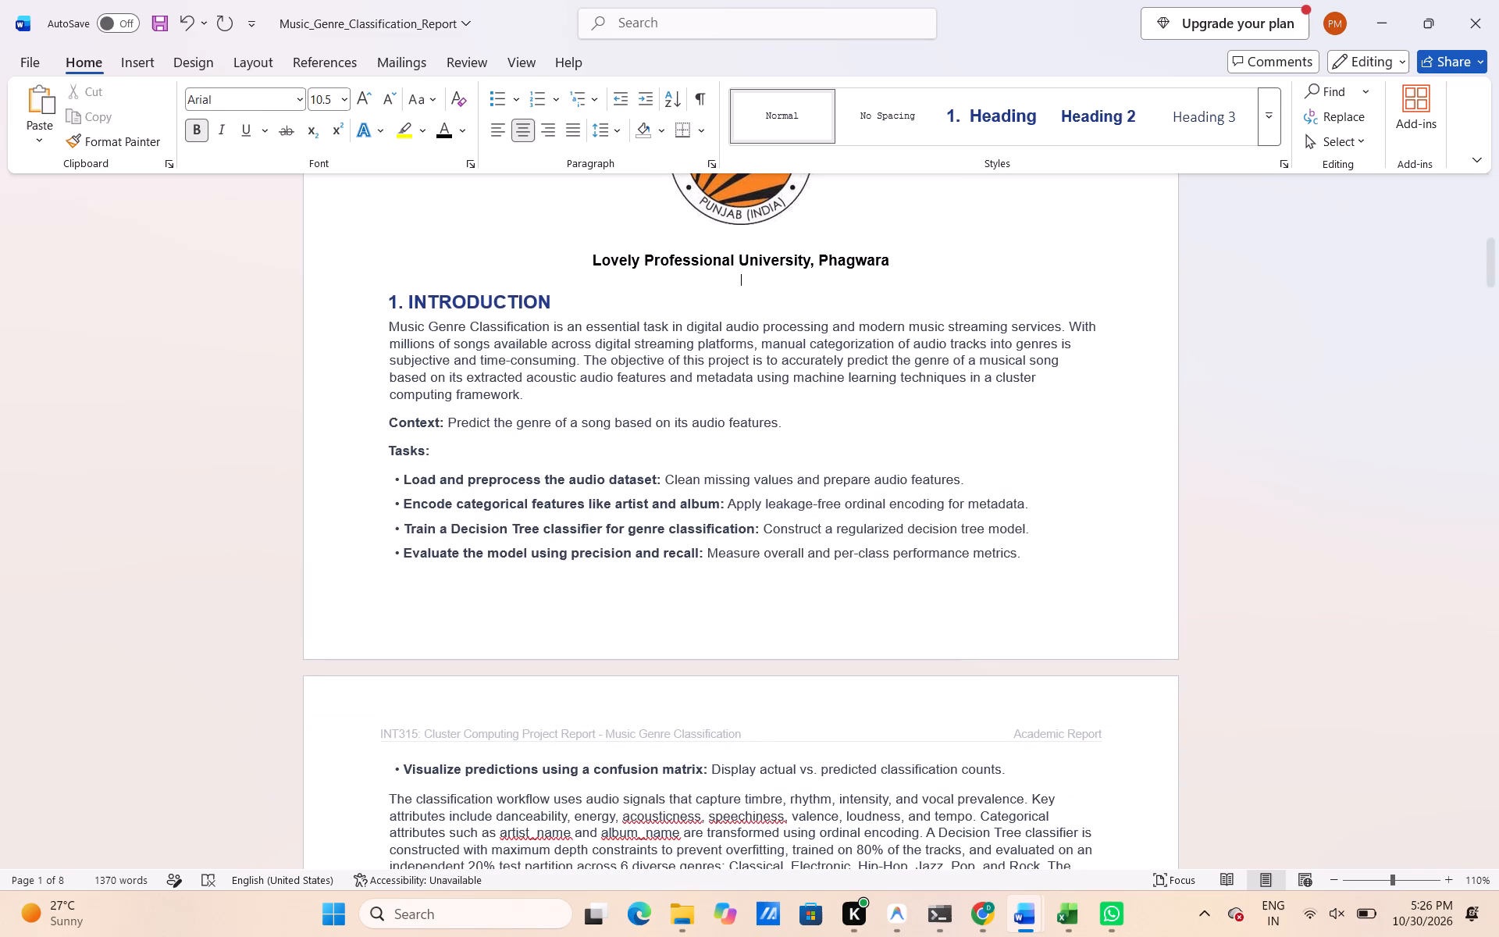
key("Return")
key("Return")
key("Return")
key("Return")
key("Return")
key("Return")
key("Return")
key("Return")
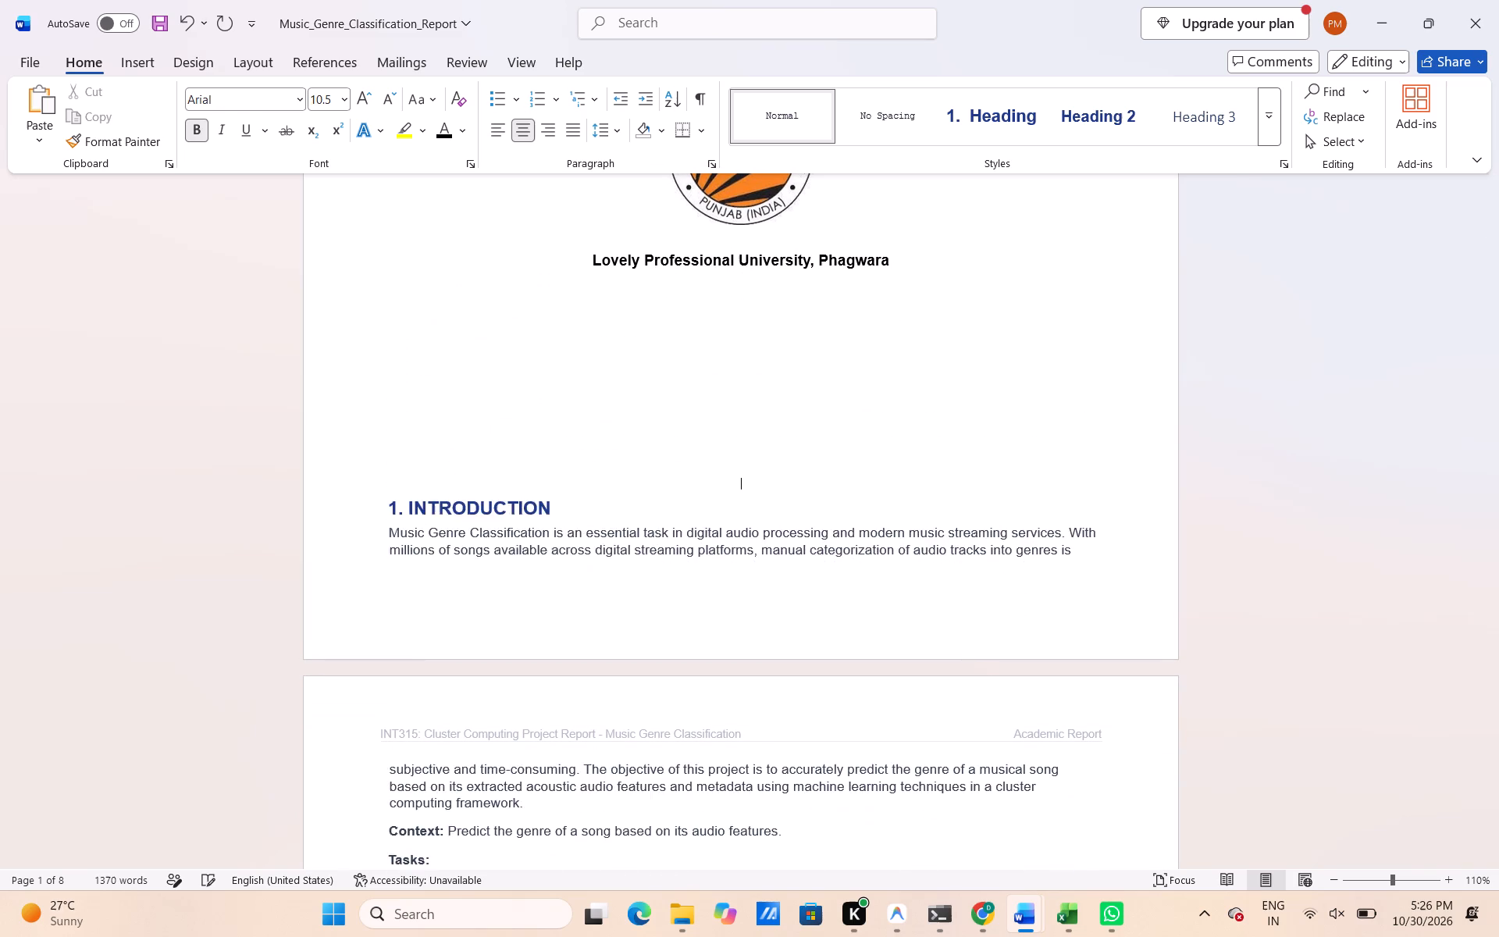
key("Return")
scroll(895, 269, "right", 1)
scroll(895, 269, "up", 1)
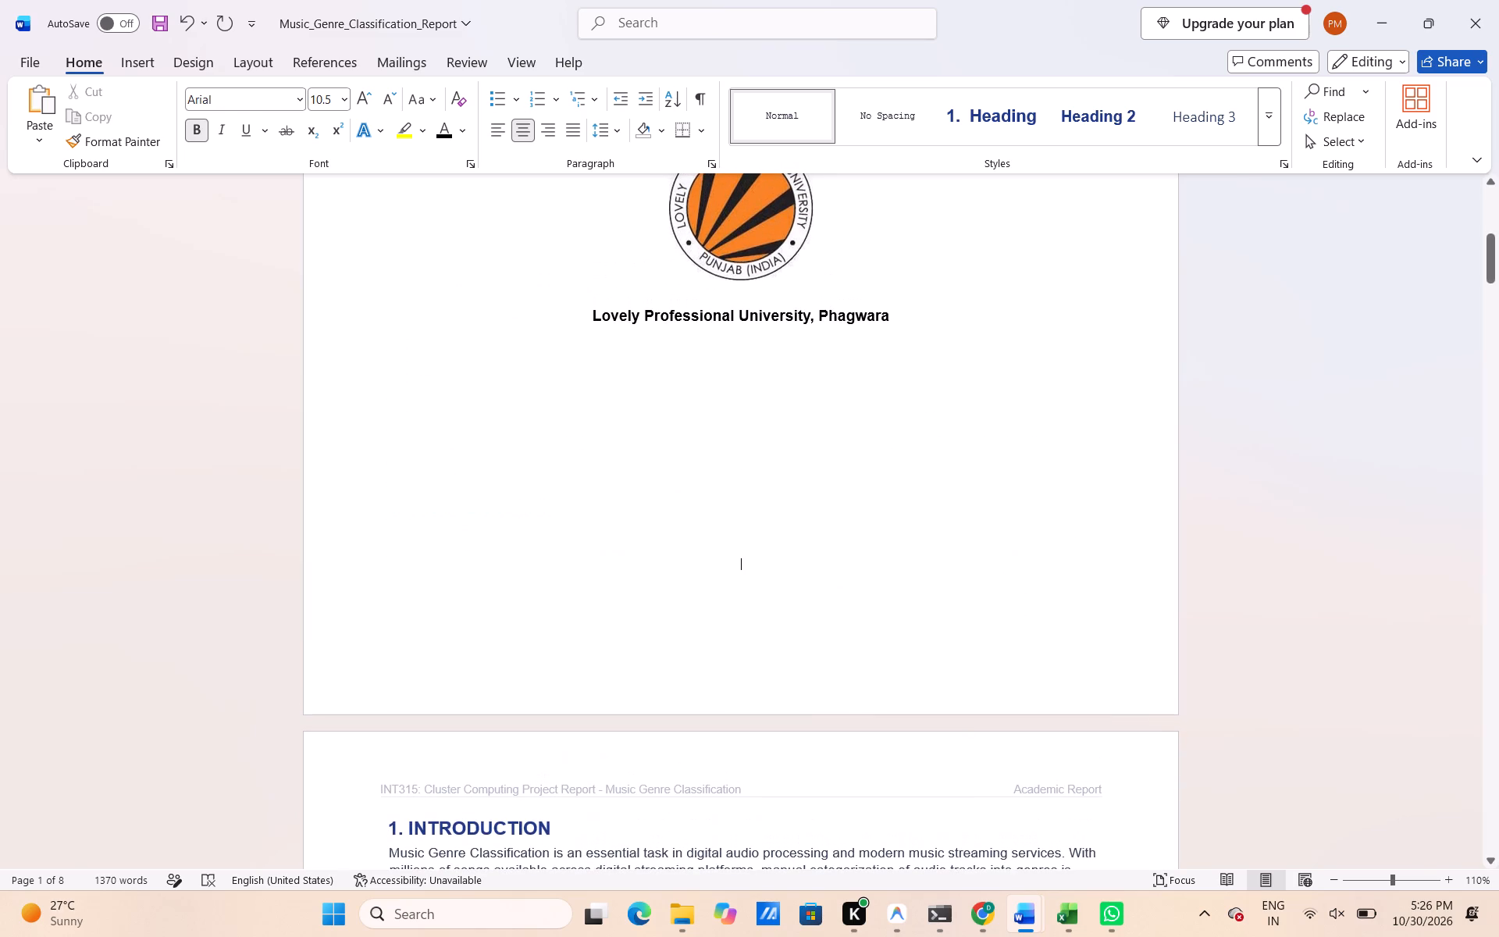
scroll(895, 269, "up", 4)
Change the font color of the "INTRODUCTION" heading text on page 2 to black.
scroll(895, 269, "down", 1)
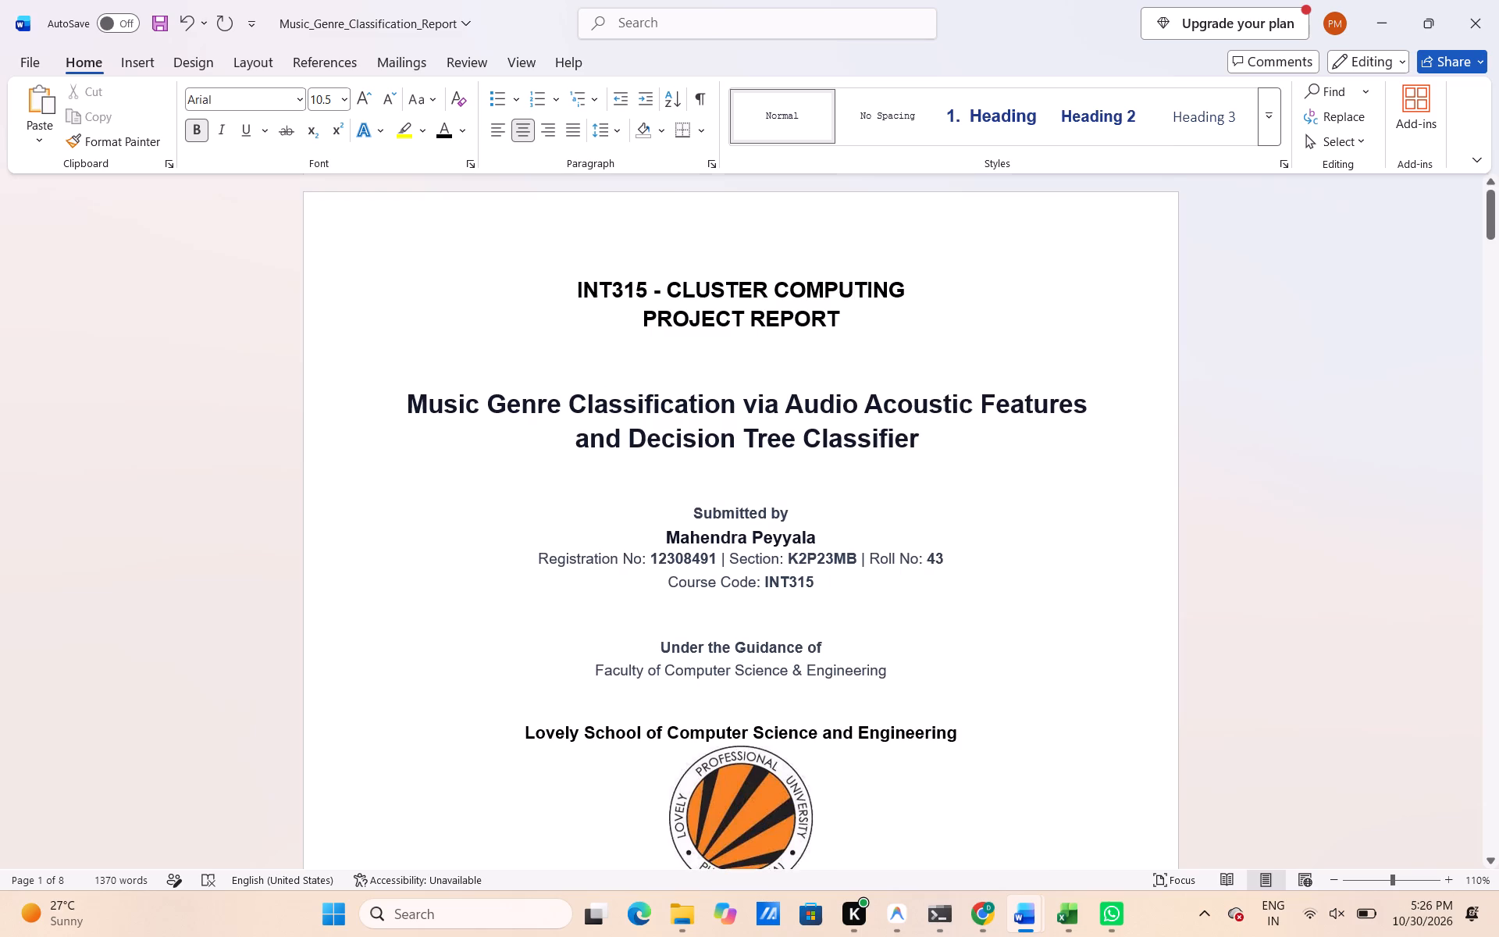
scroll(895, 269, "down", 4)
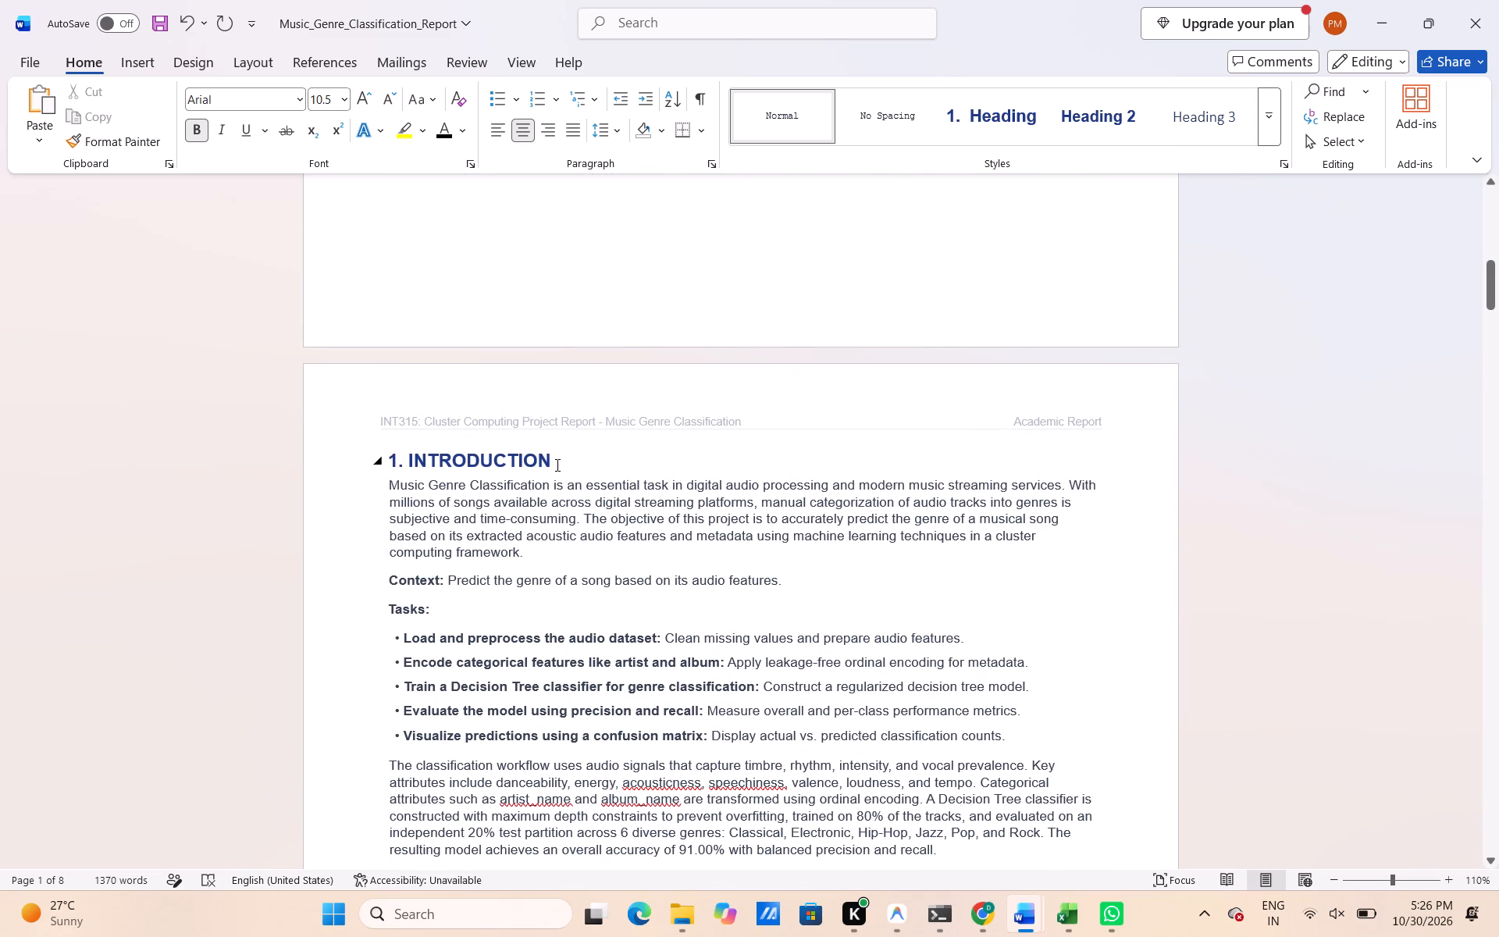
left_click_drag(556, 465, 387, 454)
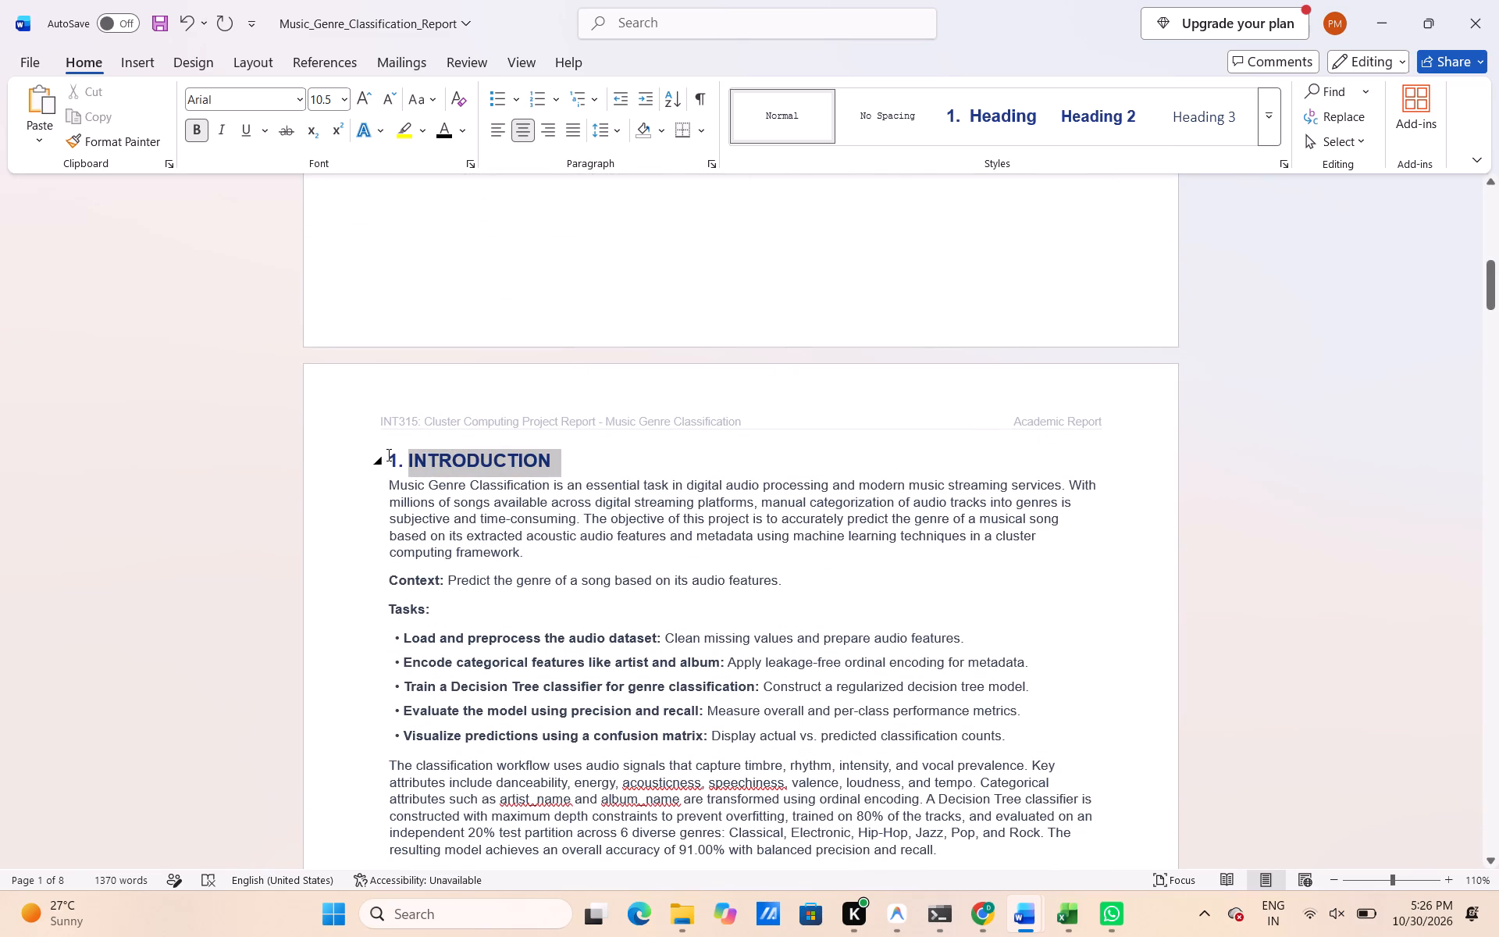
left_click_drag(387, 454, 387, 455)
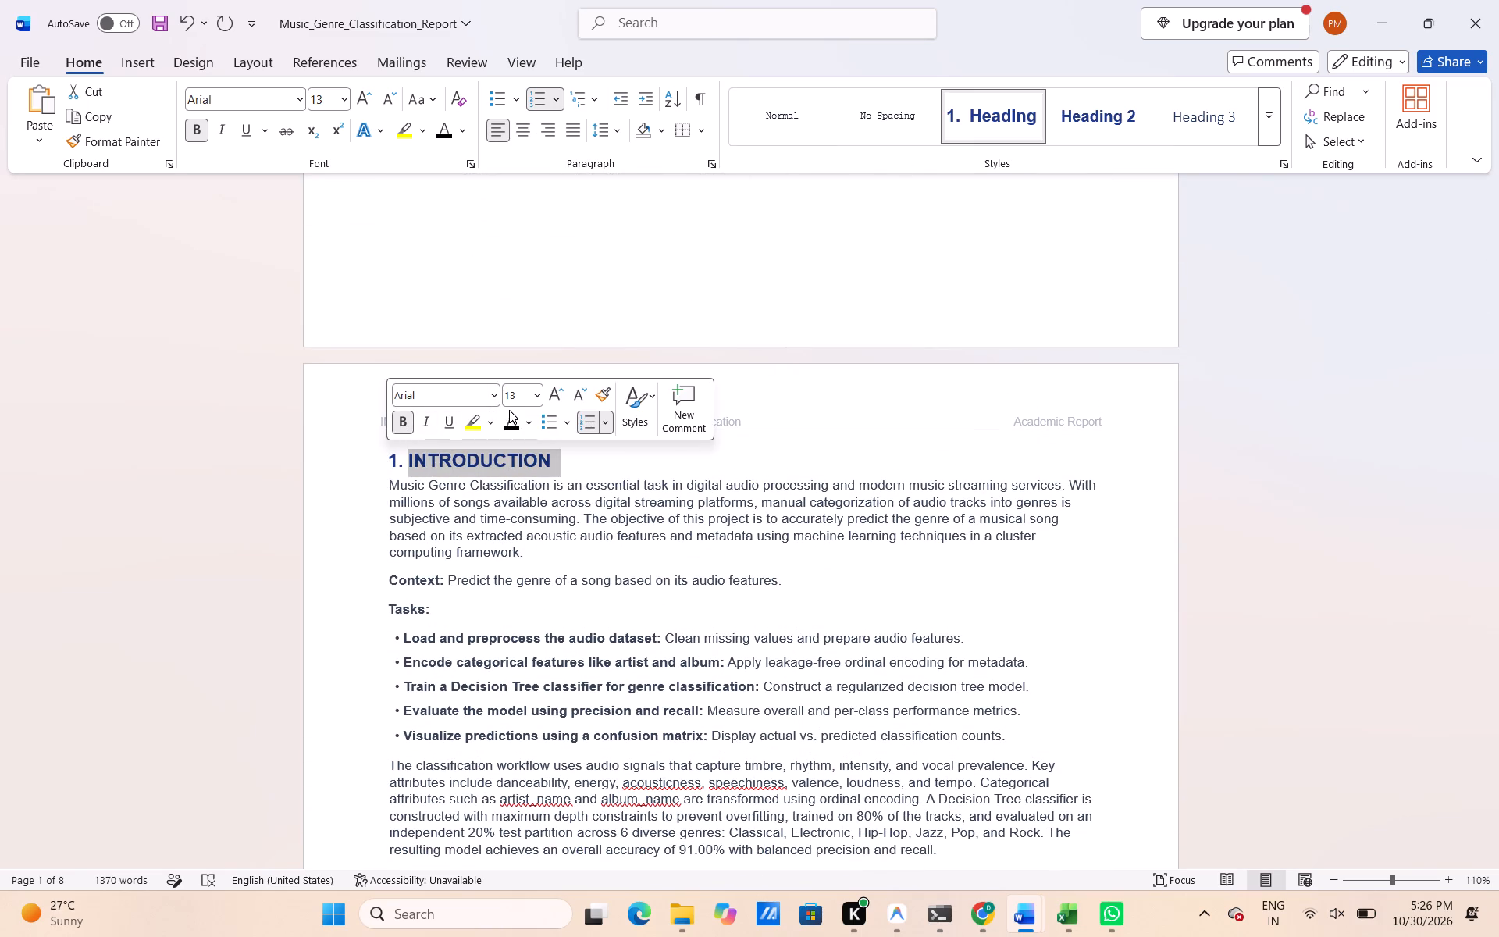
left_click(510, 410)
left_click(514, 425)
Change the font color of the section headings' automatic numbers to black, starting from the Introduction heading's number.
left_click(396, 455)
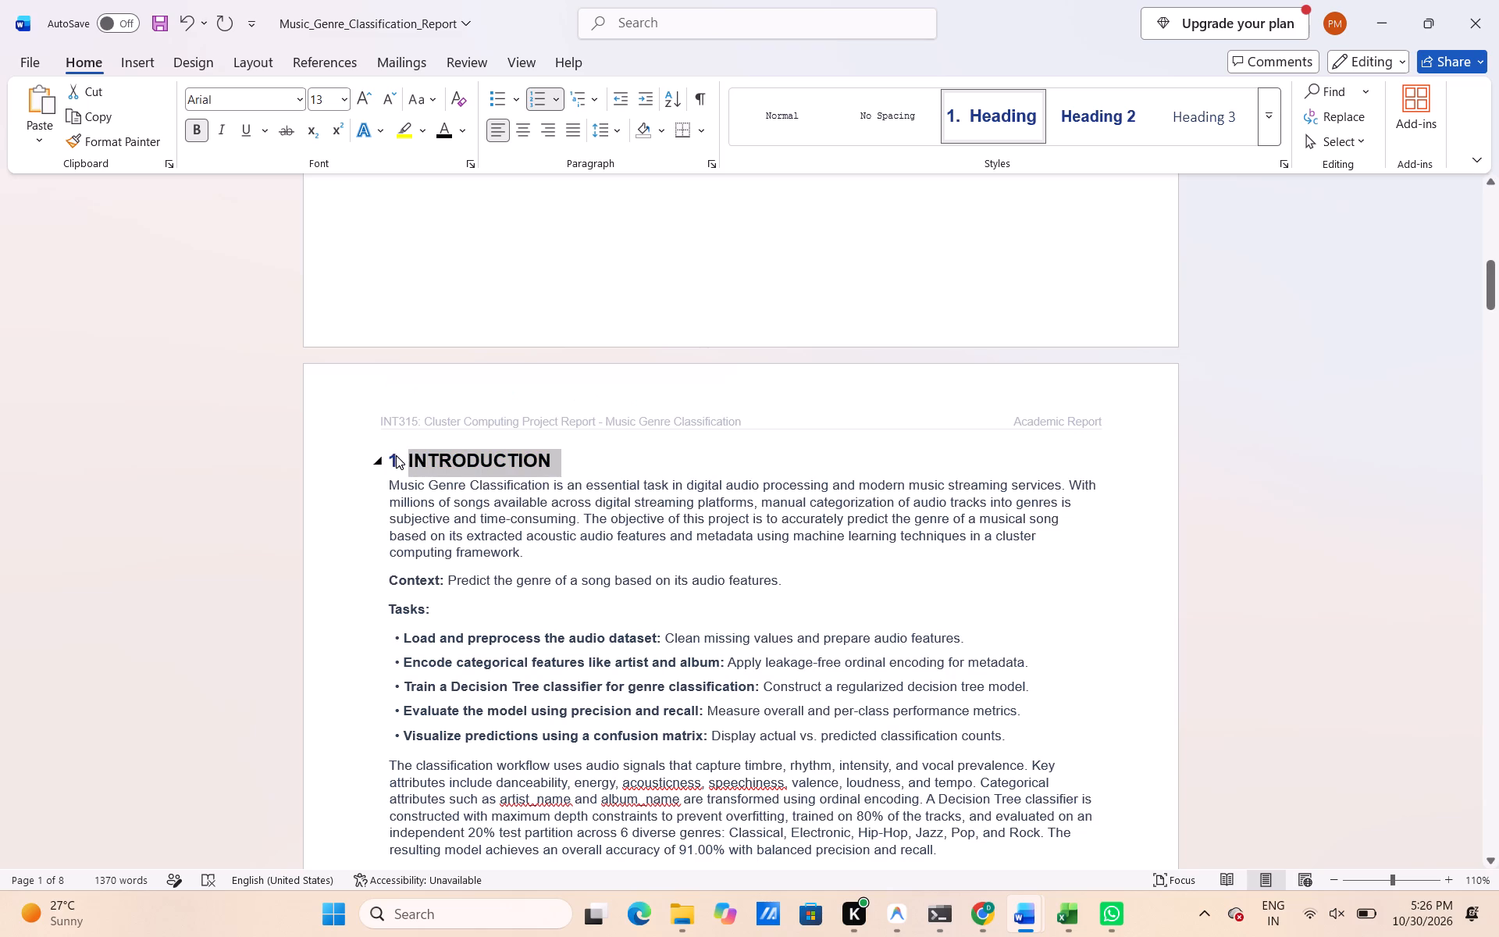
left_click(396, 455)
left_click(443, 127)
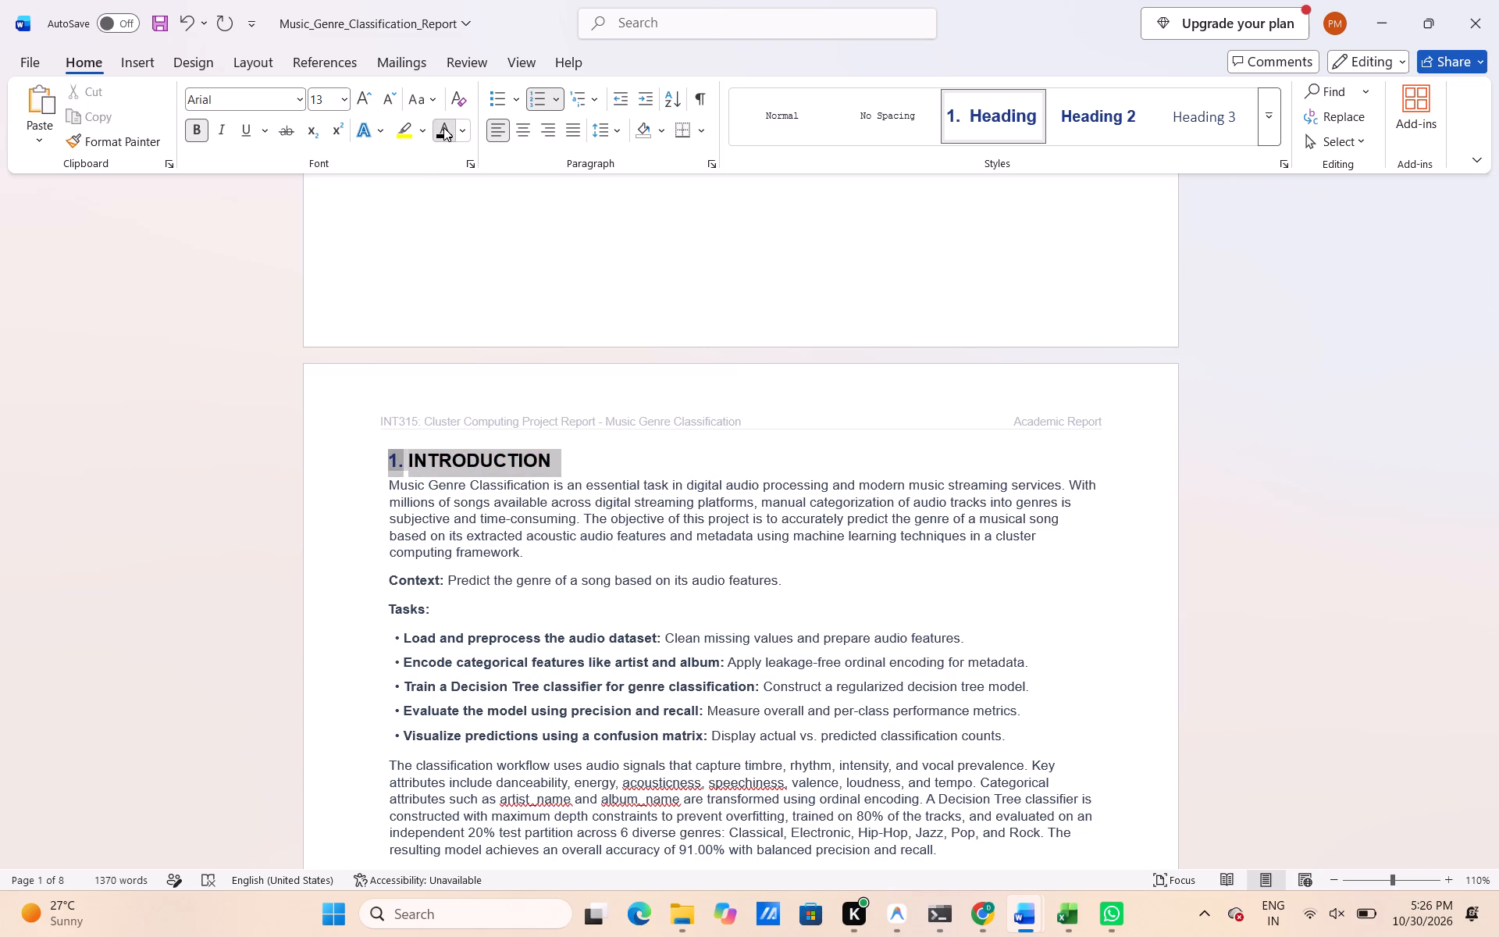
left_click(566, 404)
Change the font color of the "DATASET LINK" heading text in section 2 to black.
scroll(566, 404, "down", 1)
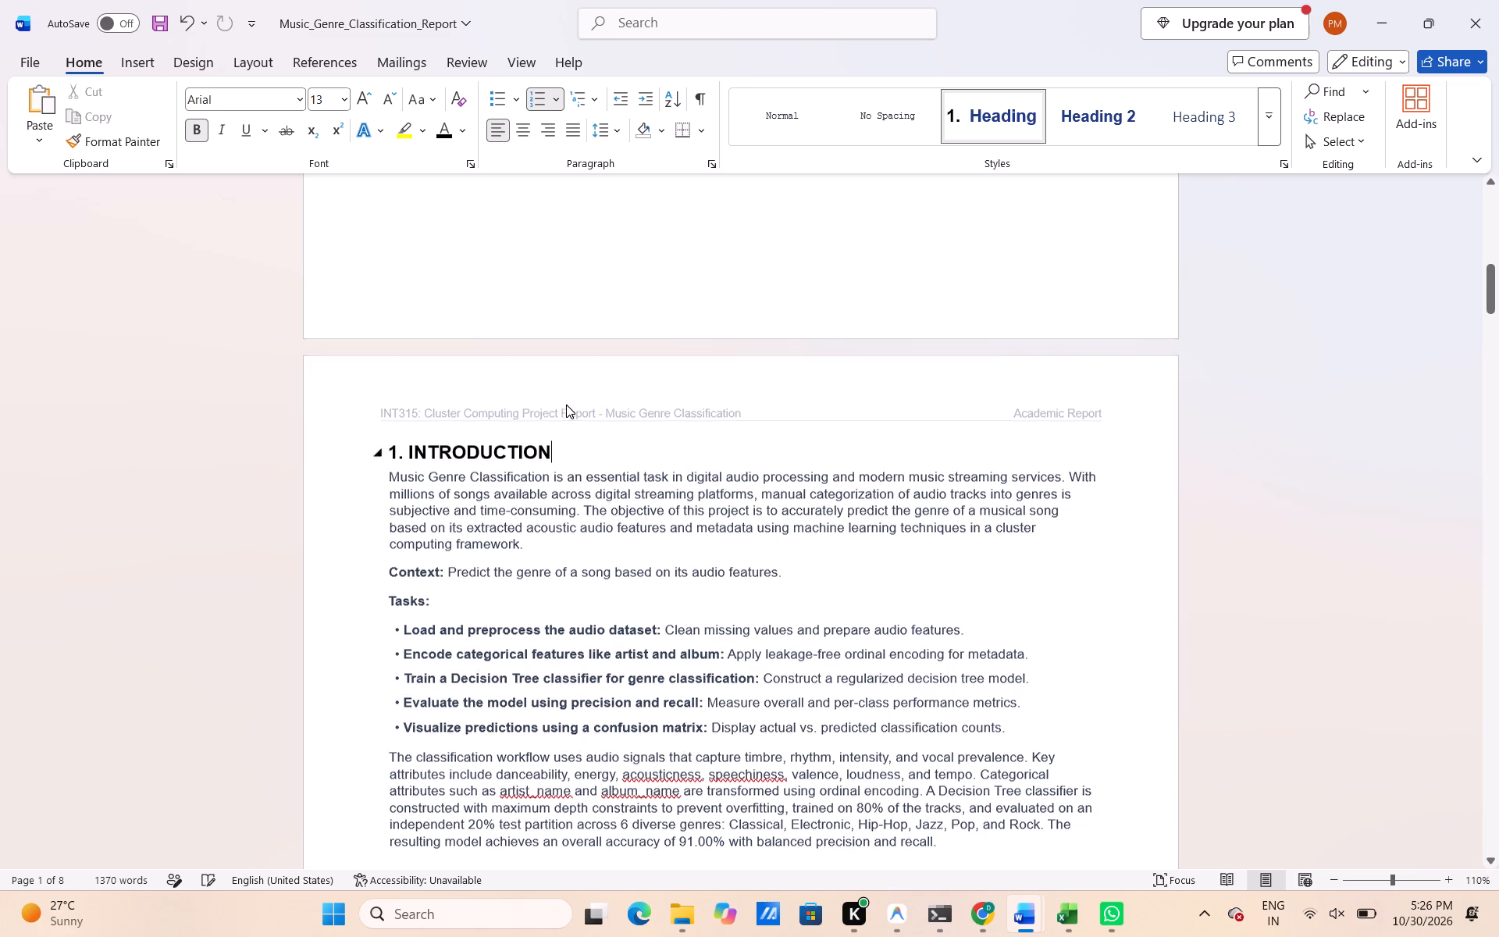
scroll(566, 404, "down", 1)
scroll(547, 568, "down", 1)
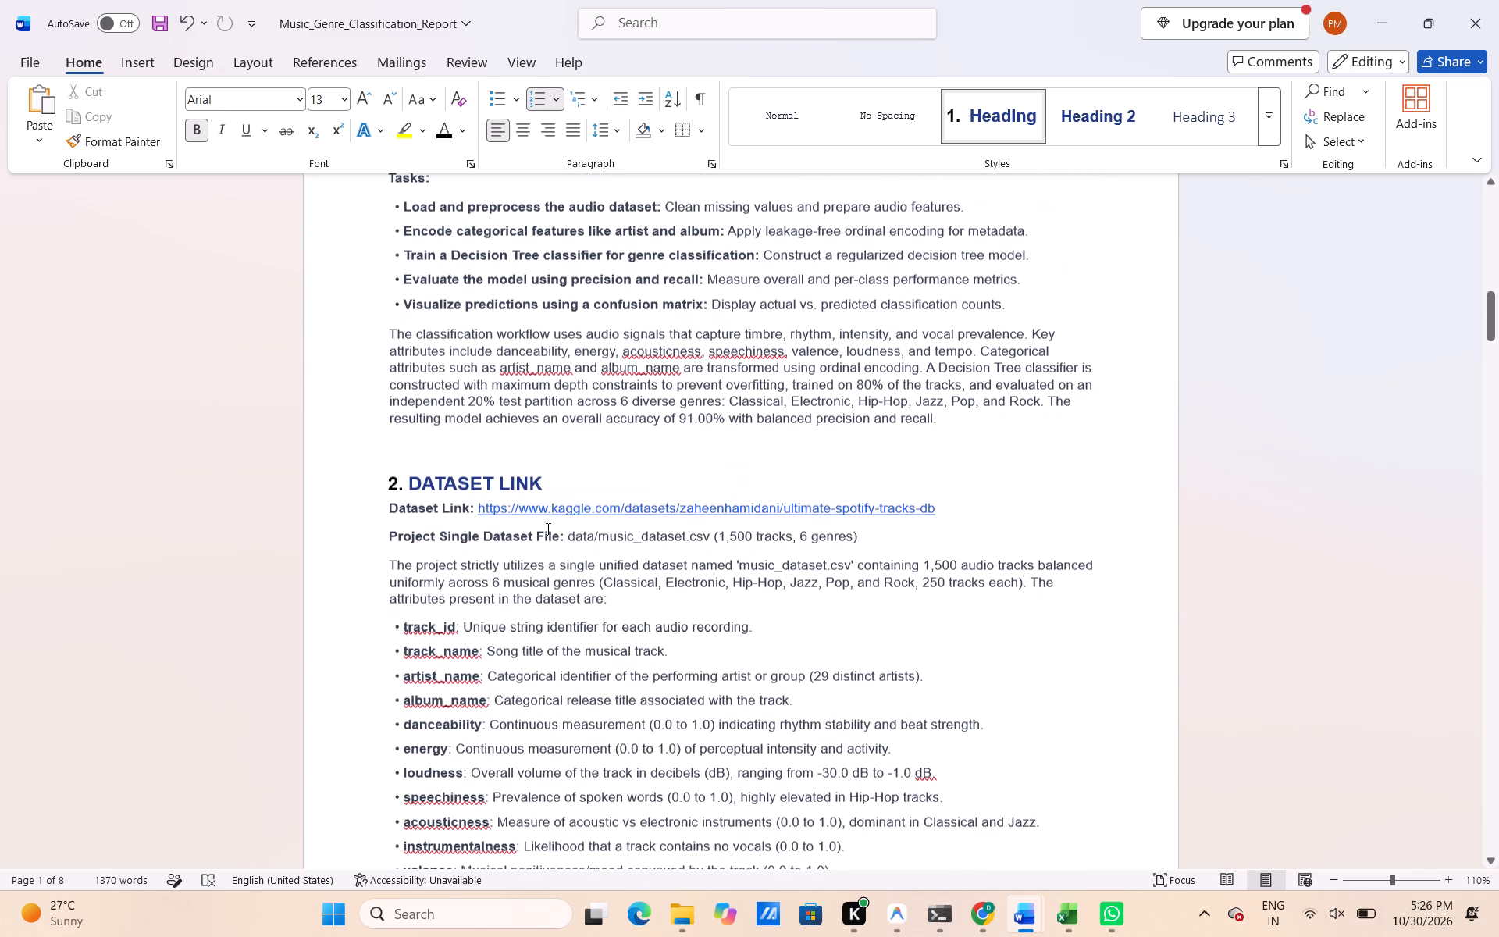
left_click_drag(538, 478, 402, 491)
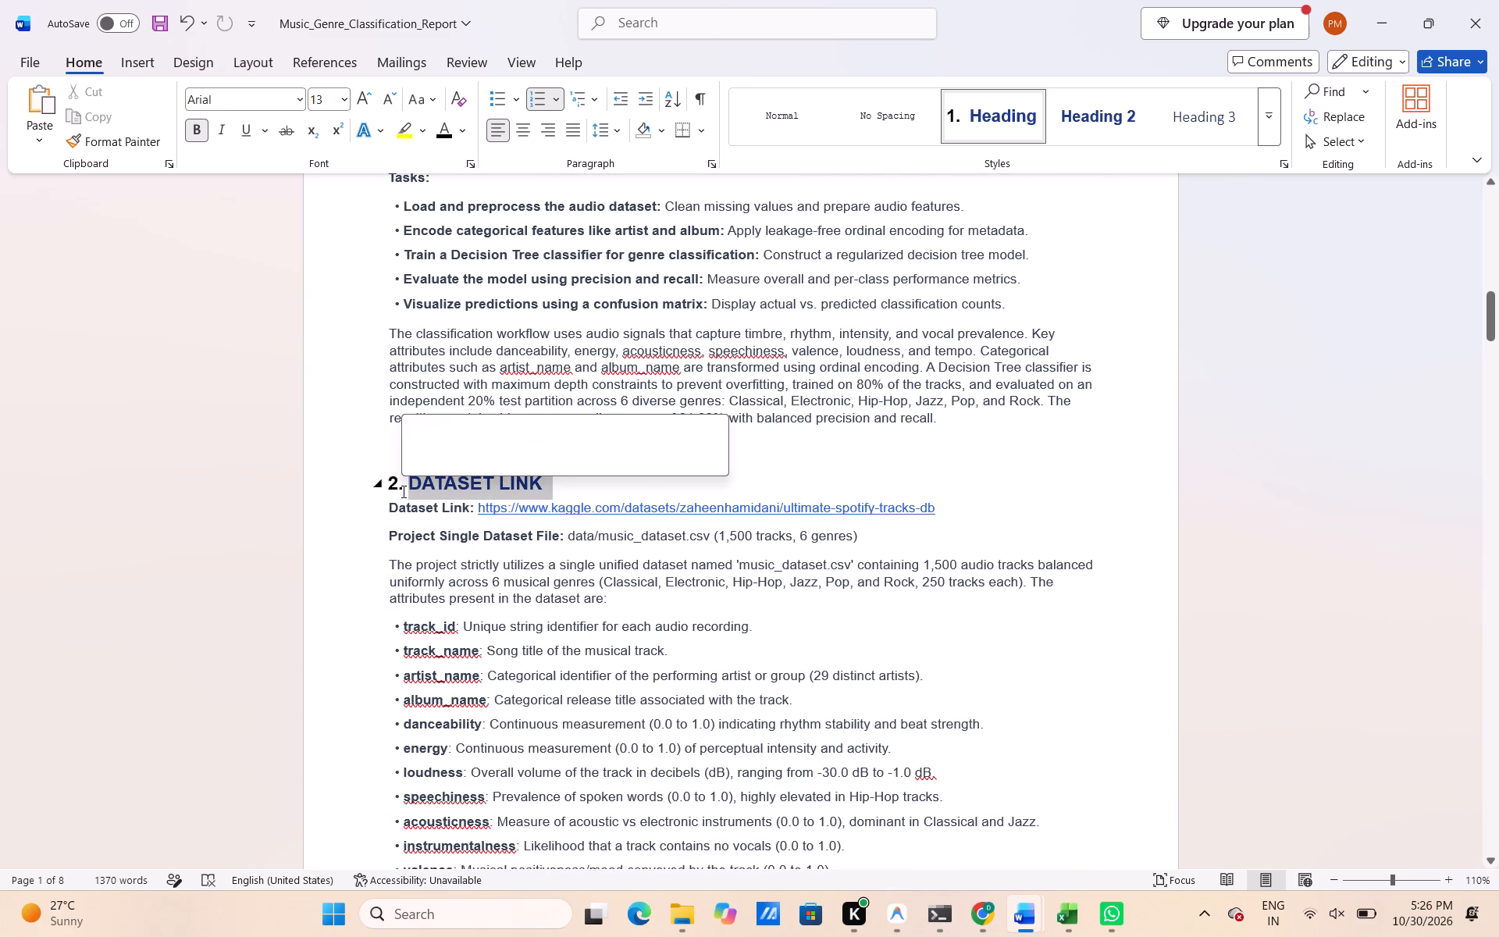
left_click(522, 455)
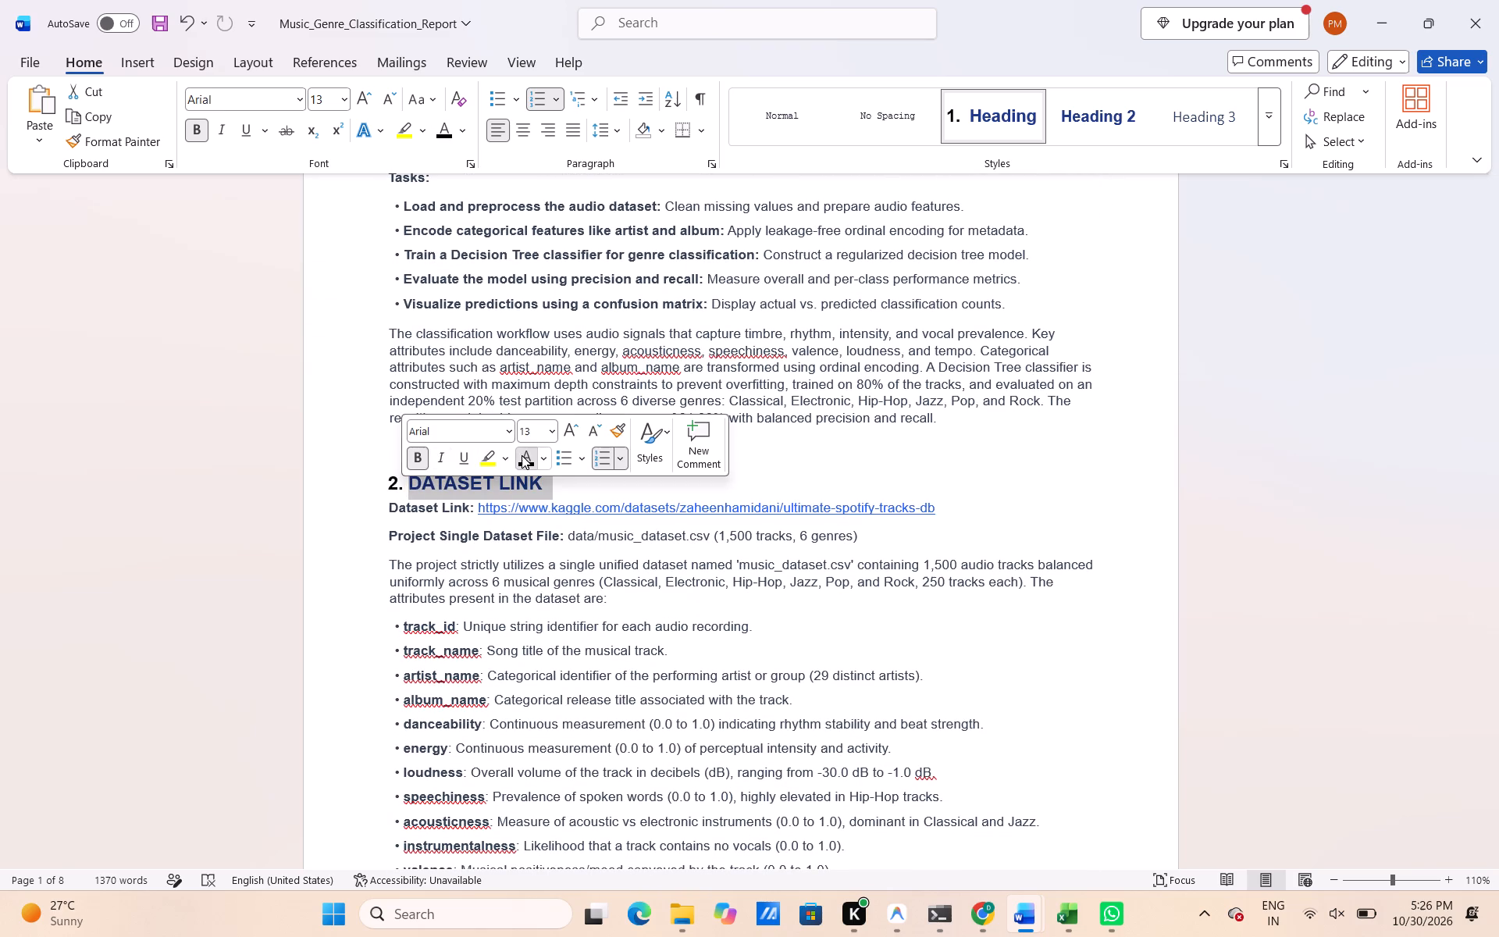
left_click(523, 536)
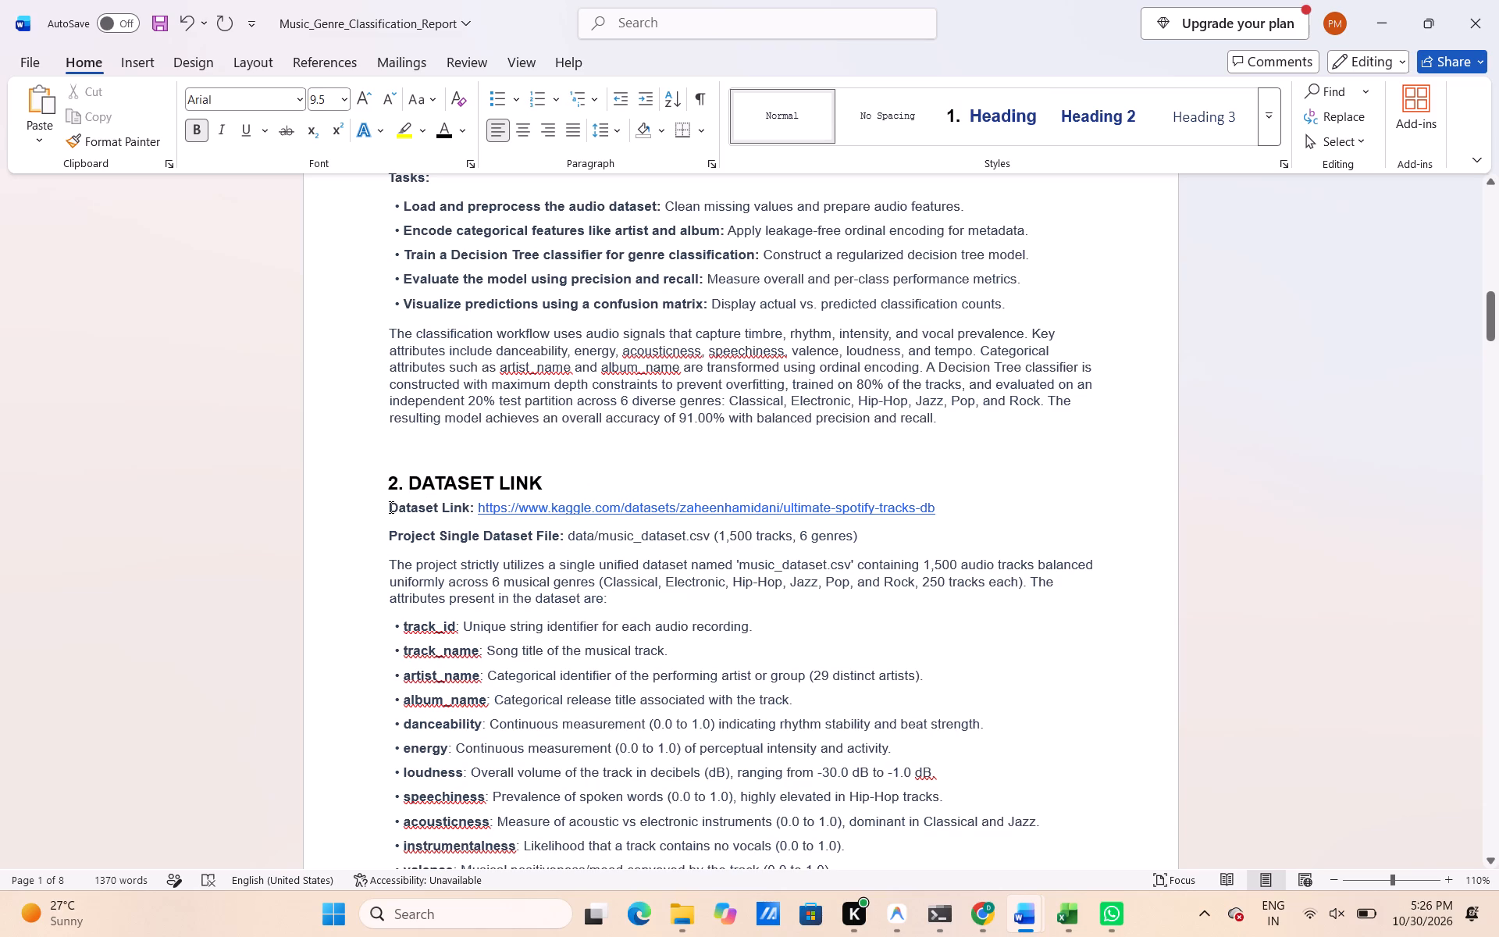
Remove the bold formatting from the "SOURCE CODE" heading text in section 3.
scroll(513, 544, "down", 1)
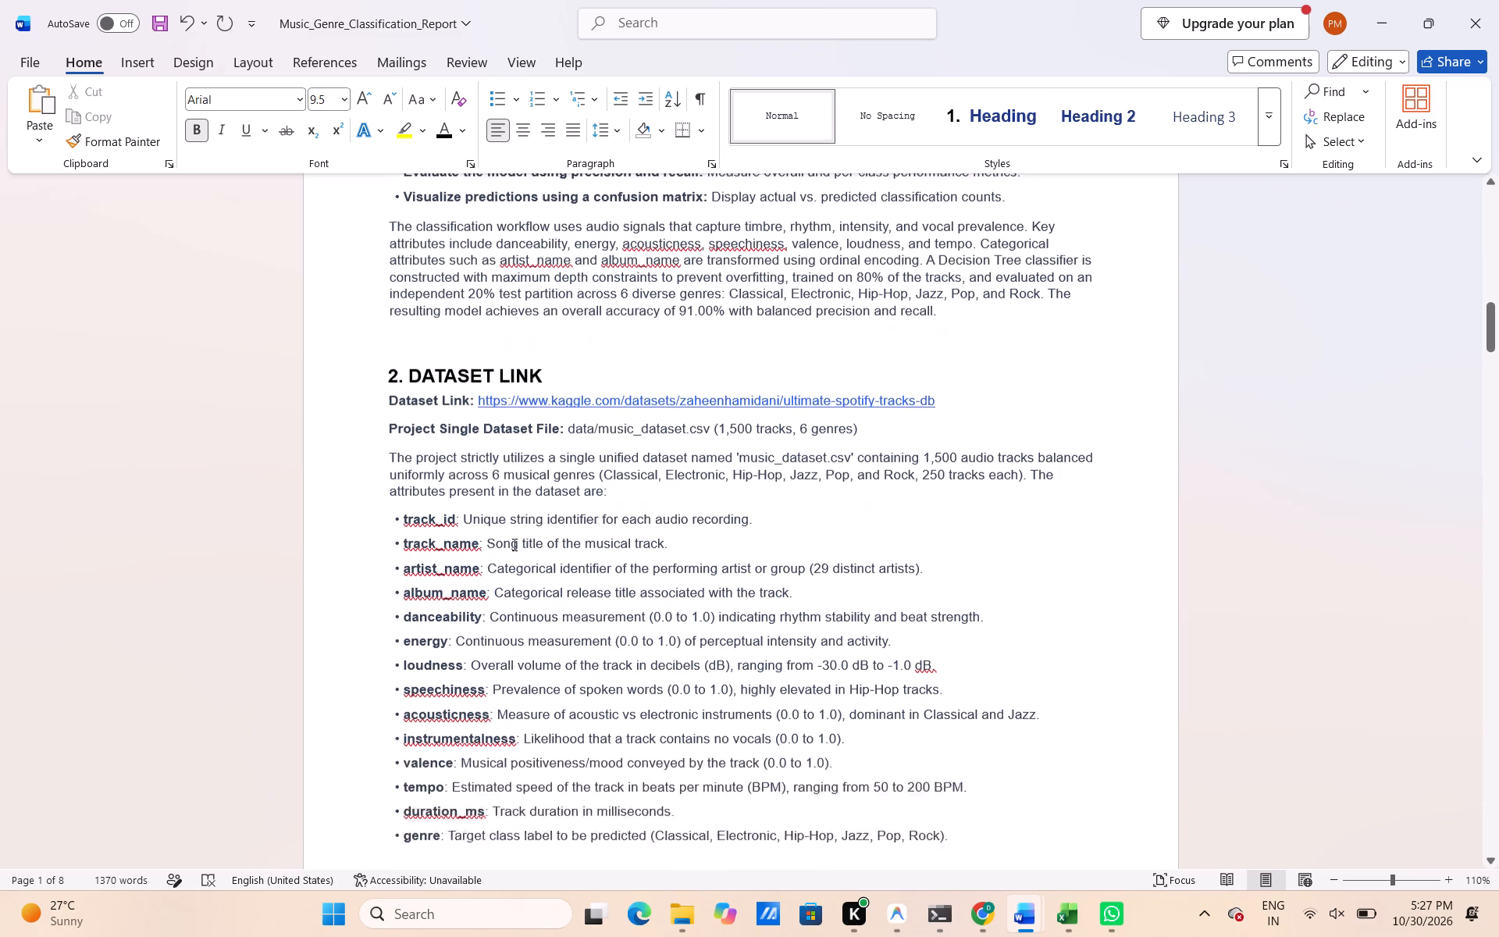
scroll(513, 544, "down", 2)
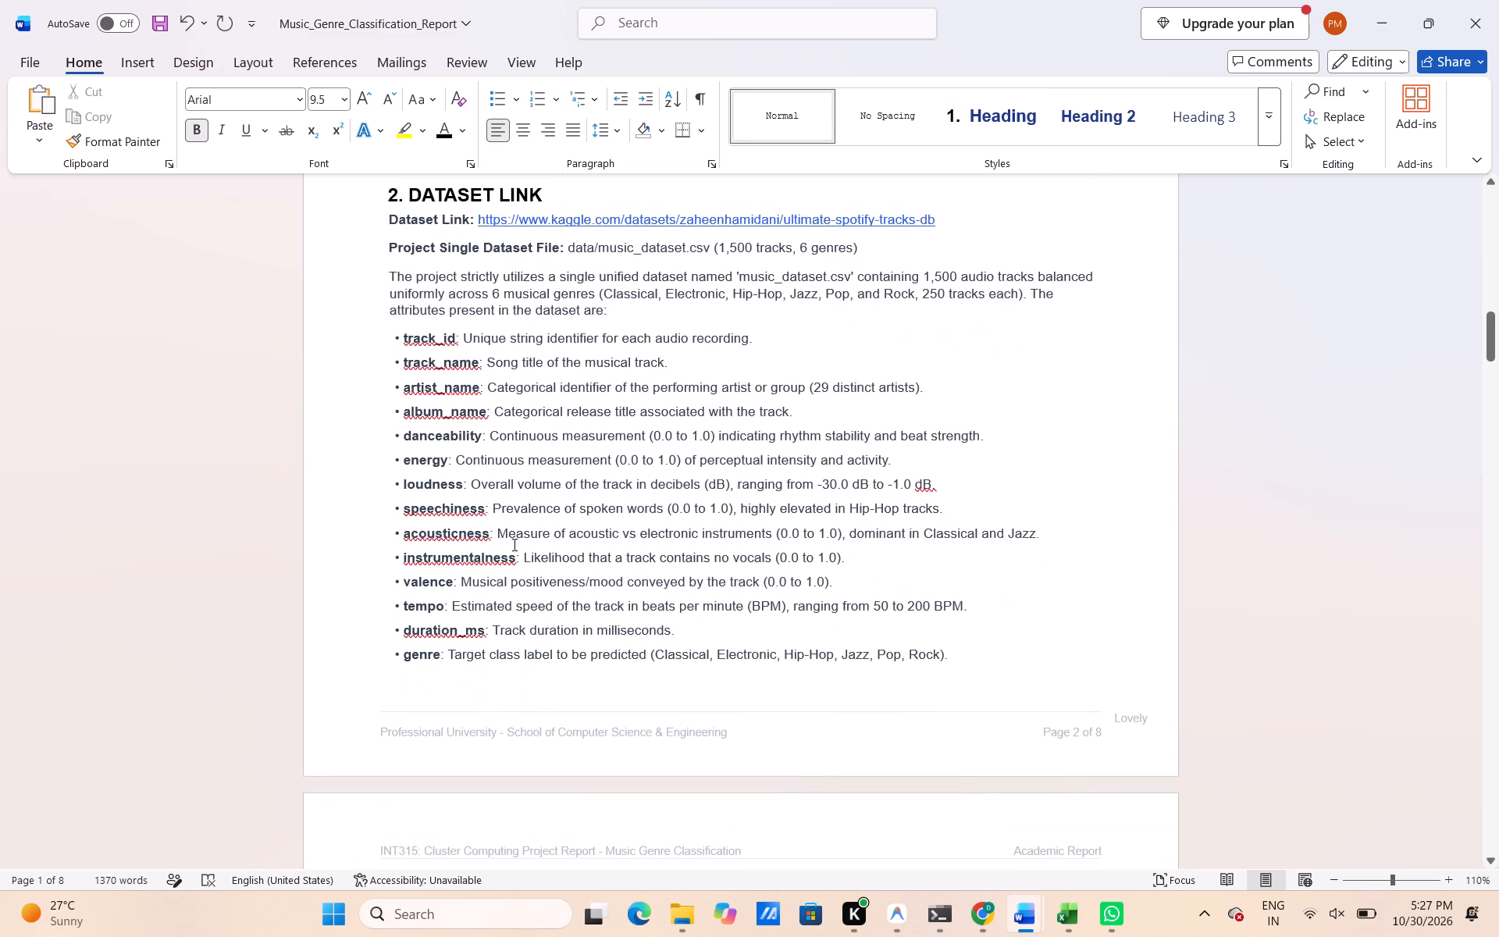
scroll(513, 544, "down", 2)
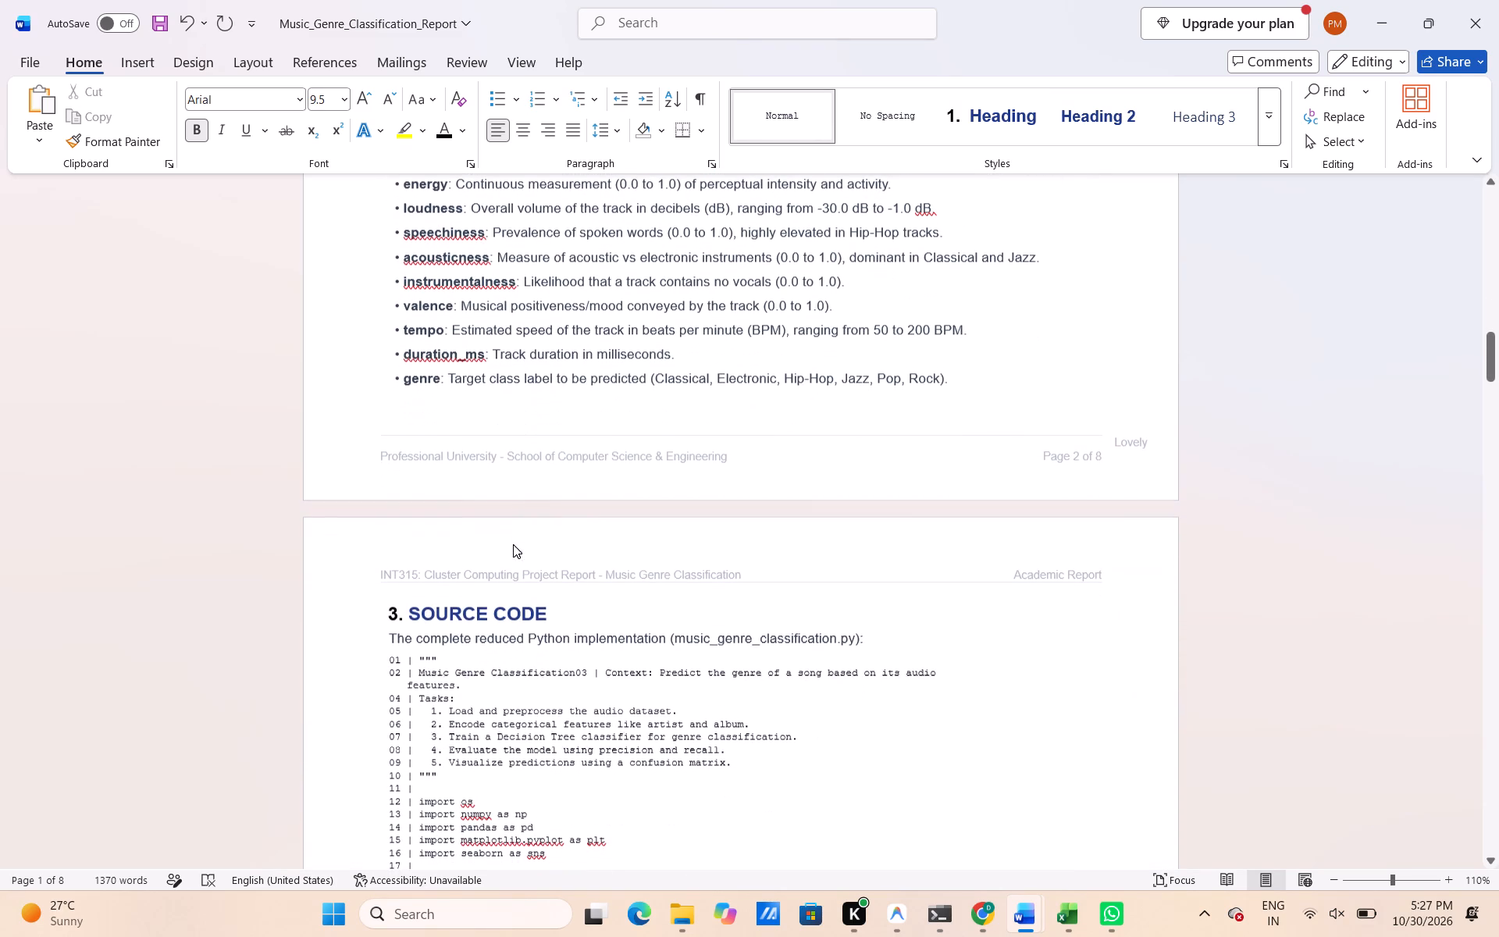
left_click_drag(560, 611, 413, 611)
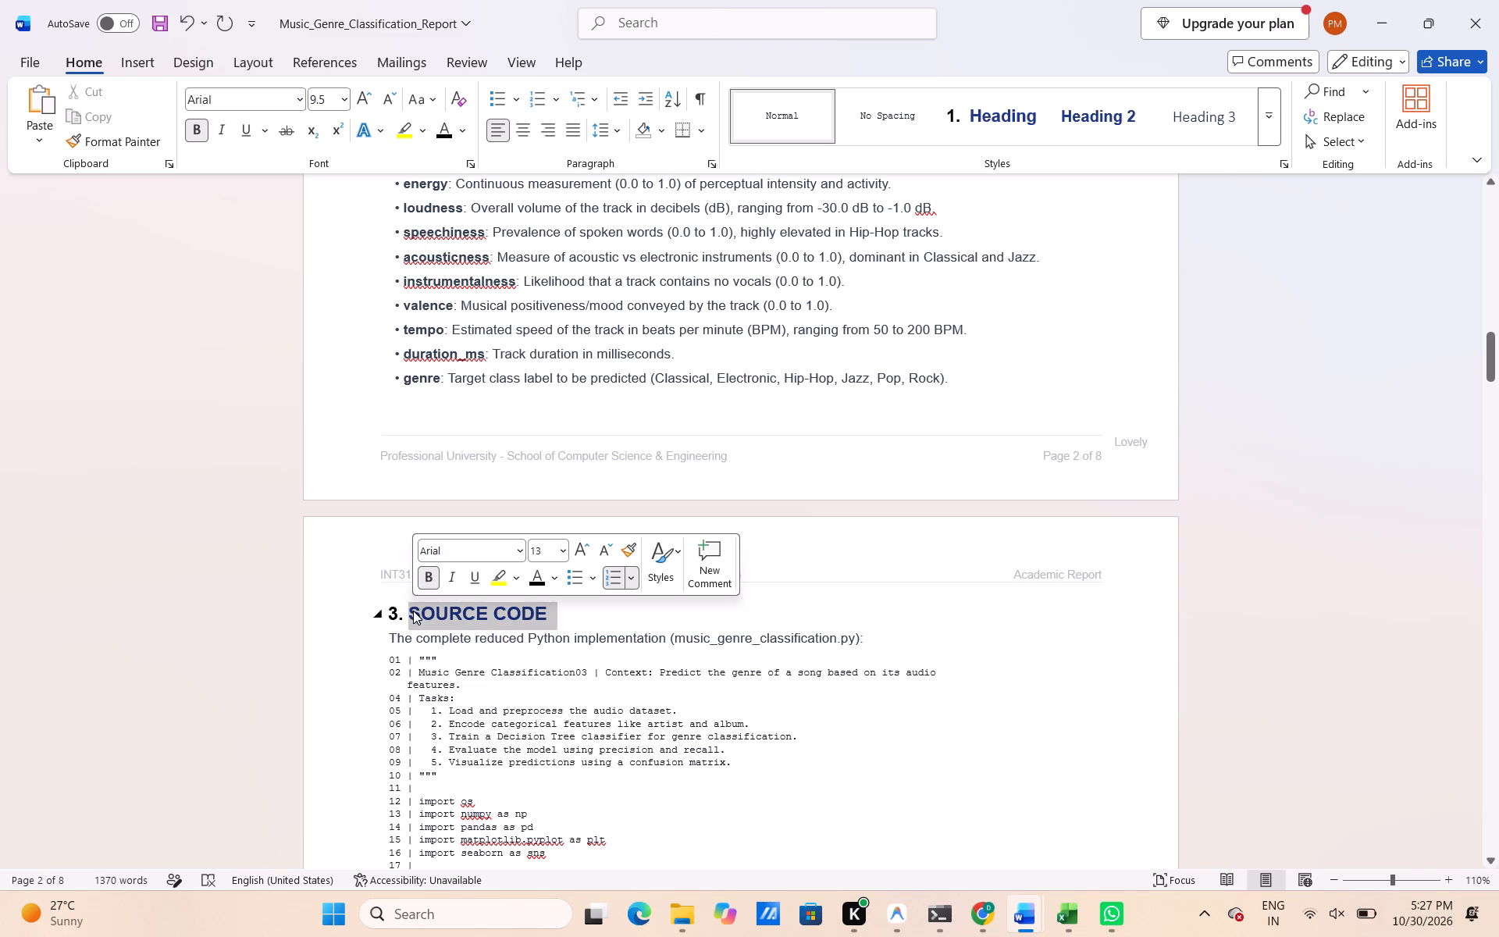
left_click(429, 572)
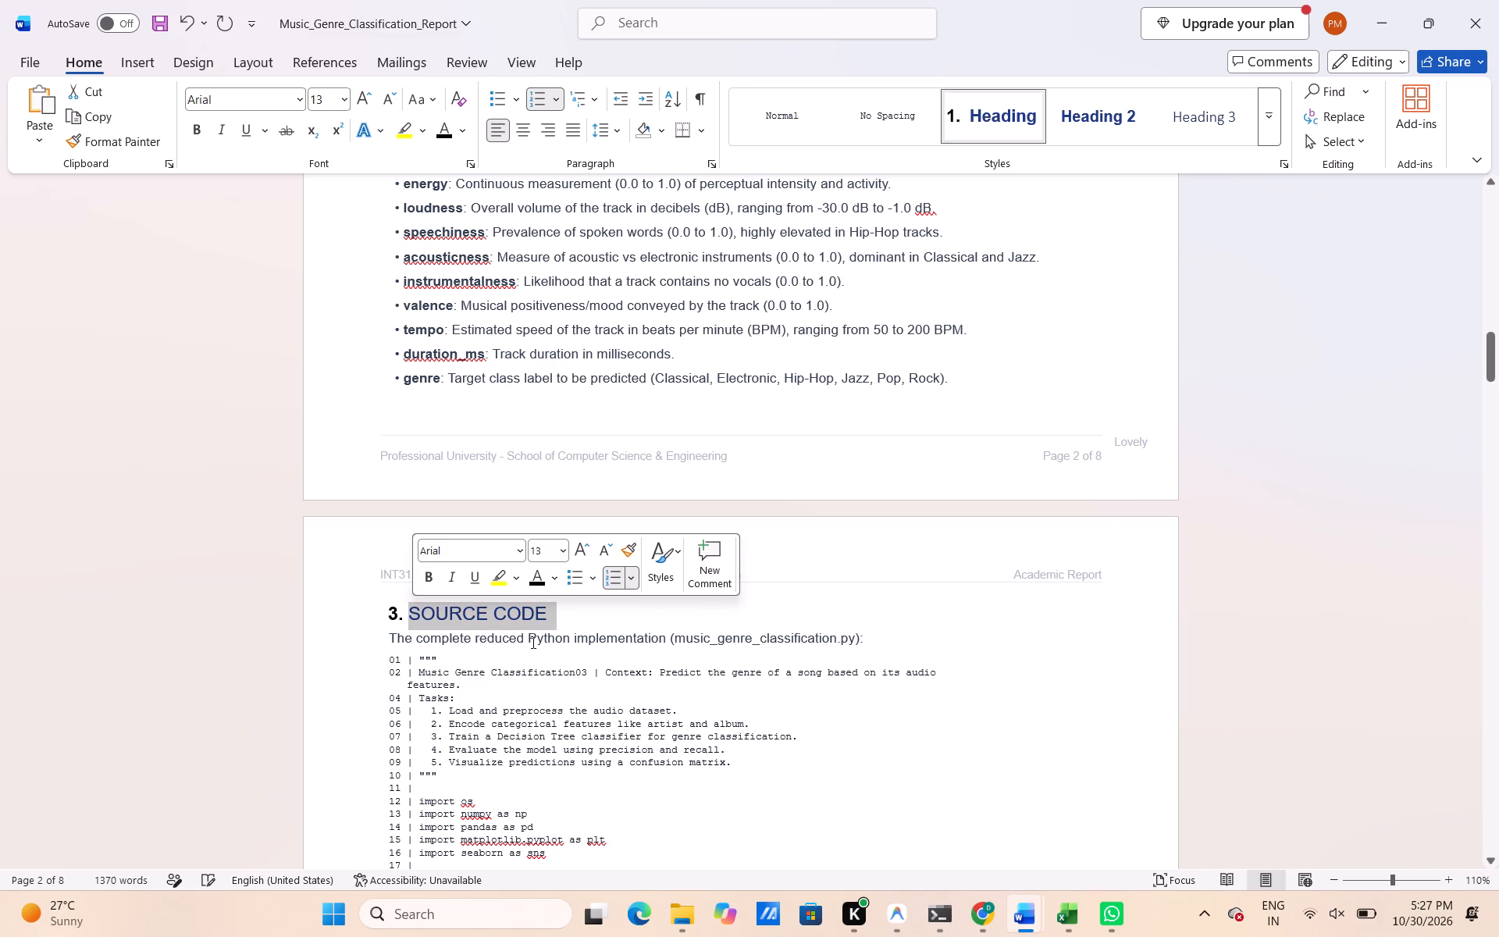
left_click(532, 642)
left_click(520, 677)
Change the font color of the "SCREENSHOT OF THE SOURCE CODE" heading text in section 4 to black.
scroll(520, 677, "down", 1)
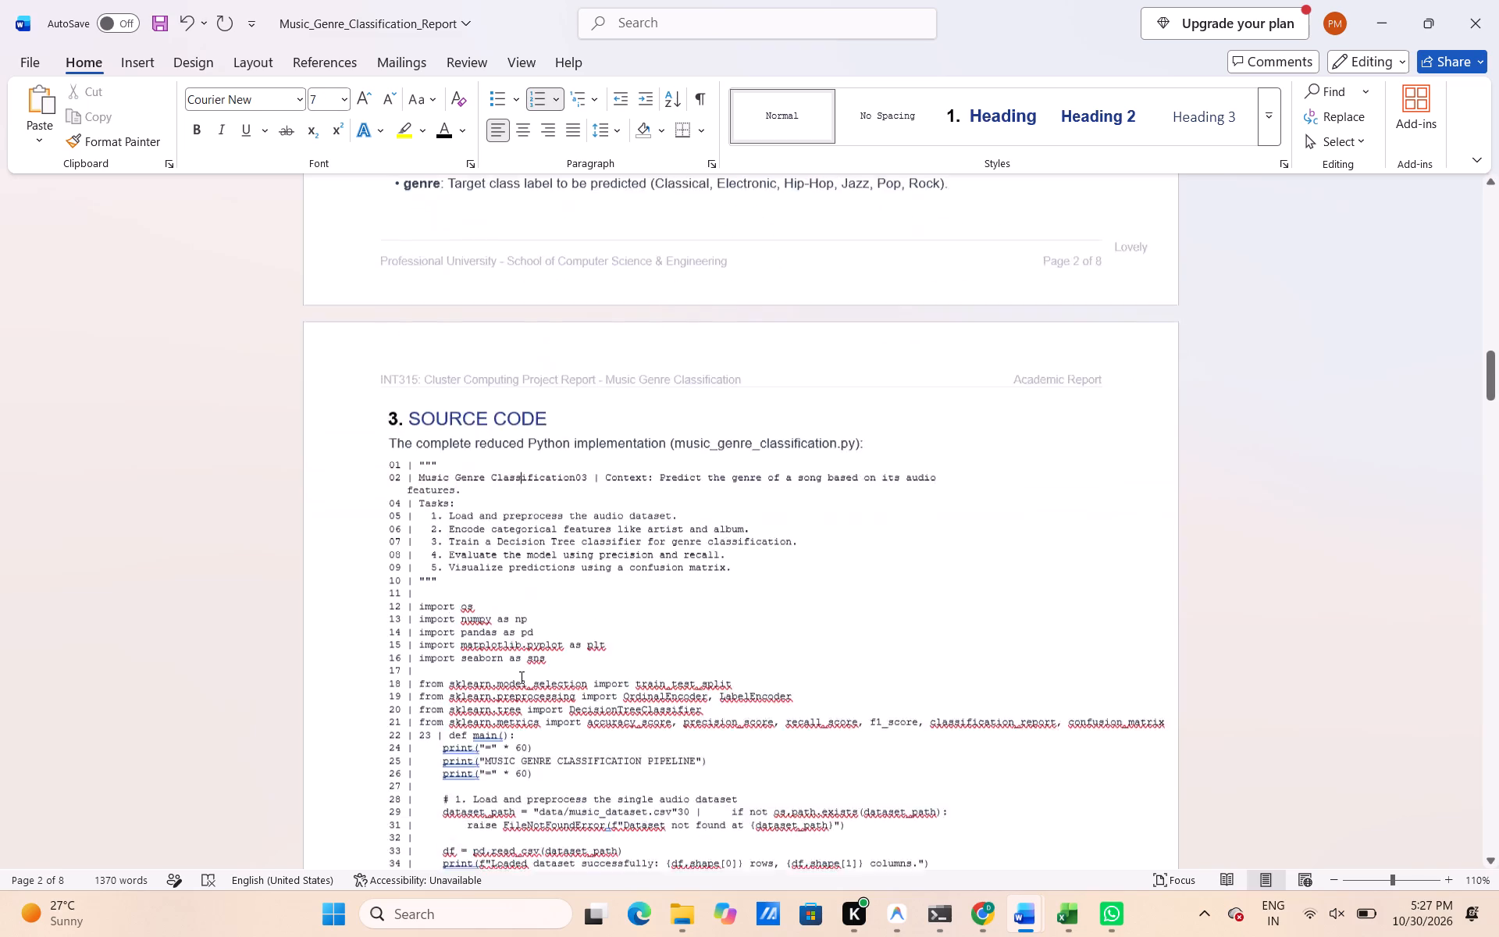
scroll(520, 677, "down", 4)
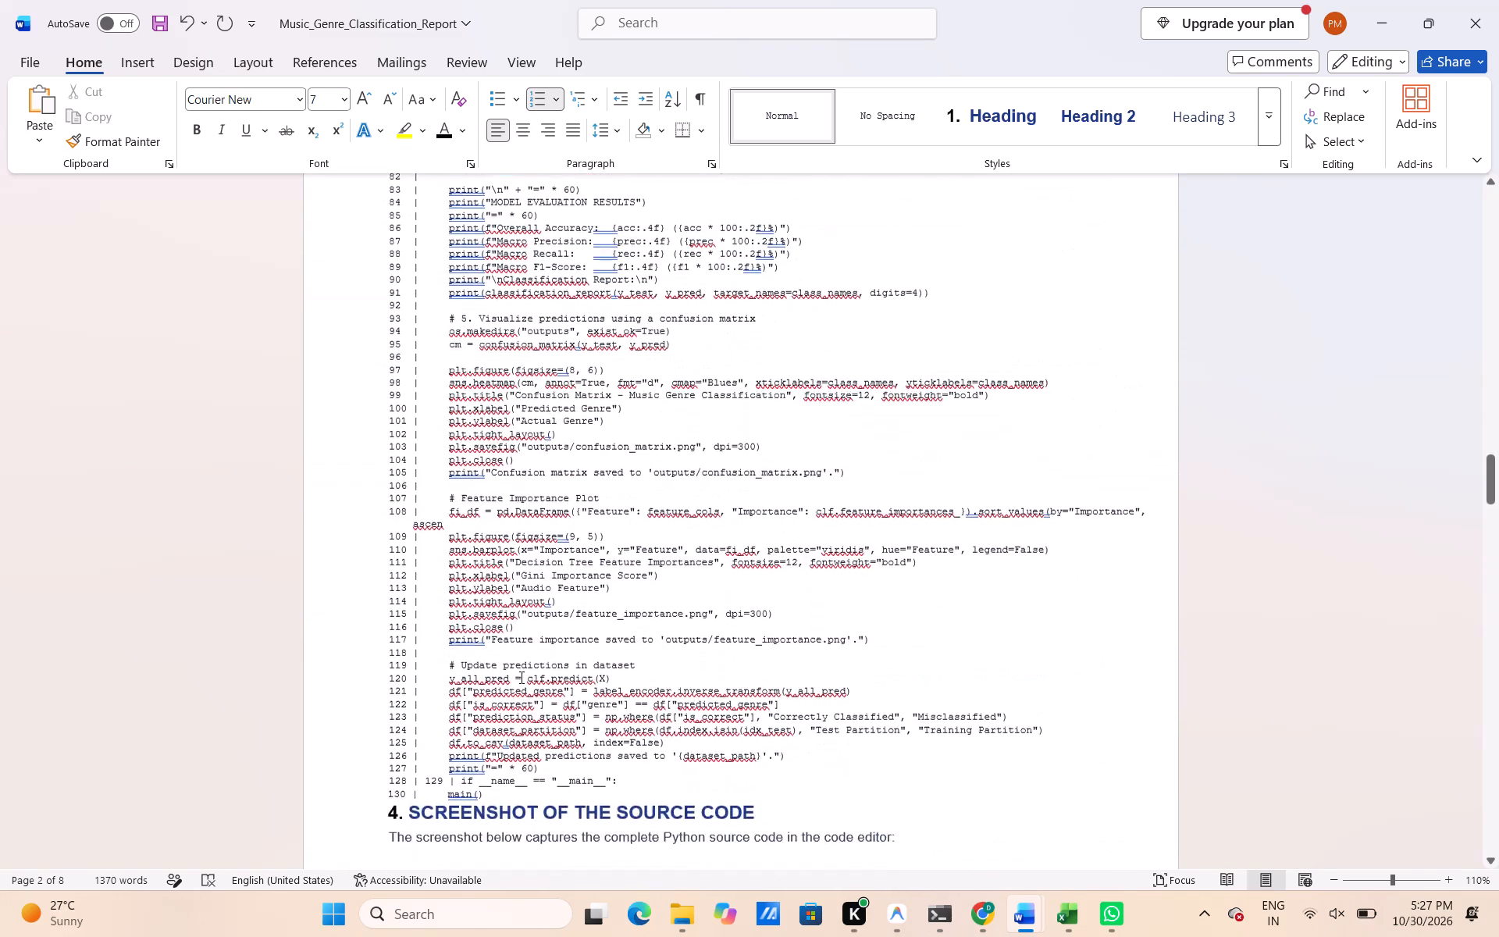
scroll(520, 677, "down", 2)
scroll(520, 677, "up", 1)
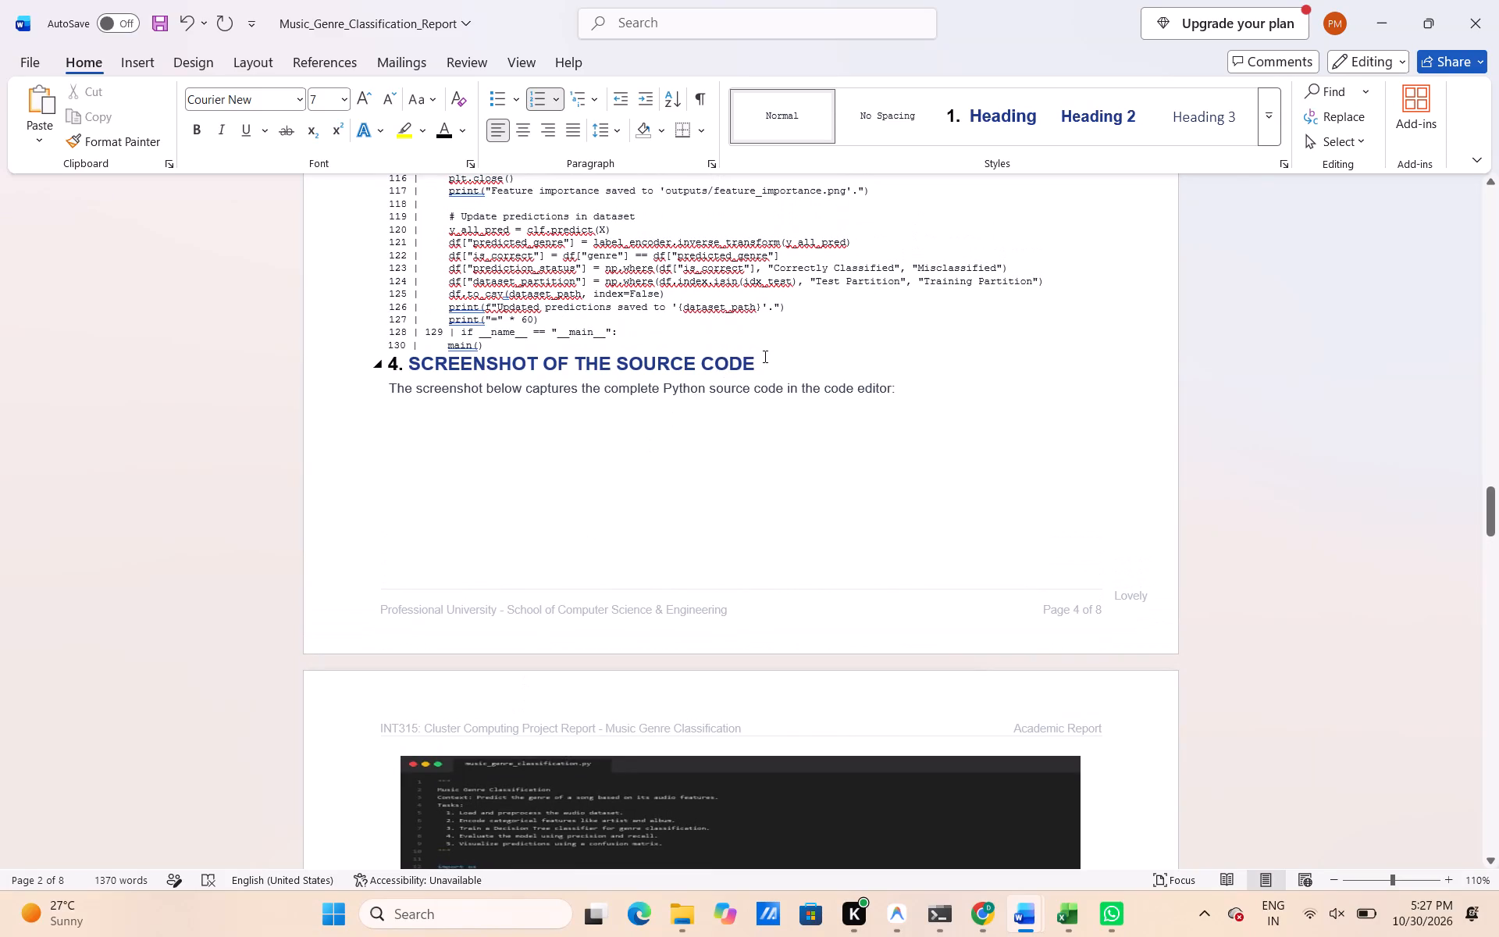
left_click_drag(764, 355, 415, 365)
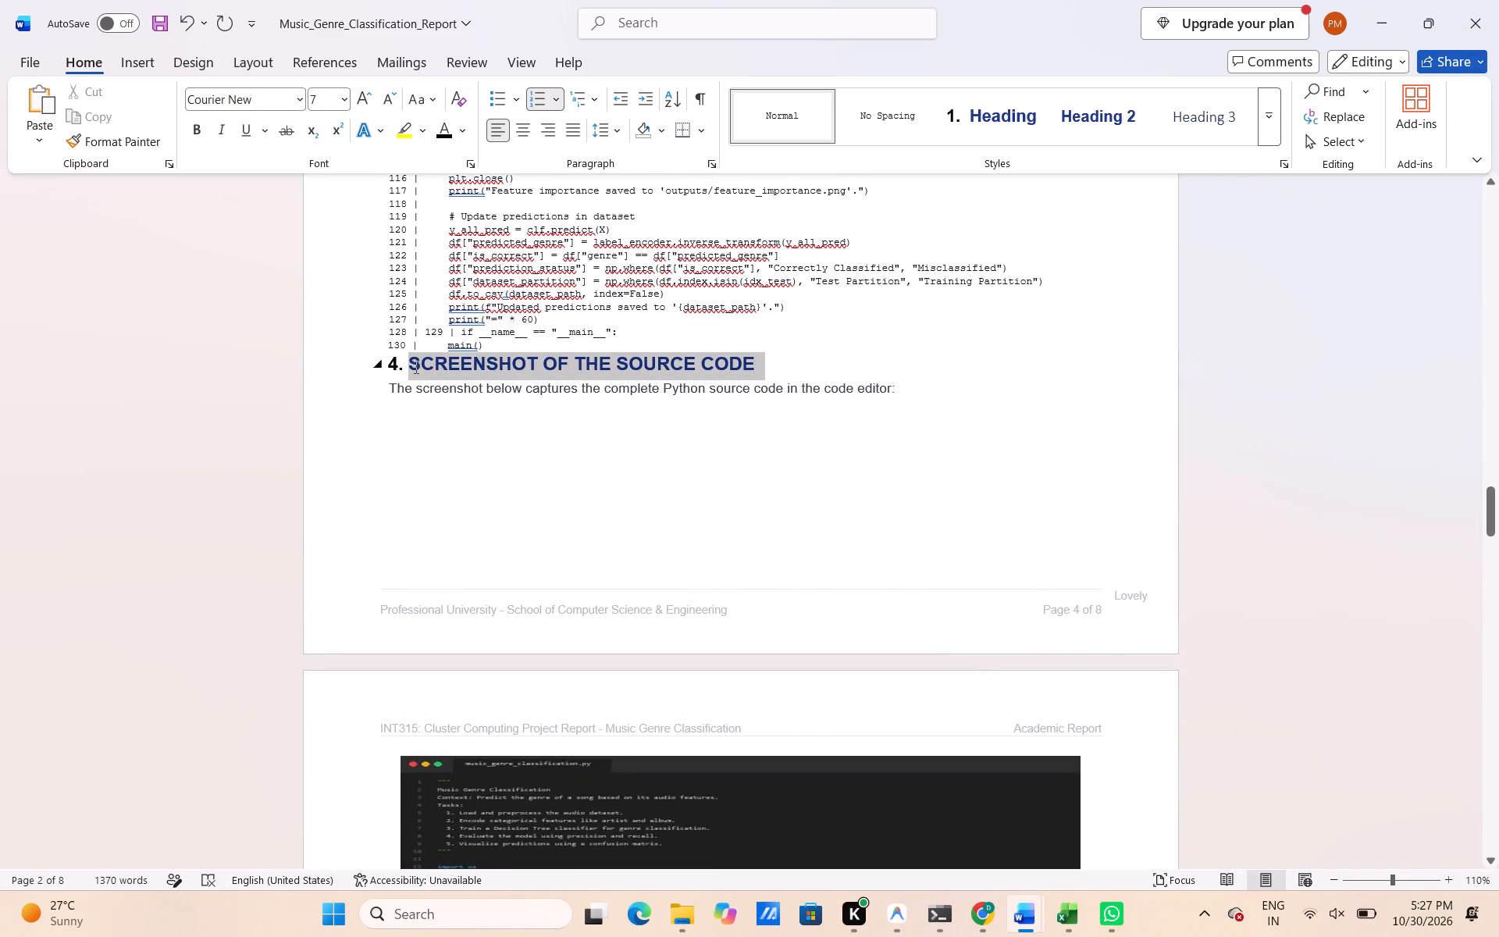
left_click_drag(415, 365, 414, 365)
left_click(539, 341)
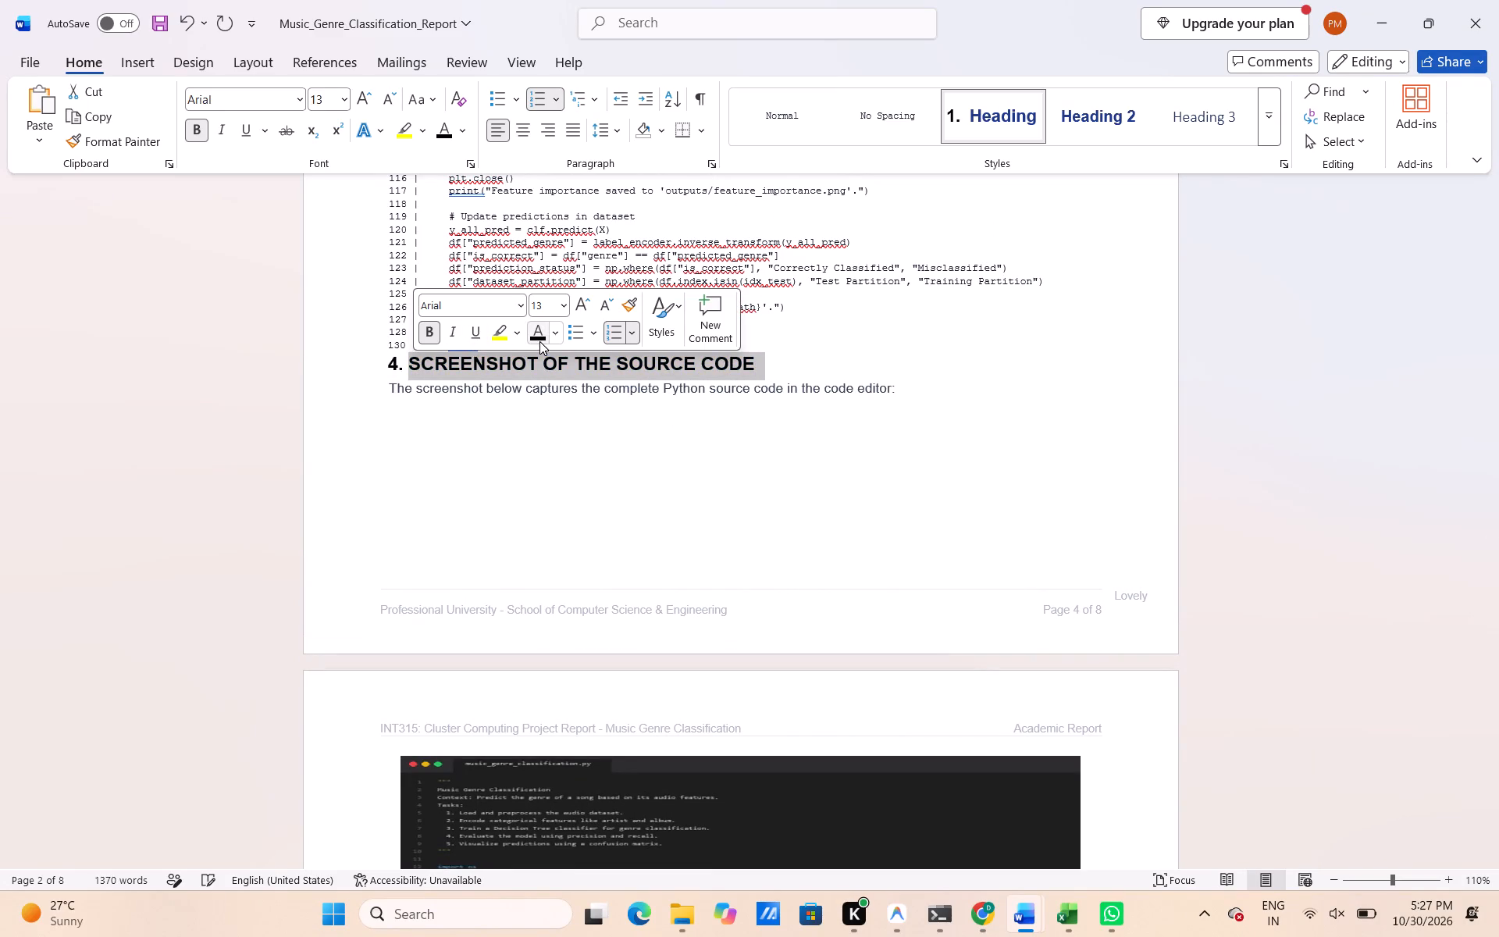
Change the font color of the "OUTPUT SCREENSHOT" heading text in section 5 to black.
scroll(539, 341, "down", 9)
scroll(539, 341, "up", 1)
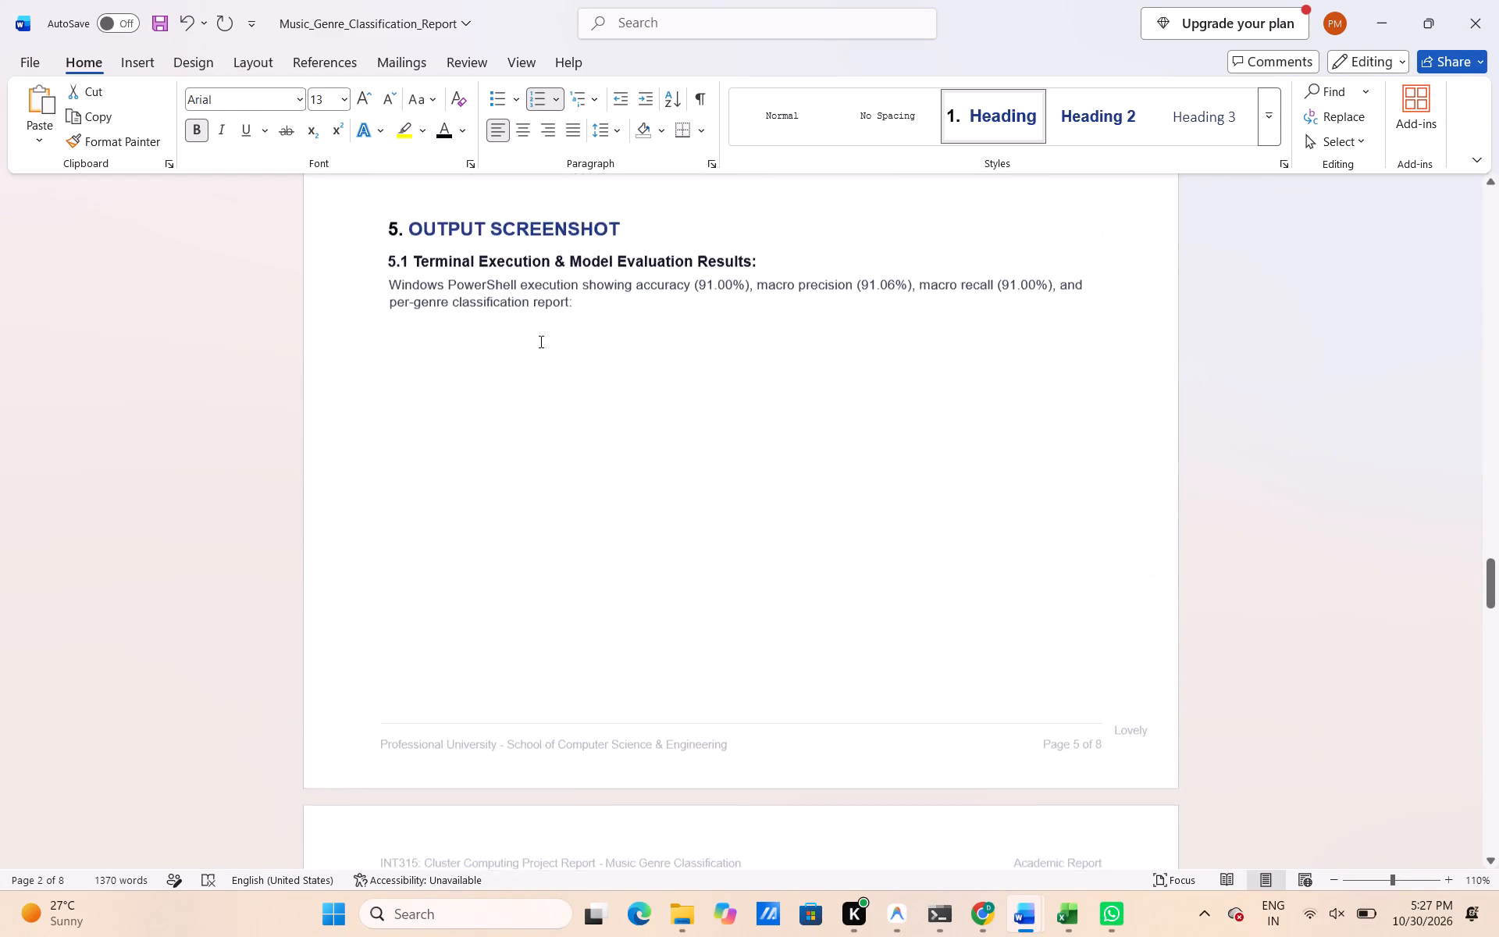
scroll(539, 341, "up", 1)
left_click_drag(618, 547, 500, 501)
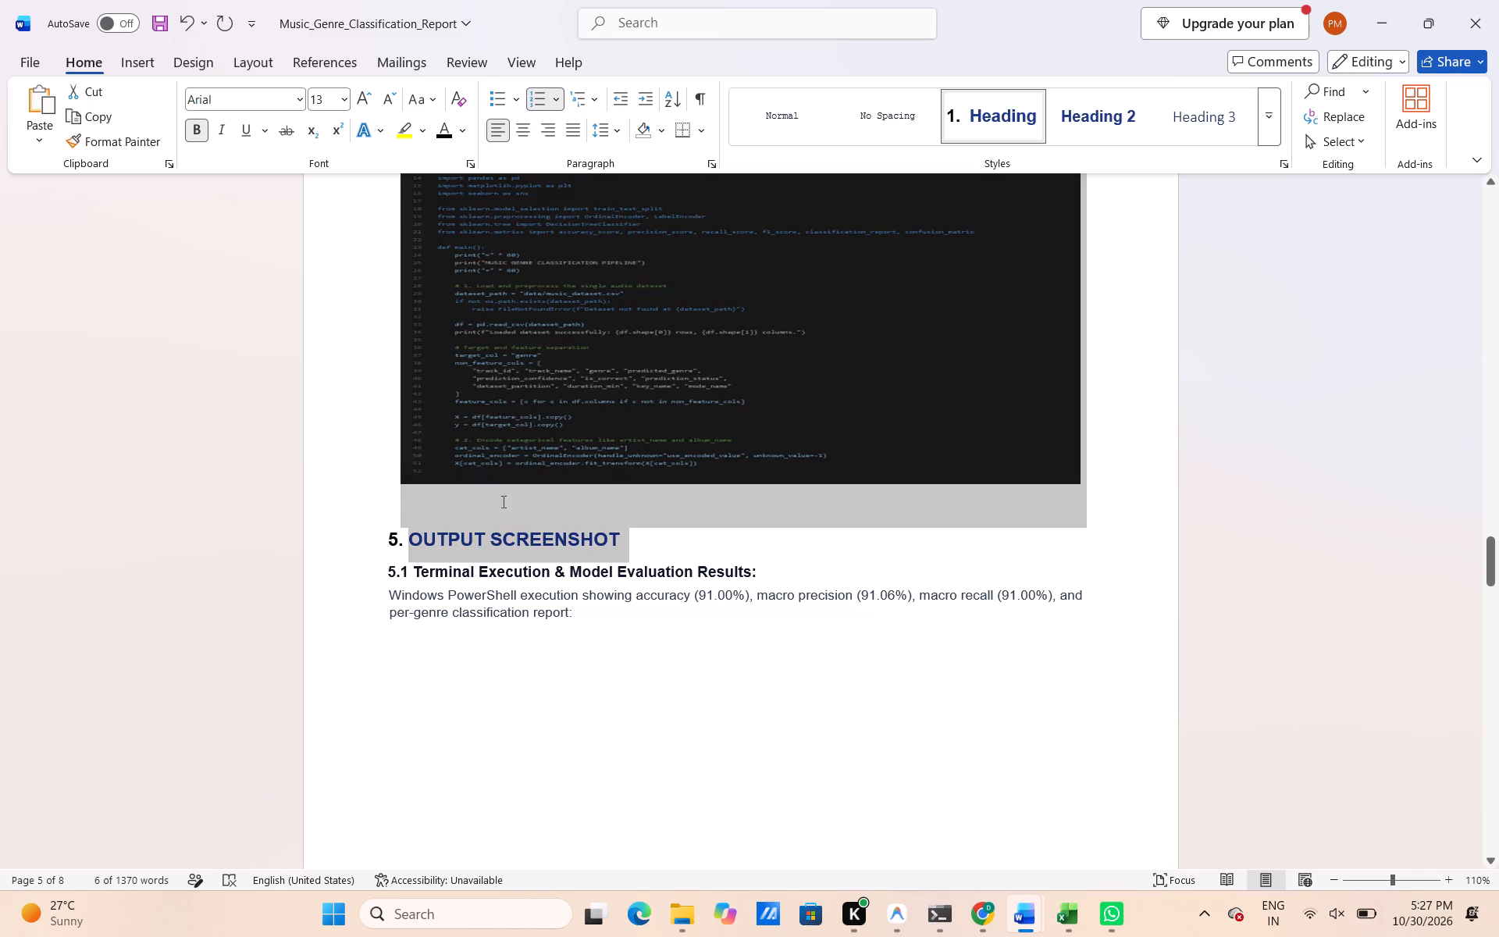
left_click_drag(500, 501, 437, 550)
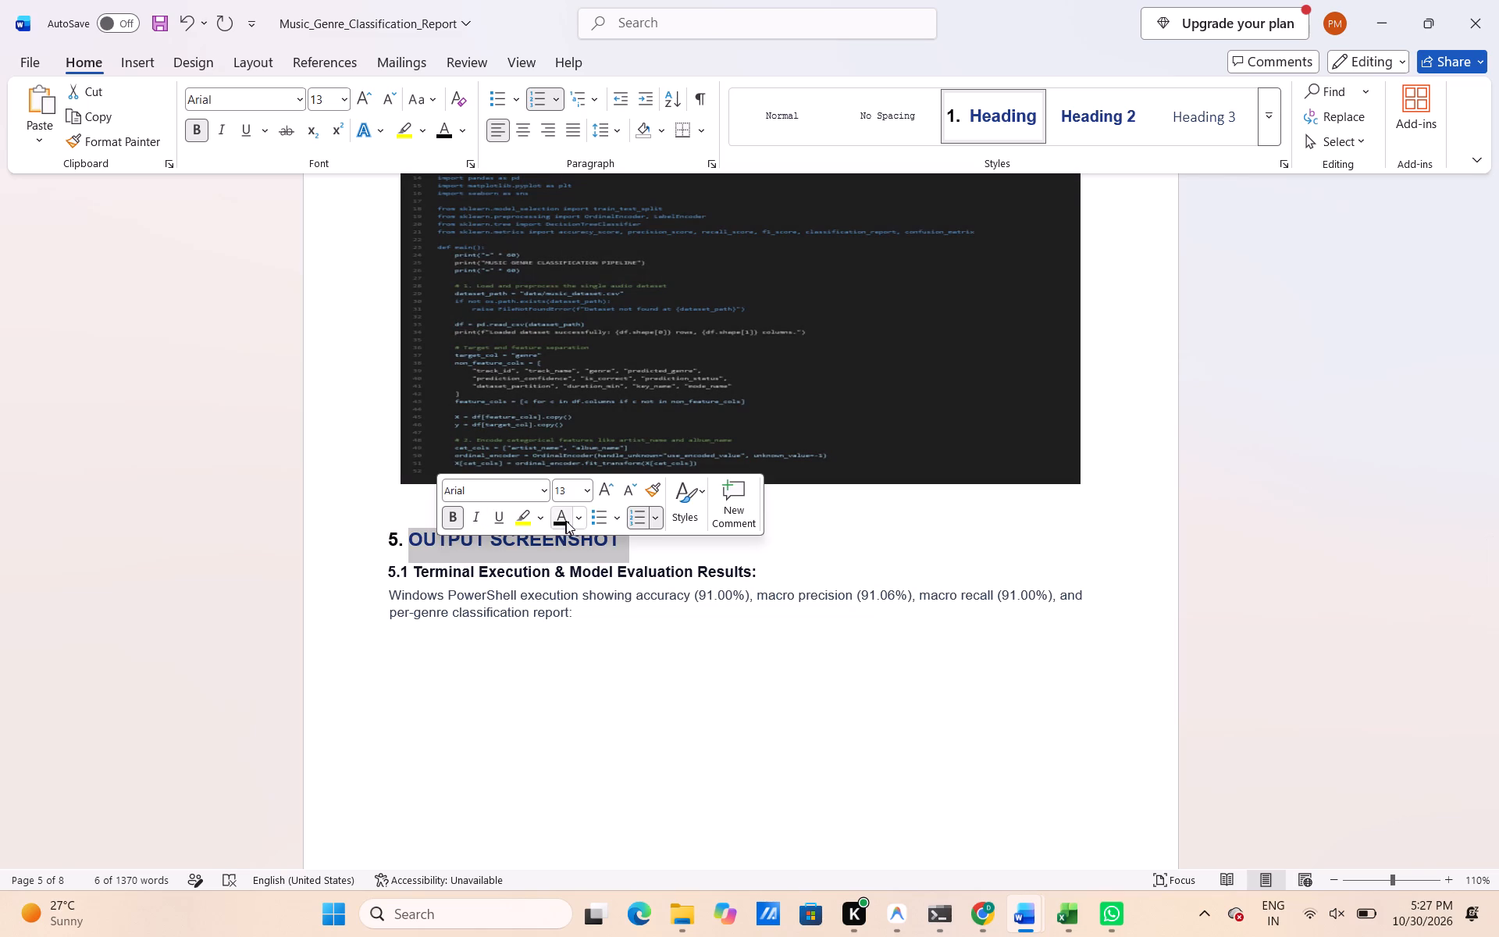
left_click(562, 522)
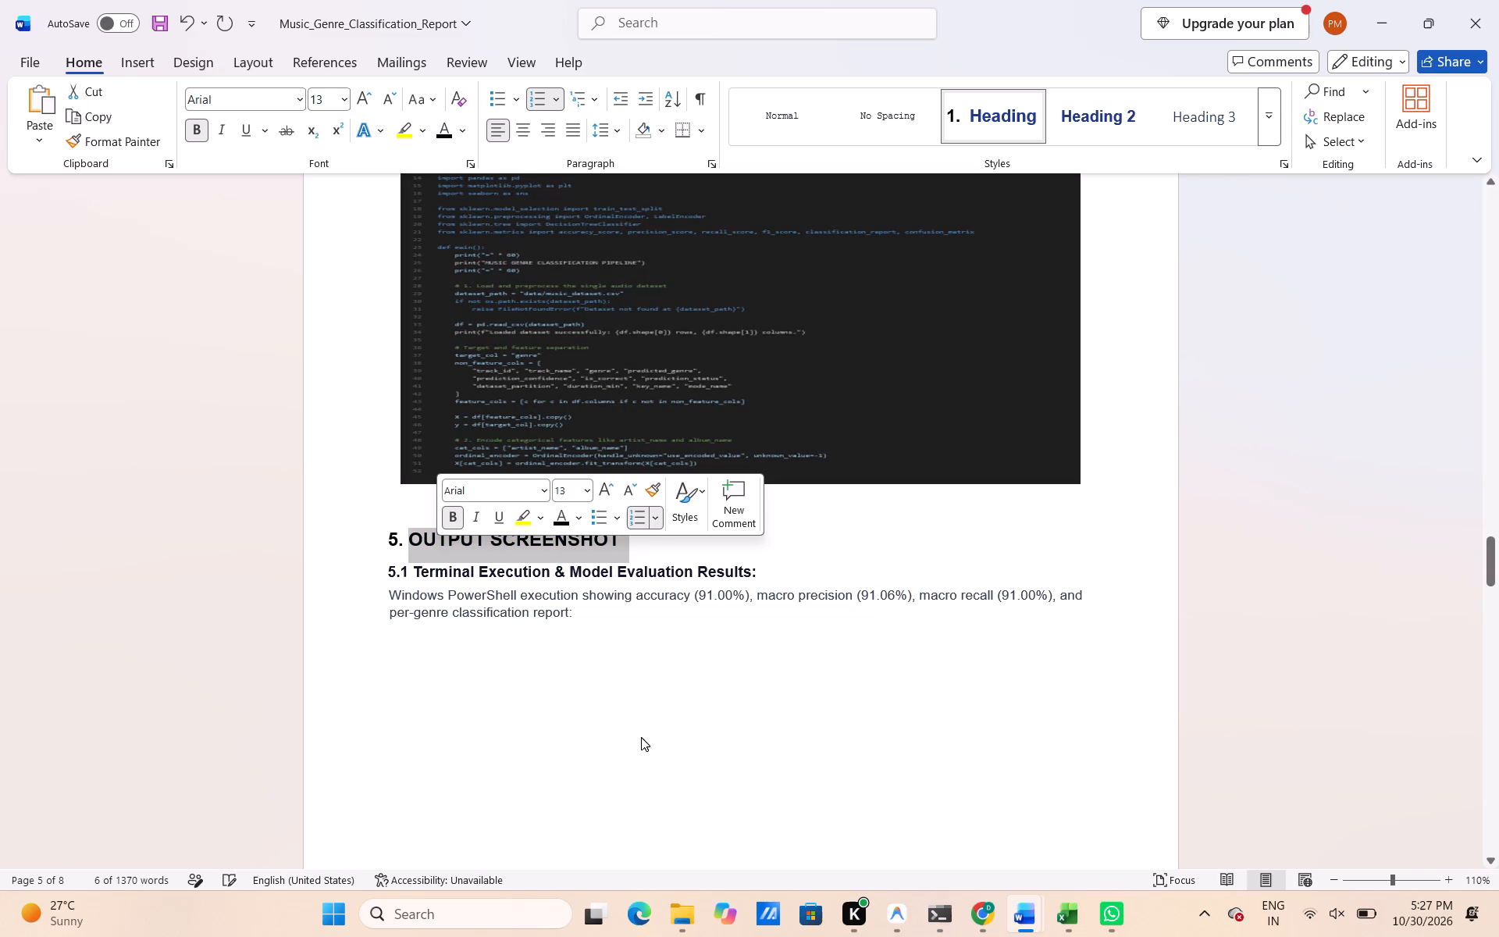
left_click(641, 741)
Review the remaining pages of section 5, from the confusion matrix heatmap to the Power BI executive dashboard.
scroll(641, 741, "down", 5)
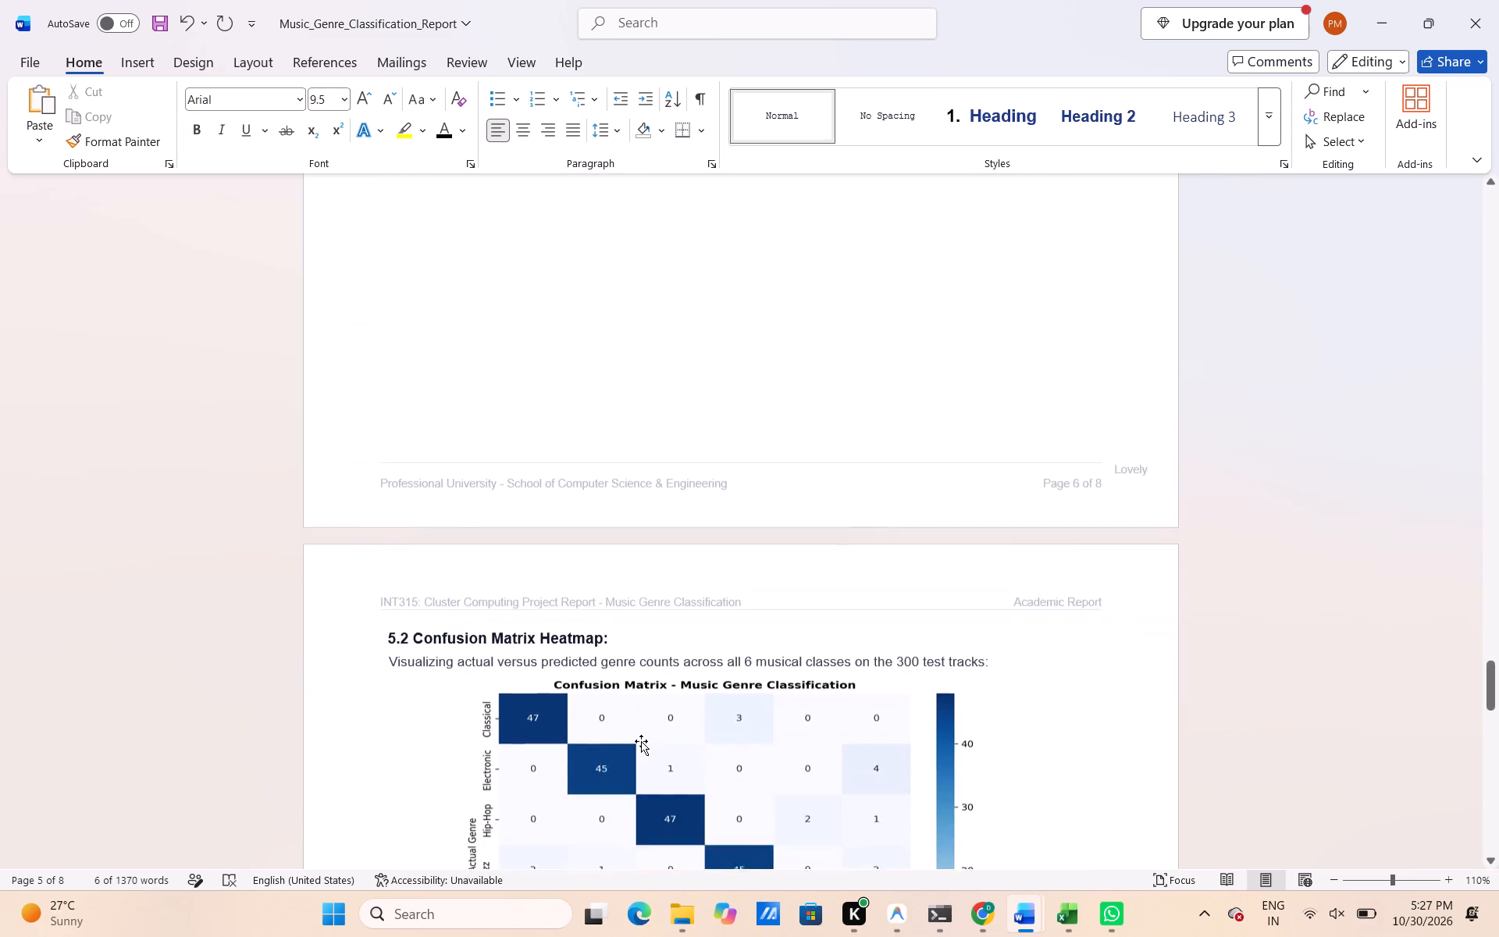
scroll(641, 741, "down", 2)
scroll(632, 533, "down", 2)
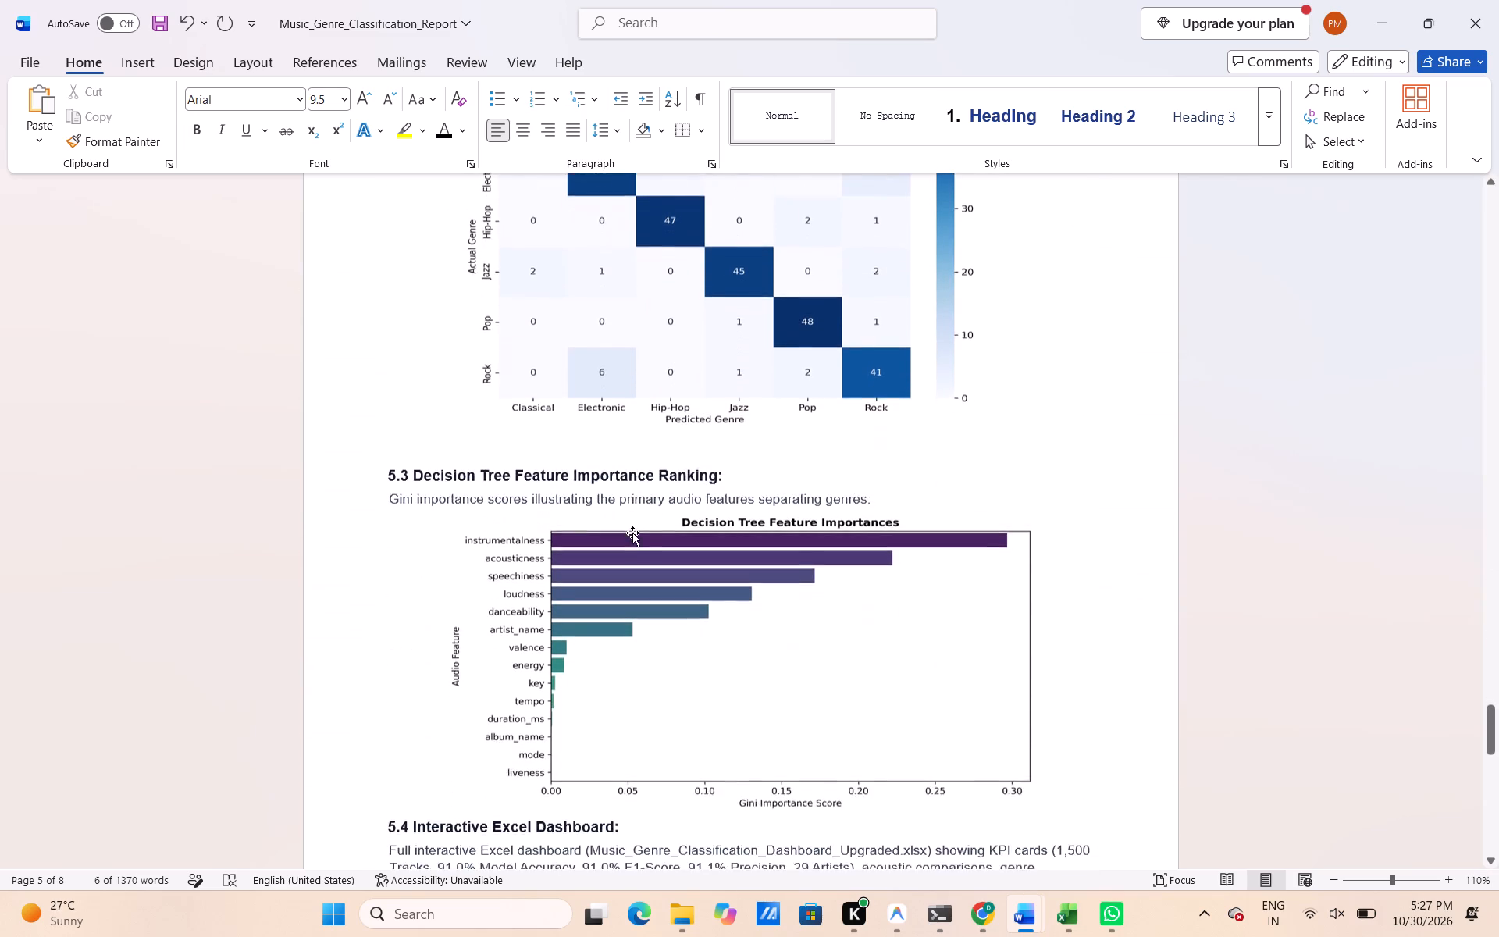
scroll(632, 533, "down", 2)
scroll(632, 533, "up", 1)
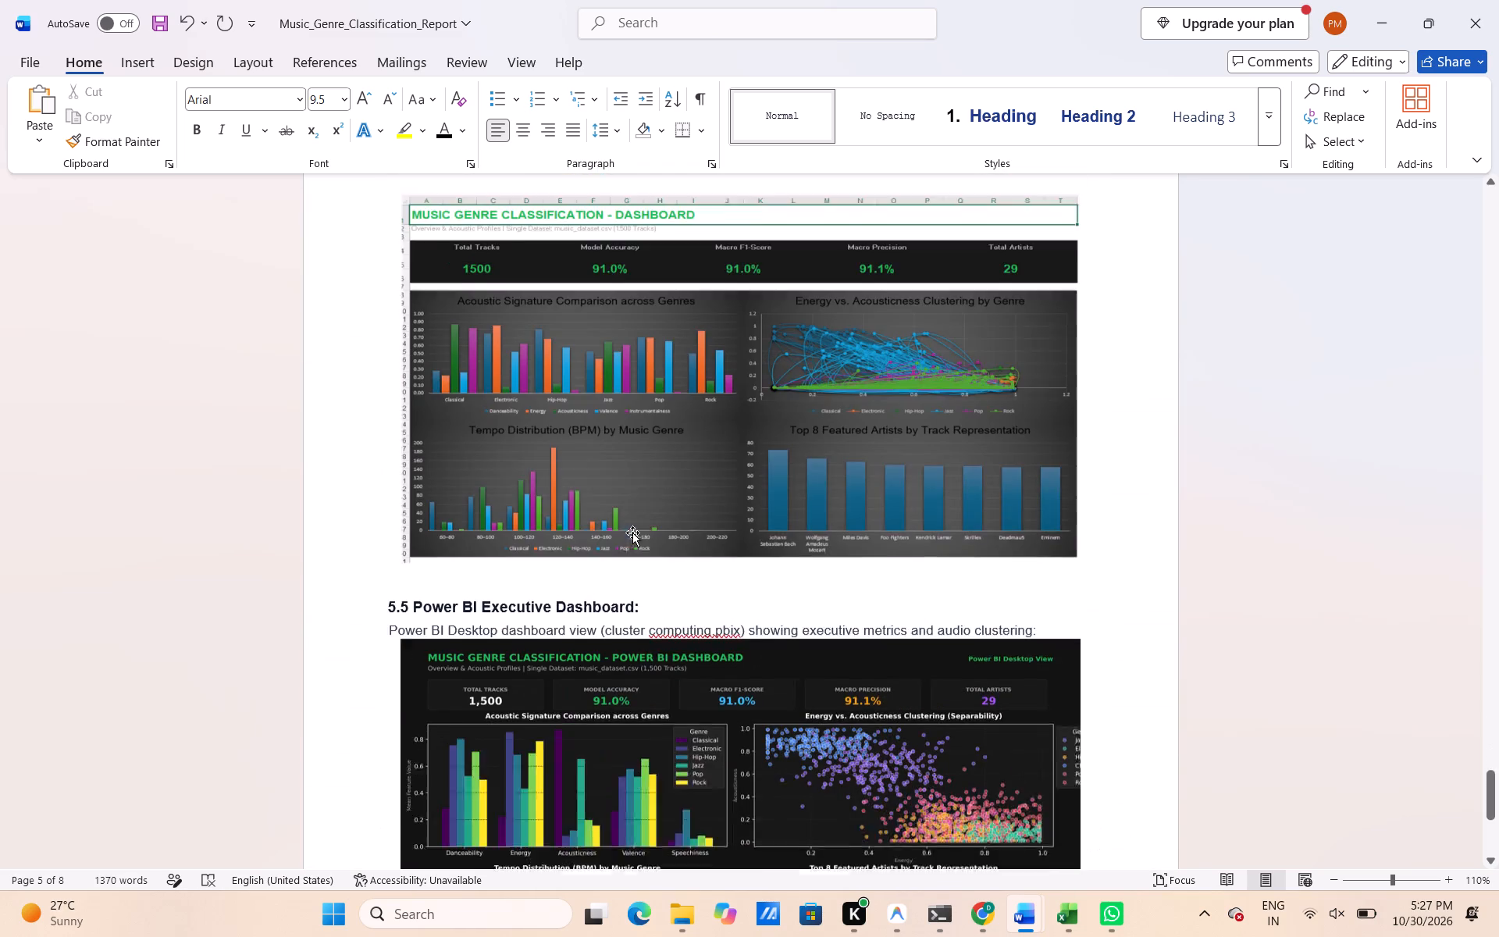
scroll(580, 536, "down", 1)
scroll(499, 547, "down", 1)
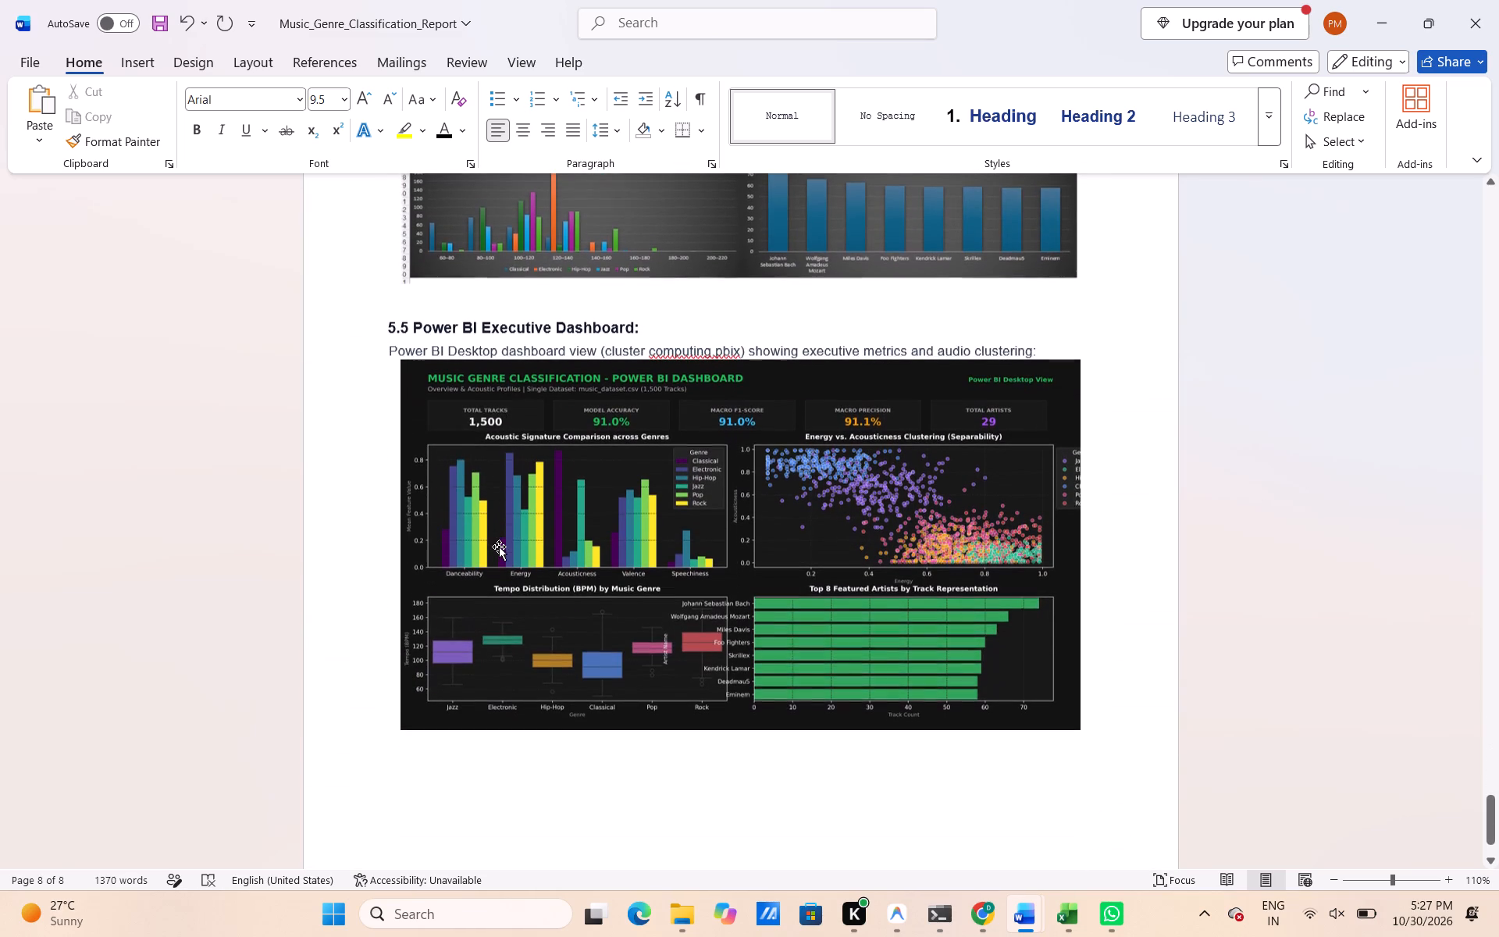
Delete the "5.5 Power BI Executive Dashboard" subsection, including its heading, description and dashboard image.
left_click_drag(382, 328, 786, 621)
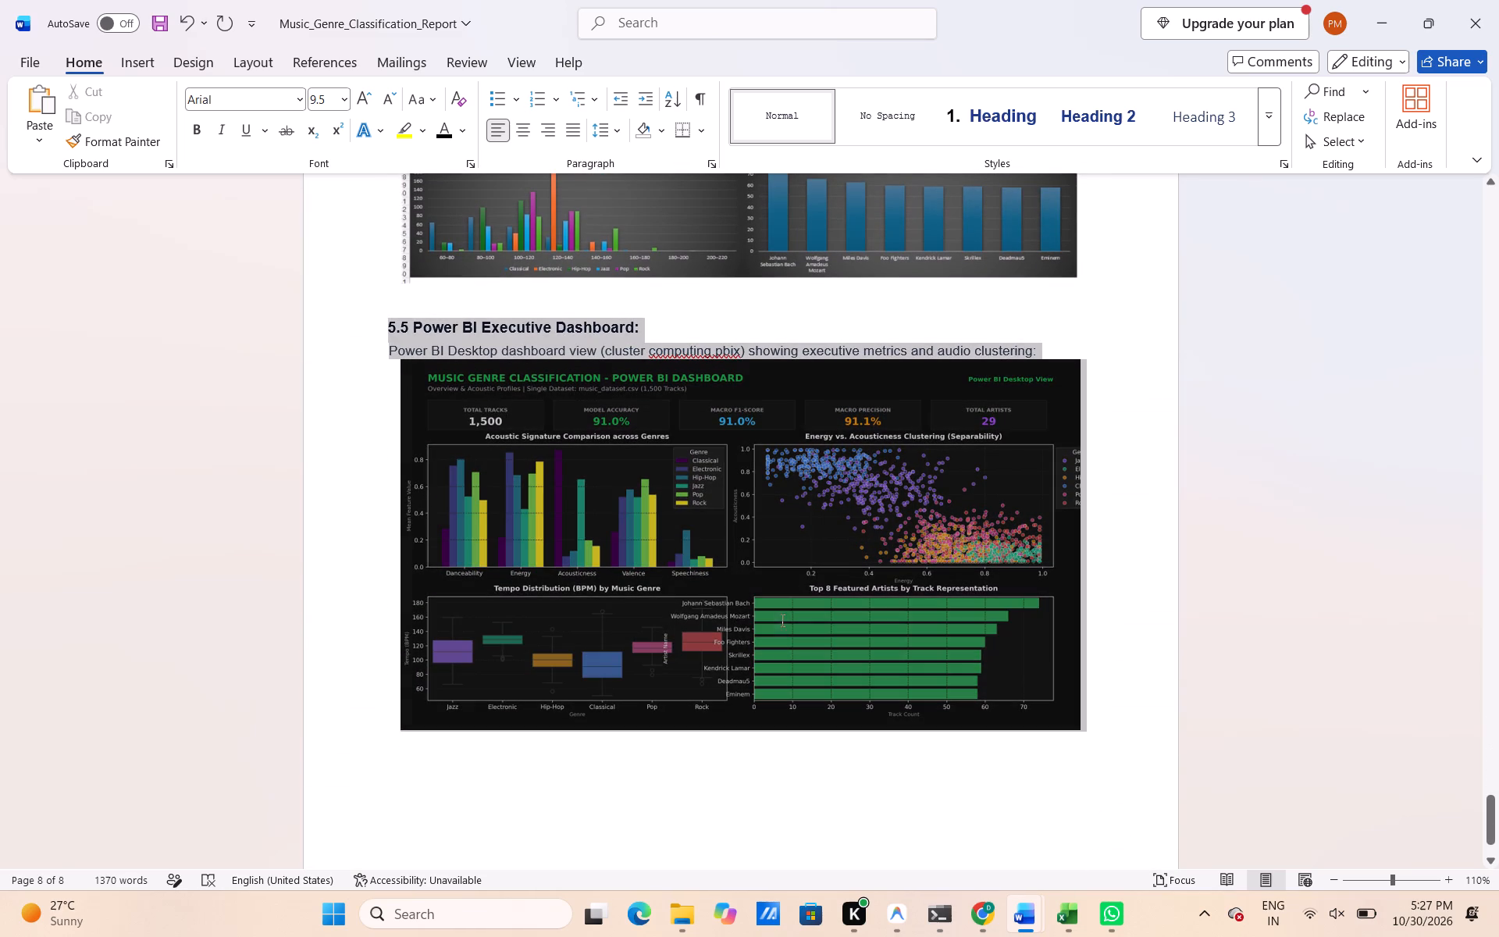
left_click_drag(786, 621, 916, 668)
key("Delete")
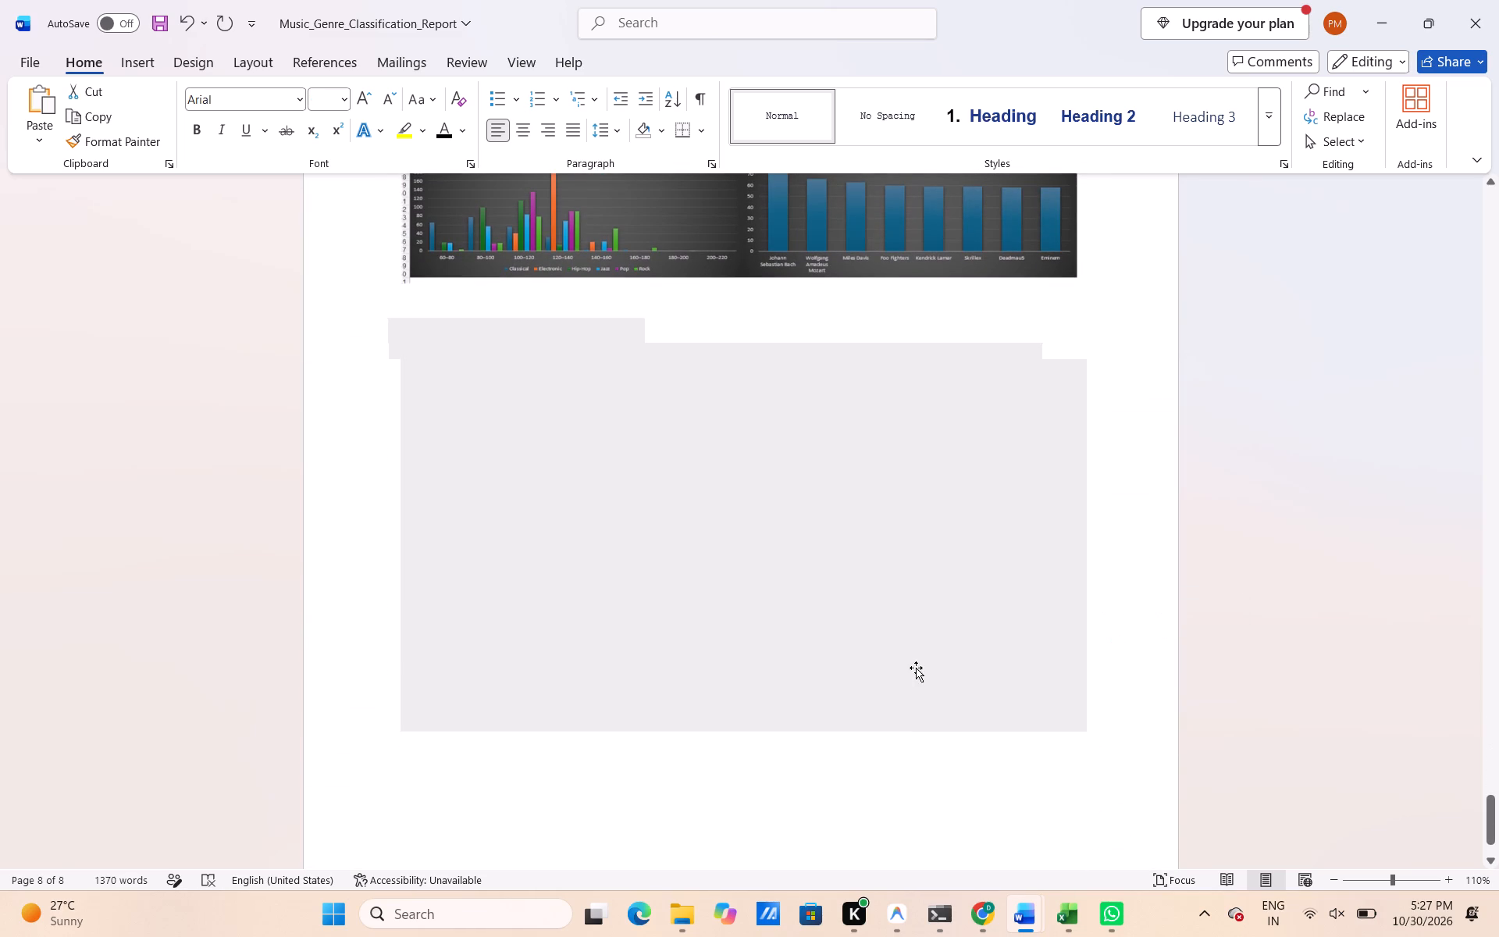
Review the report backwards from the Excel dashboard image to the "OUTPUT SCREENSHOT" heading, checking page layout, headers and footers.
scroll(916, 668, "up", 2)
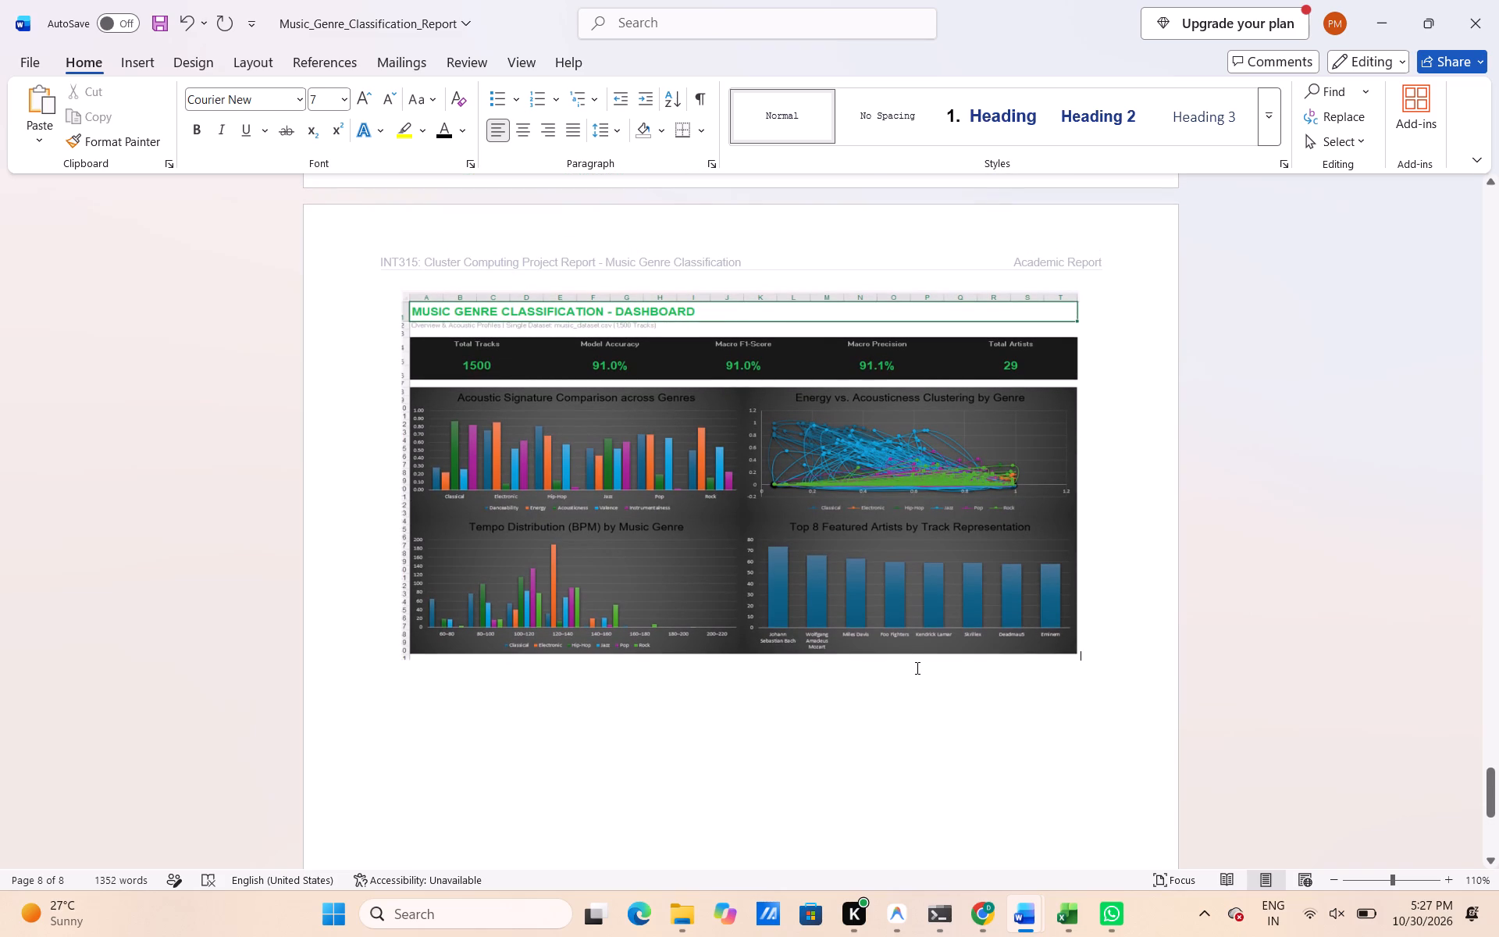
scroll(916, 668, "up", 1)
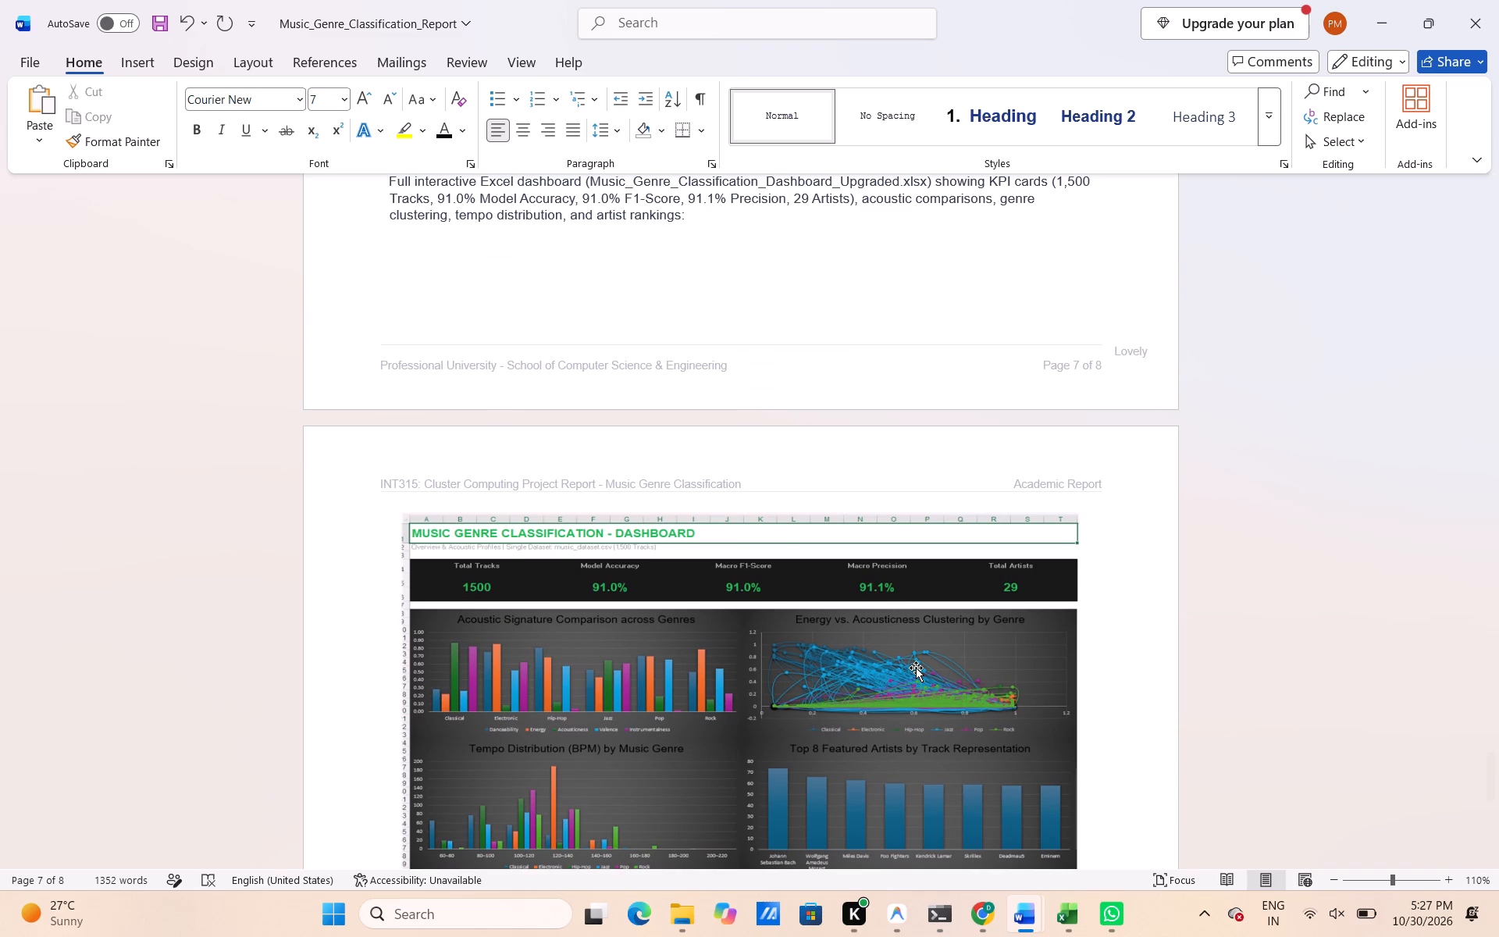
scroll(916, 668, "down", 1)
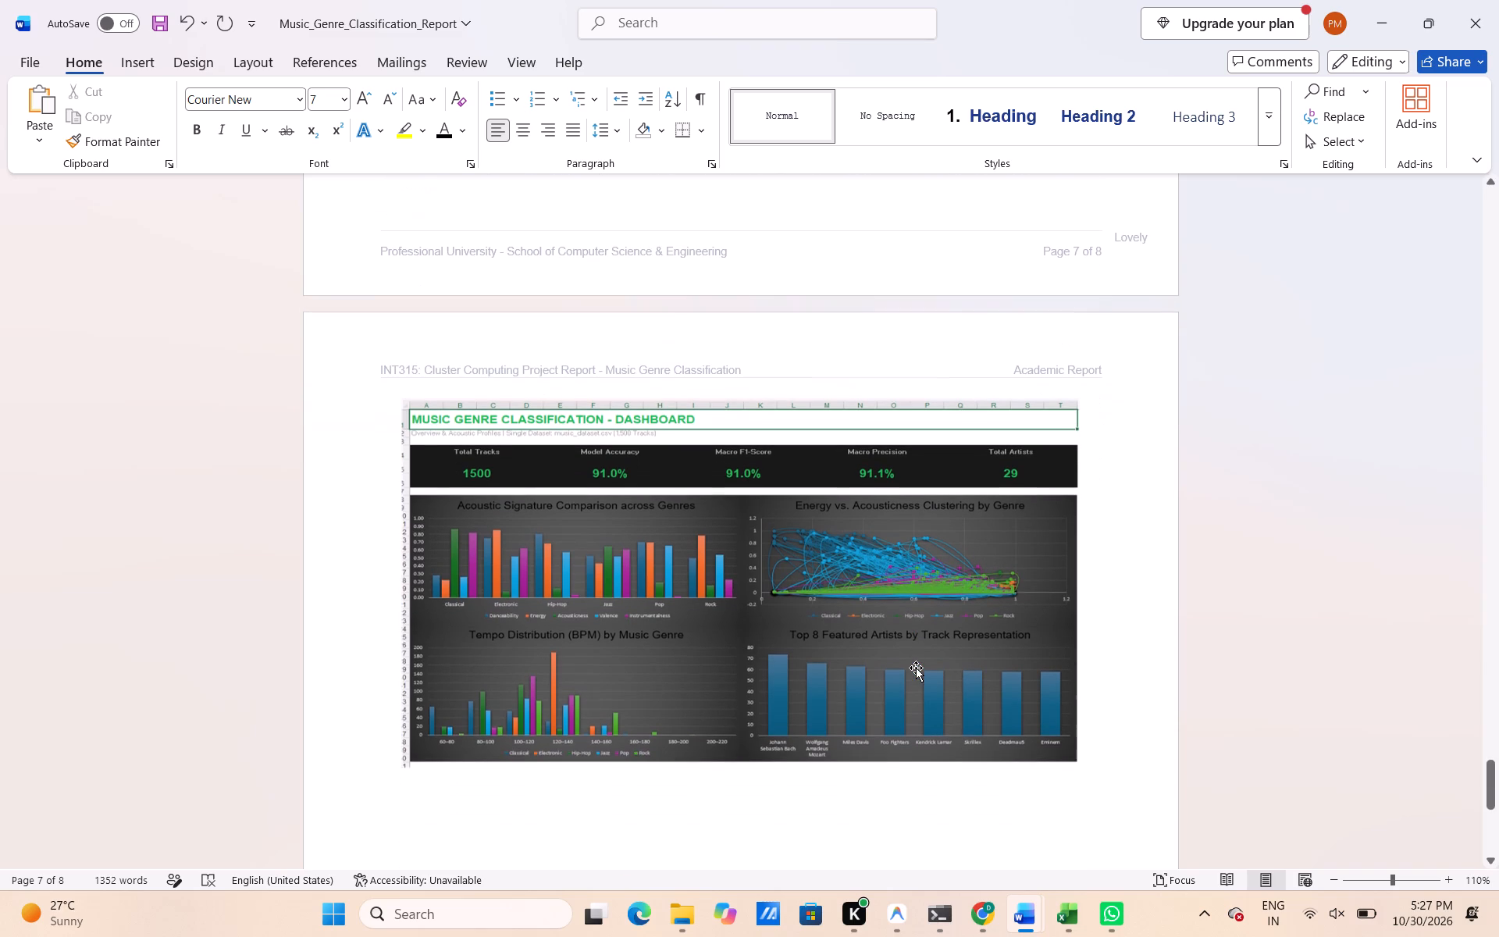
scroll(916, 668, "down", 1)
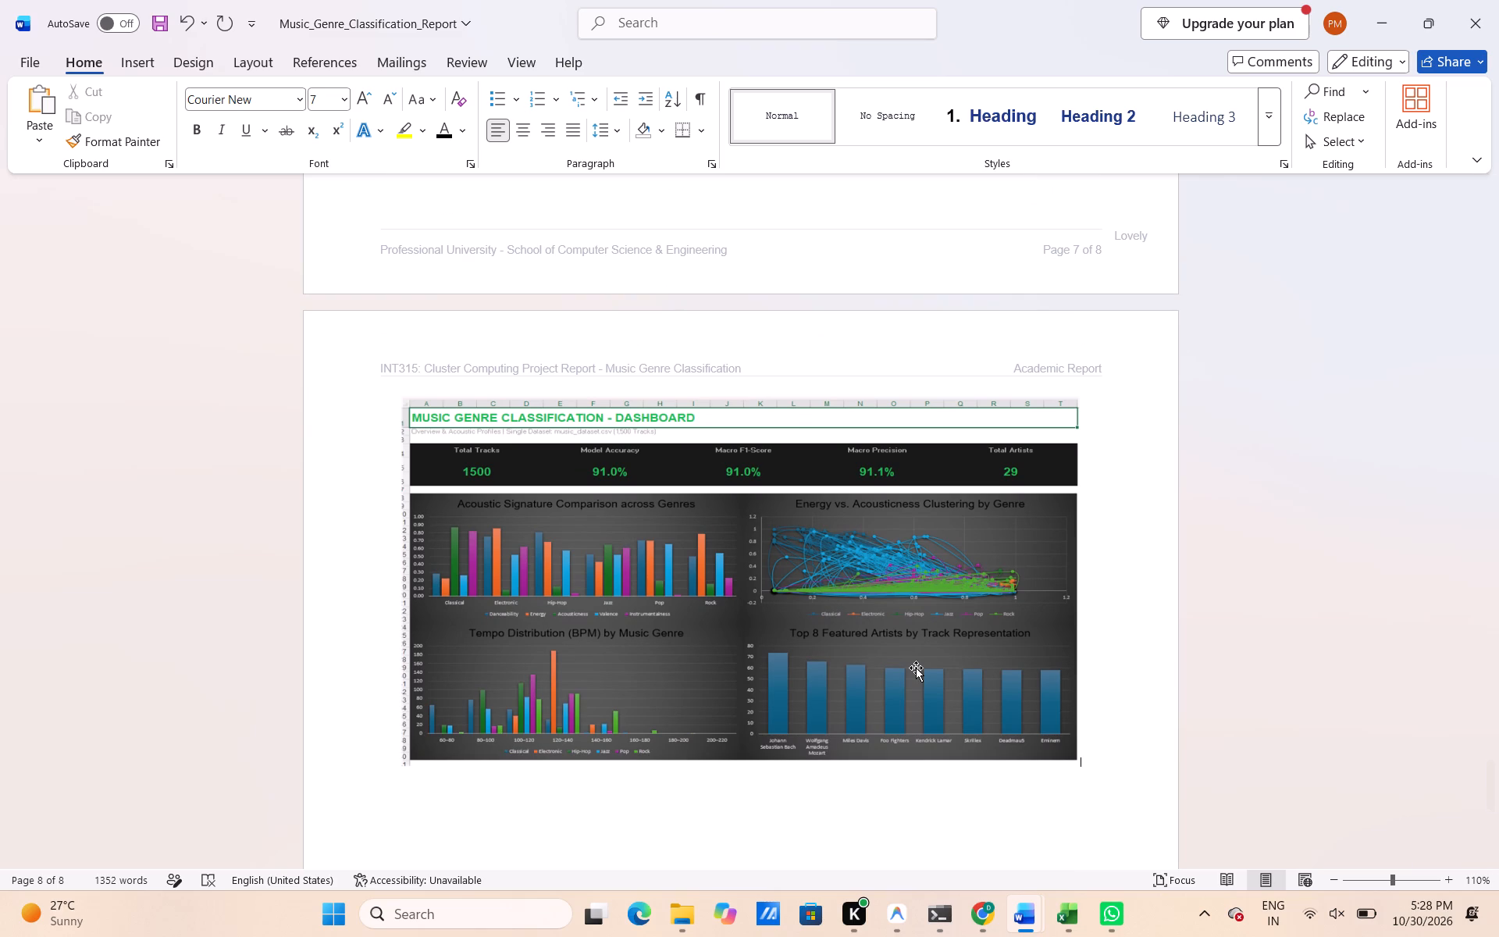
scroll(916, 668, "up", 1)
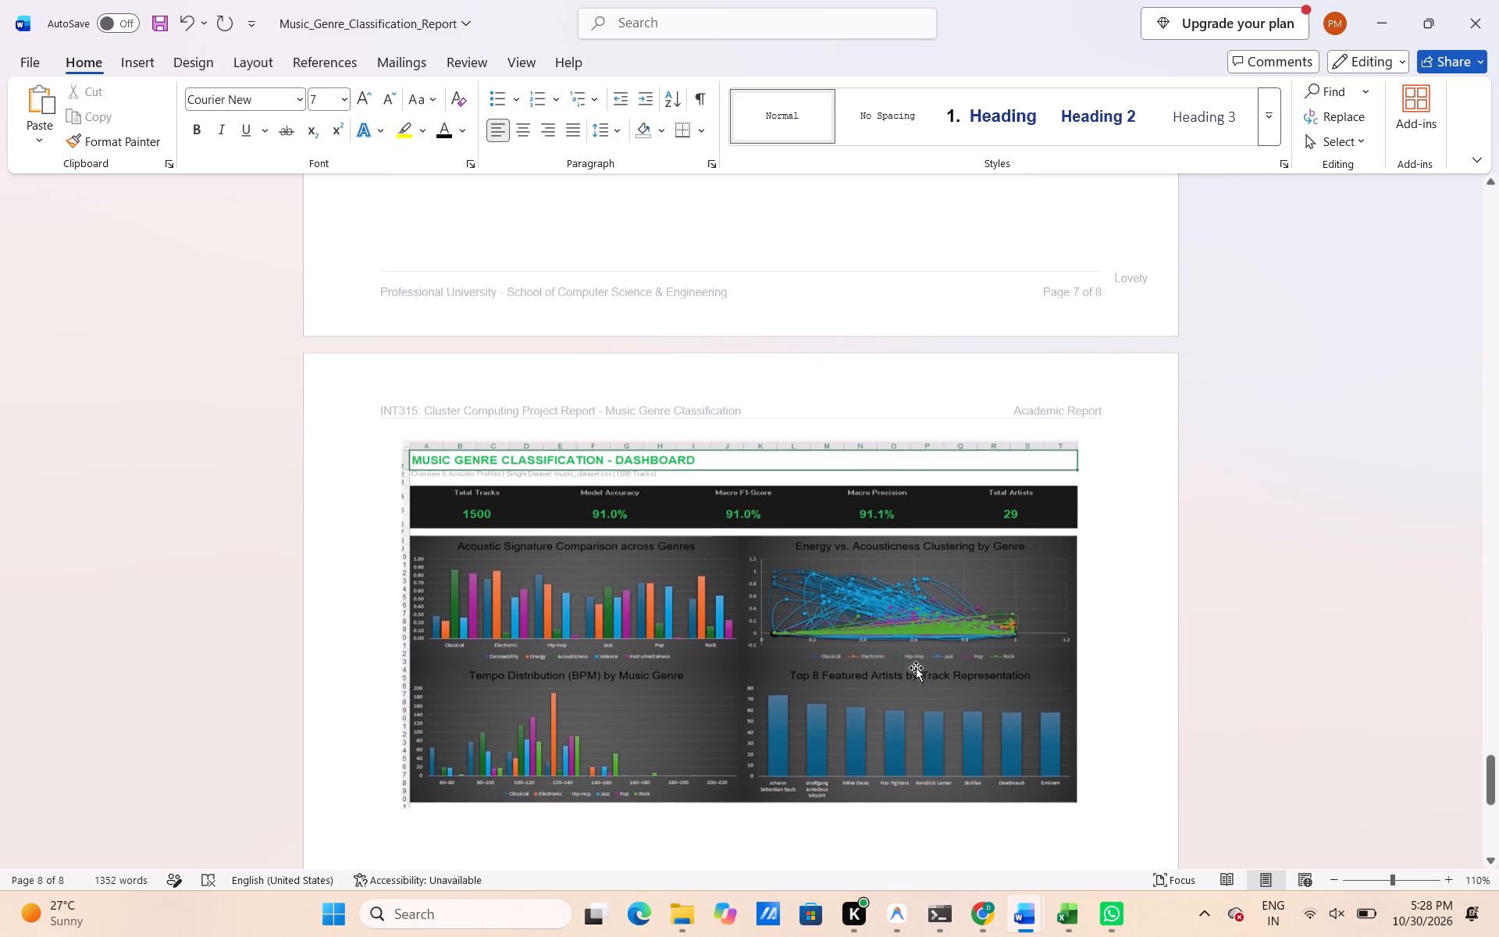
scroll(916, 668, "up", 8)
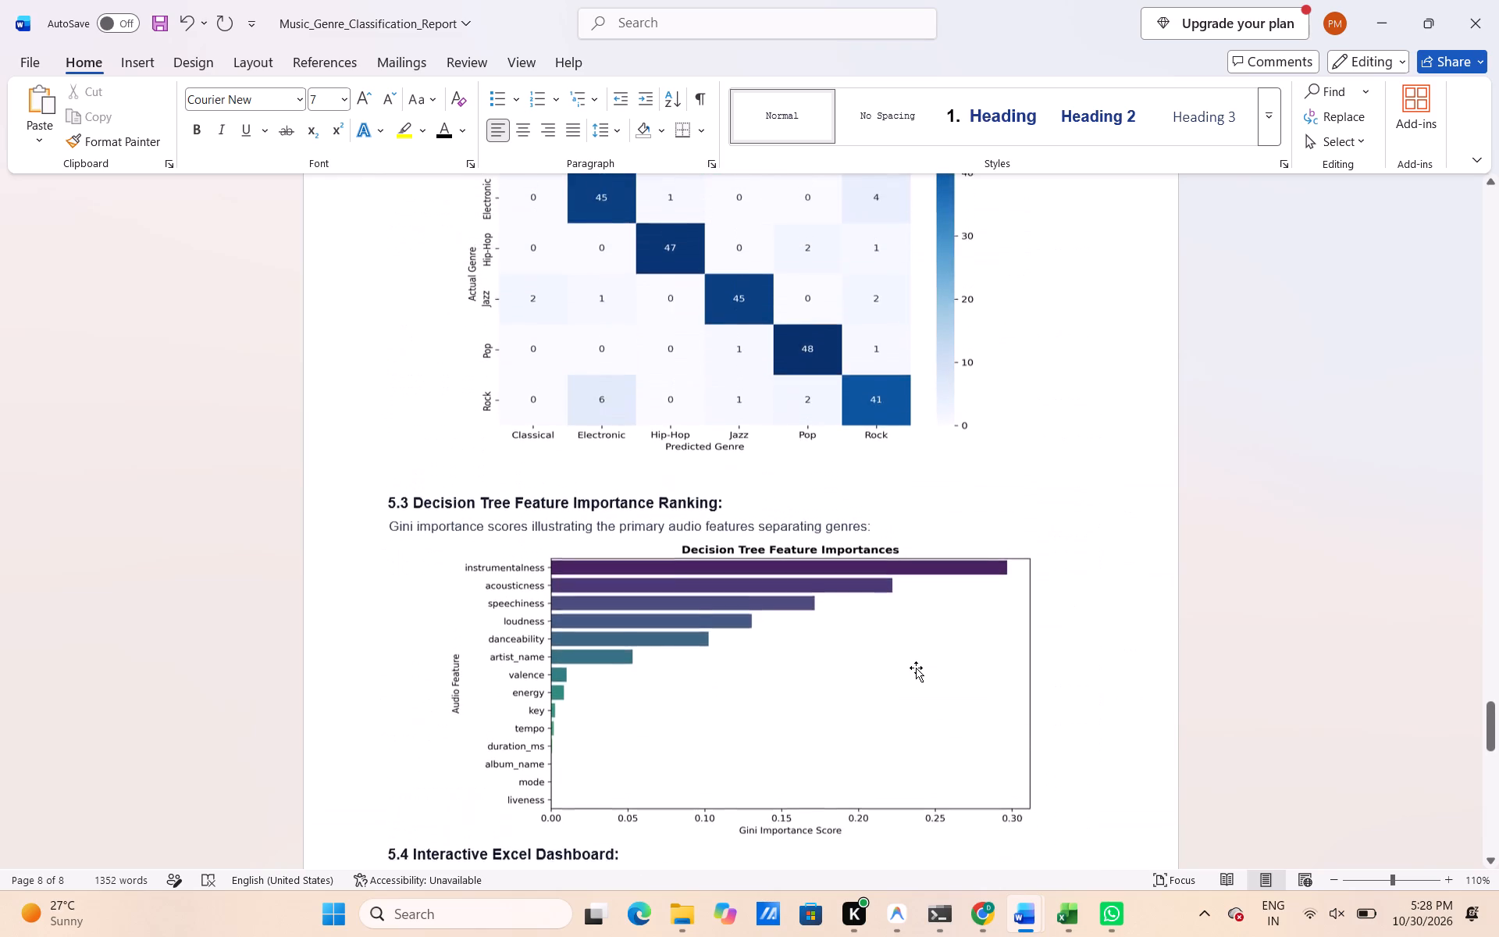
scroll(916, 668, "up", 3)
scroll(856, 493, "up", 4)
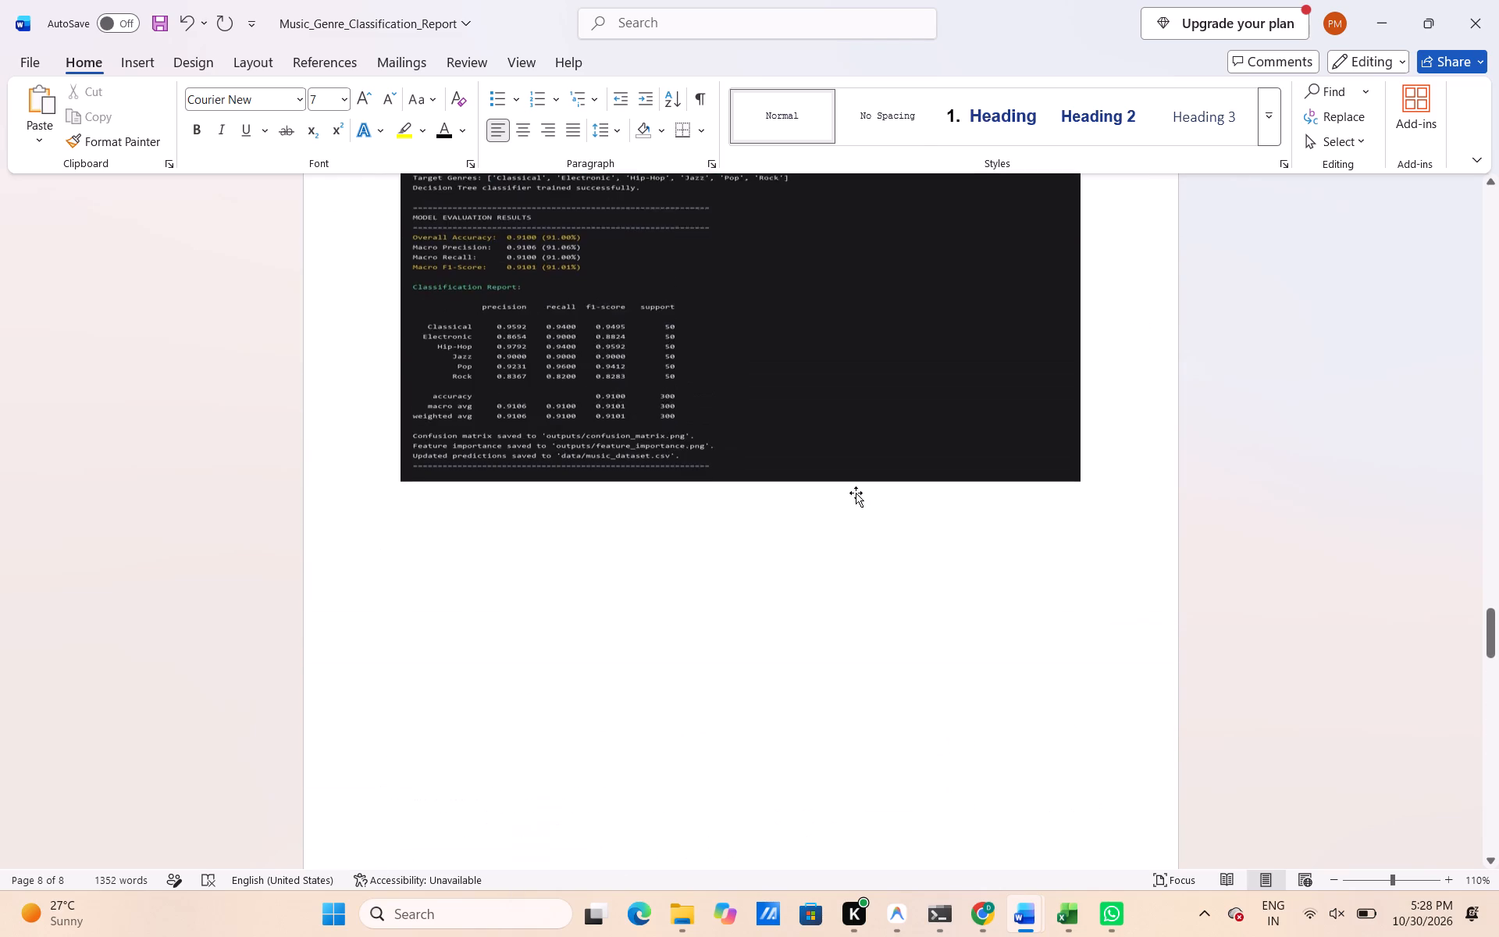
scroll(856, 493, "up", 5)
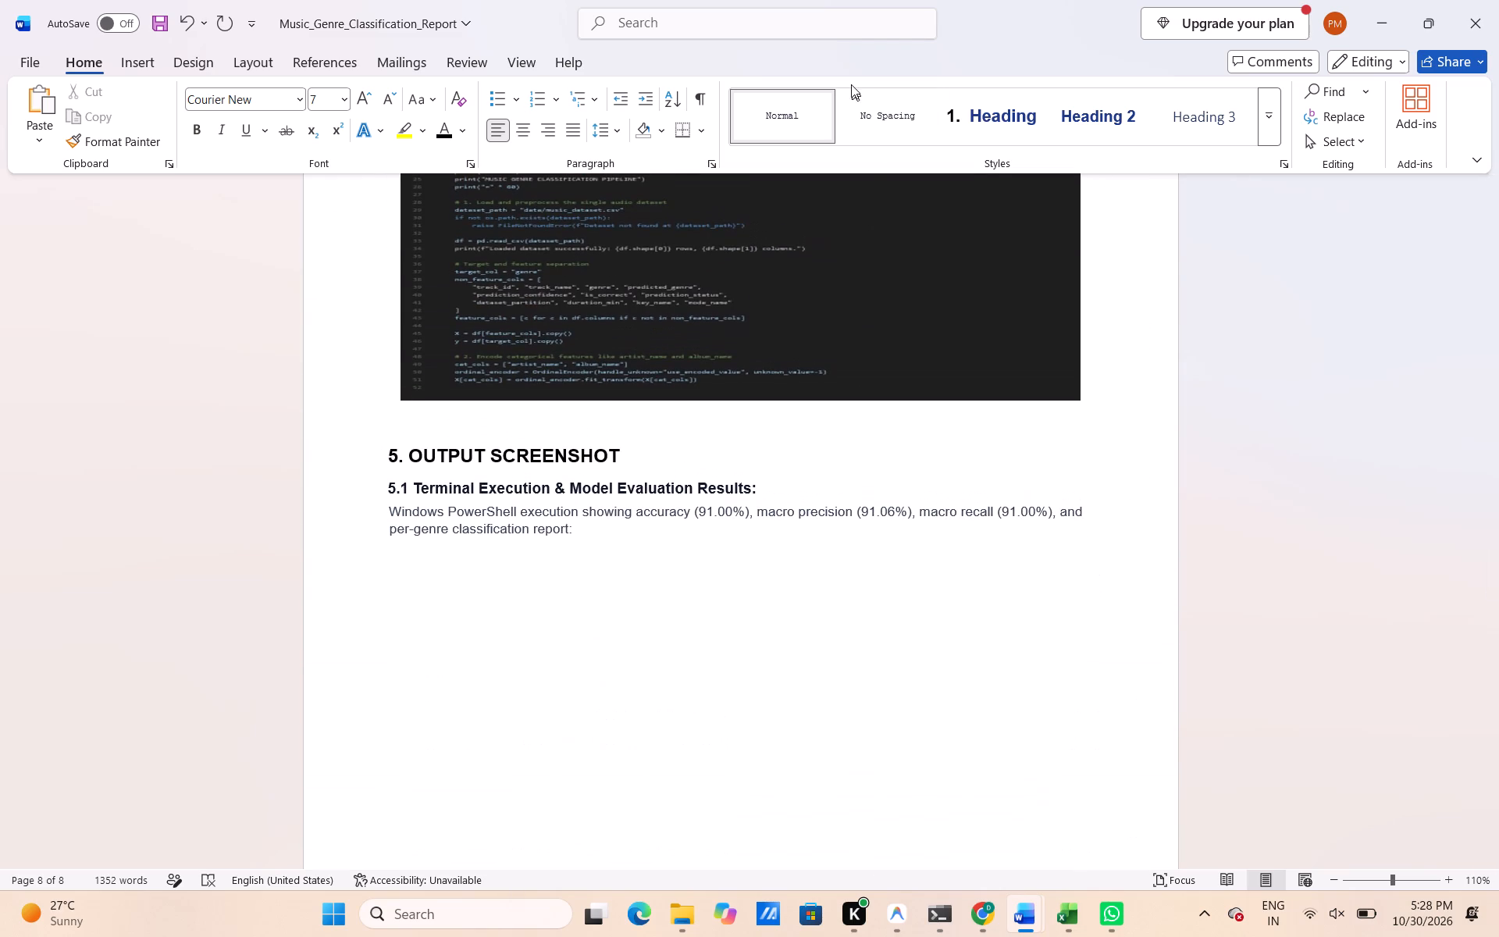
Find the Edit Header command by searching for header, and remove the report's page header.
left_click(856, 21)
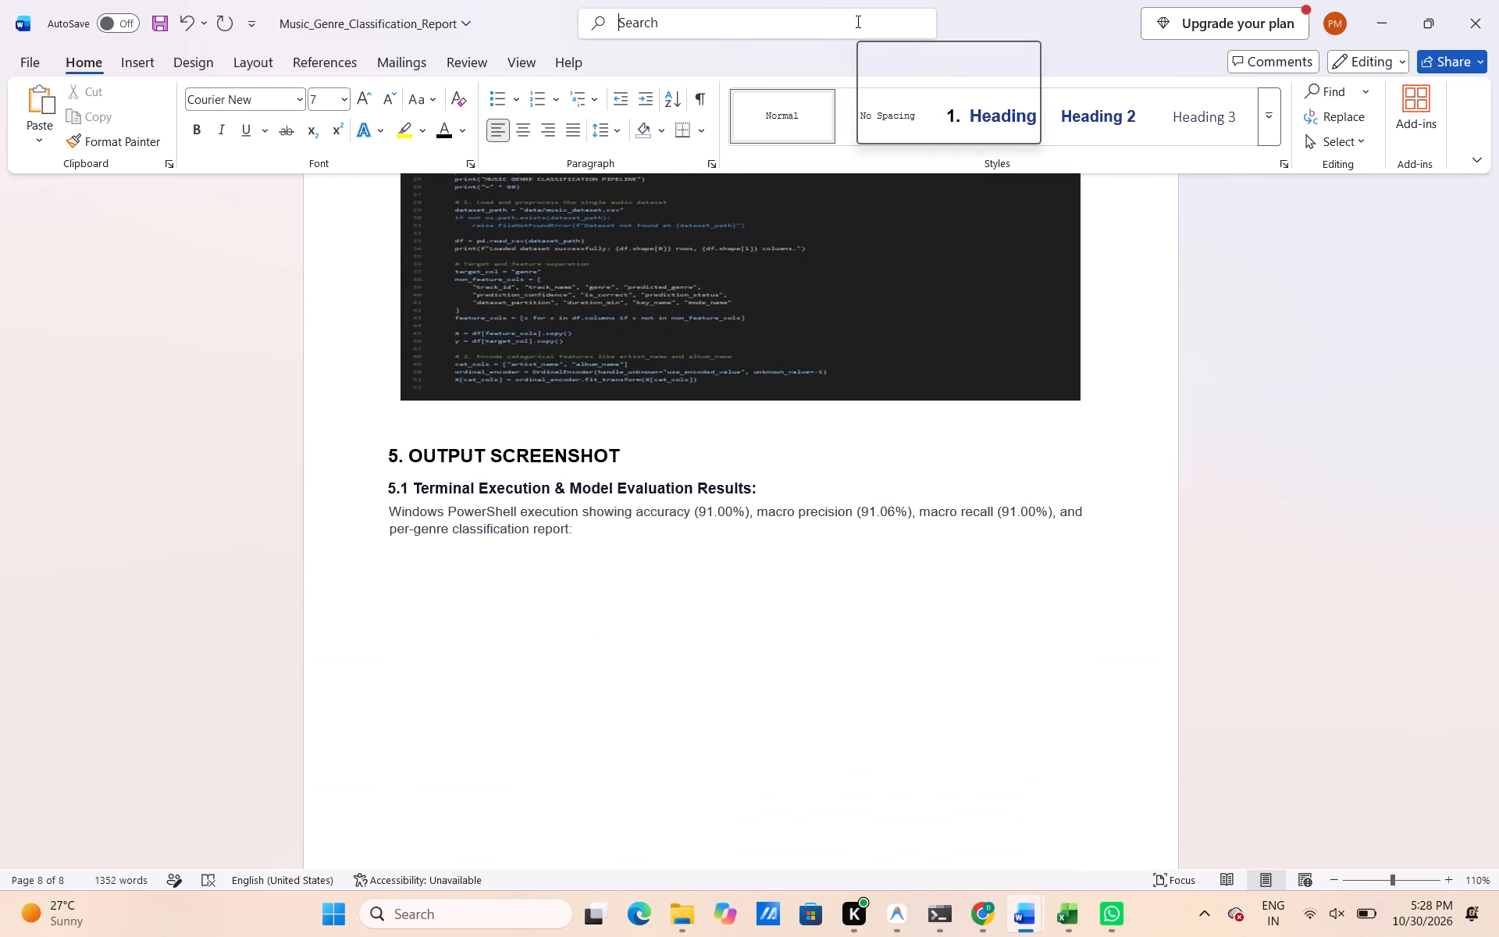
type("hrader")
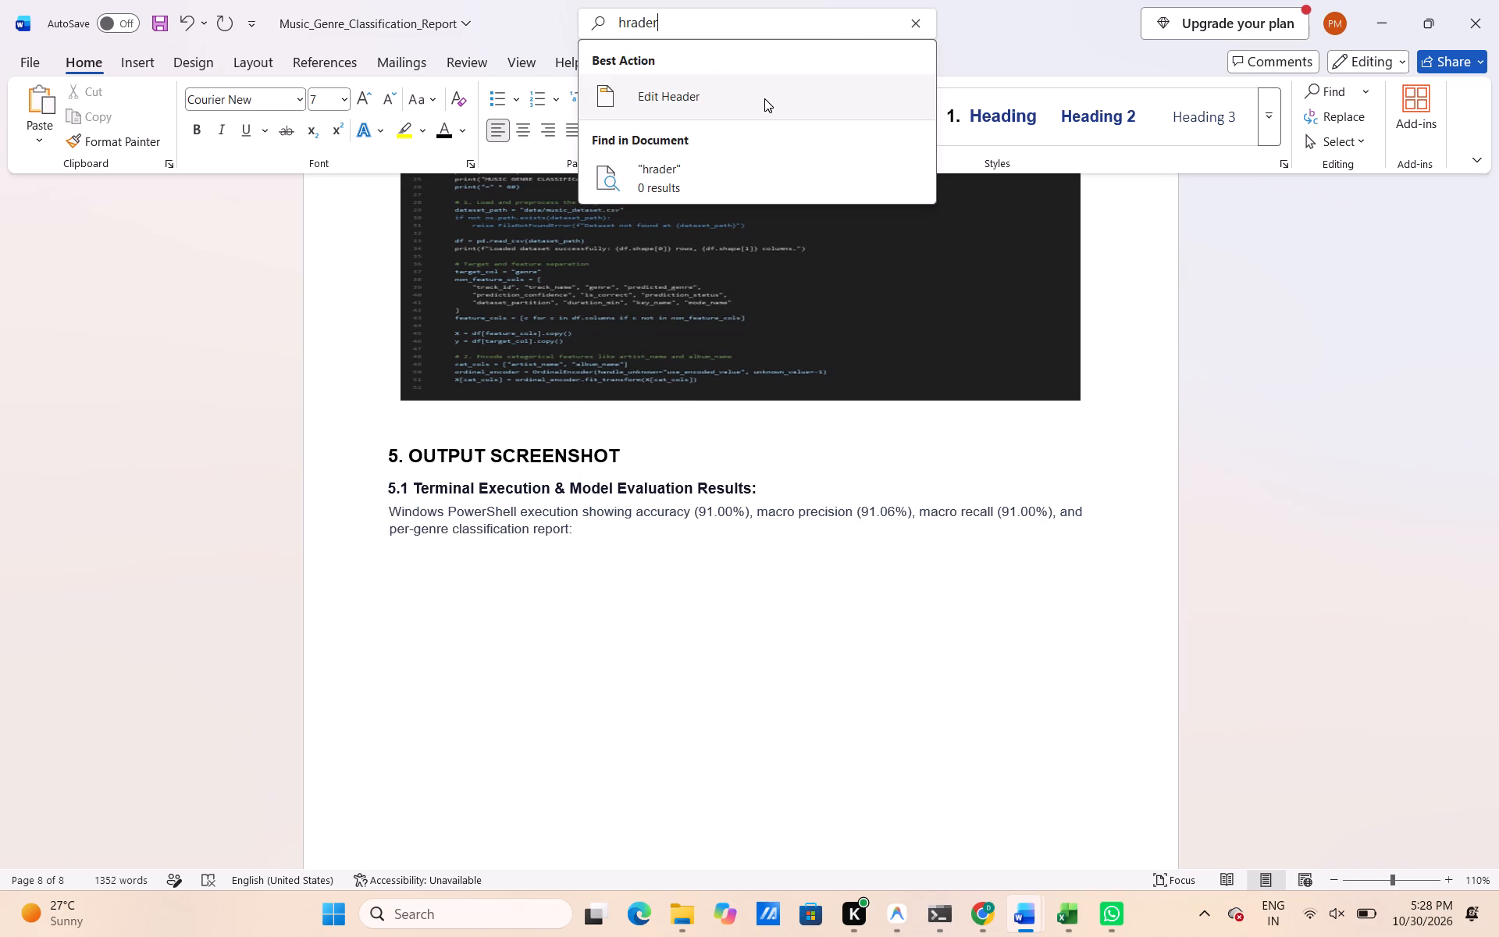
left_click(764, 98)
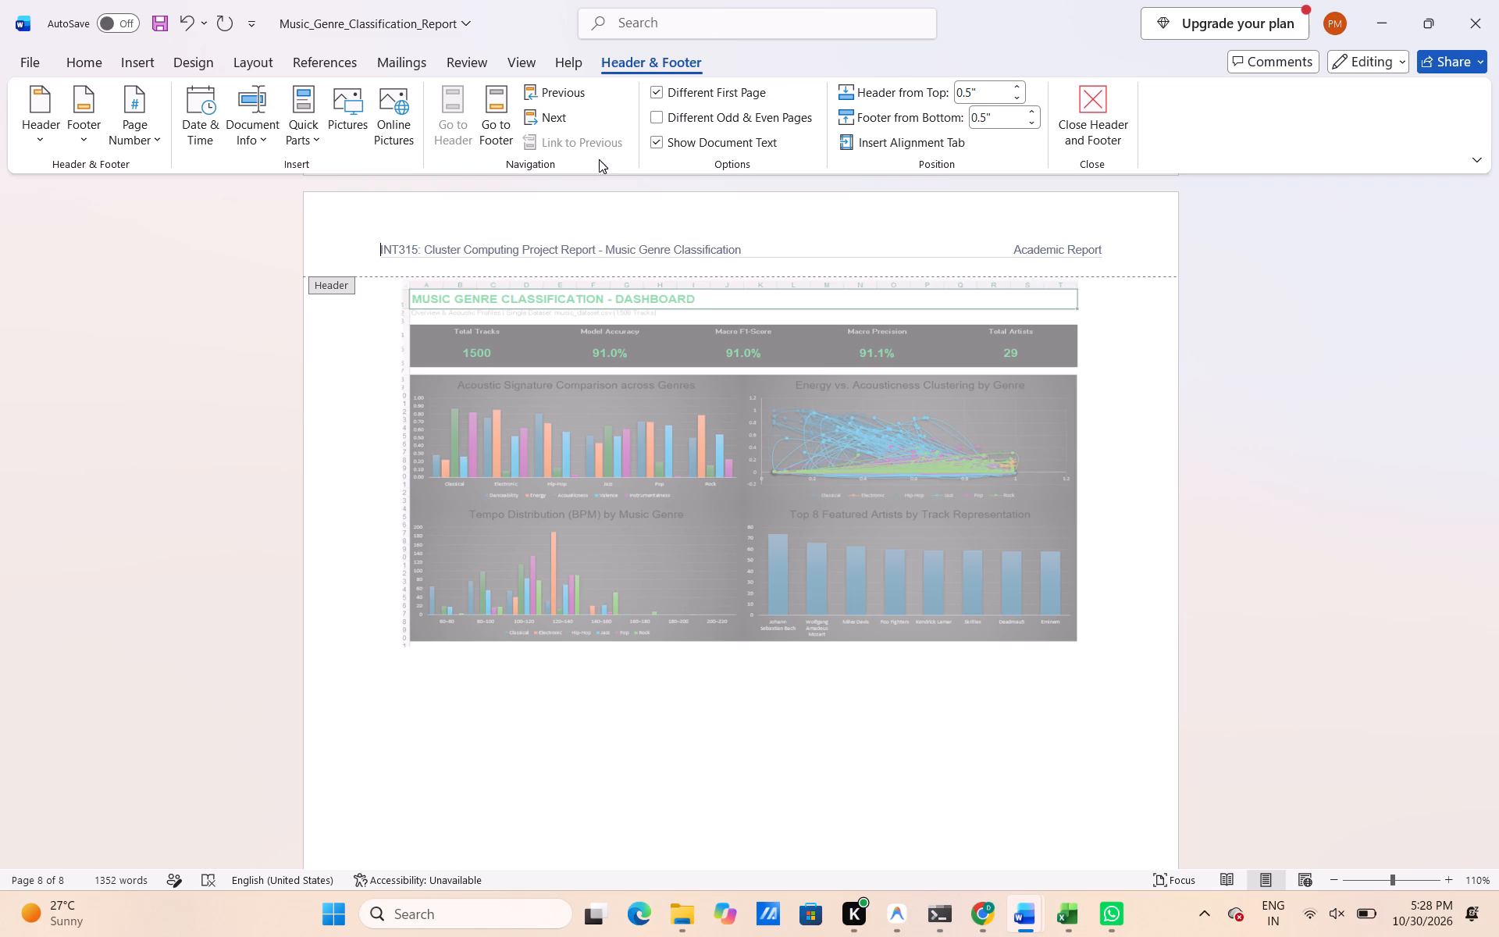
left_click(42, 139)
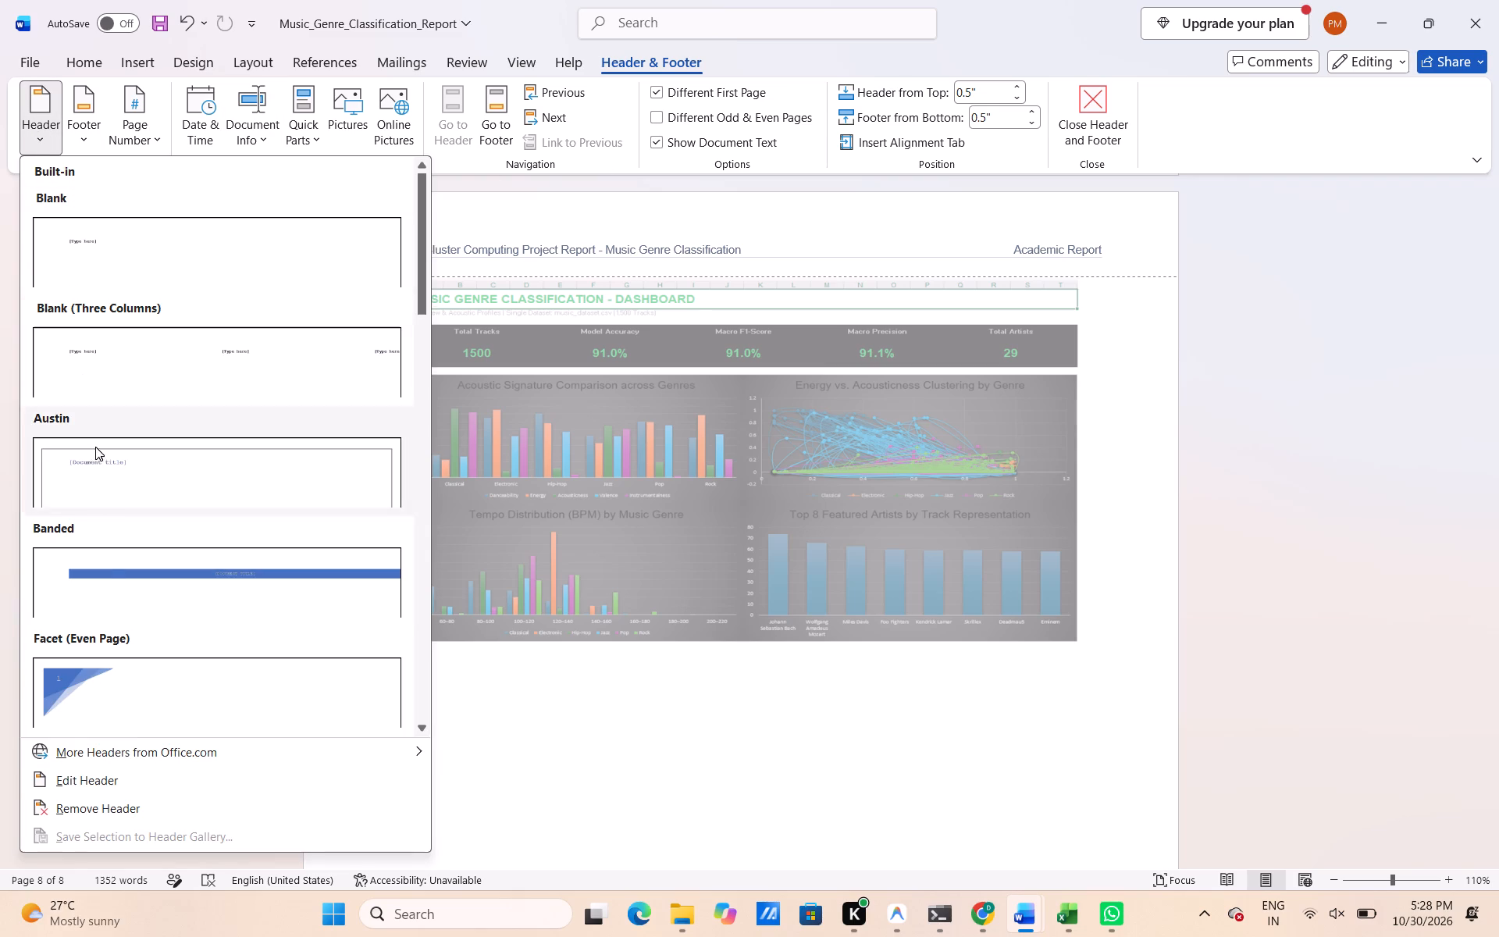
left_click(74, 808)
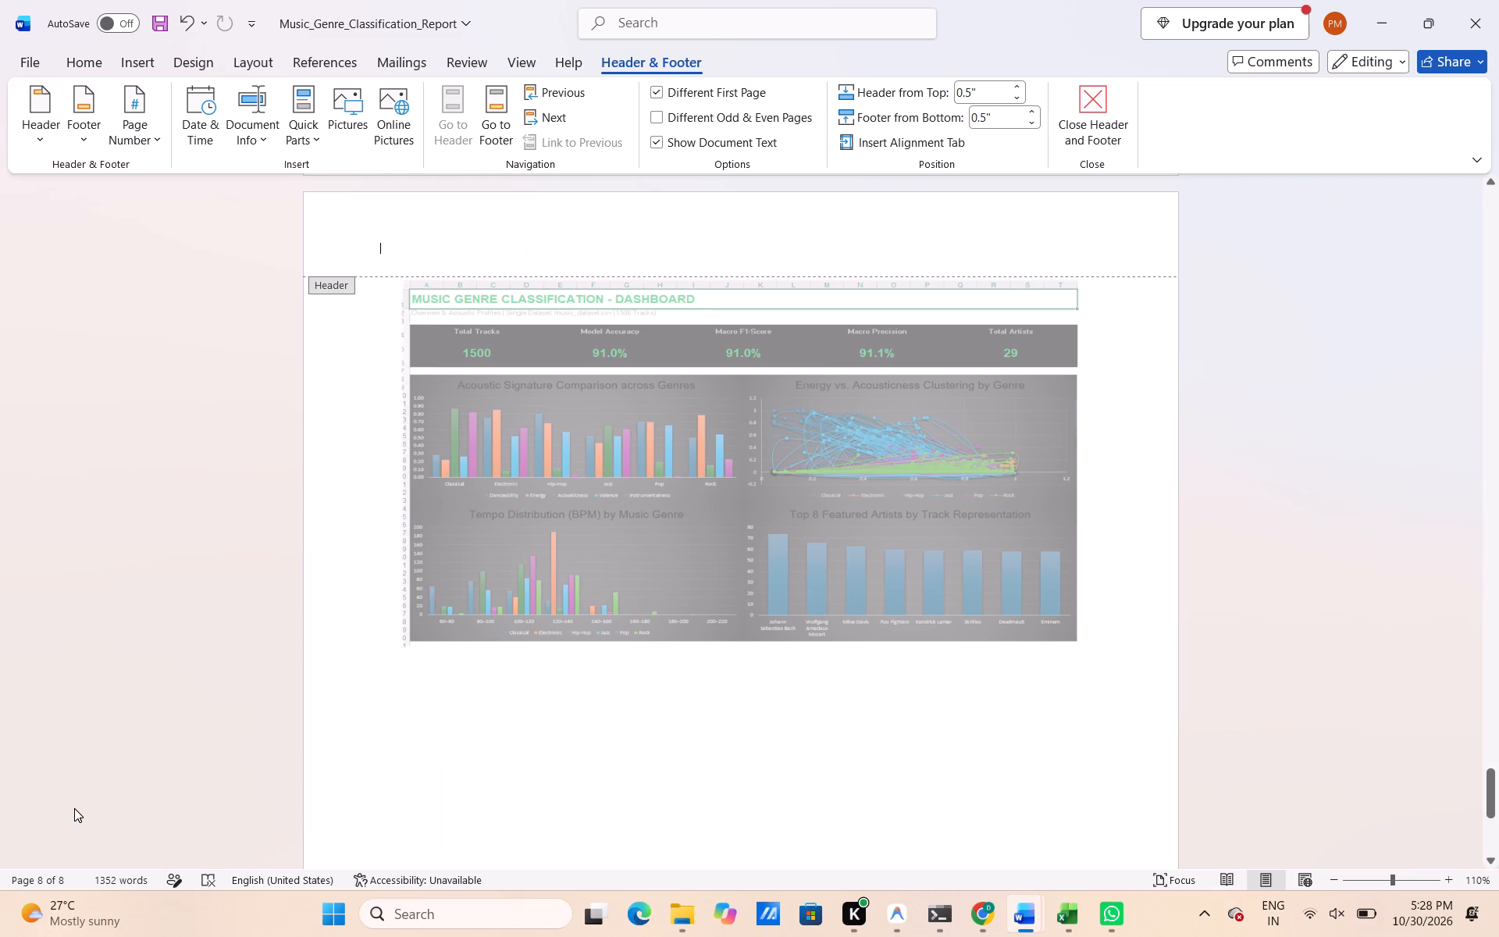
Remove the report's page footer and leave header and footer editing.
left_click(80, 143)
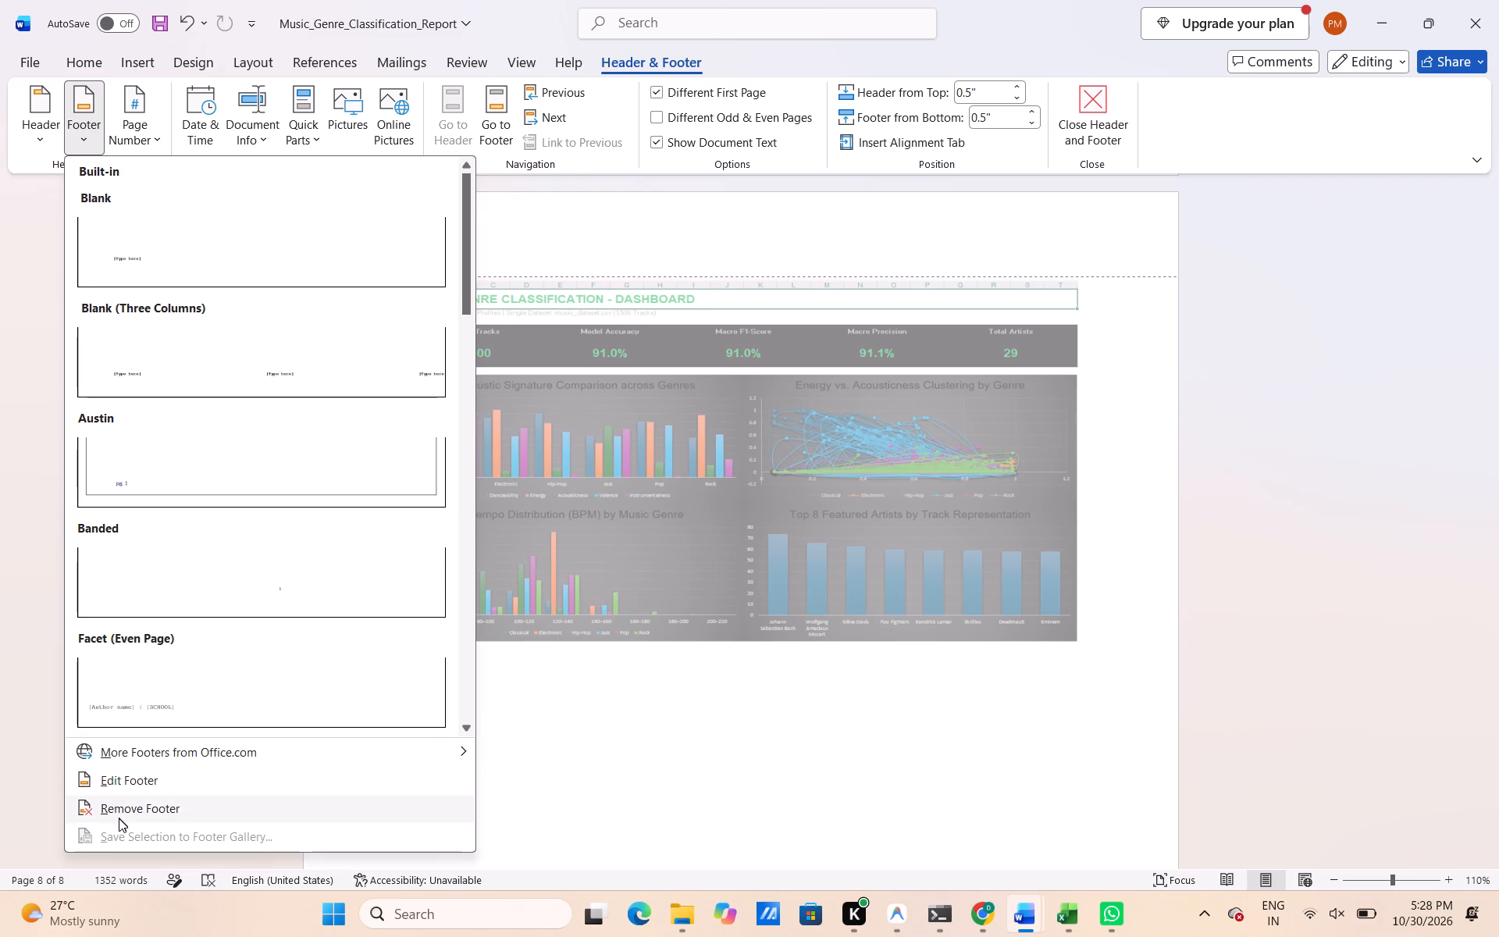
left_click(119, 818)
left_click(169, 655)
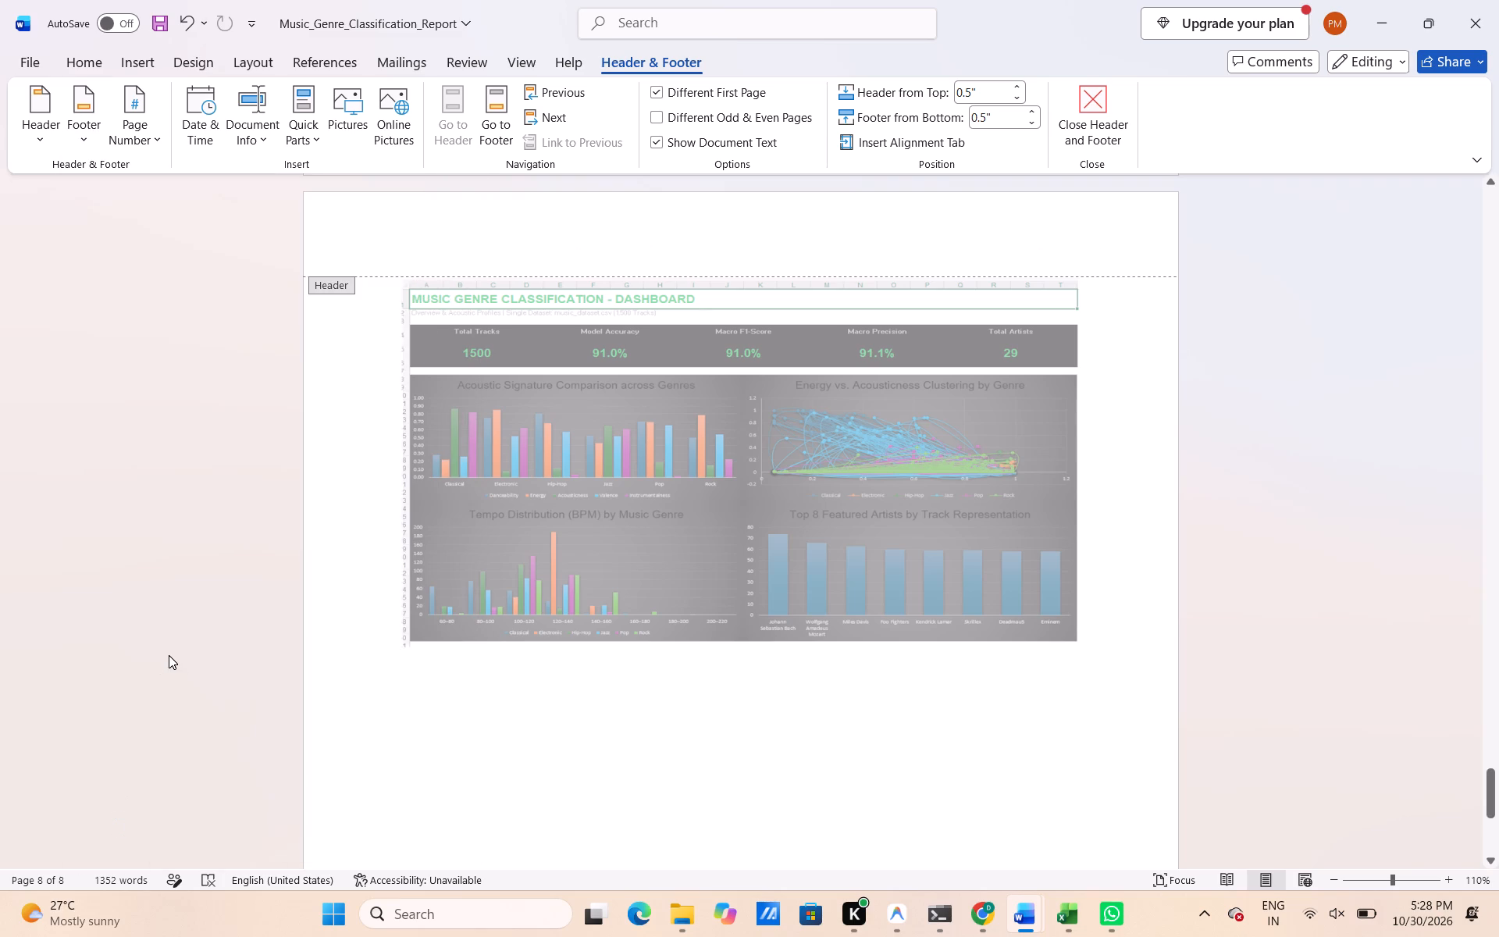
left_click_drag(240, 446, 539, 369)
left_click(539, 369)
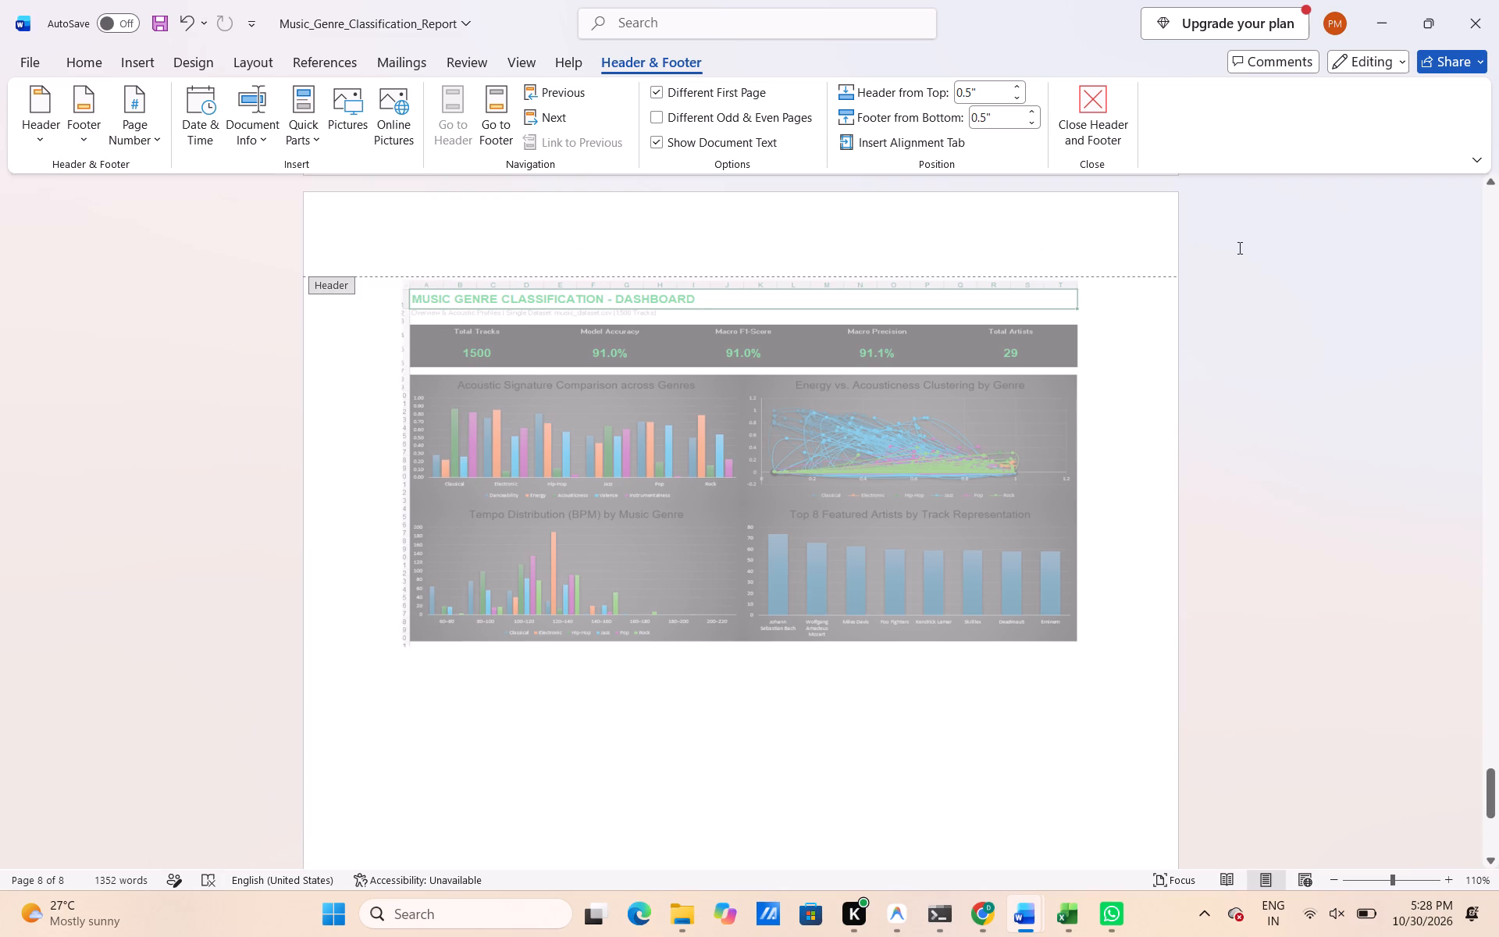
left_click(1246, 249)
scroll(1246, 249, "up", 12)
scroll(1246, 249, "down", 2)
scroll(1246, 249, "up", 17)
scroll(1246, 249, "up", 11)
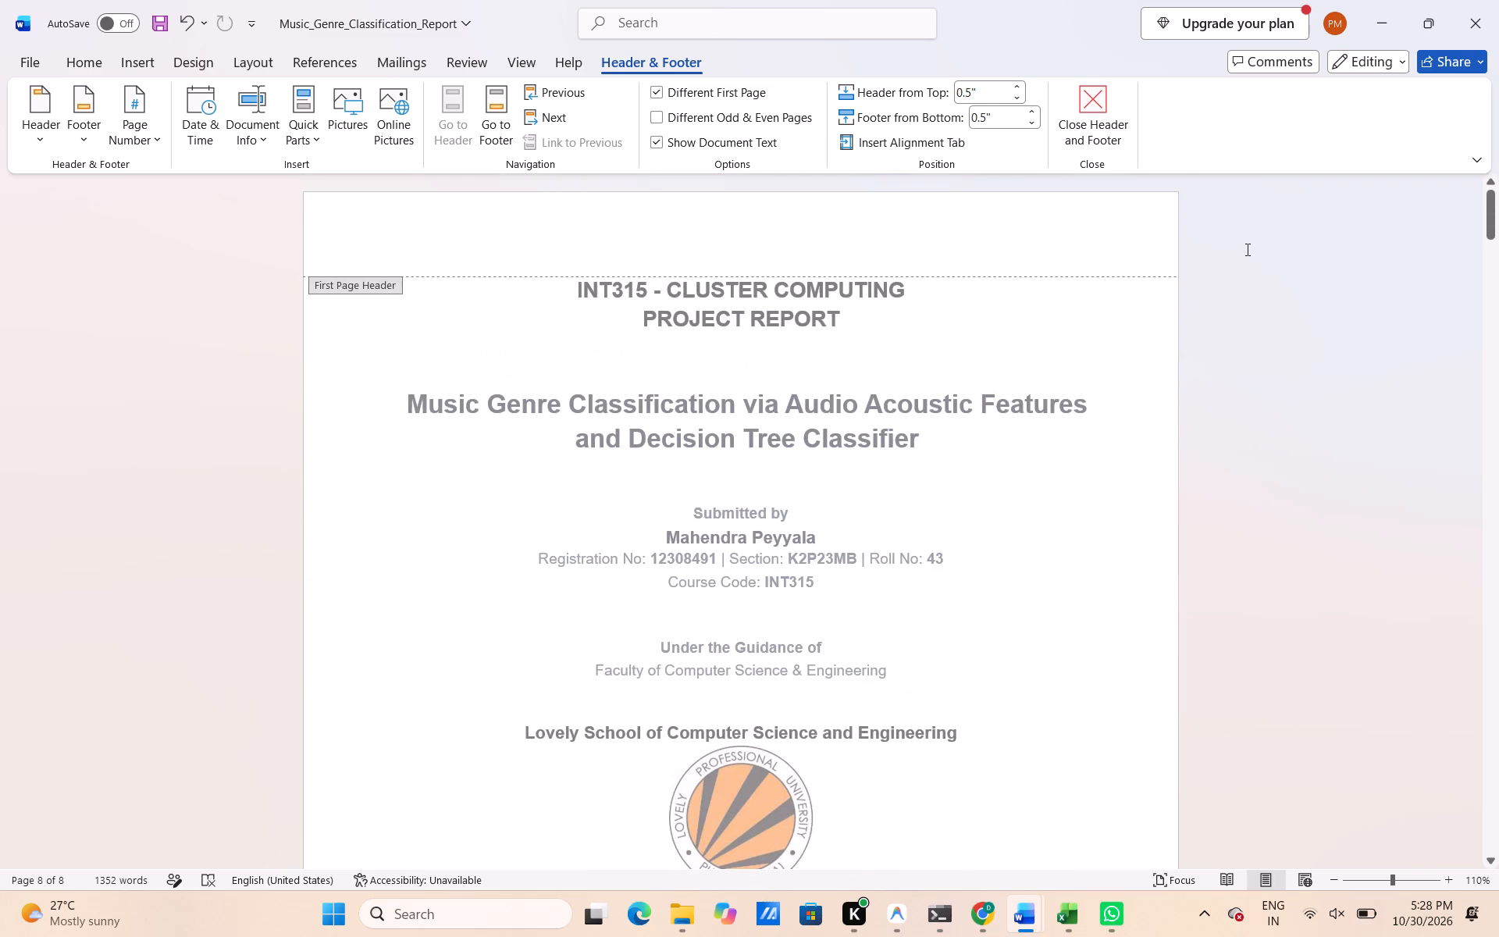
left_click(1321, 417)
key("Escape")
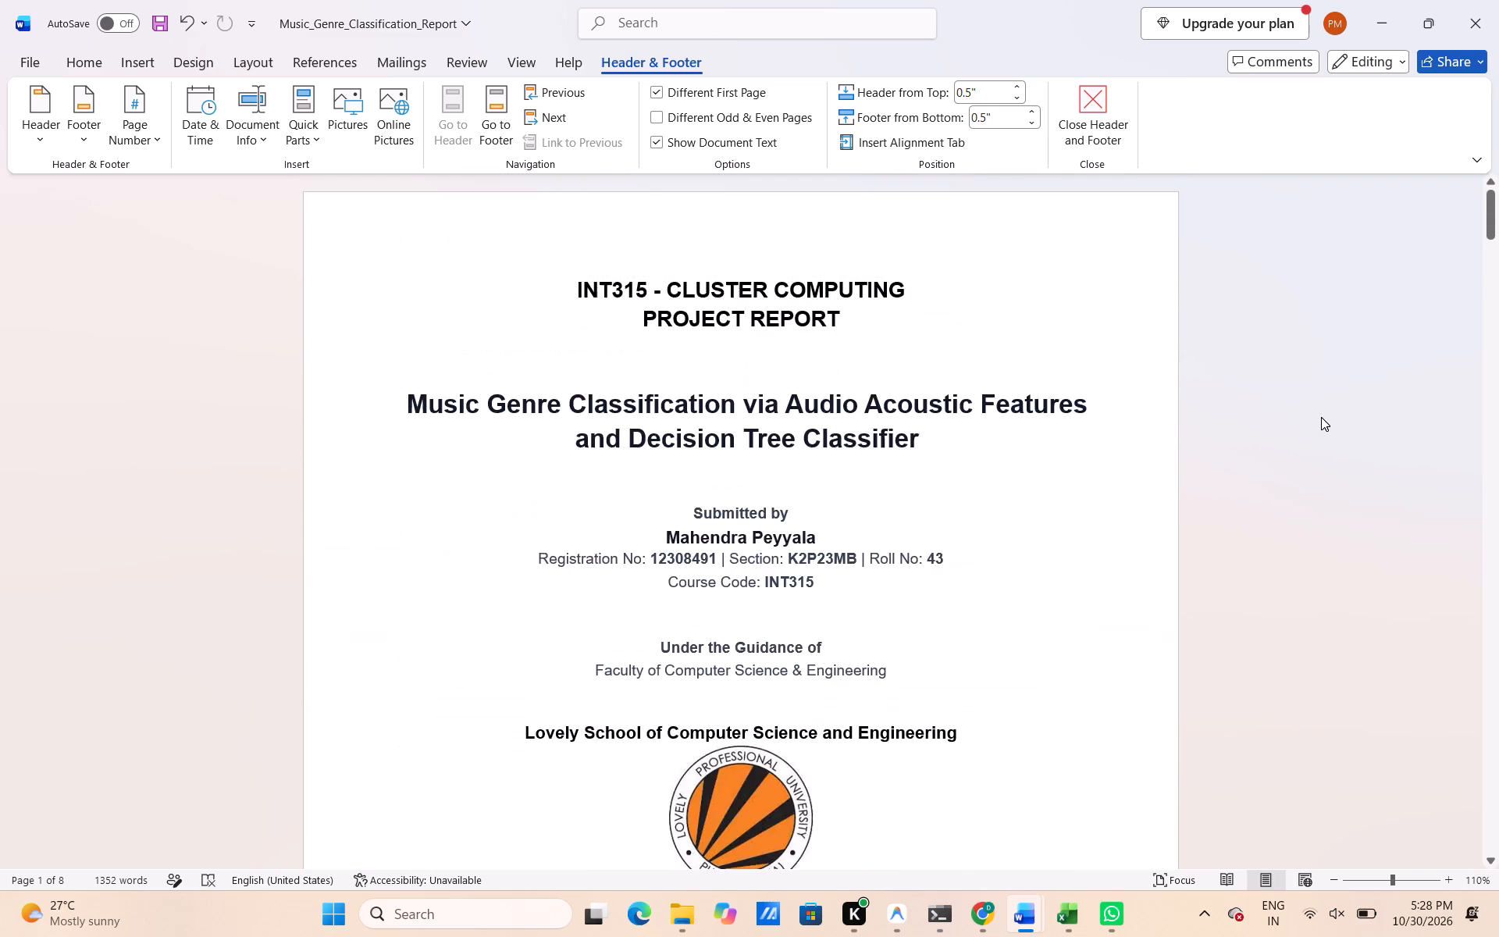
Look through the report's pages with header and footer removed, down to the source code screenshot in section 4.
scroll(1321, 415, "up", 7)
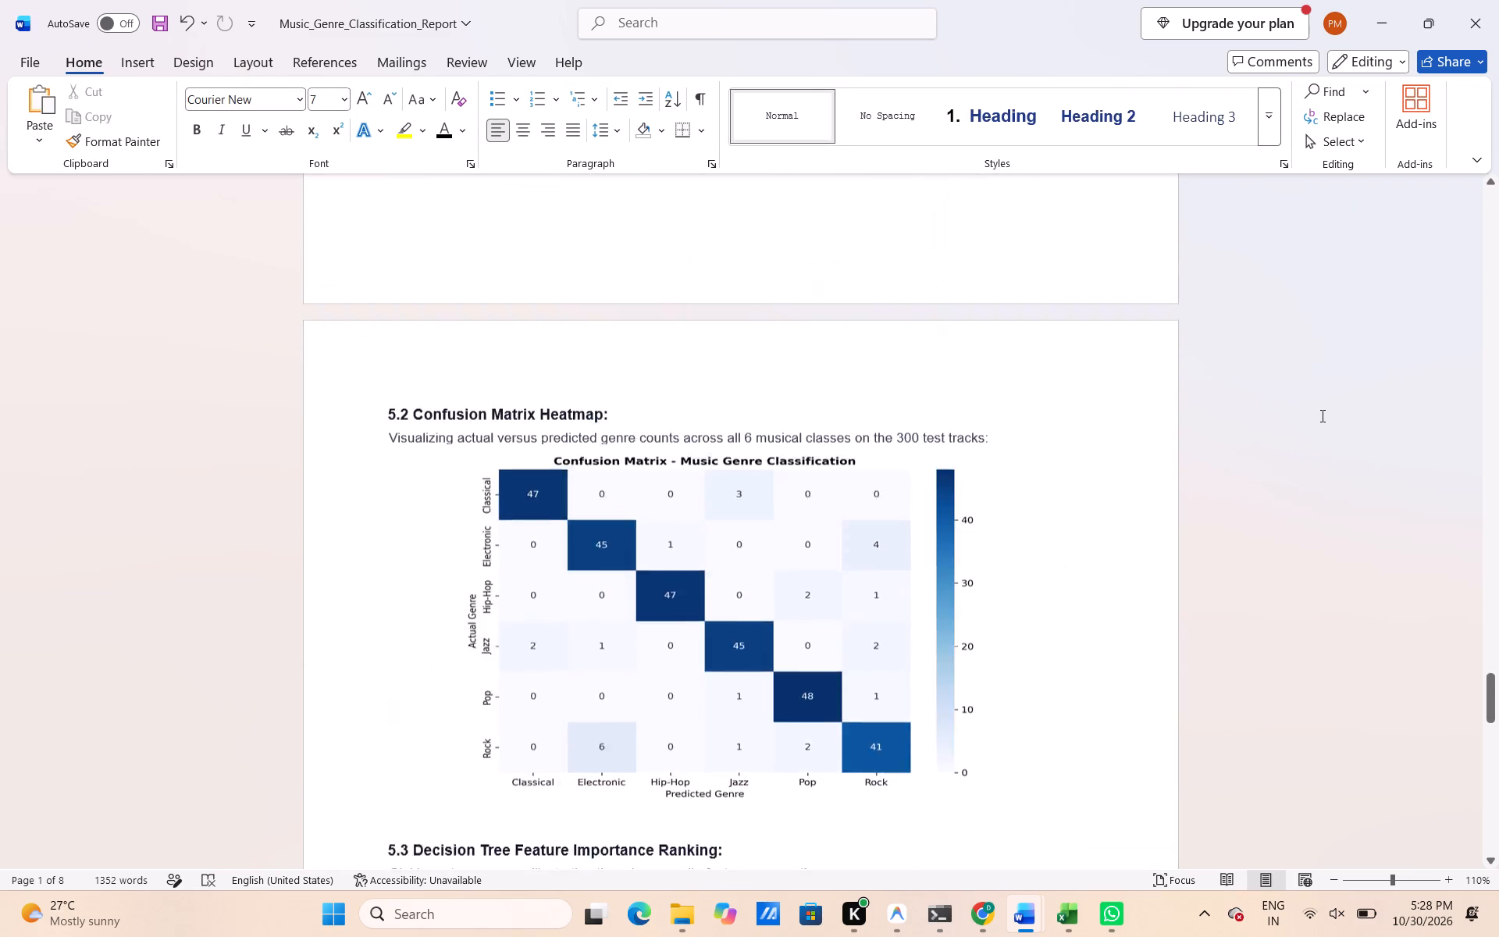
scroll(1321, 415, "up", 14)
scroll(1321, 415, "down", 3)
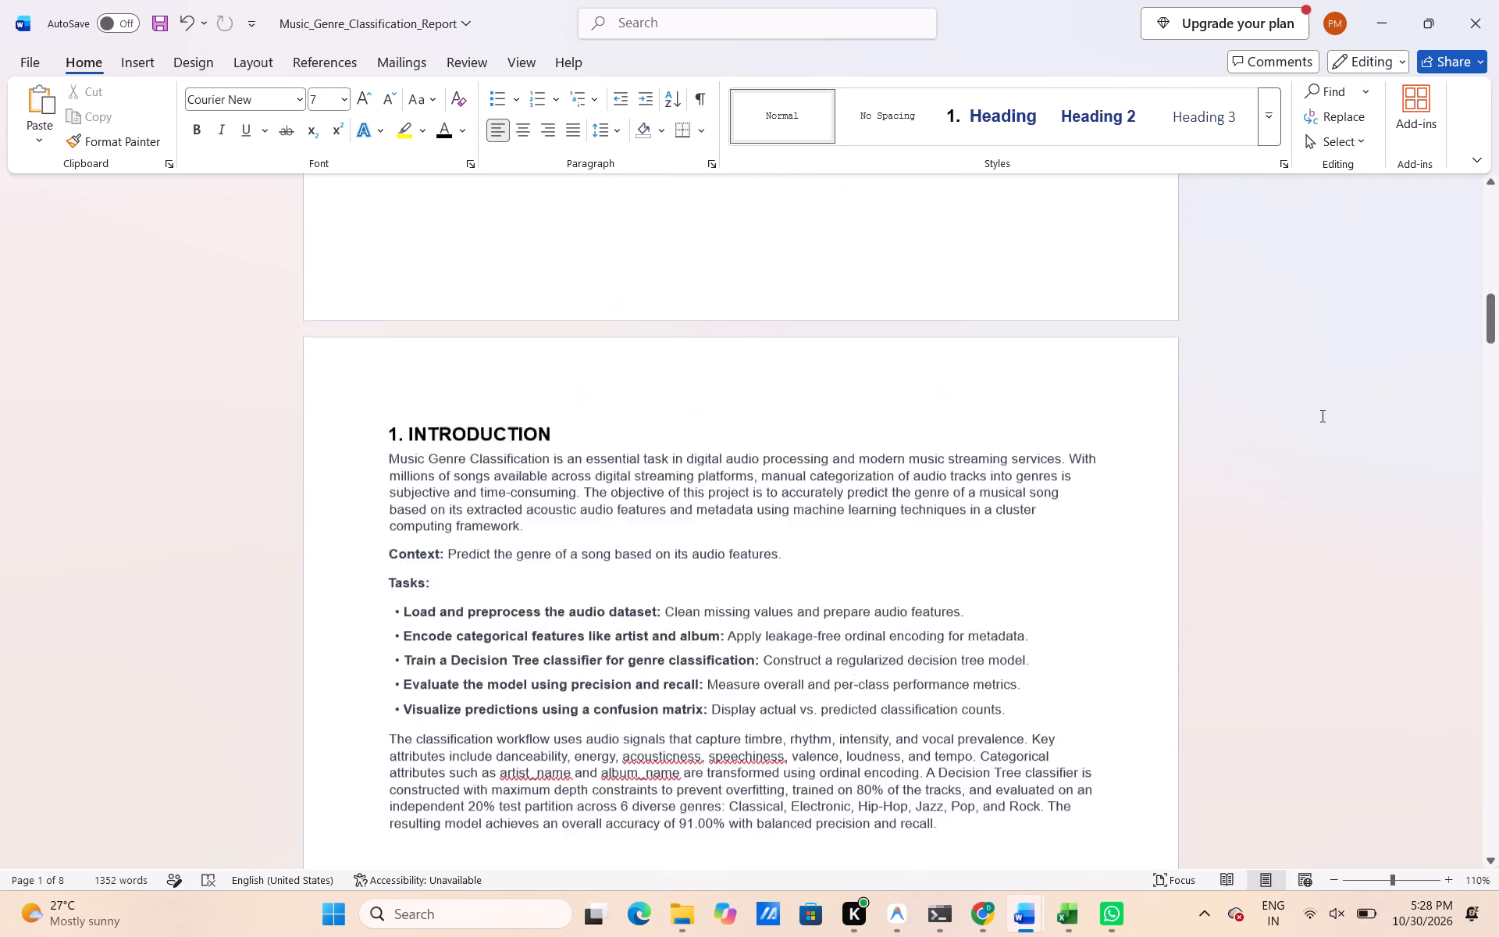
scroll(1321, 415, "down", 7)
scroll(1321, 415, "up", 3)
scroll(1321, 415, "down", 1)
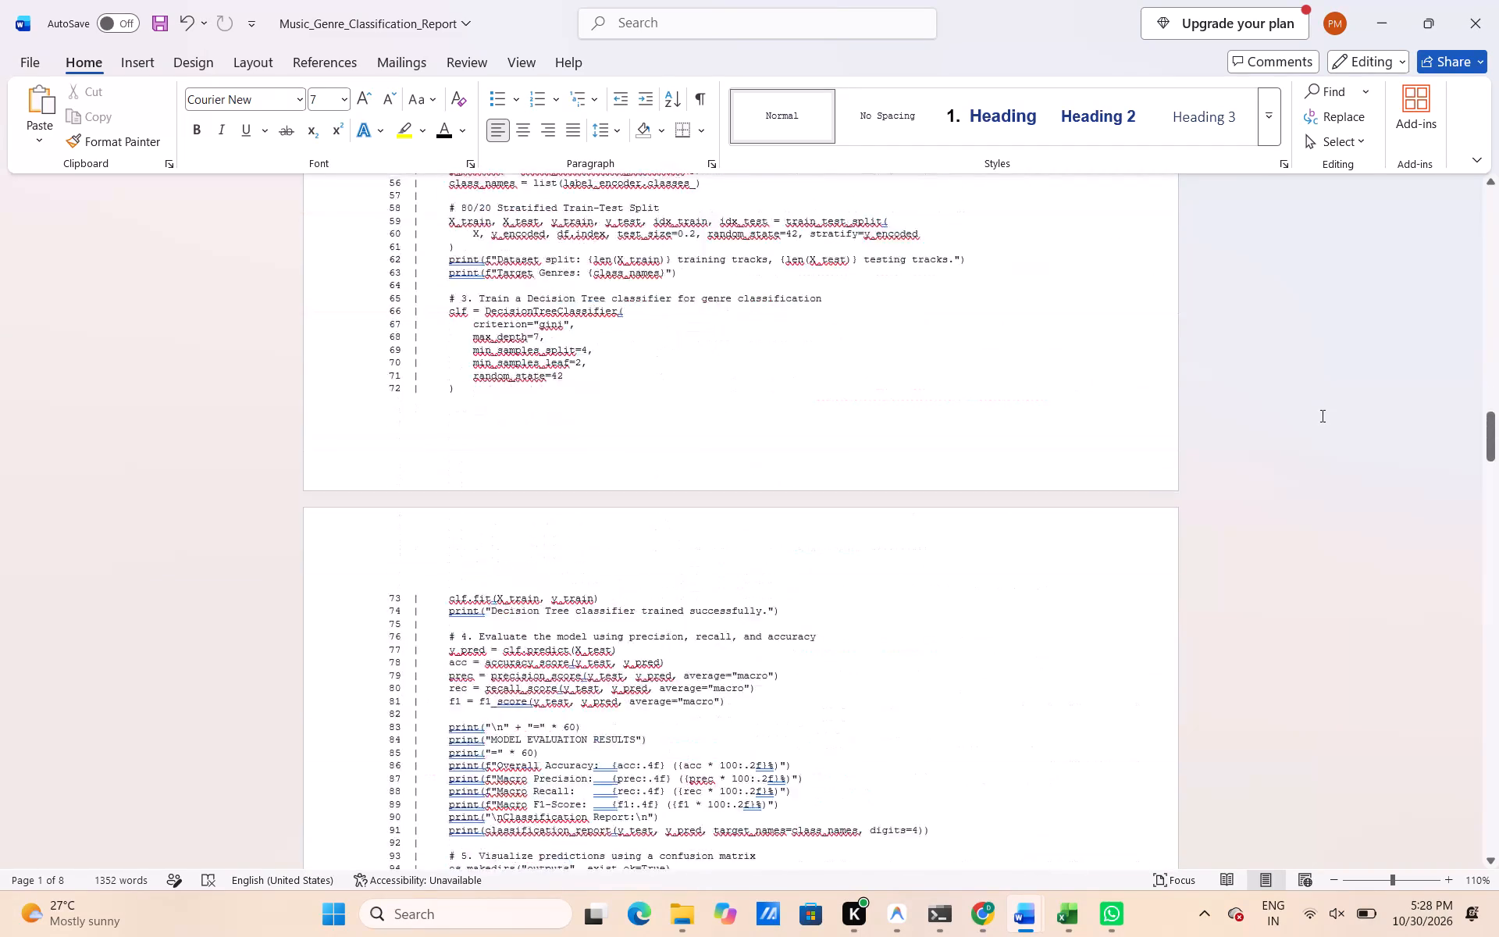
scroll(1321, 415, "down", 1)
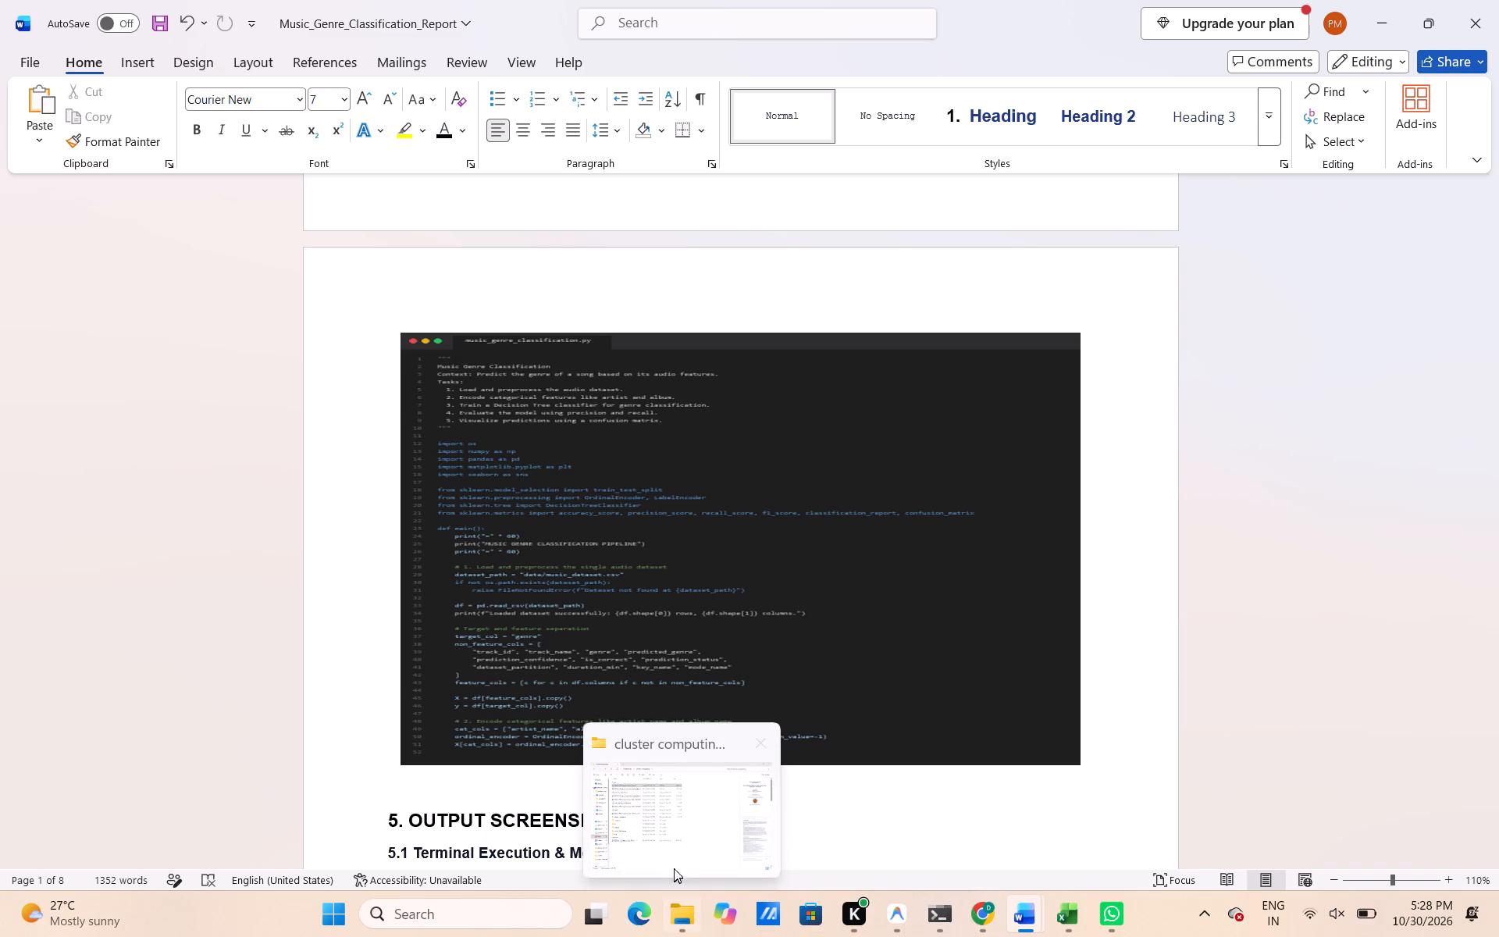
Open the music_genre_classification Python file from the cluster computing folder in Visual Studio Code and look over its code.
left_click(675, 822)
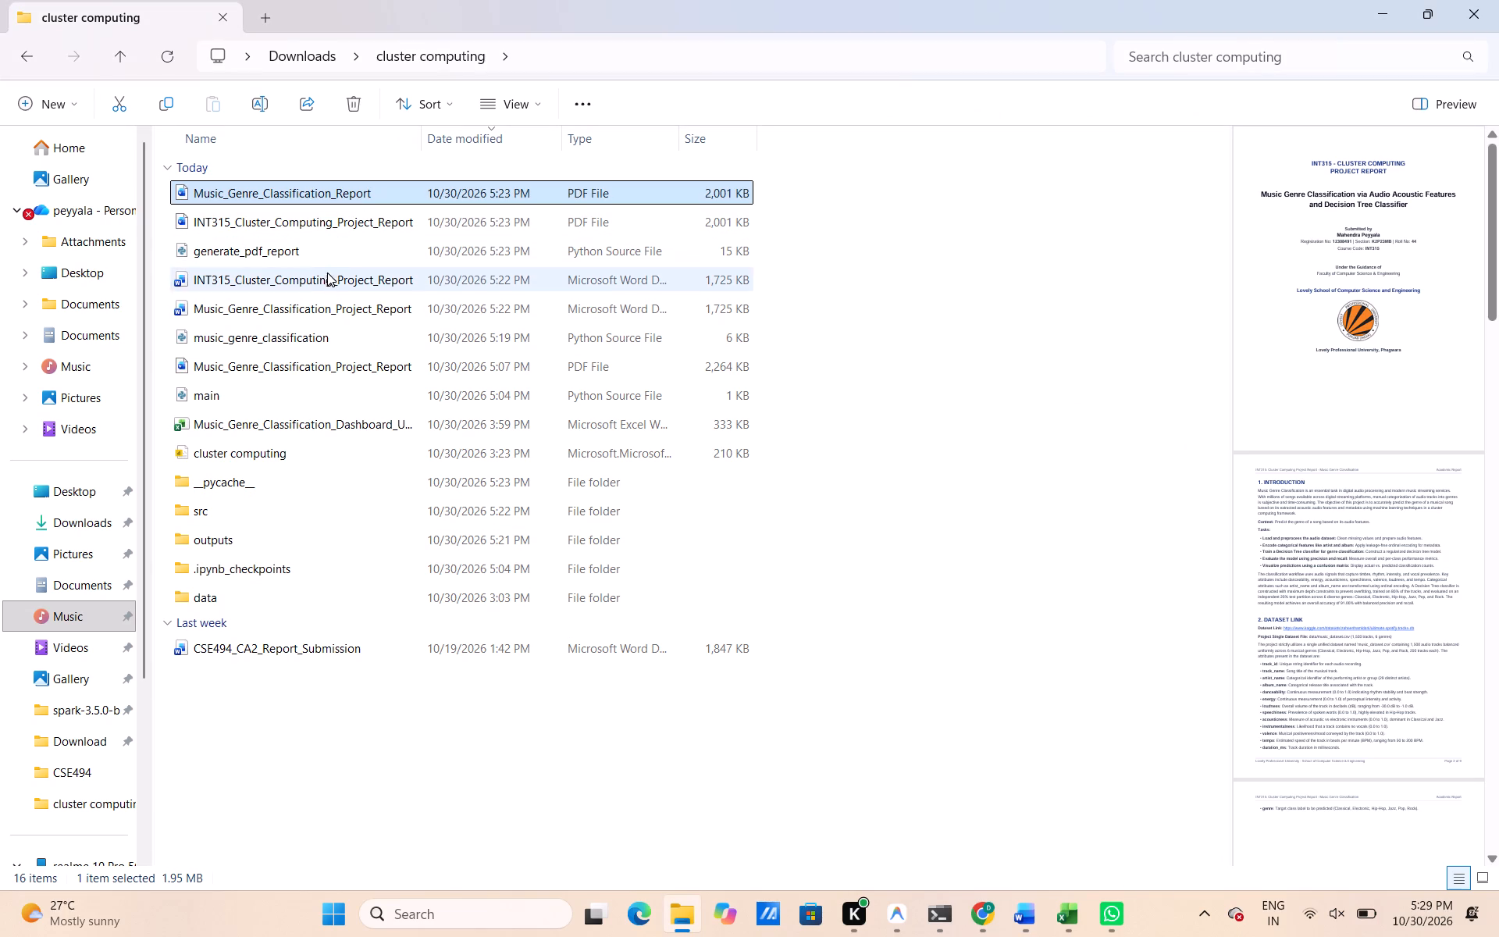
double_click(305, 347)
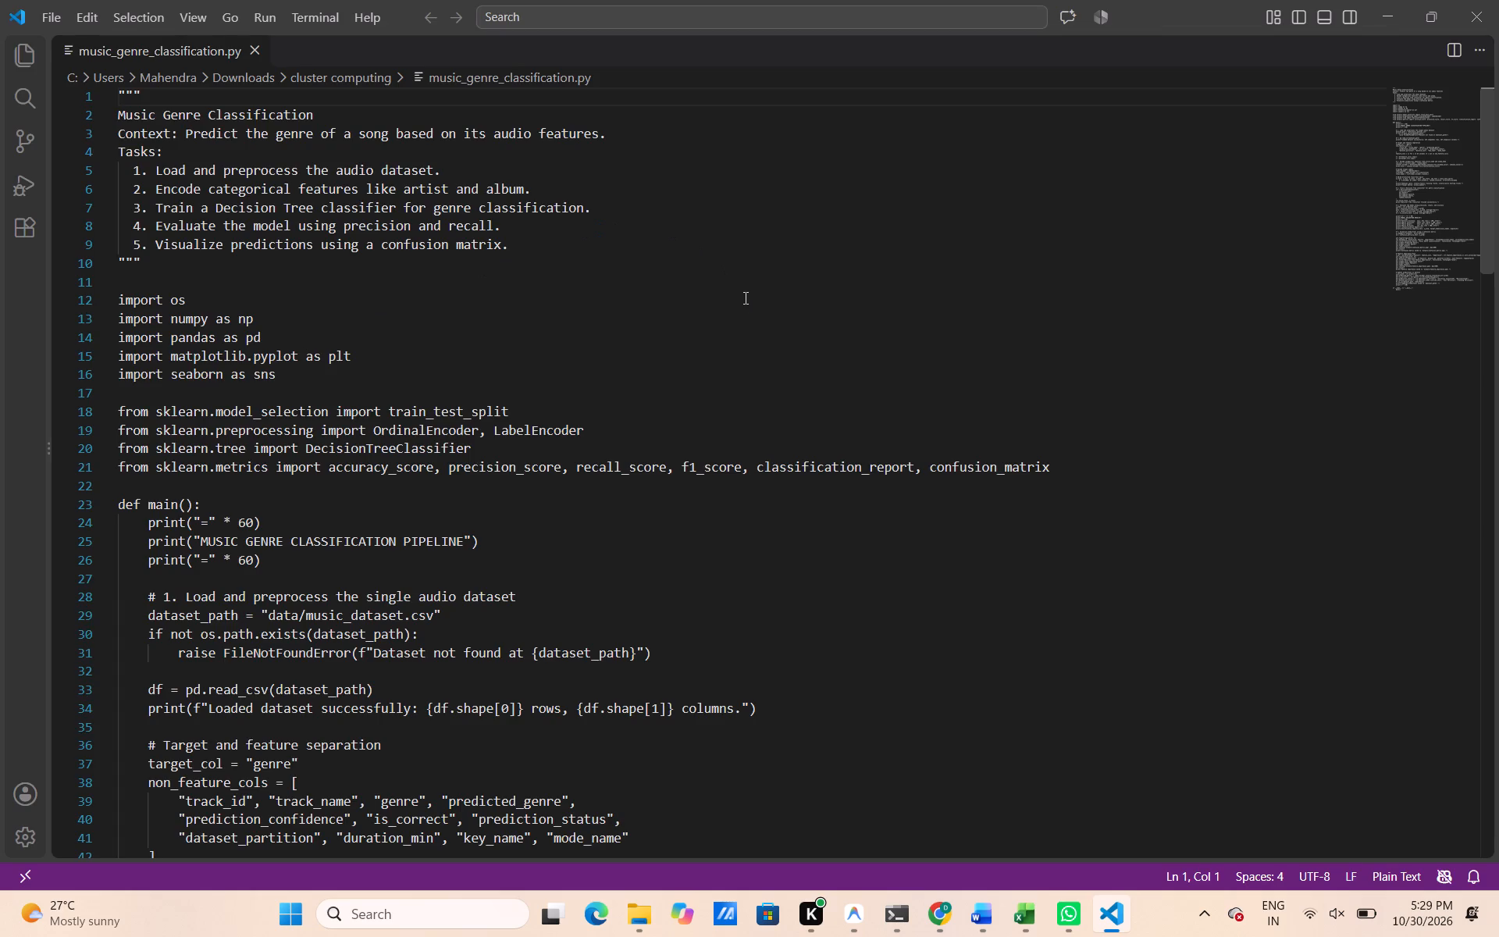
scroll(744, 297, "down", 2)
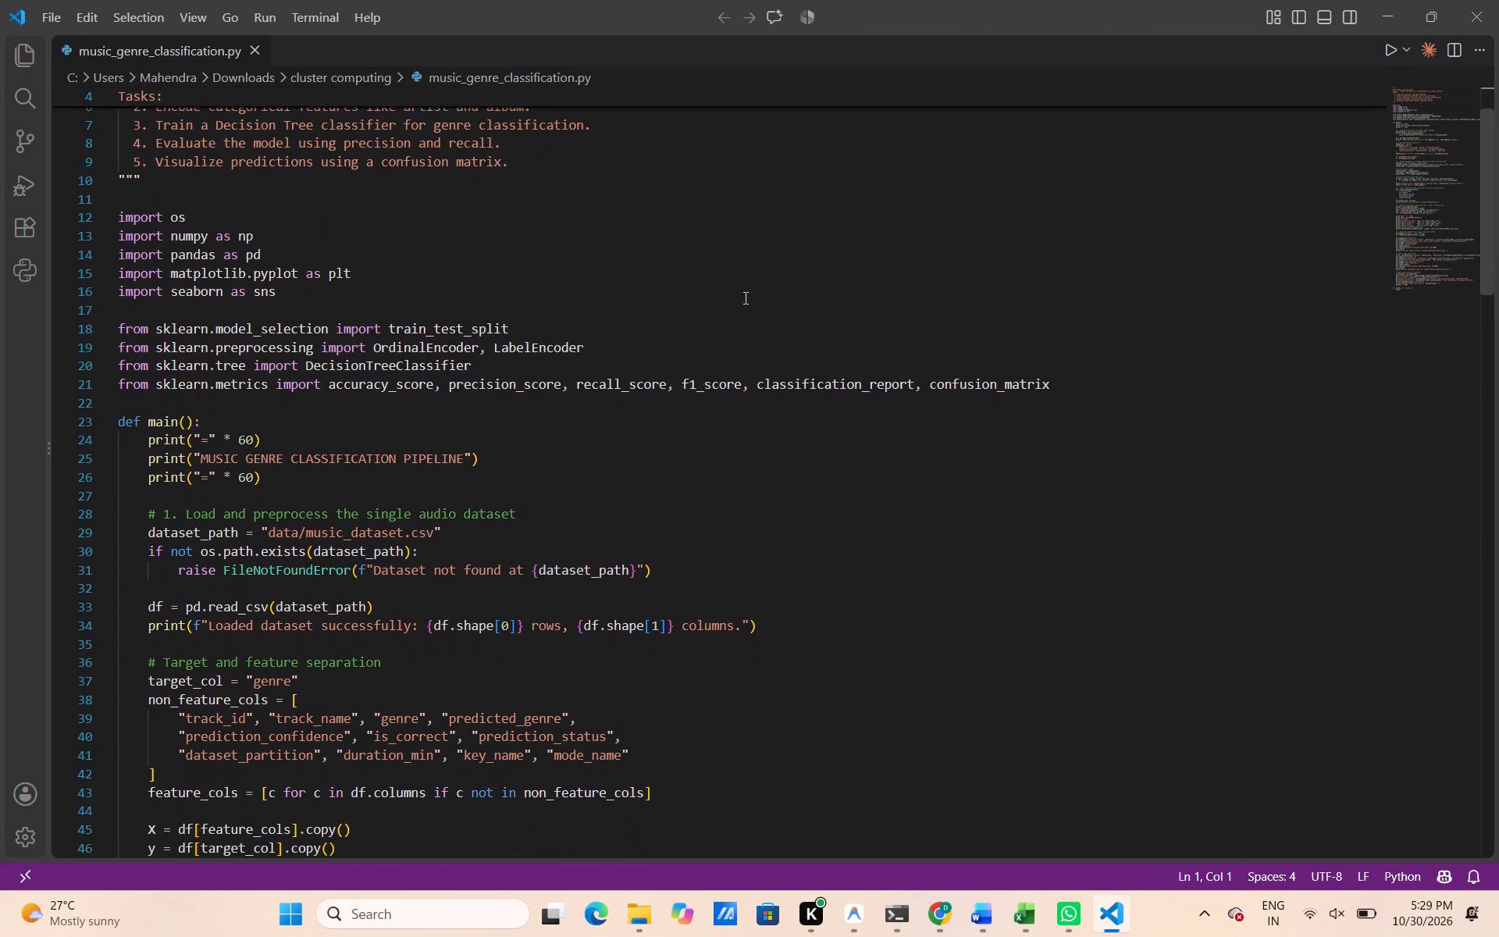
scroll(744, 297, "down", 3)
scroll(744, 297, "up", 10)
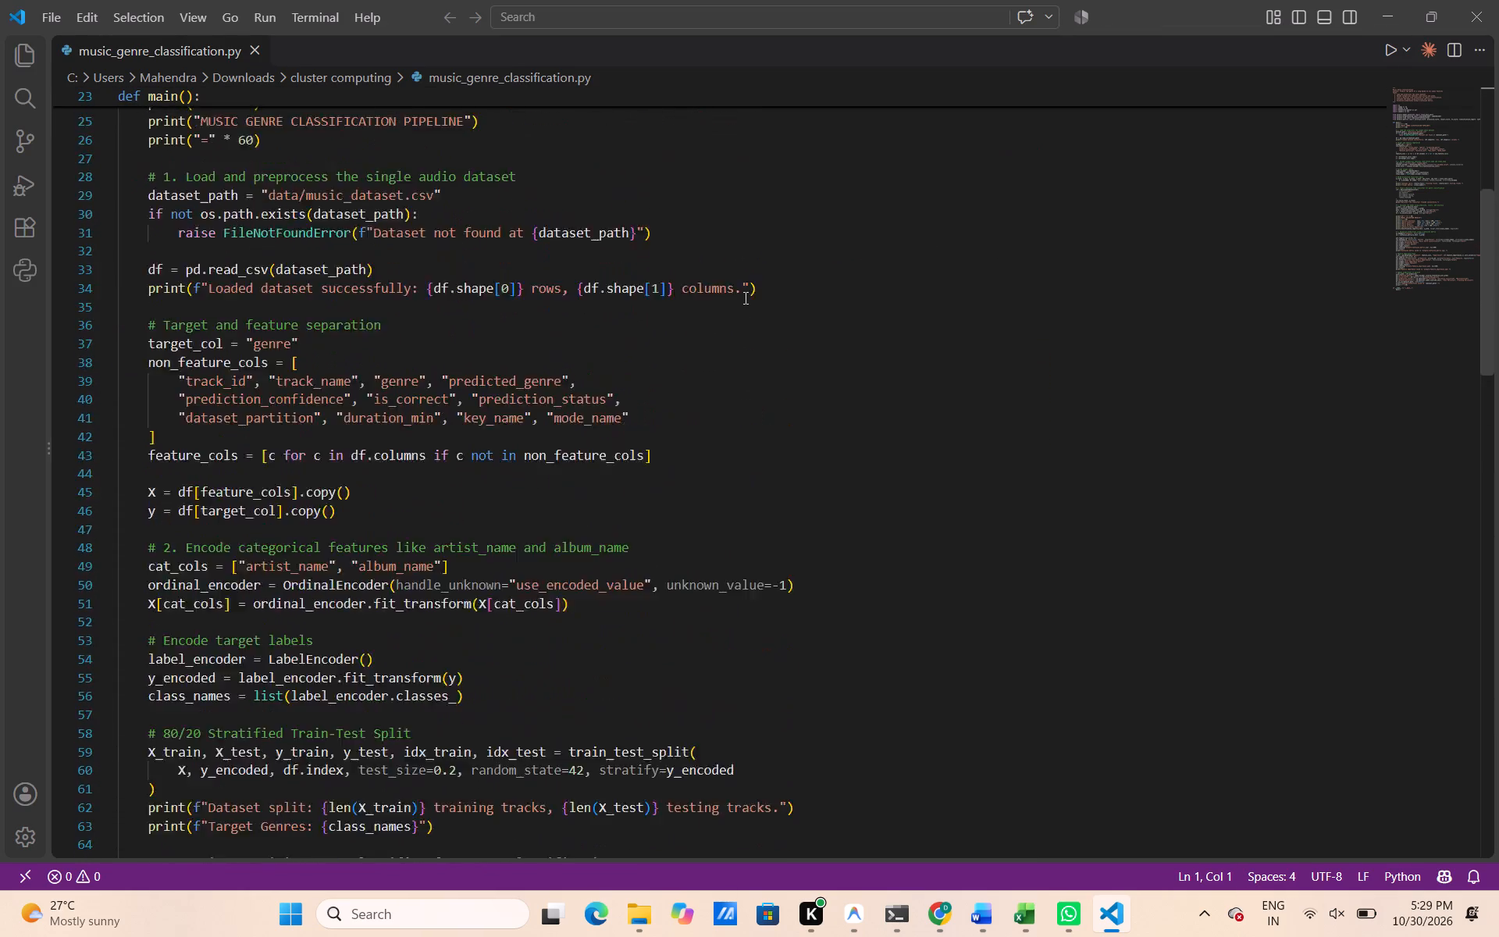
scroll(744, 297, "up", 2)
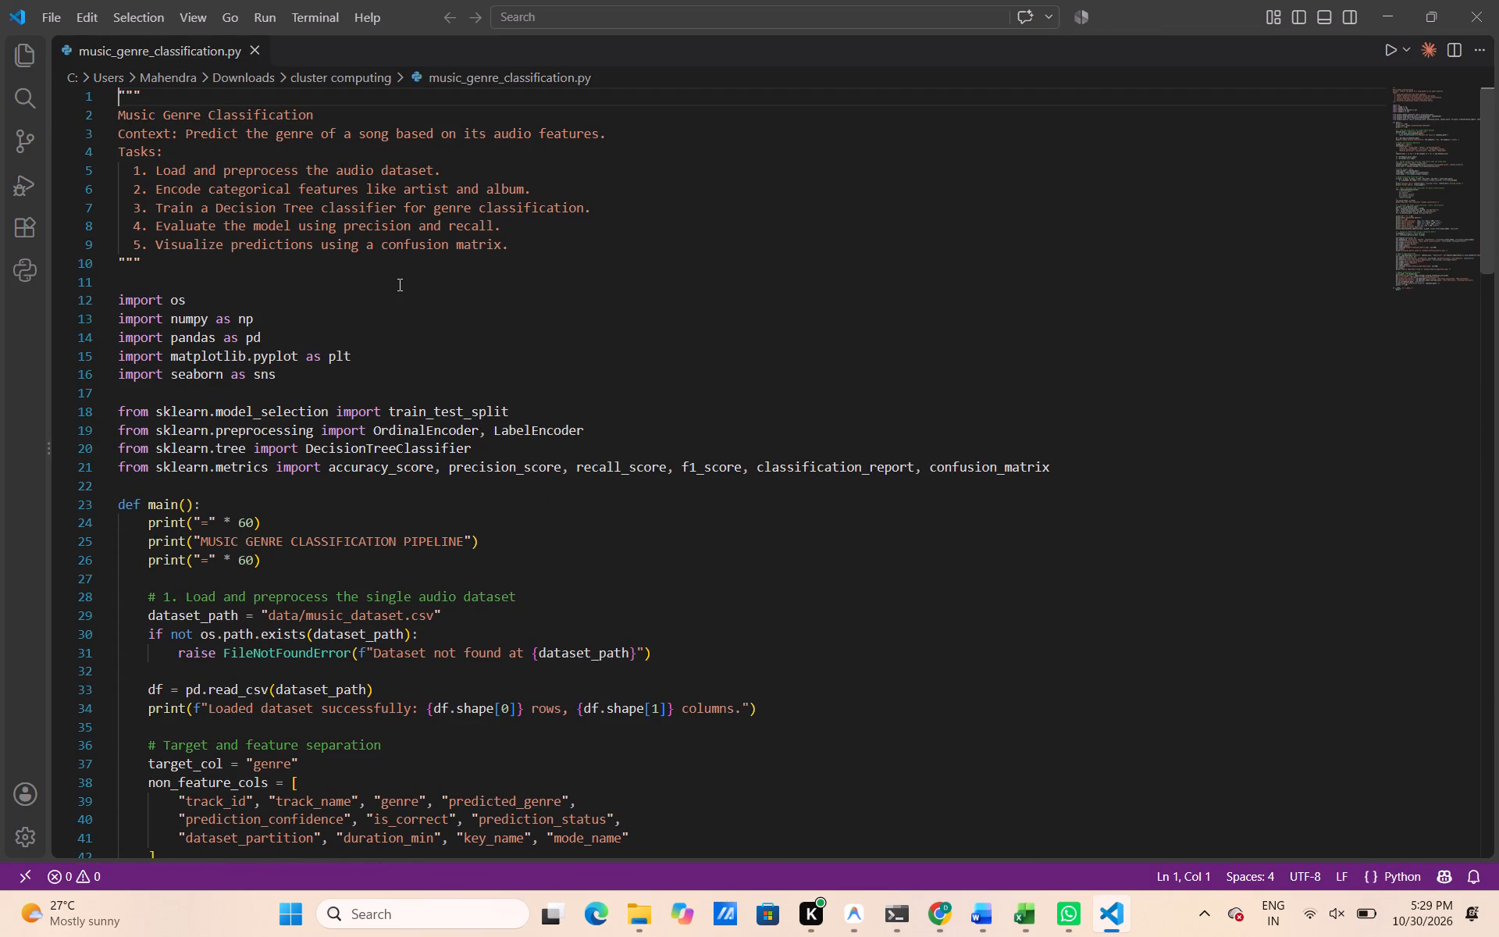
Delete the opening docstring with the project title, context and task list from music_genre_classification.py.
left_click_drag(276, 280, 216, 34)
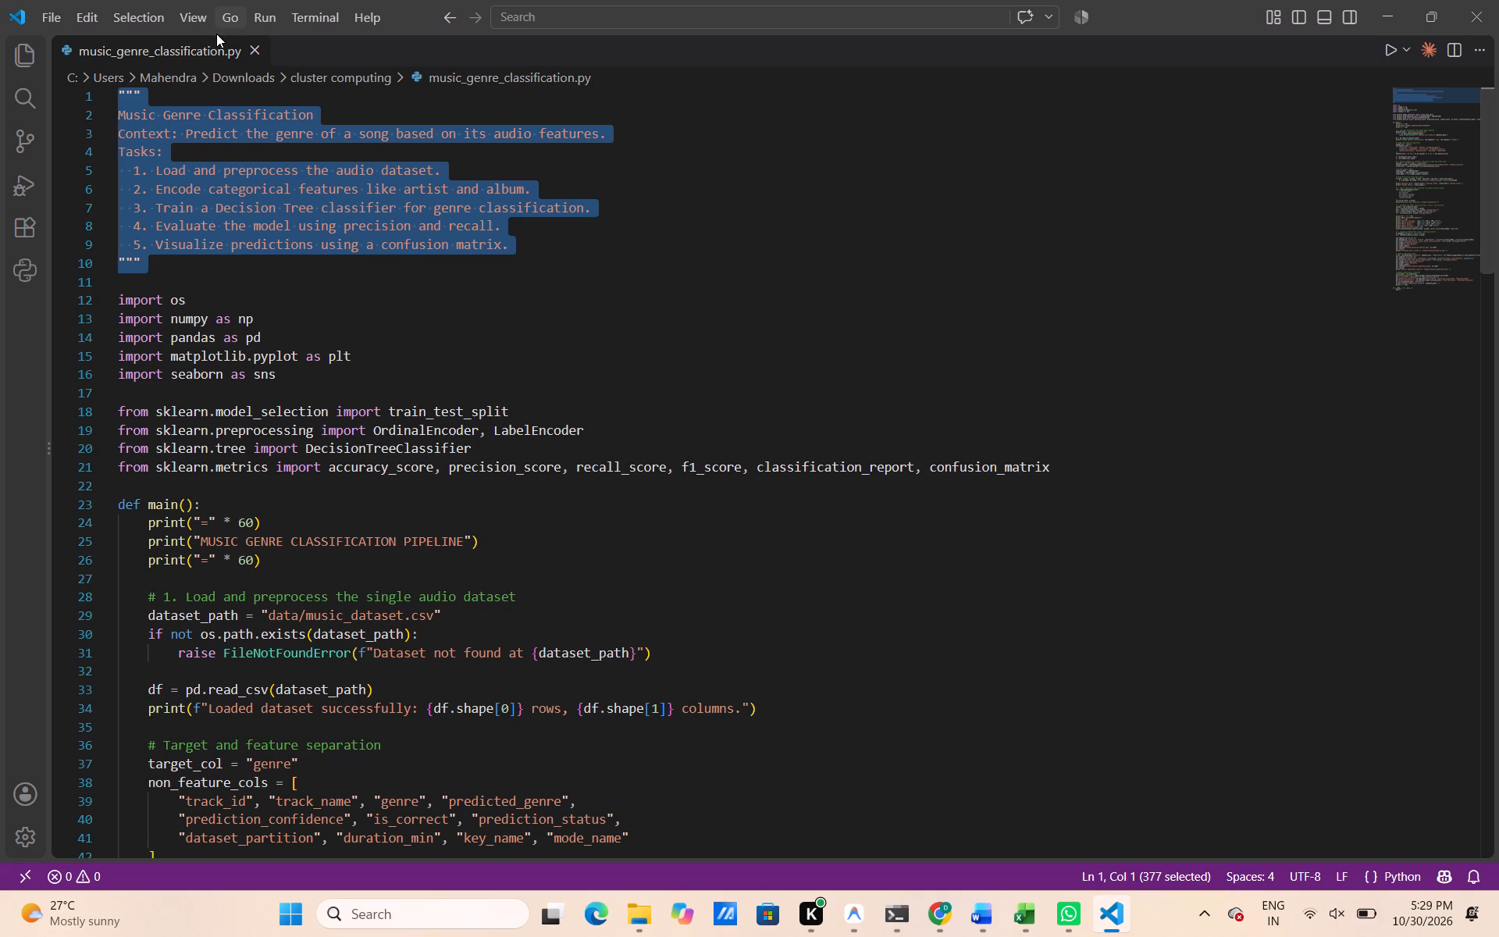
key("BackSpace")
Capture a rectangular screen snip of the code, from the file name tab down to line 41.
scroll(216, 34, "down", 1)
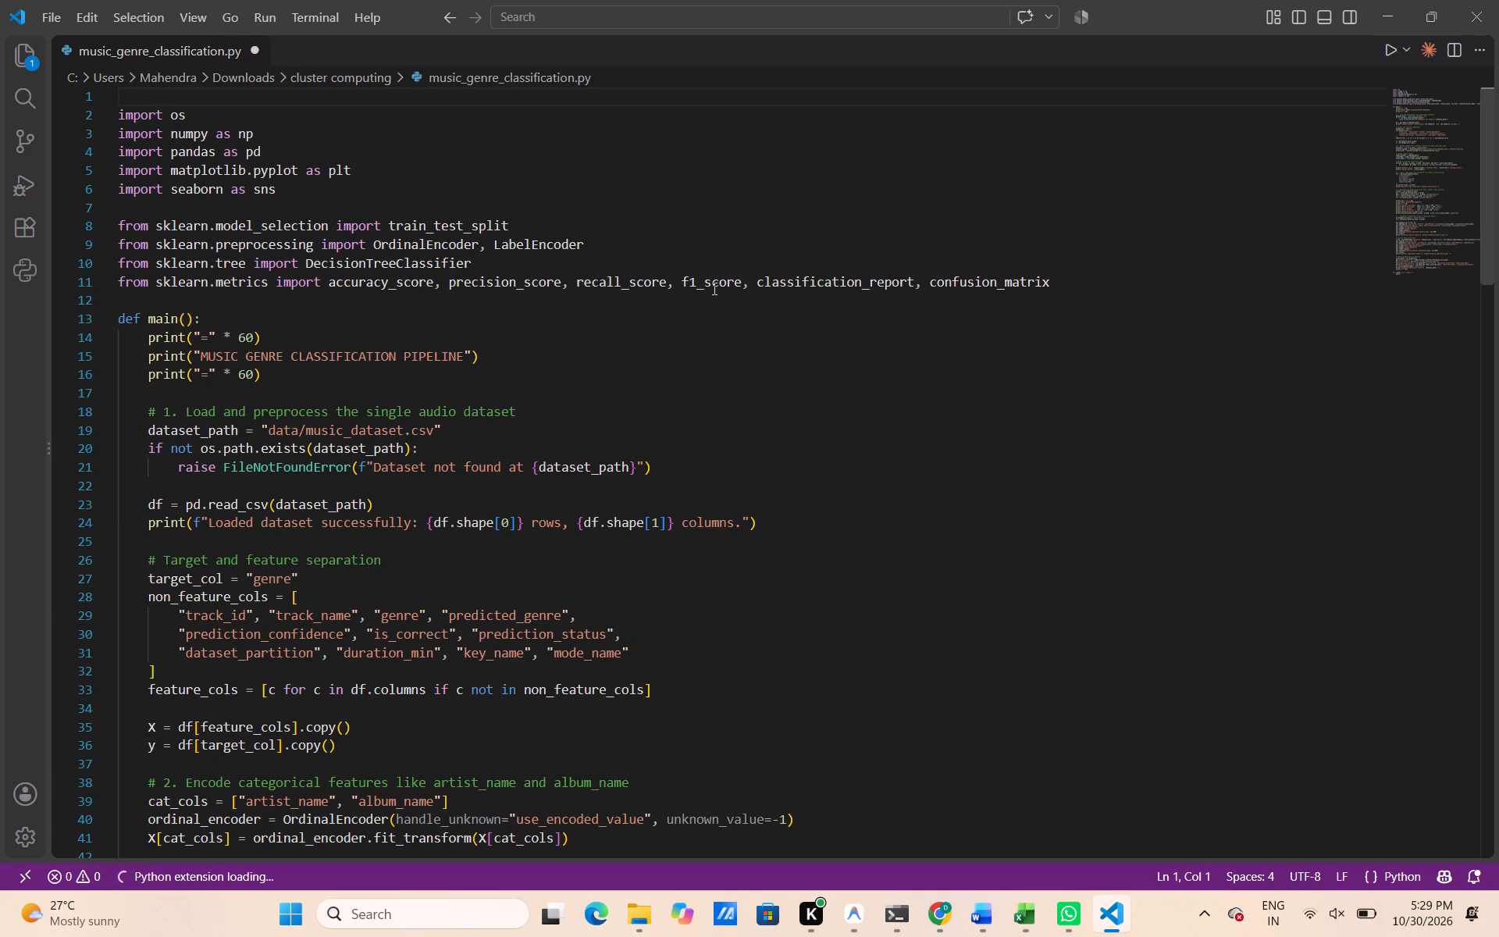
key("shift+super+s")
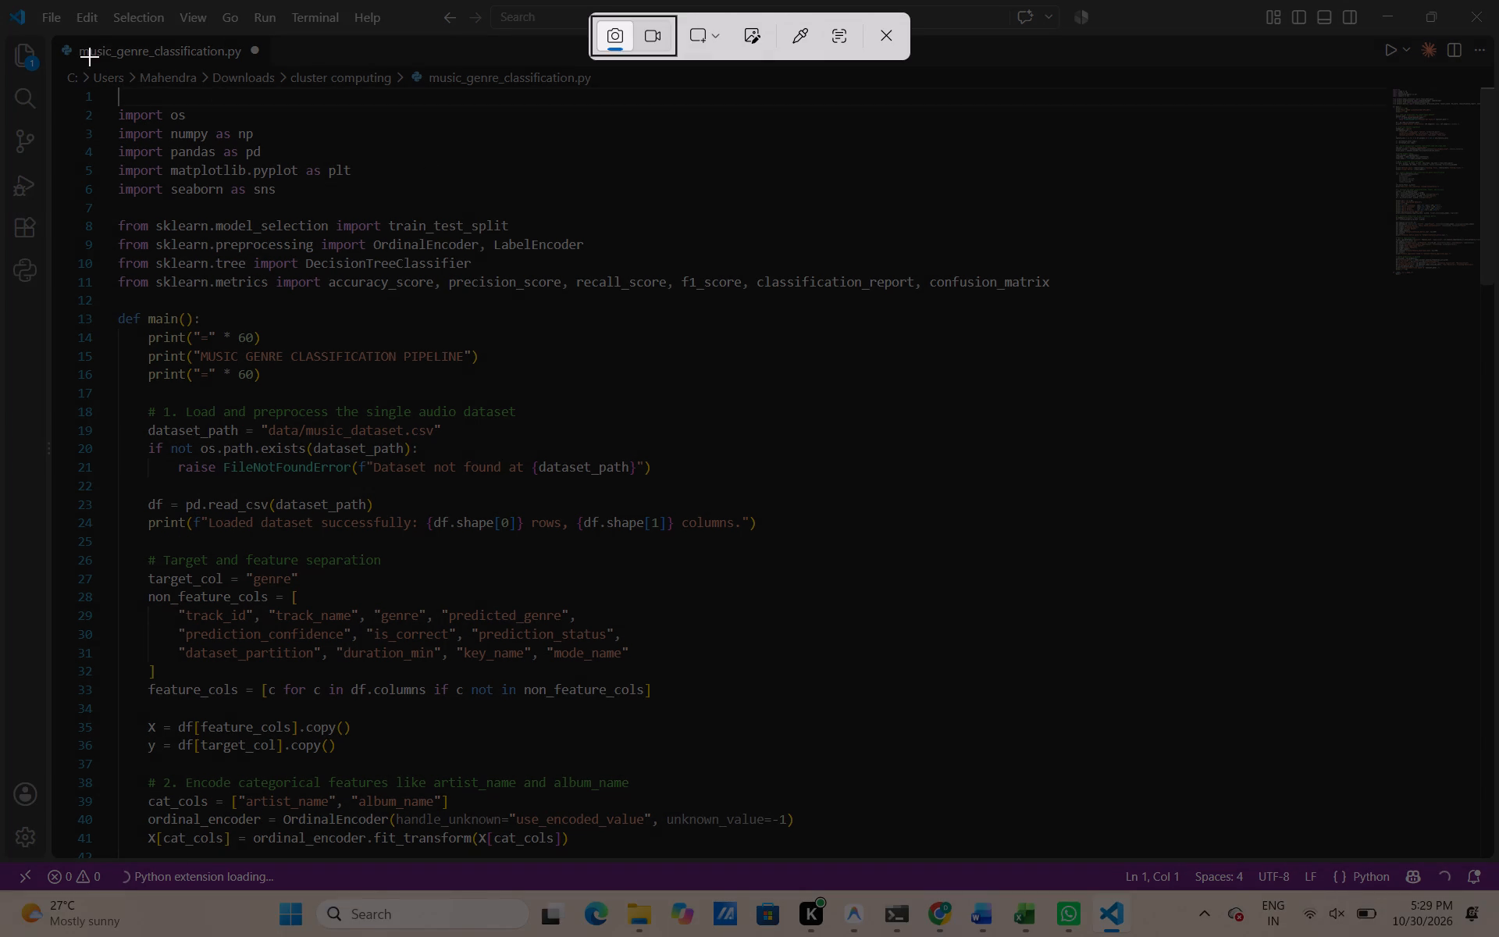
left_click_drag(65, 37, 1066, 851)
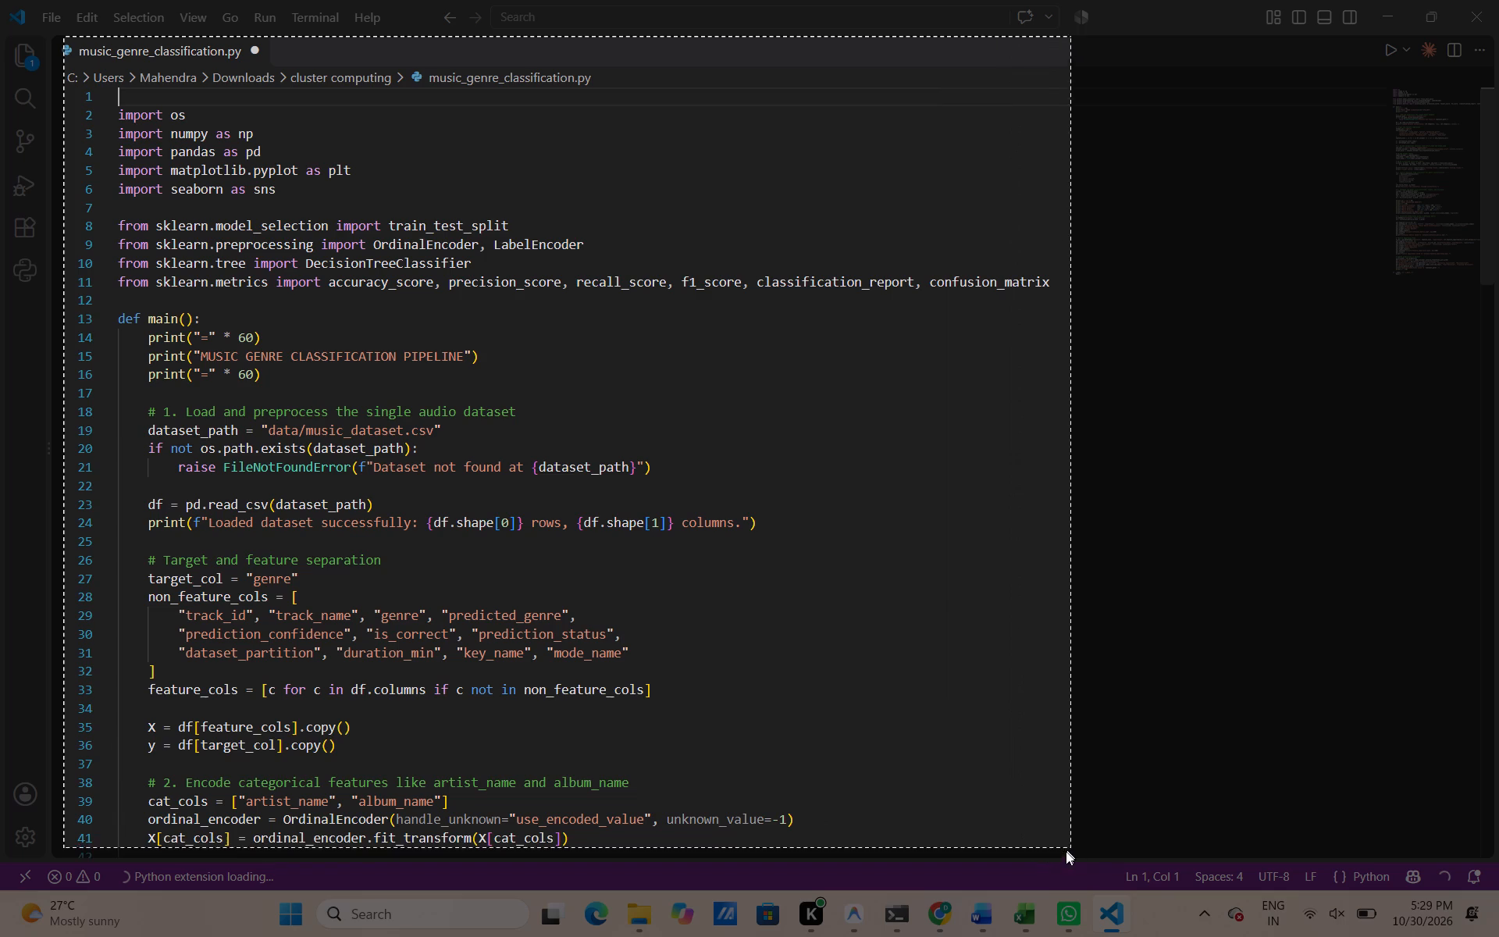
left_click_drag(1066, 851, 1081, 854)
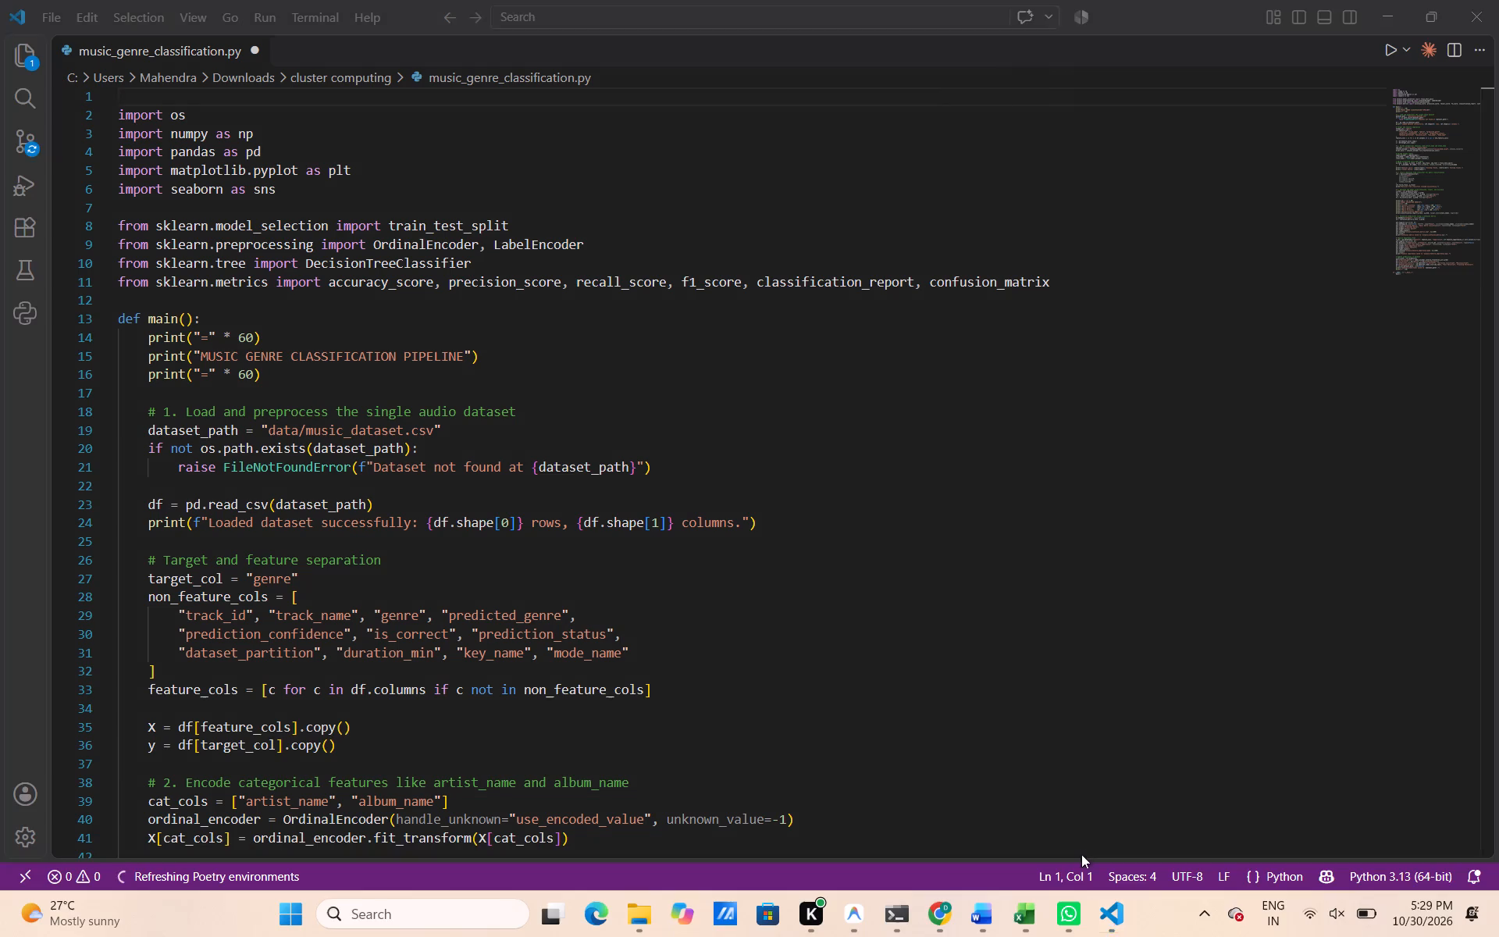
Capture a rectangular screen snip of music_genre_classification.py covering the file name tab and code lines 38 to 77.
scroll(963, 700, "down", 12)
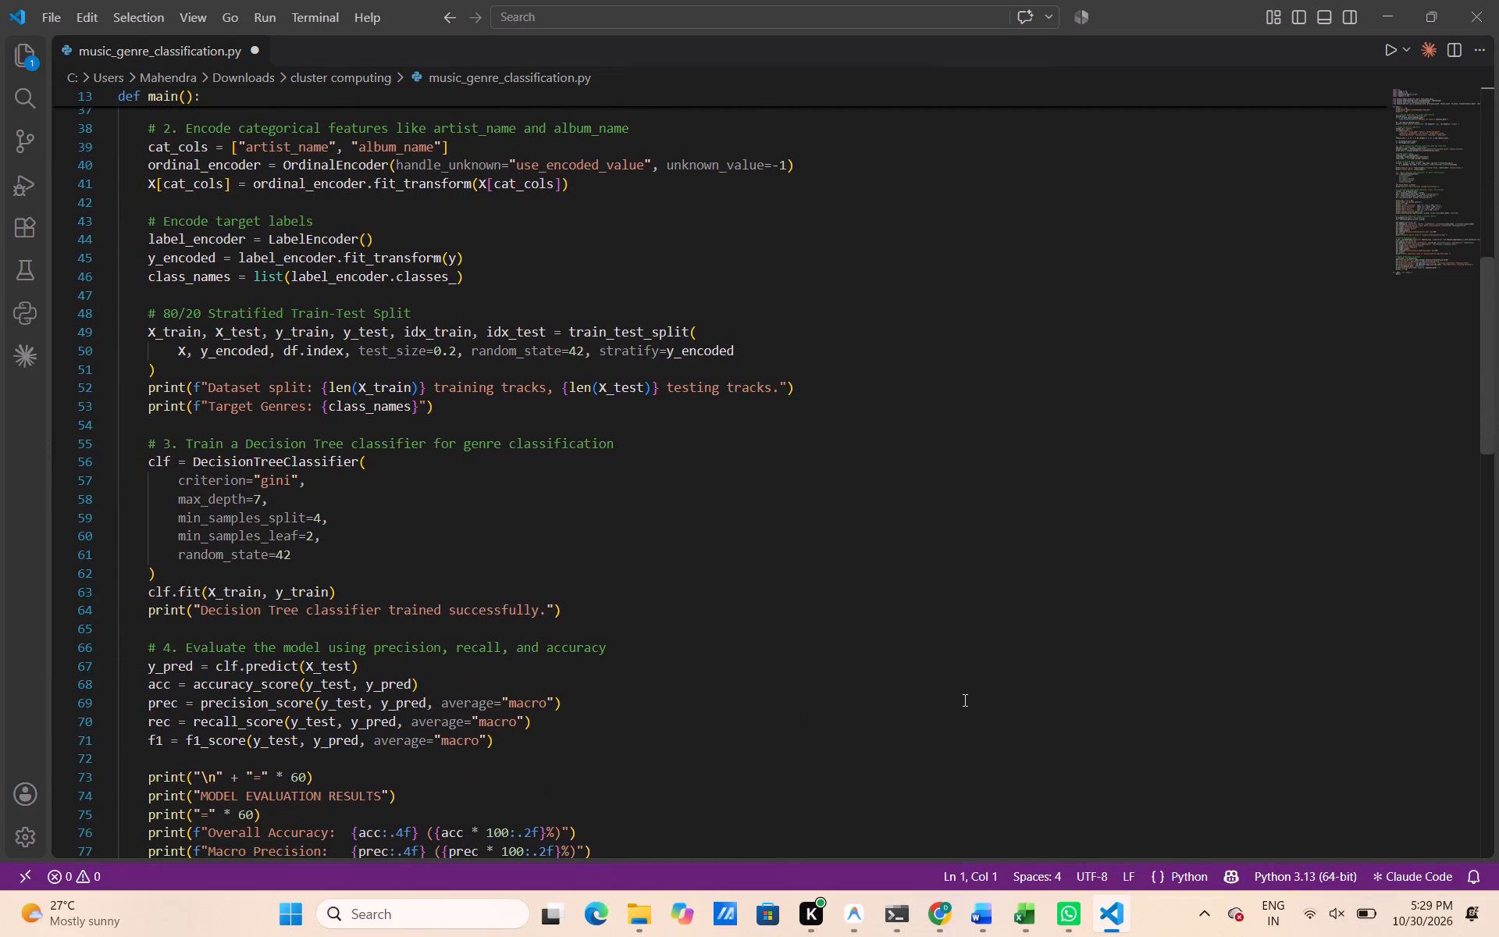
scroll(963, 700, "down", 4)
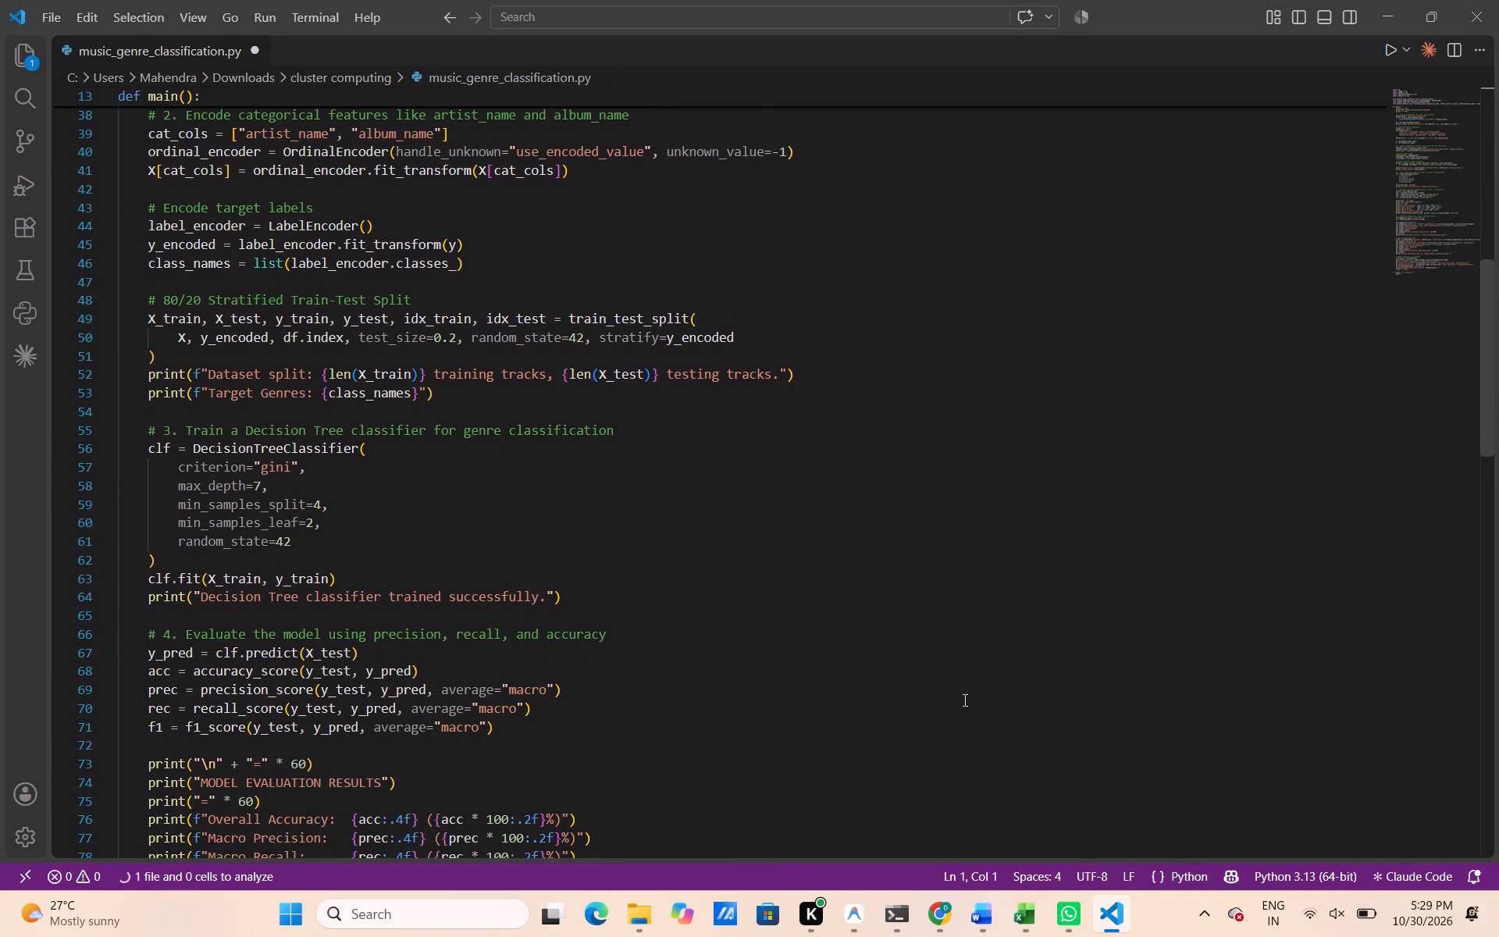
key("shift+super+s")
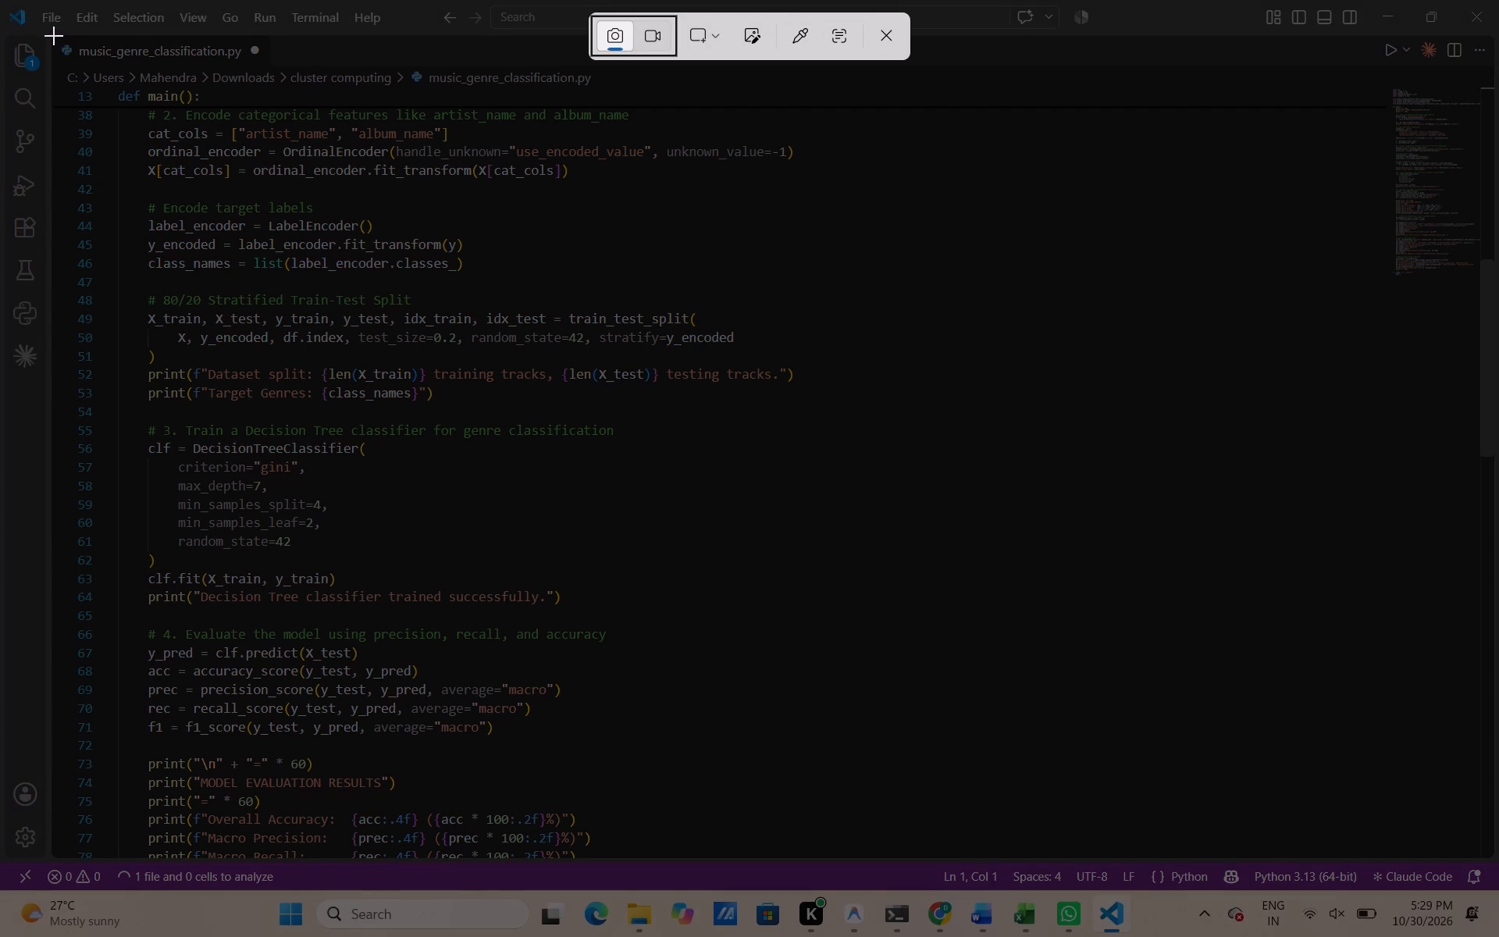
left_click_drag(54, 36, 879, 843)
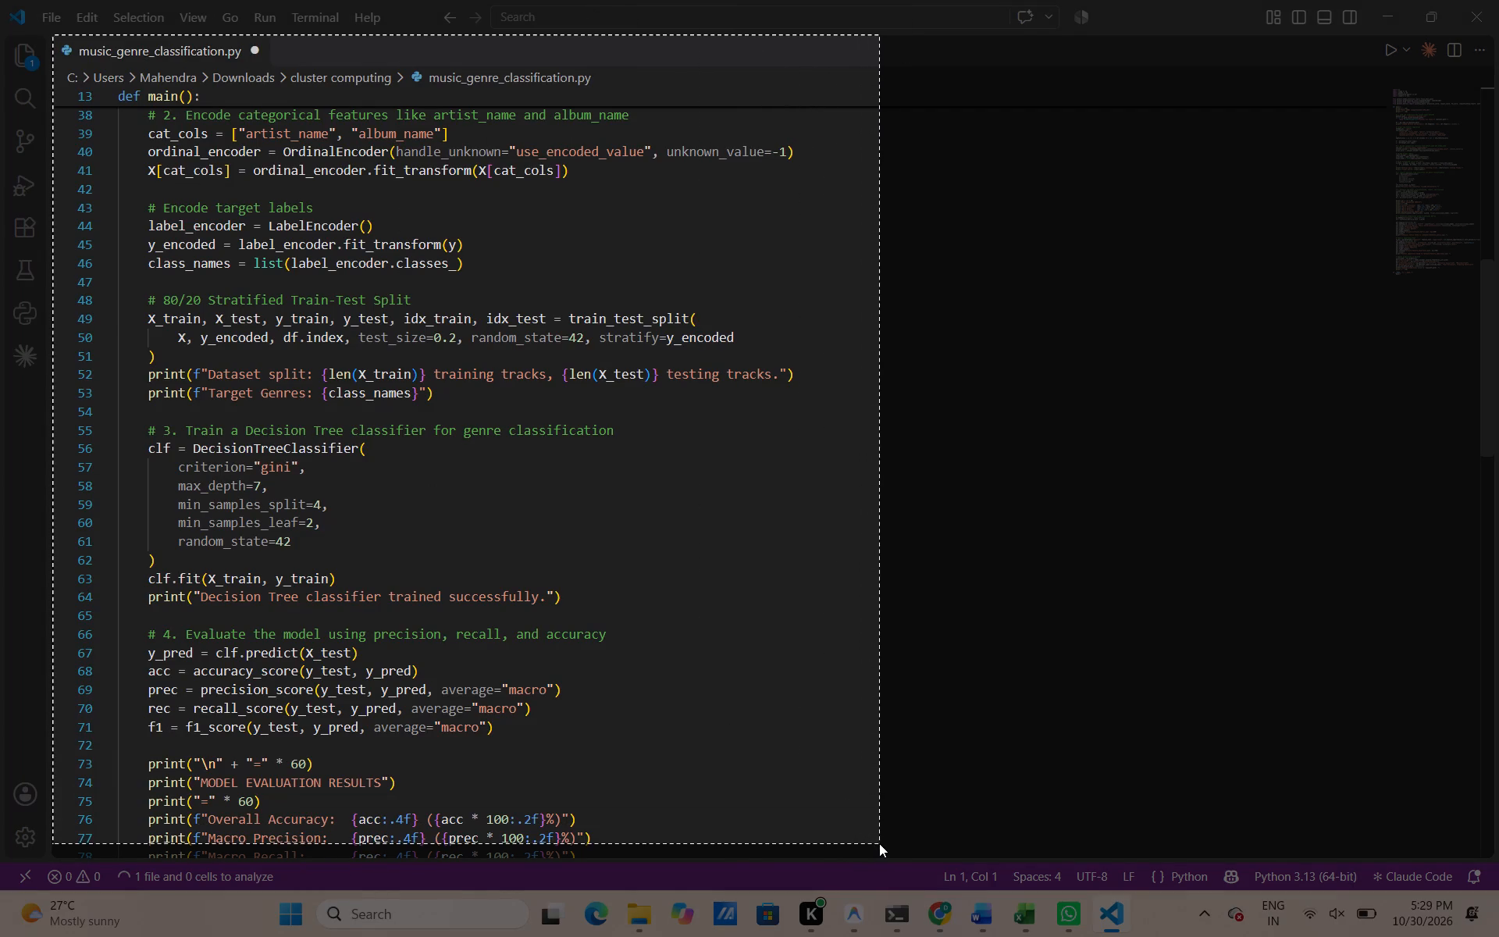
left_click_drag(879, 843, 891, 857)
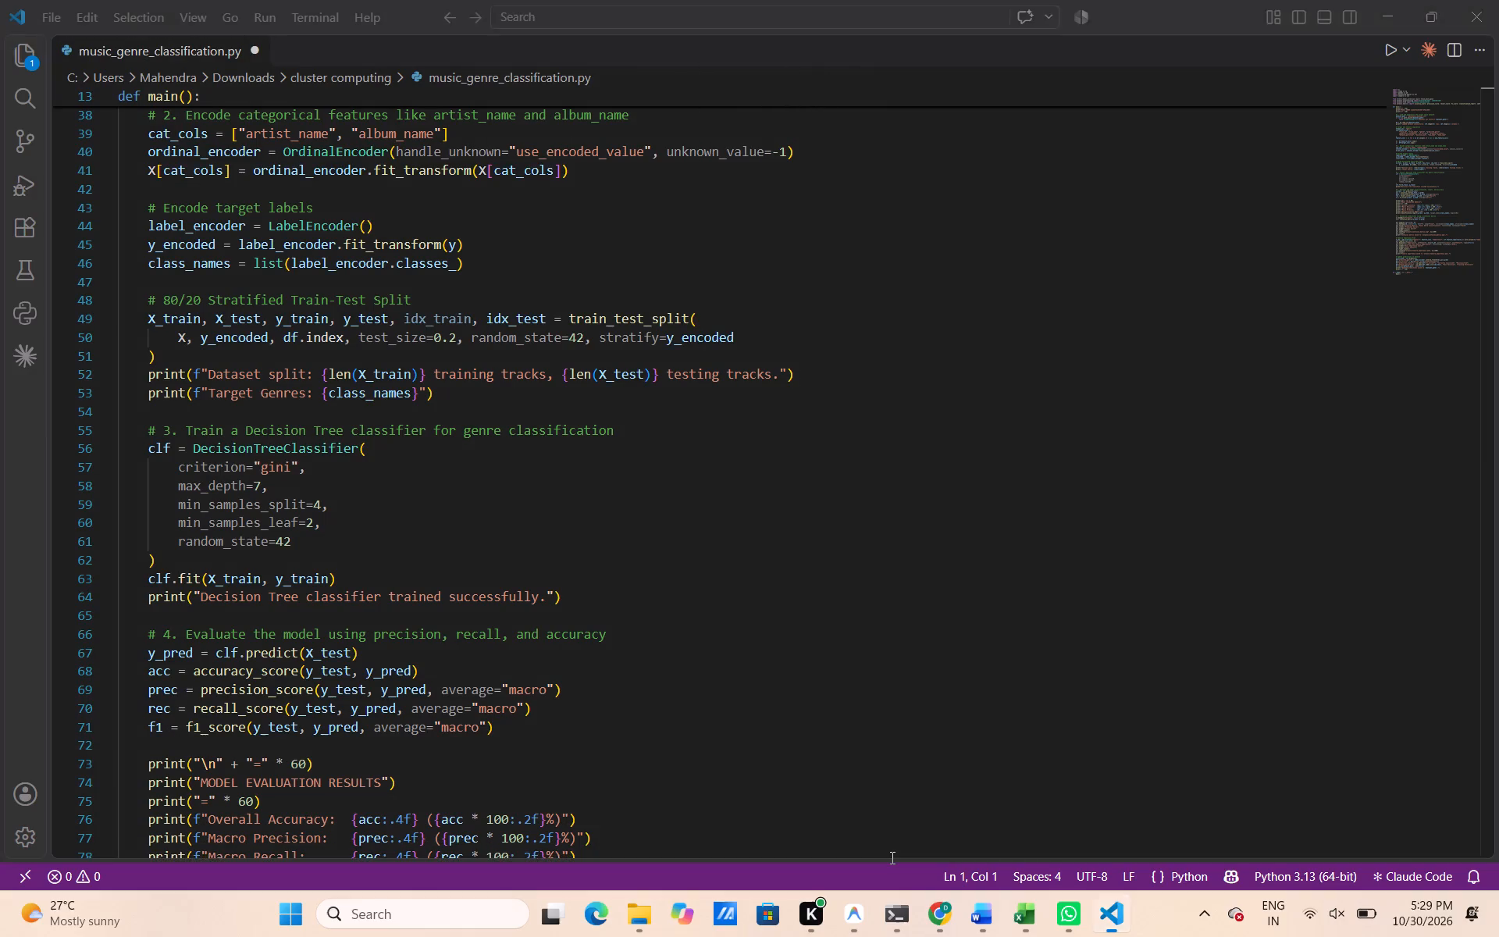
Capture a rectangular screen snip of the remaining code, covering the file name tab and lines 83 to 117.
scroll(771, 695, "down", 9)
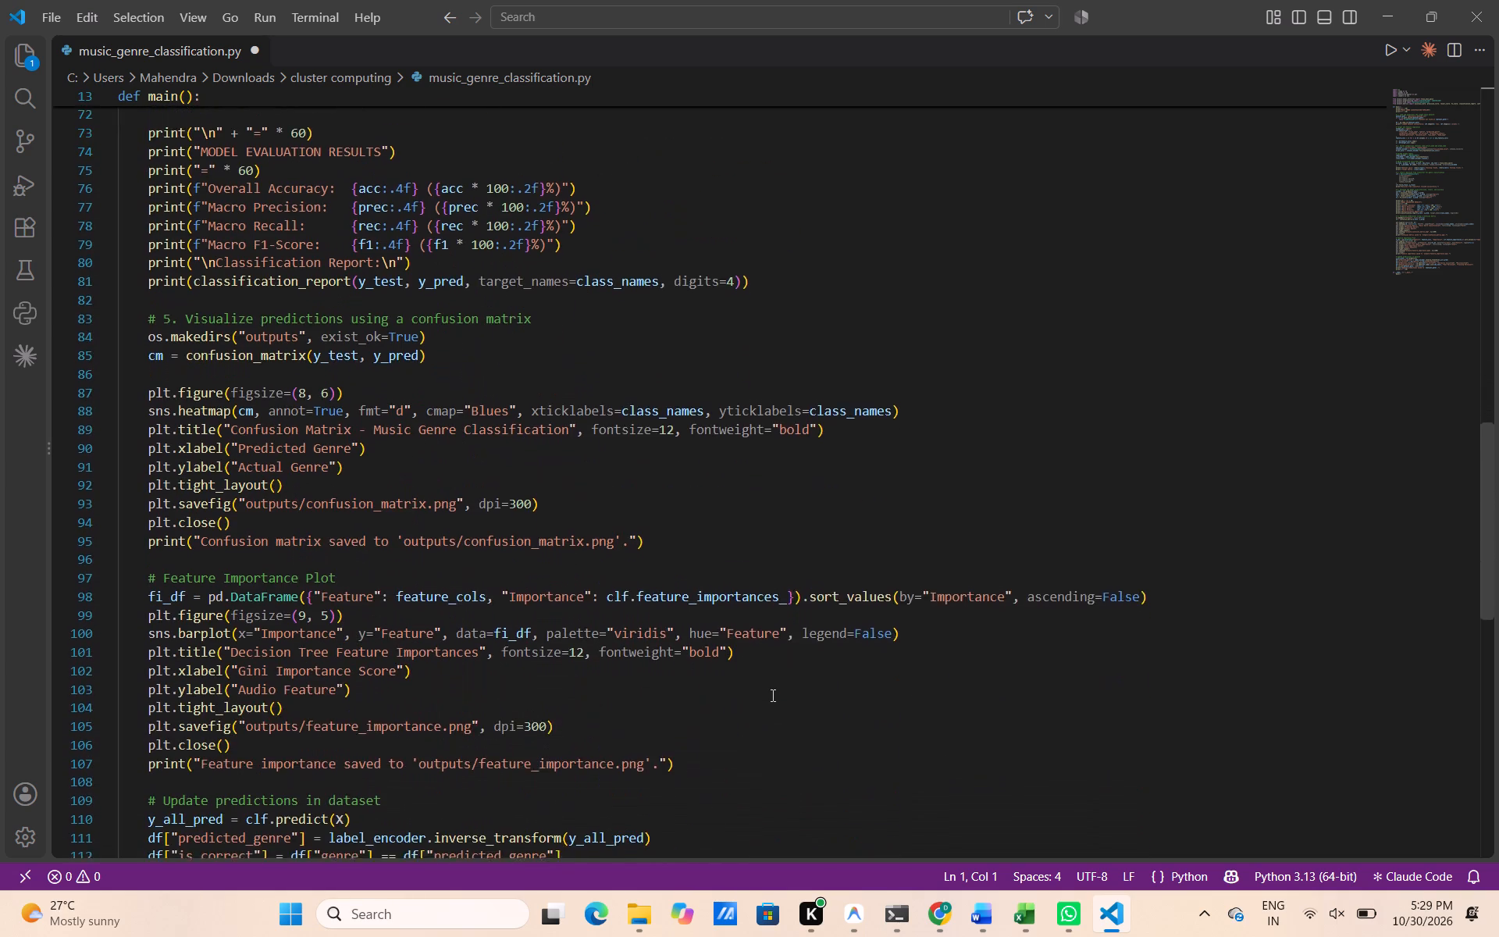
scroll(771, 695, "down", 2)
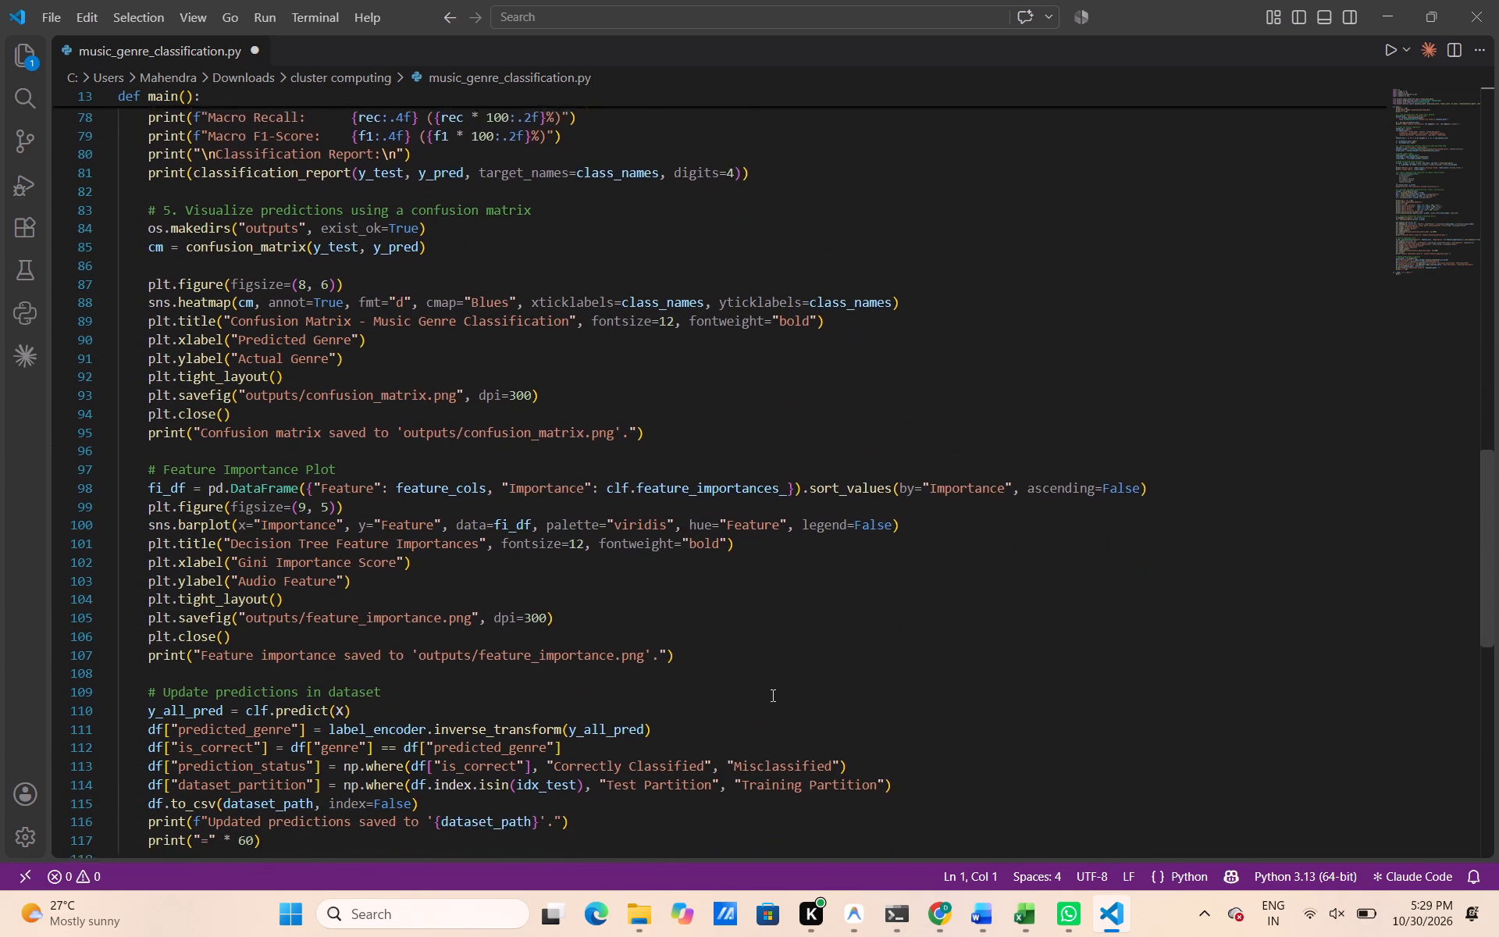
scroll(771, 695, "down", 1)
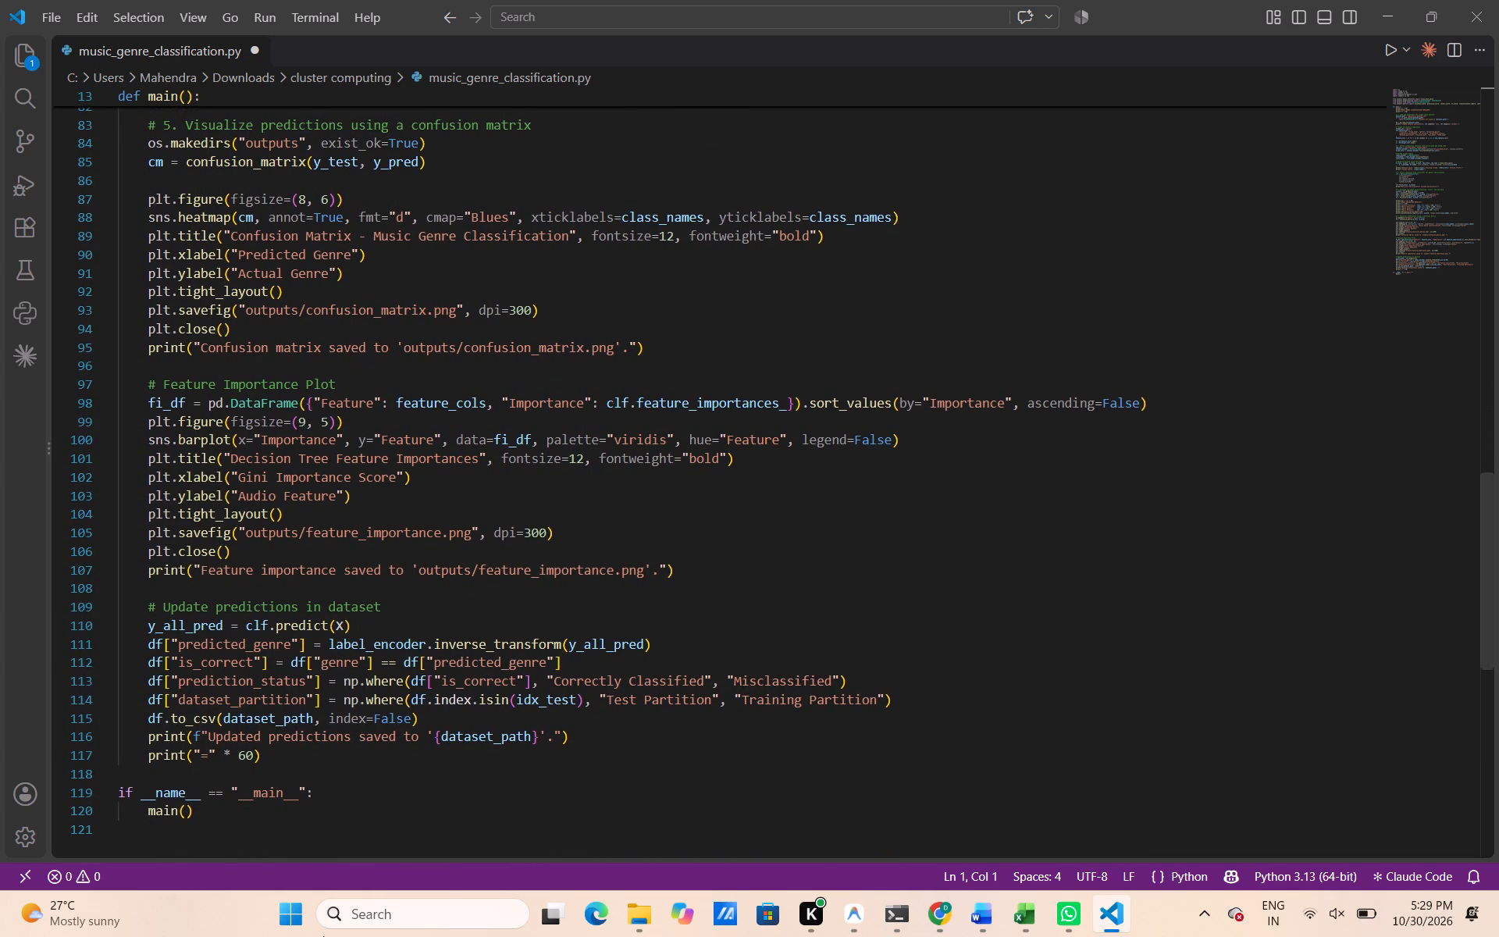
key("shift+super+s")
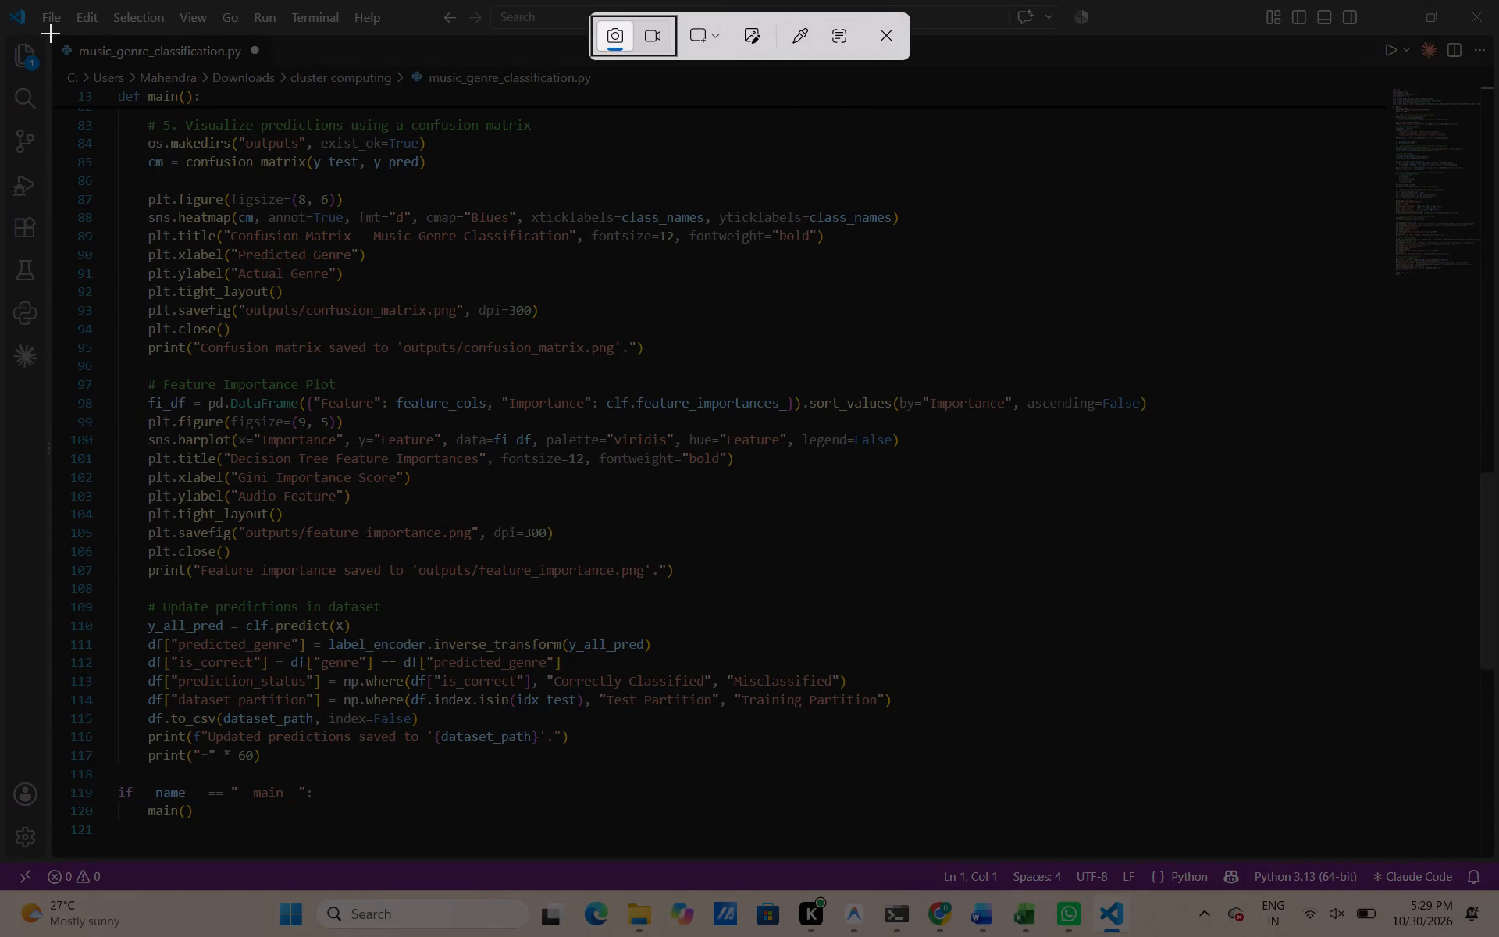
left_click_drag(51, 34, 1091, 714)
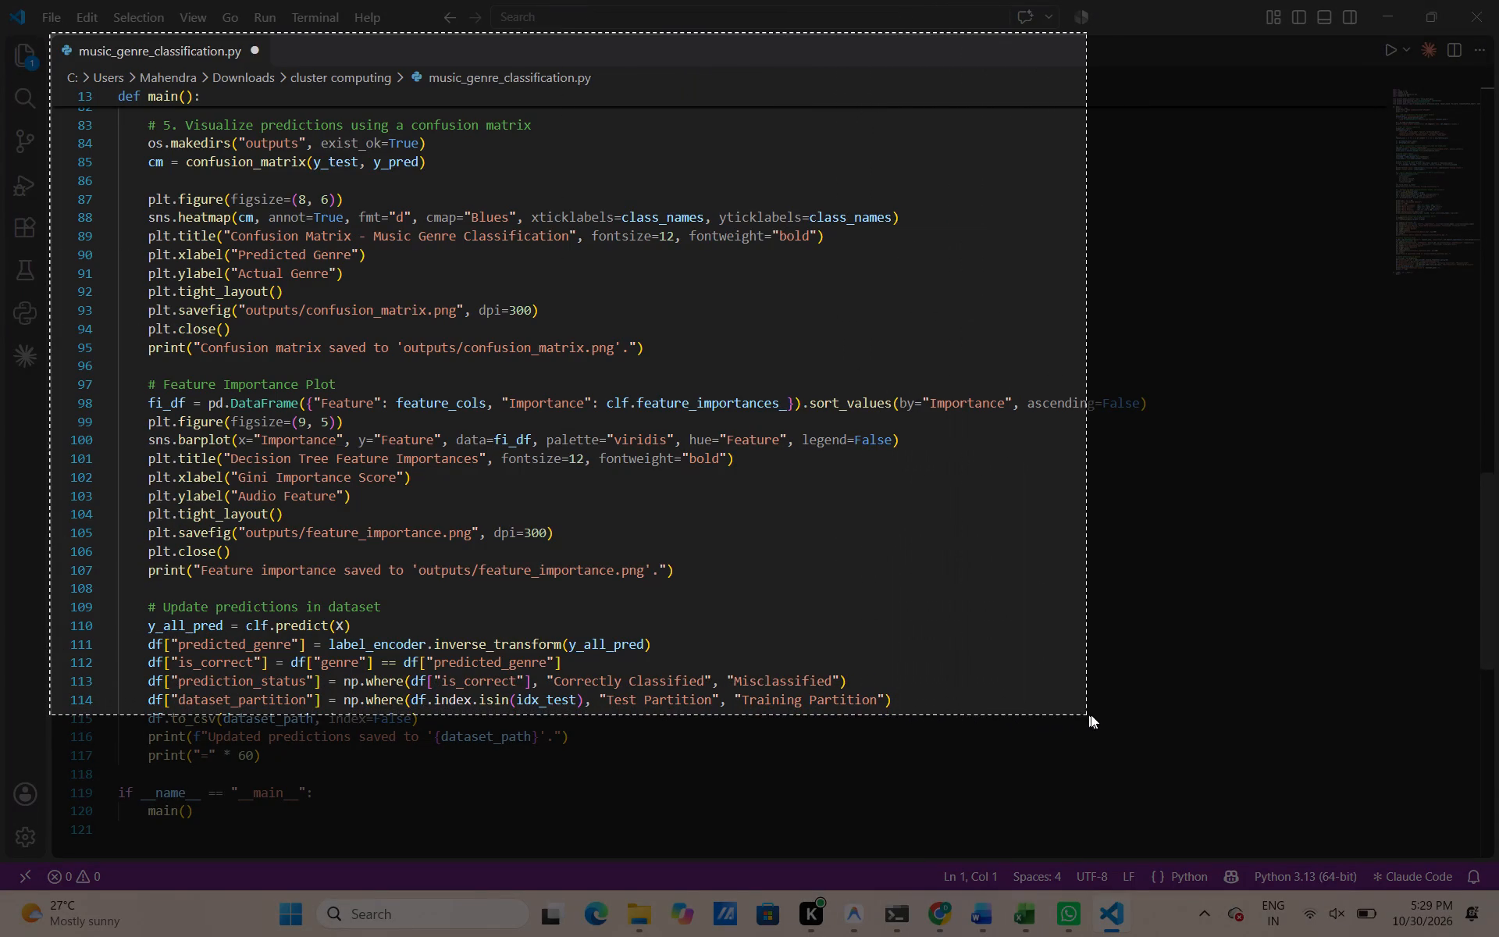
left_click_drag(1091, 714, 1239, 768)
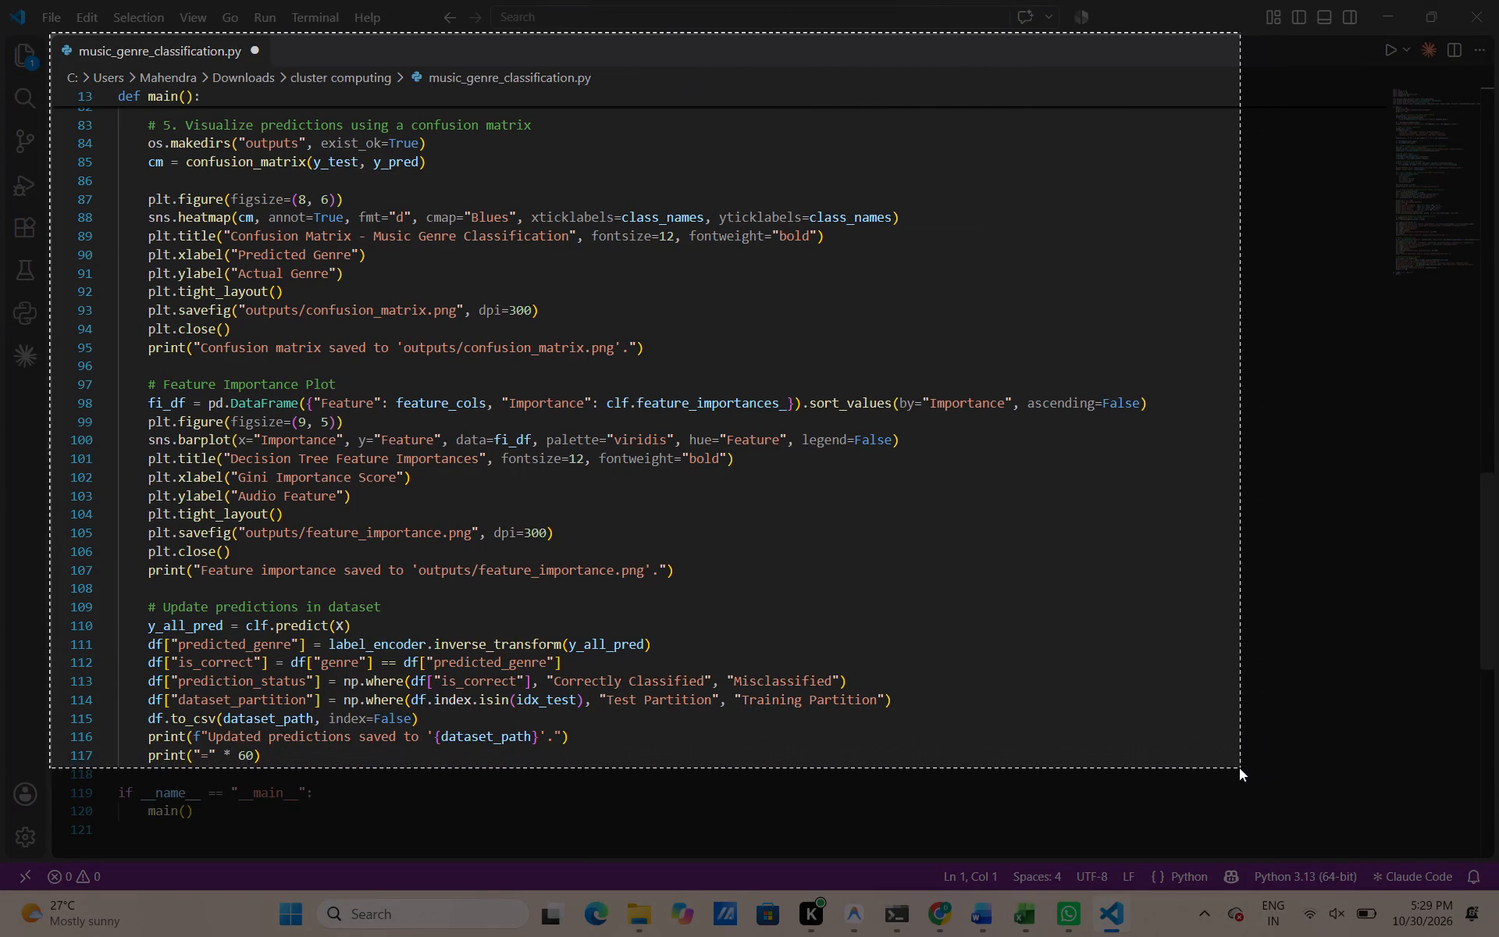
left_click_drag(1239, 768, 1210, 764)
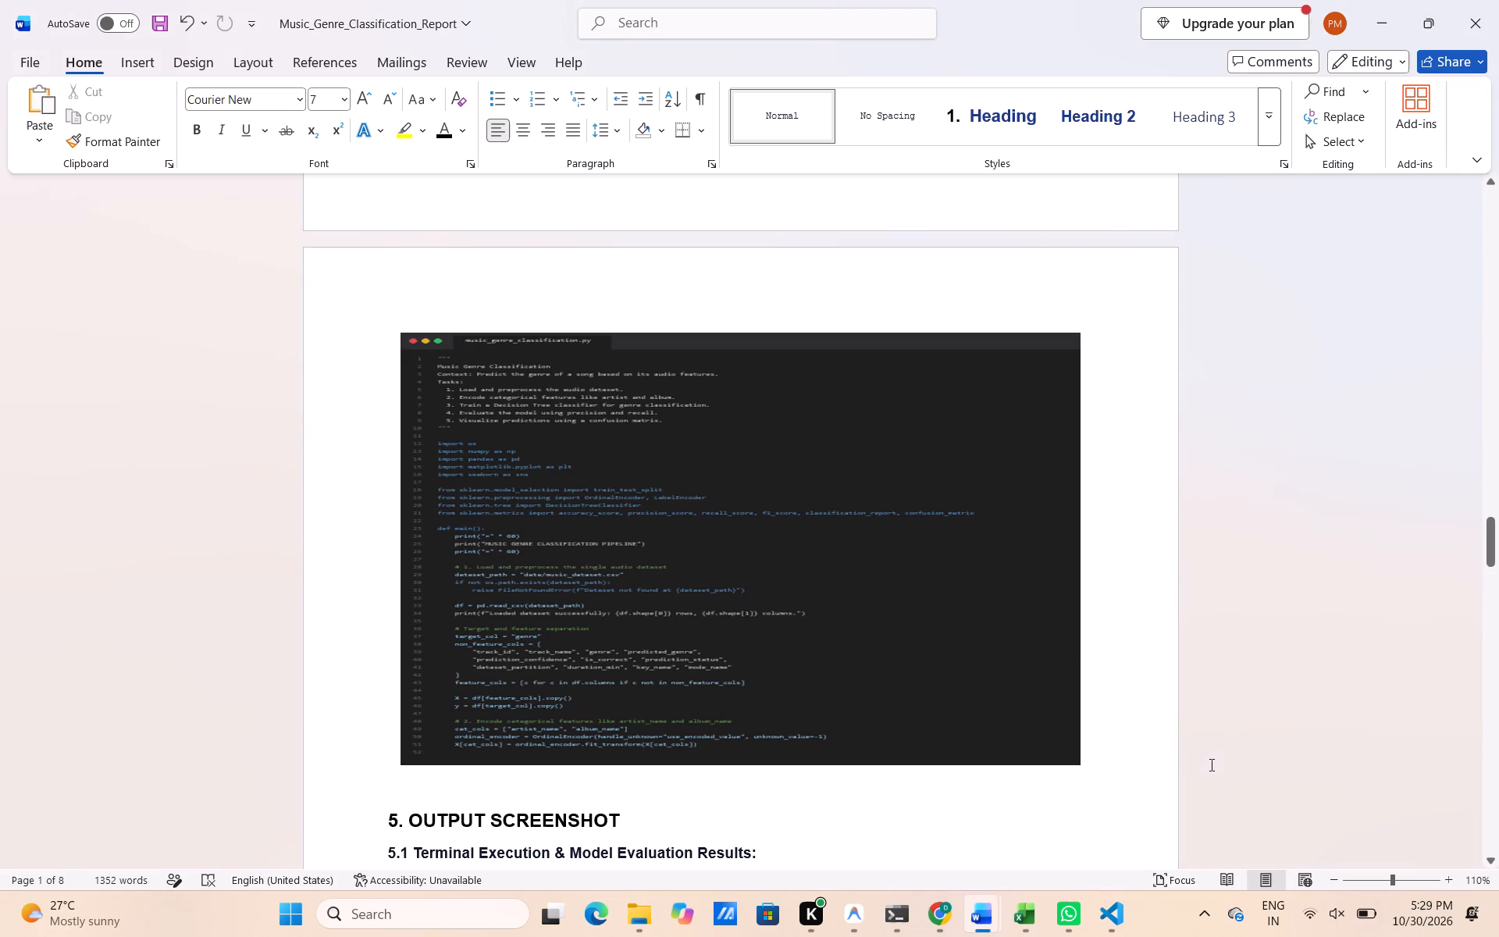
In the Word report, delete the old source code screenshot in section 4, above the 5. OUTPUT SCREENSHOT heading.
scroll(907, 573, "up", 5)
scroll(907, 573, "down", 1)
scroll(907, 573, "up", 1)
scroll(907, 573, "down", 2)
scroll(907, 573, "up", 1)
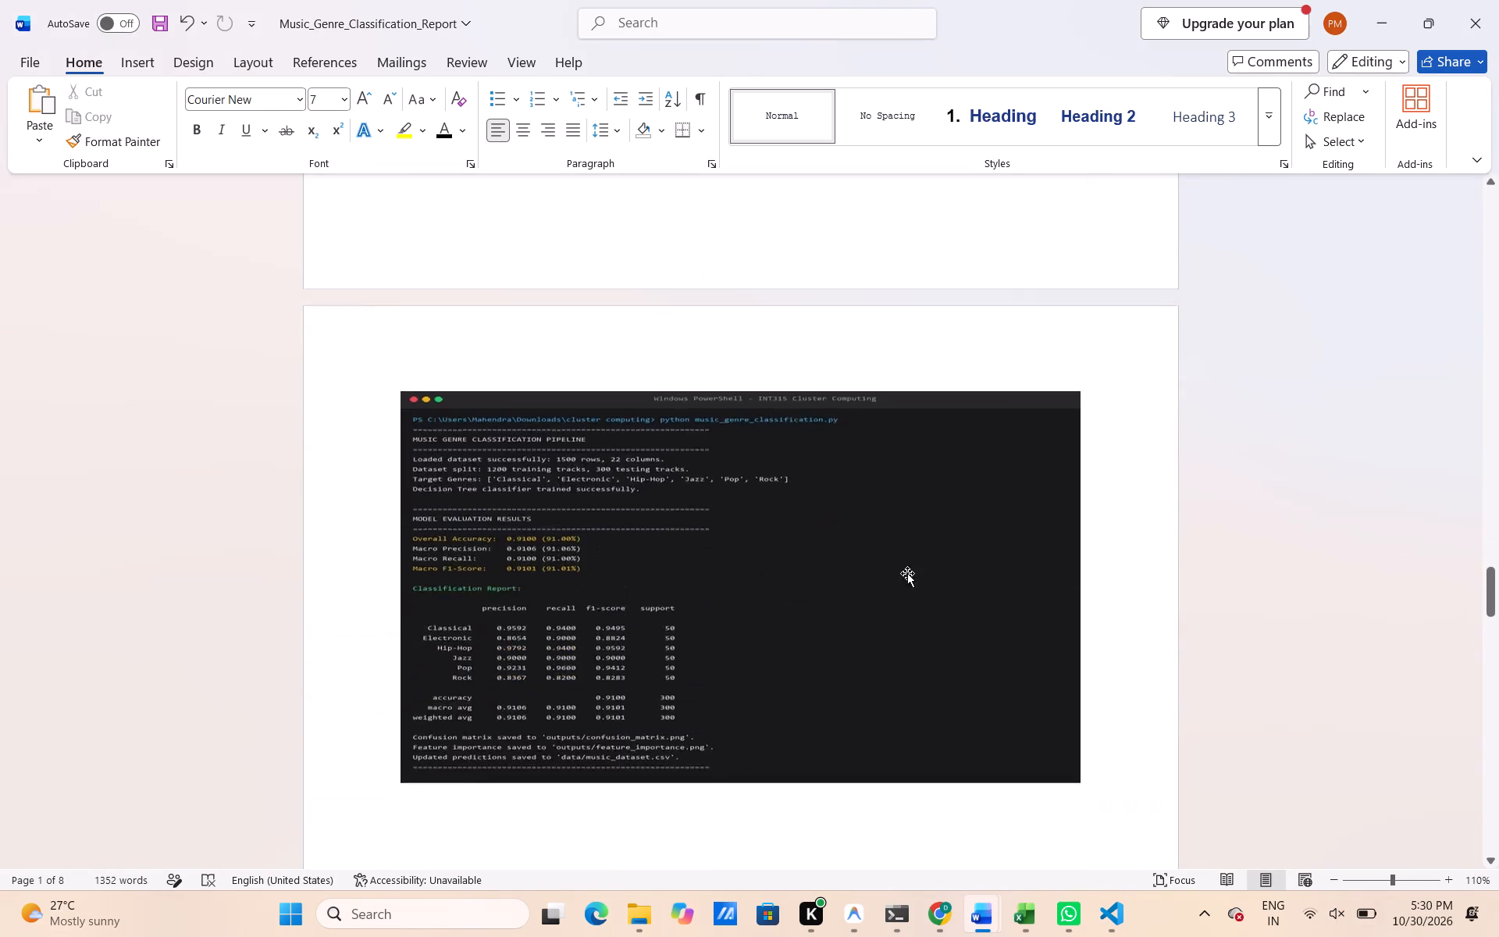
scroll(907, 573, "up", 1)
scroll(907, 573, "down", 1)
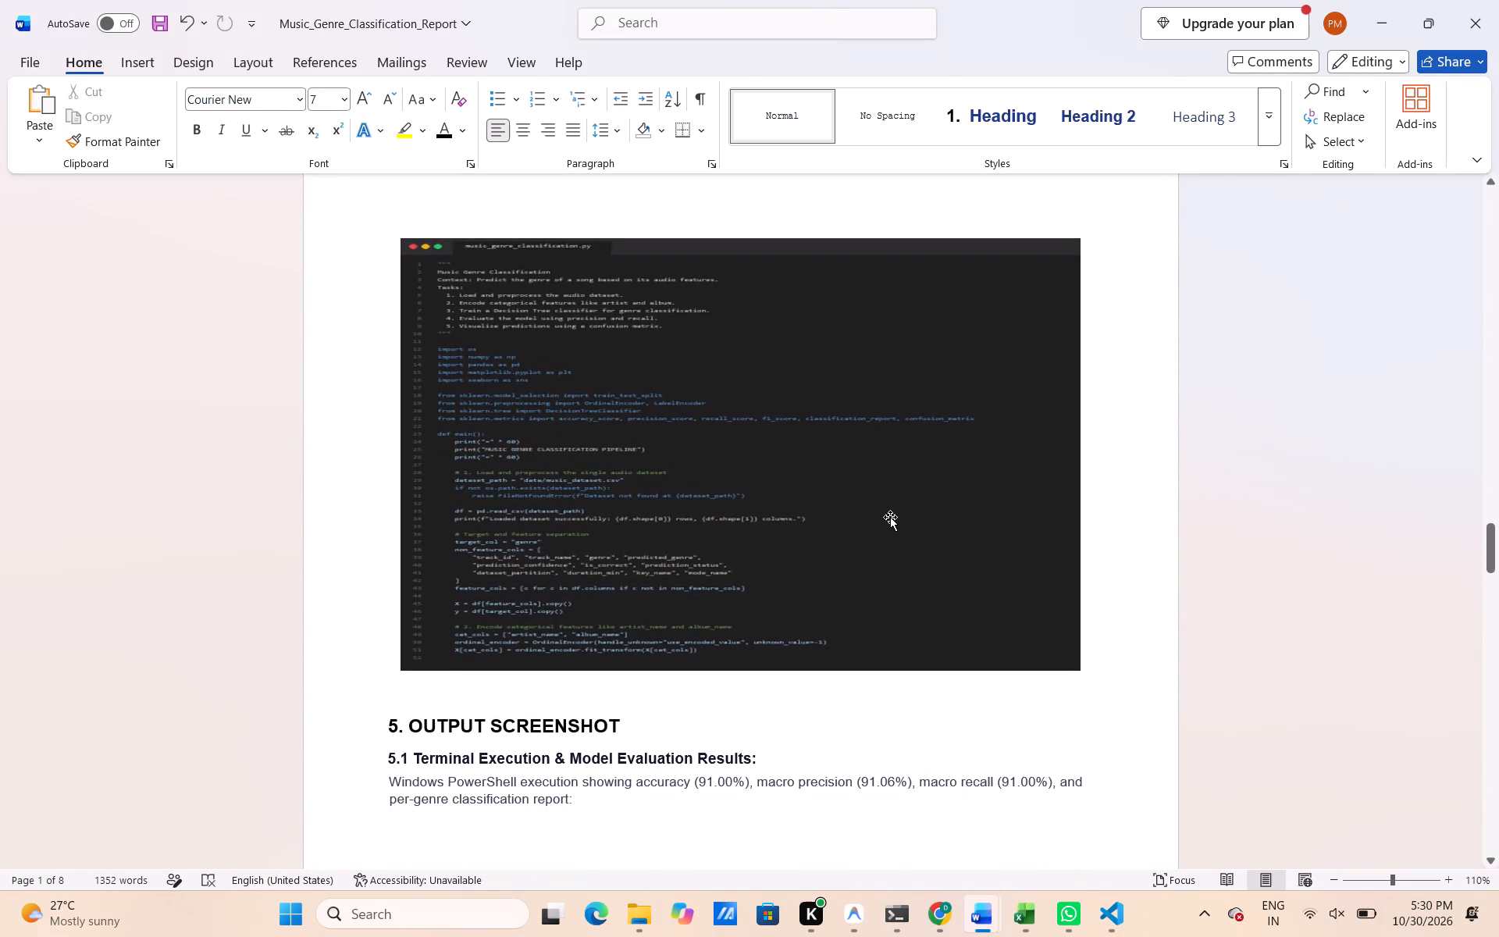
left_click(890, 517)
key("Delete")
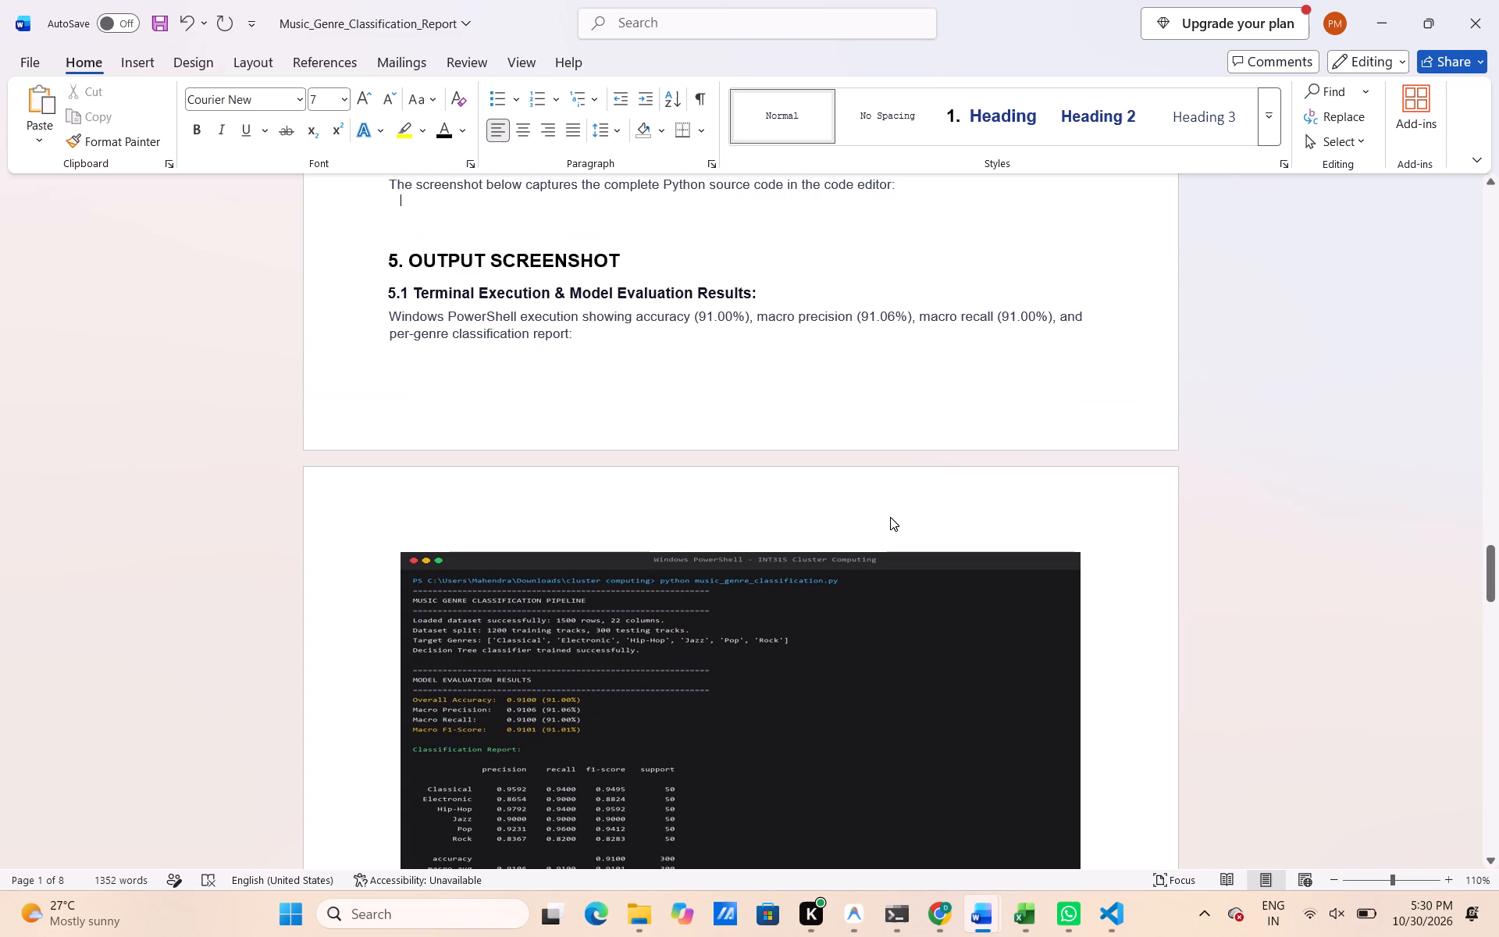
Paste the snip of code lines 38 to 77 from the clipboard history under the section 4 intro sentence.
key("super+v")
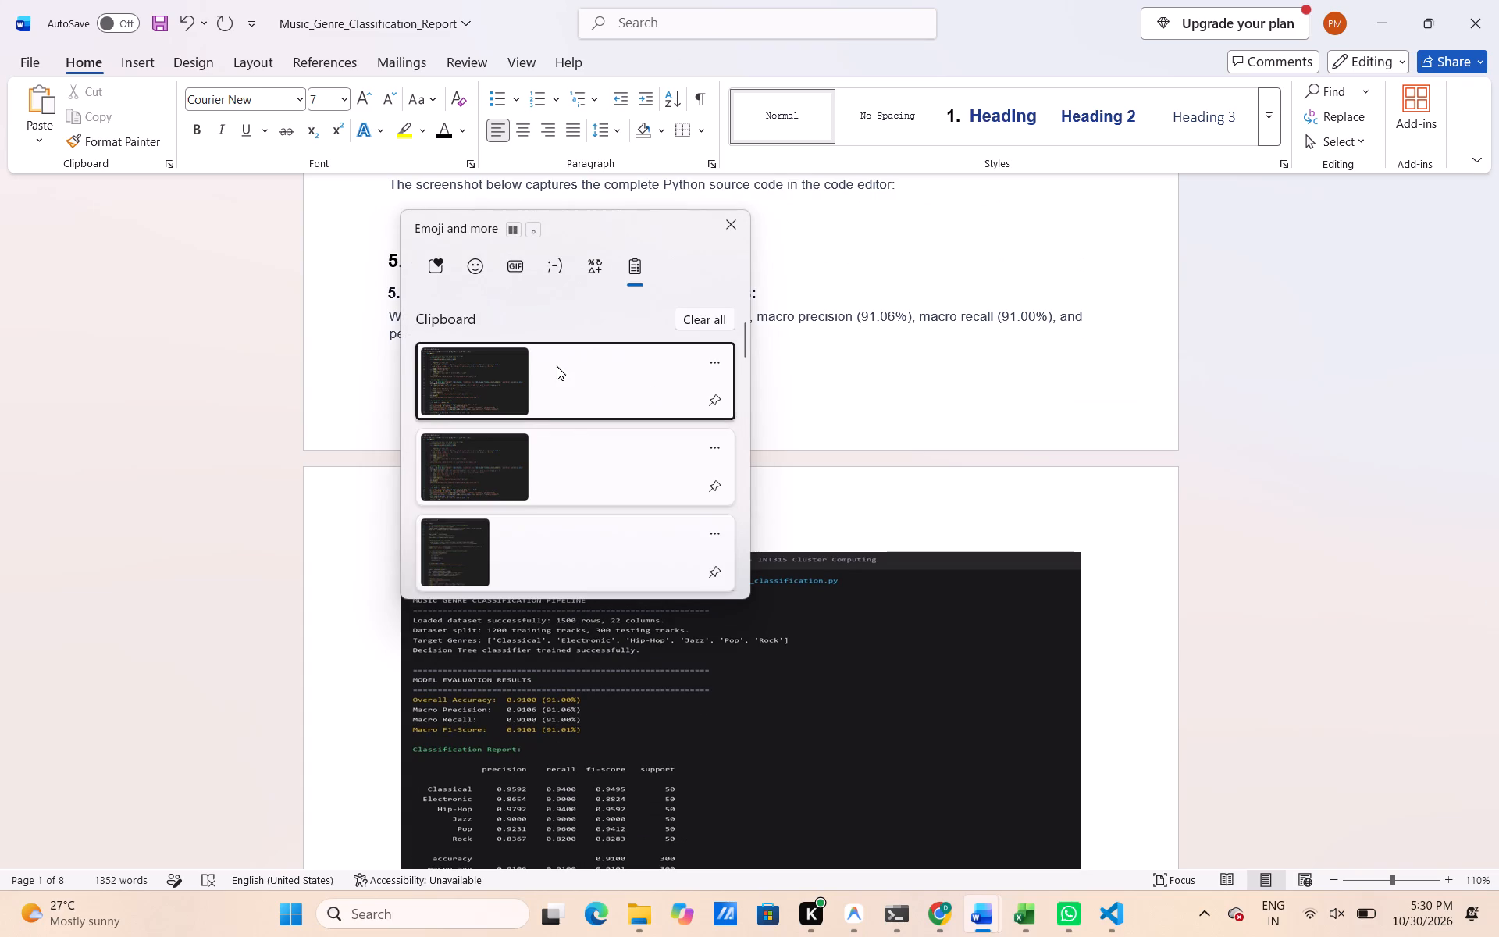
left_click(485, 550)
key("ctrl+v")
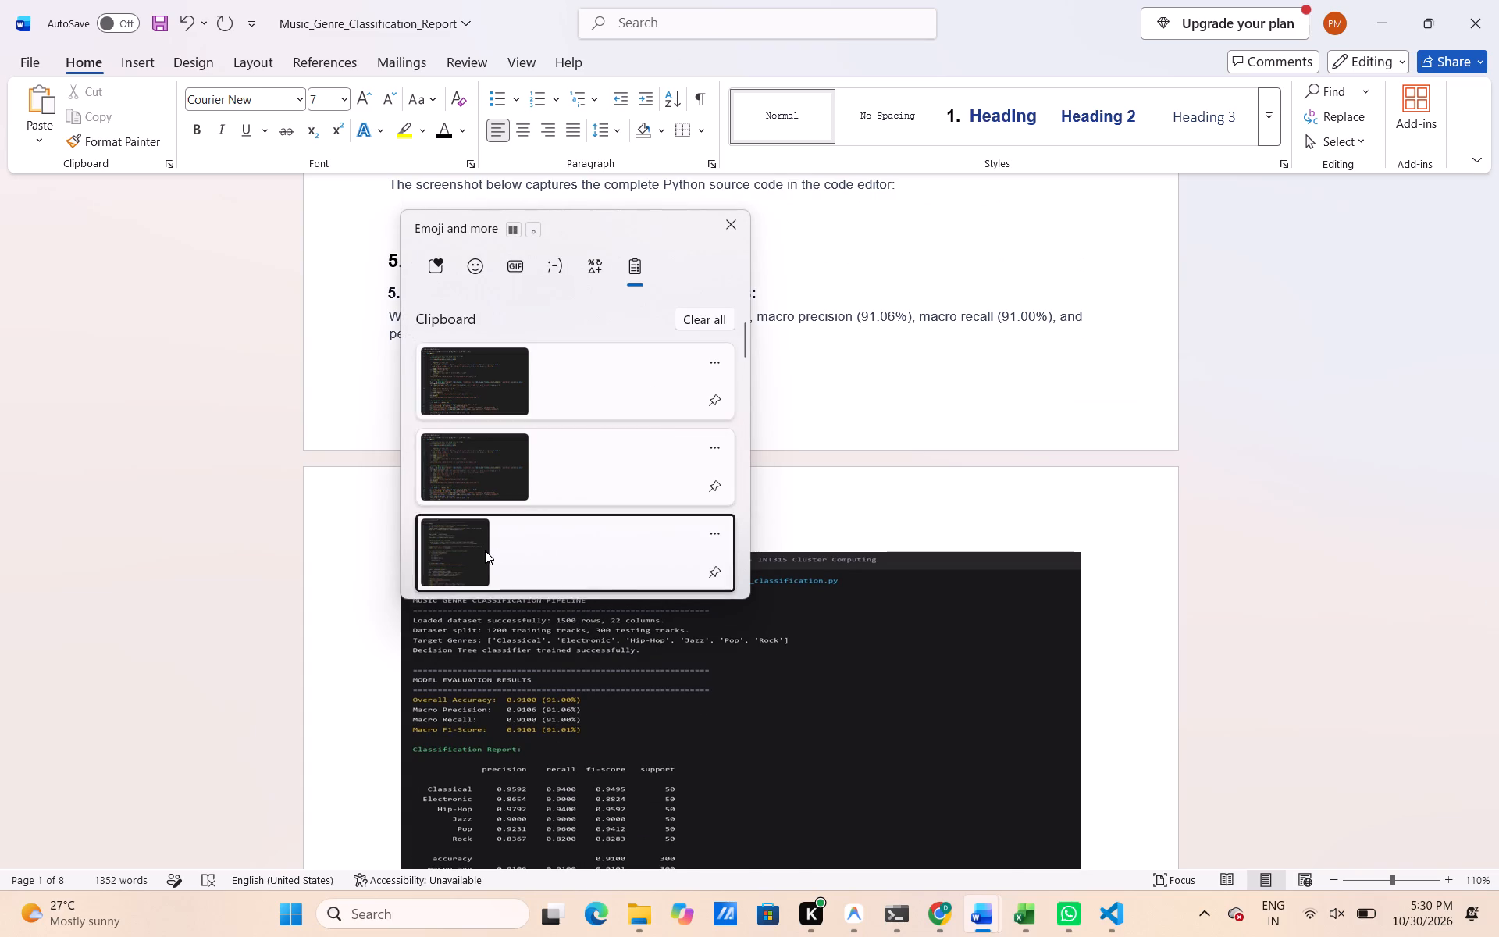
scroll(559, 489, "up", 2)
scroll(559, 489, "down", 1)
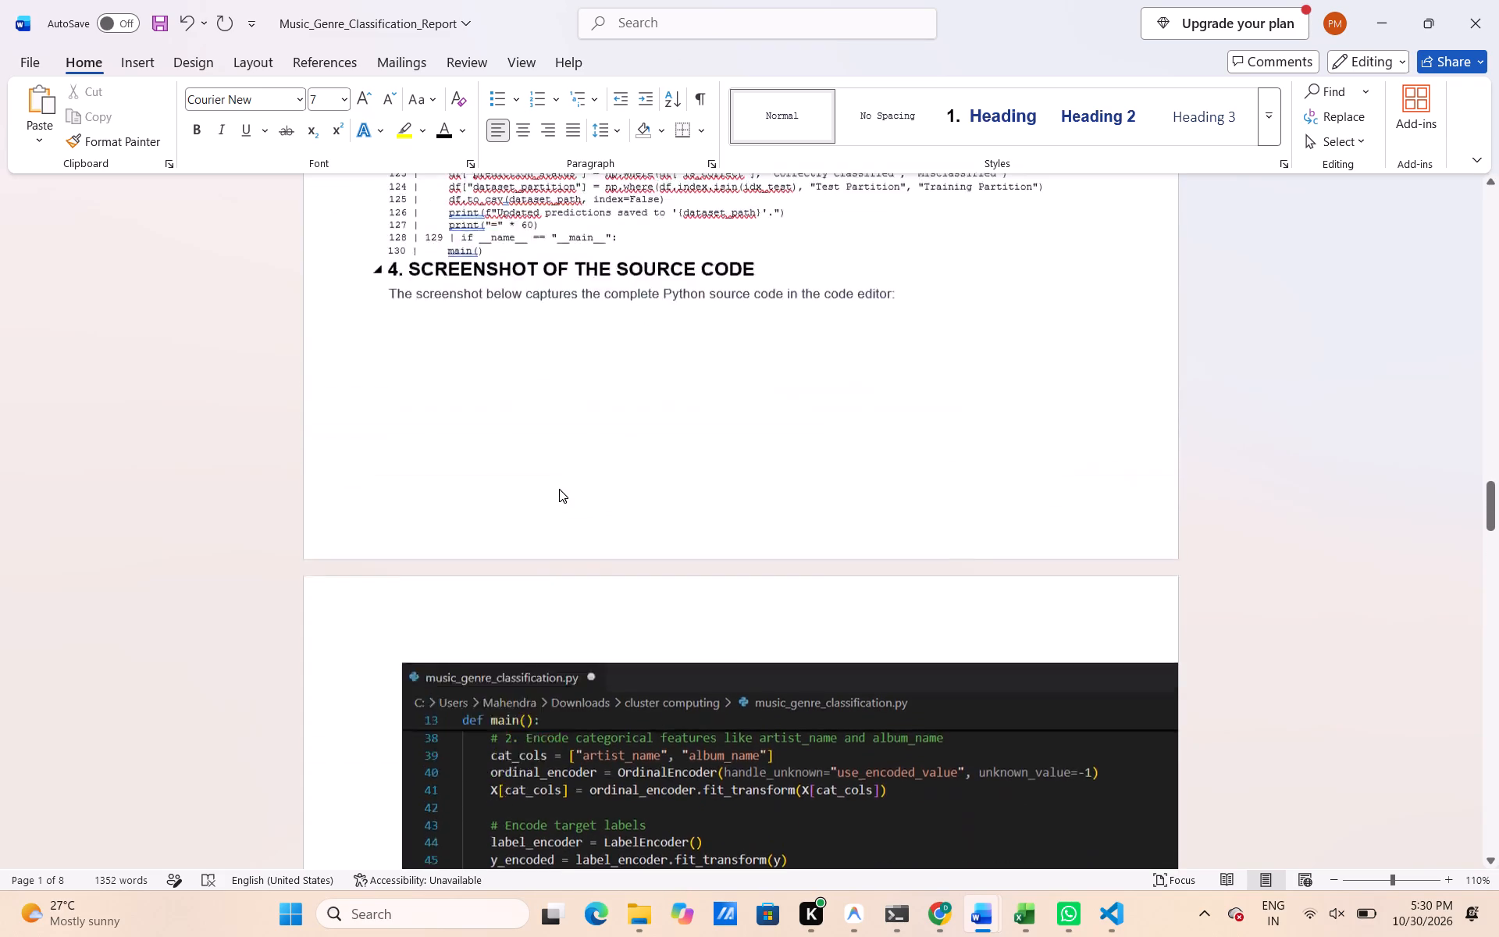
scroll(559, 489, "down", 2)
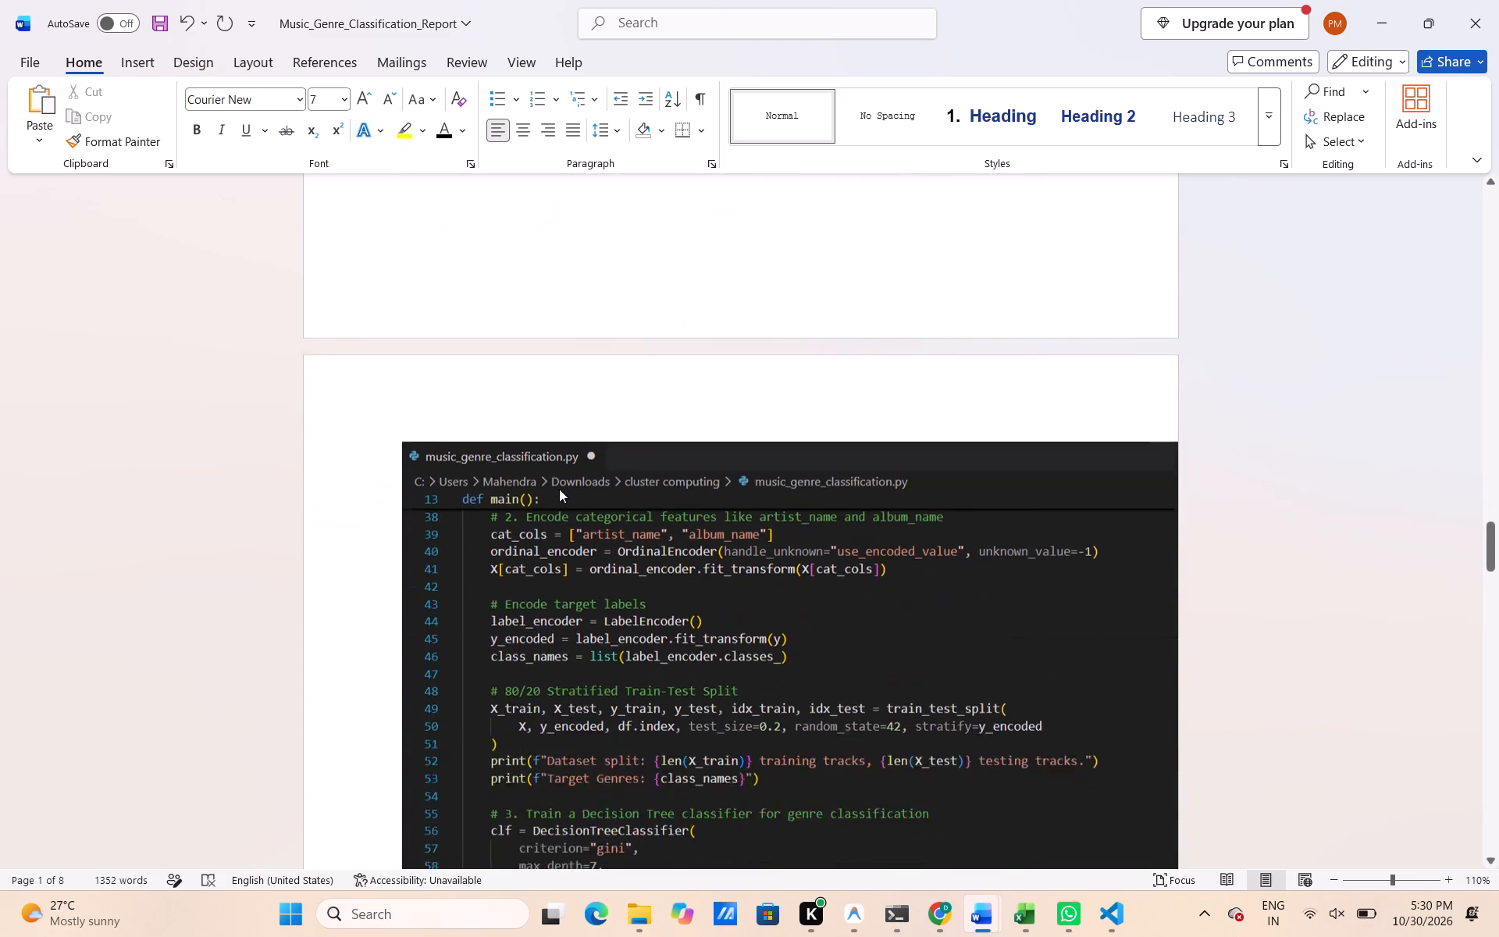
Shrink the pasted lines 38 to 77 screenshot proportionally to about 6.98" high by 7.1" wide.
scroll(559, 489, "down", 2)
left_click(751, 548)
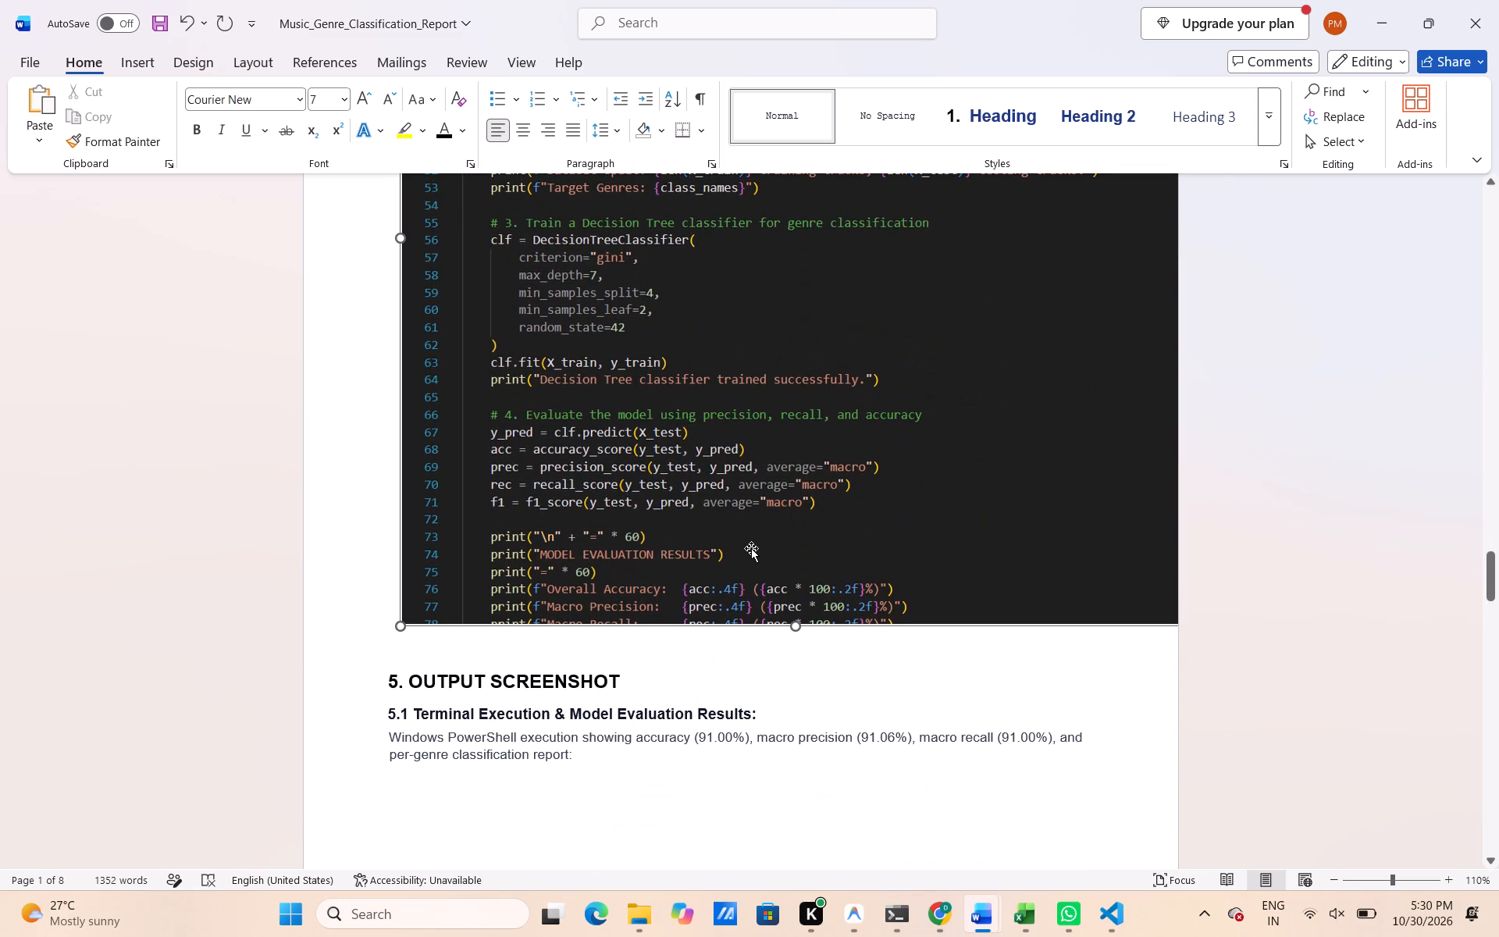
double_click(751, 548)
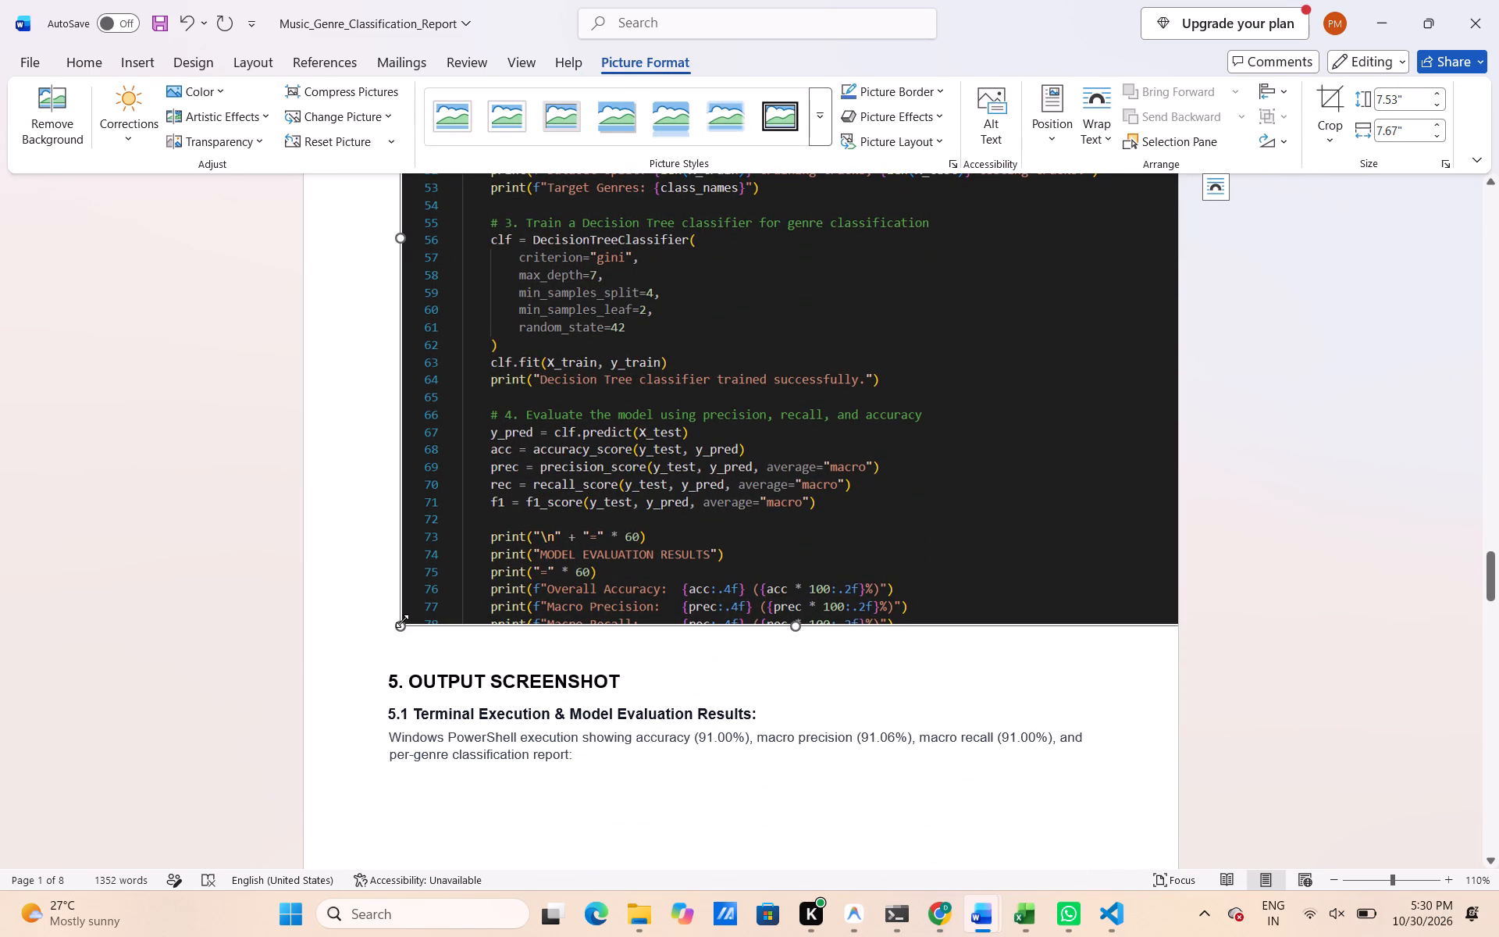
left_click_drag(402, 621, 715, 568)
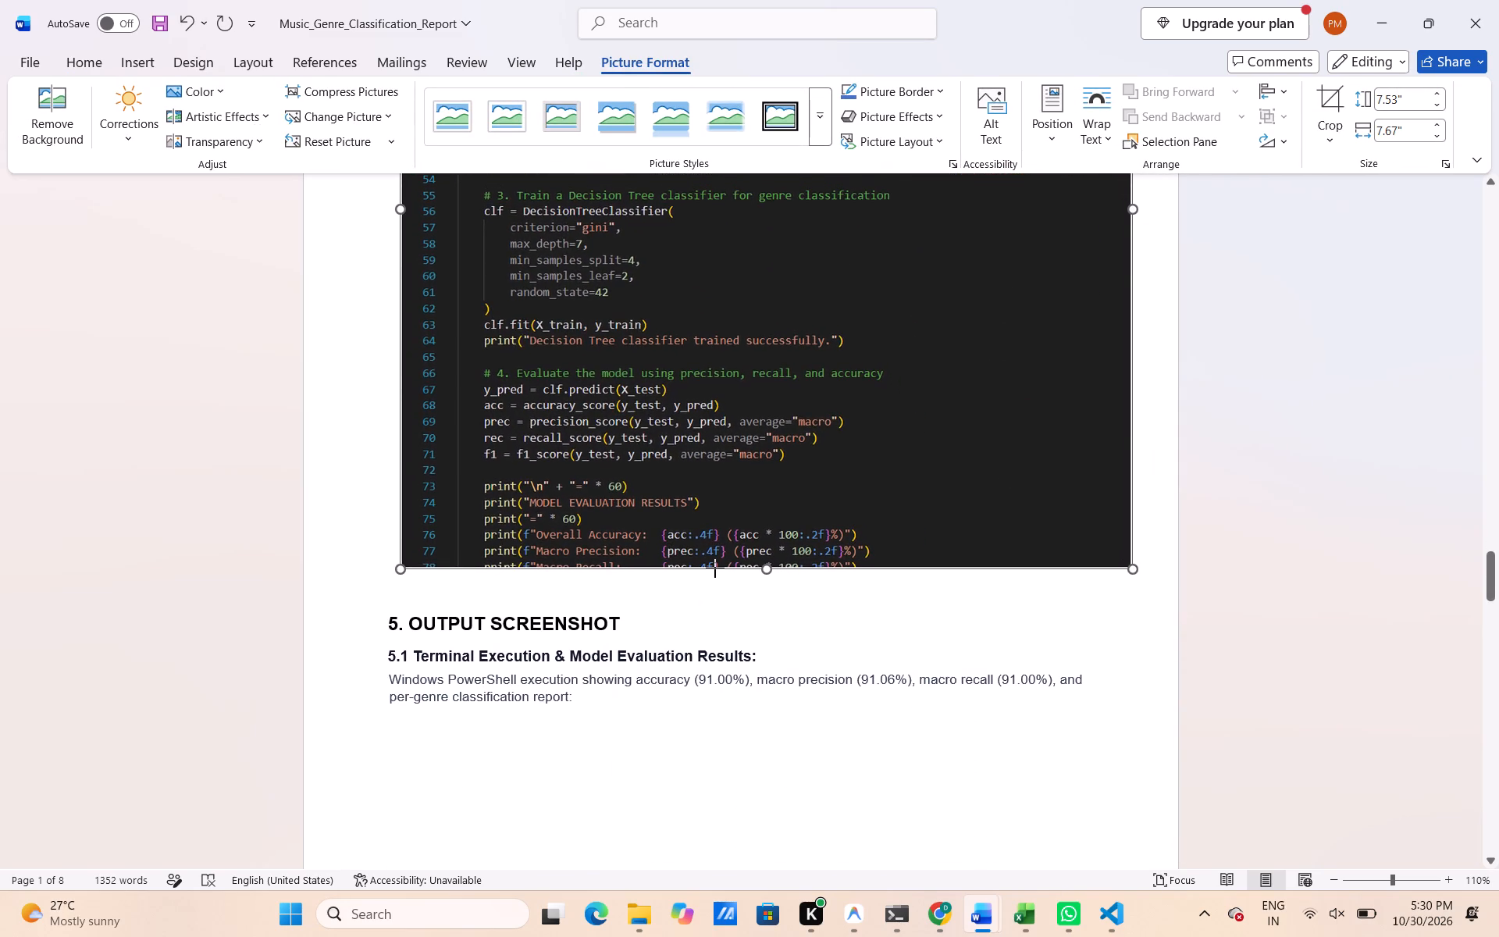
Add a new line below the resized screenshot and paste the snip of code lines 83 to 117 from the clipboard history.
scroll(901, 564, "down", 3)
scroll(901, 564, "up", 1)
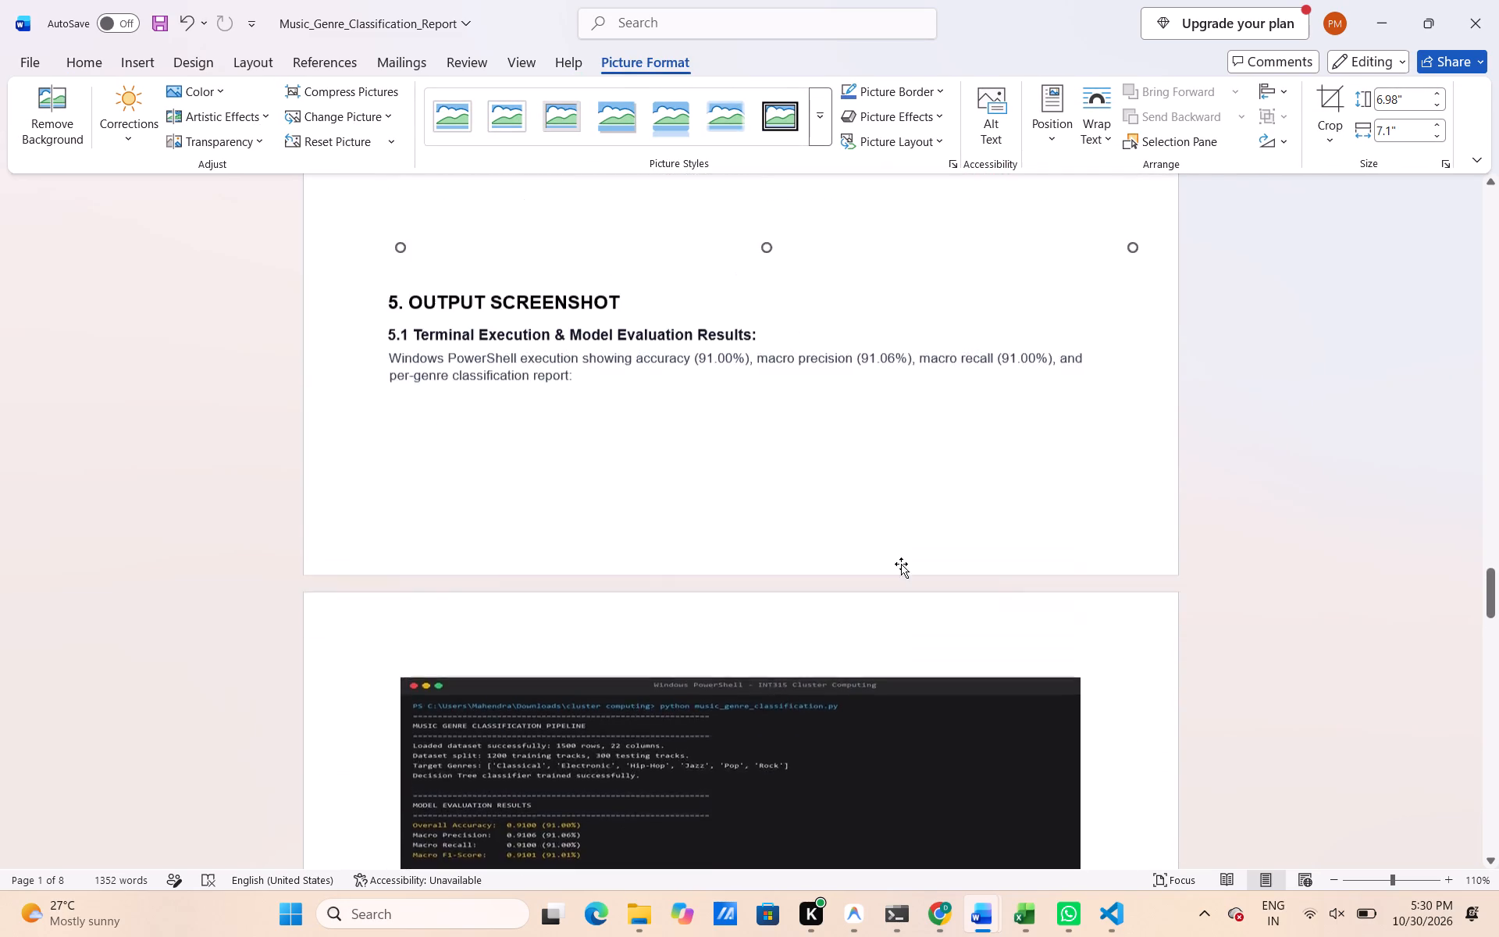
scroll(901, 564, "up", 1)
left_click(1151, 474)
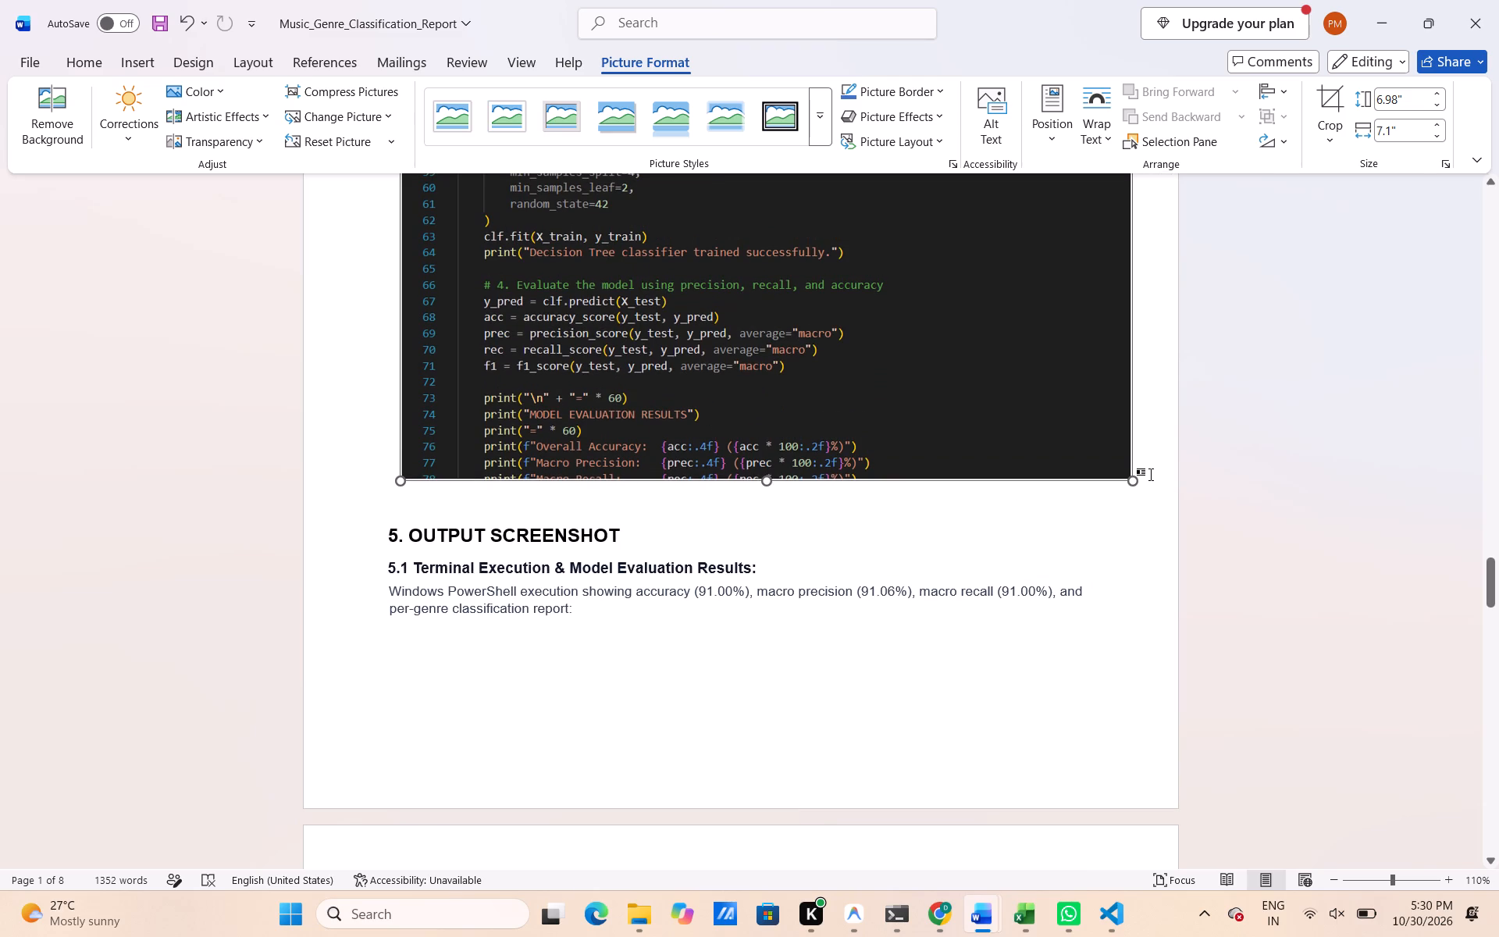
key("Return")
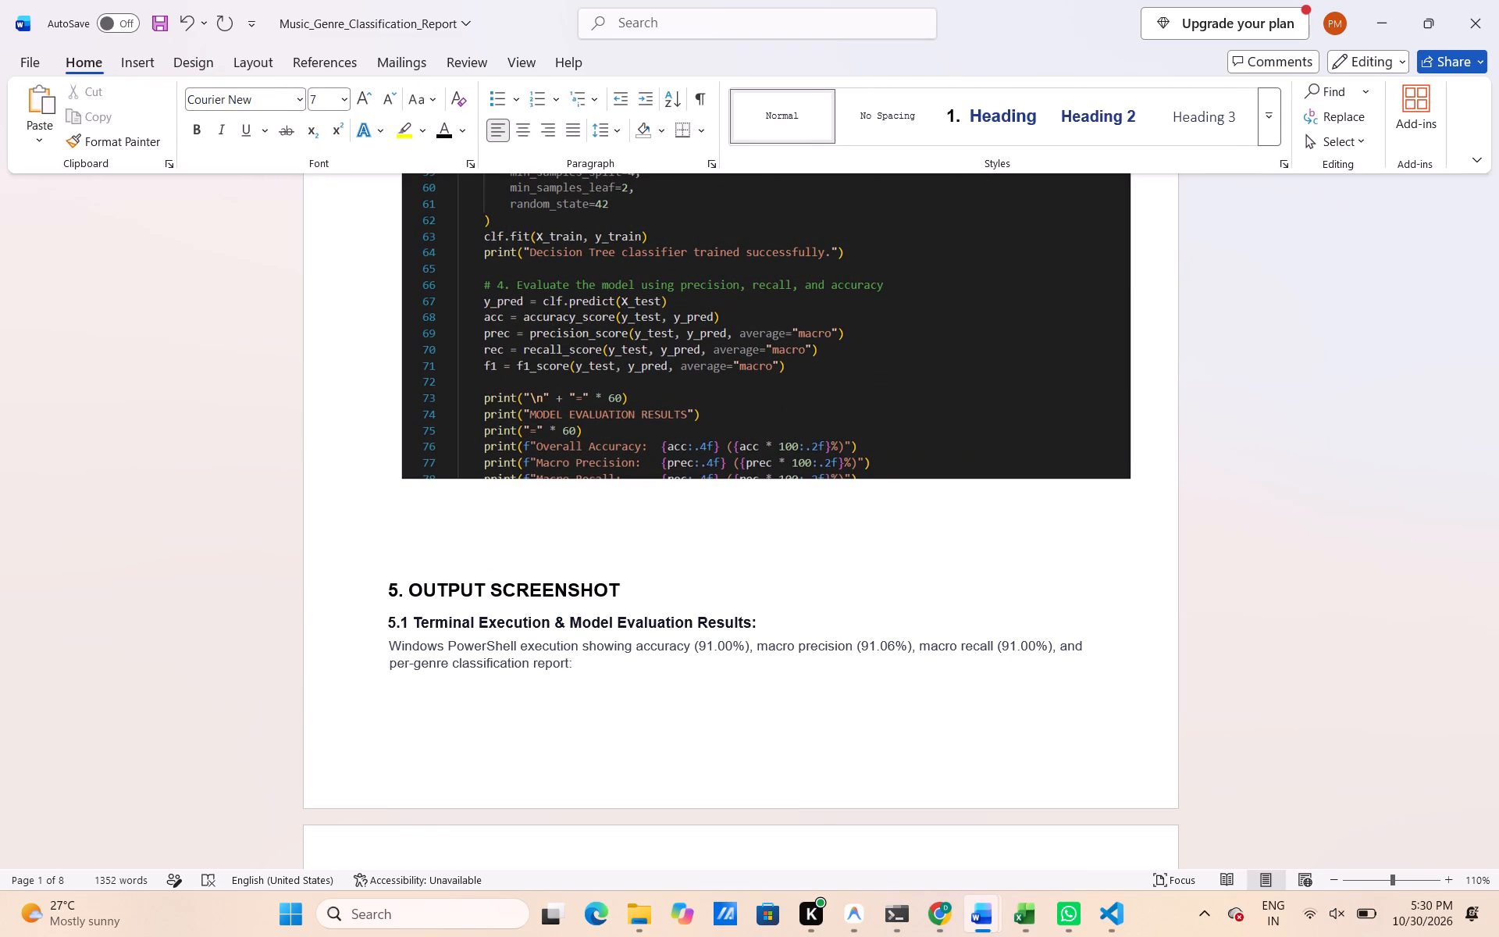
key("super+v")
left_click(473, 814)
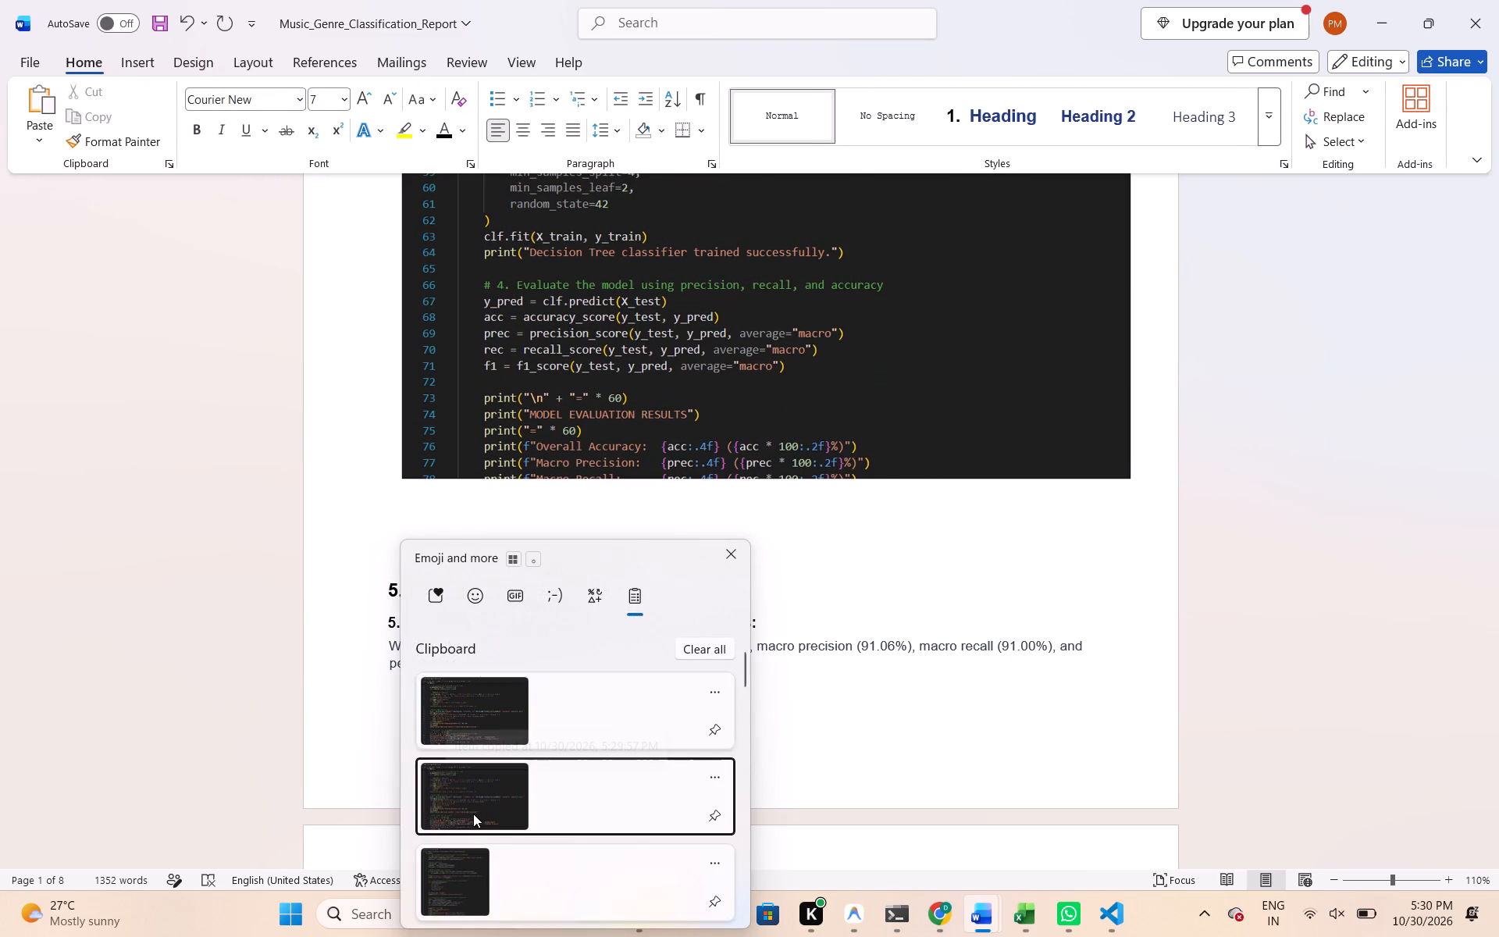
key("ctrl+v")
scroll(473, 814, "down", 4)
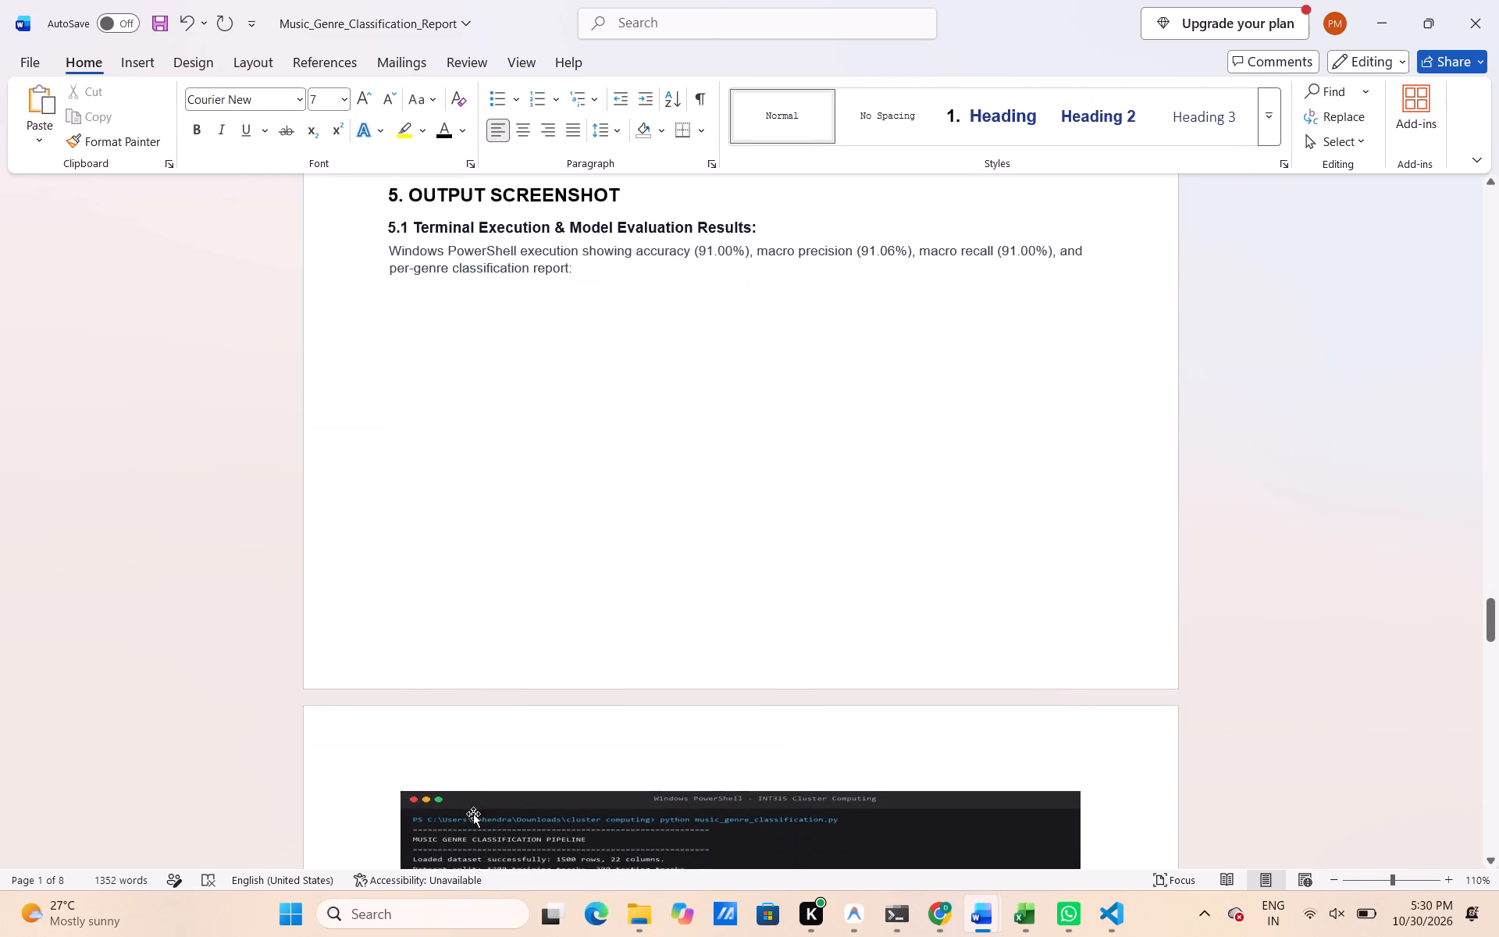
Shrink the pasted lines 83 to 117 screenshot proportionally so its full width fits on the page.
scroll(473, 814, "up", 1)
left_click(985, 203)
scroll(985, 203, "up", 3)
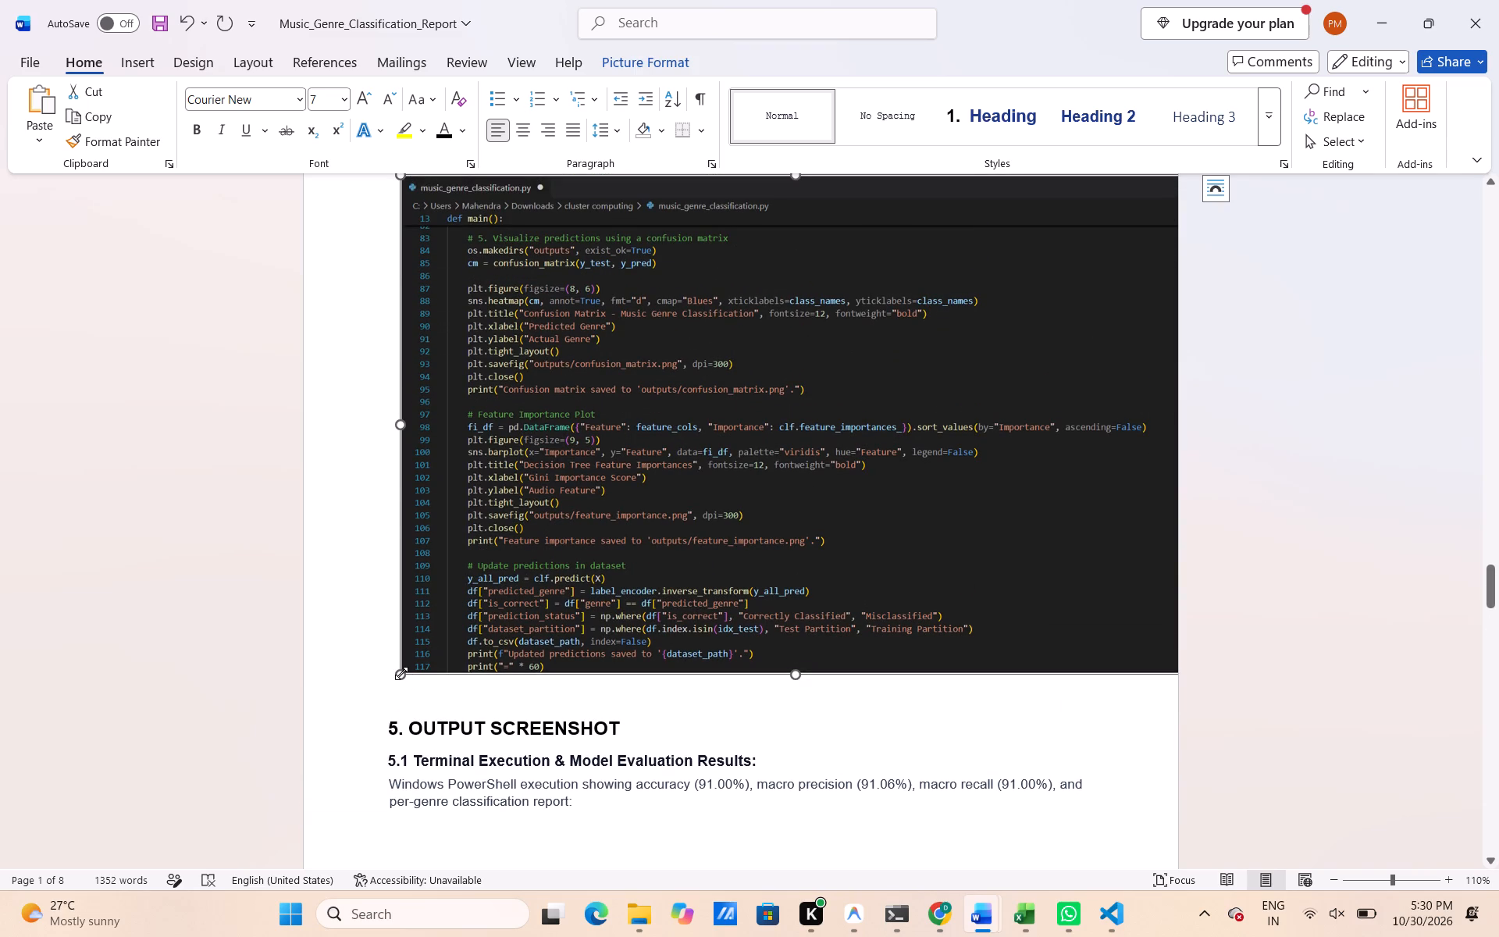
left_click_drag(401, 673, 580, 622)
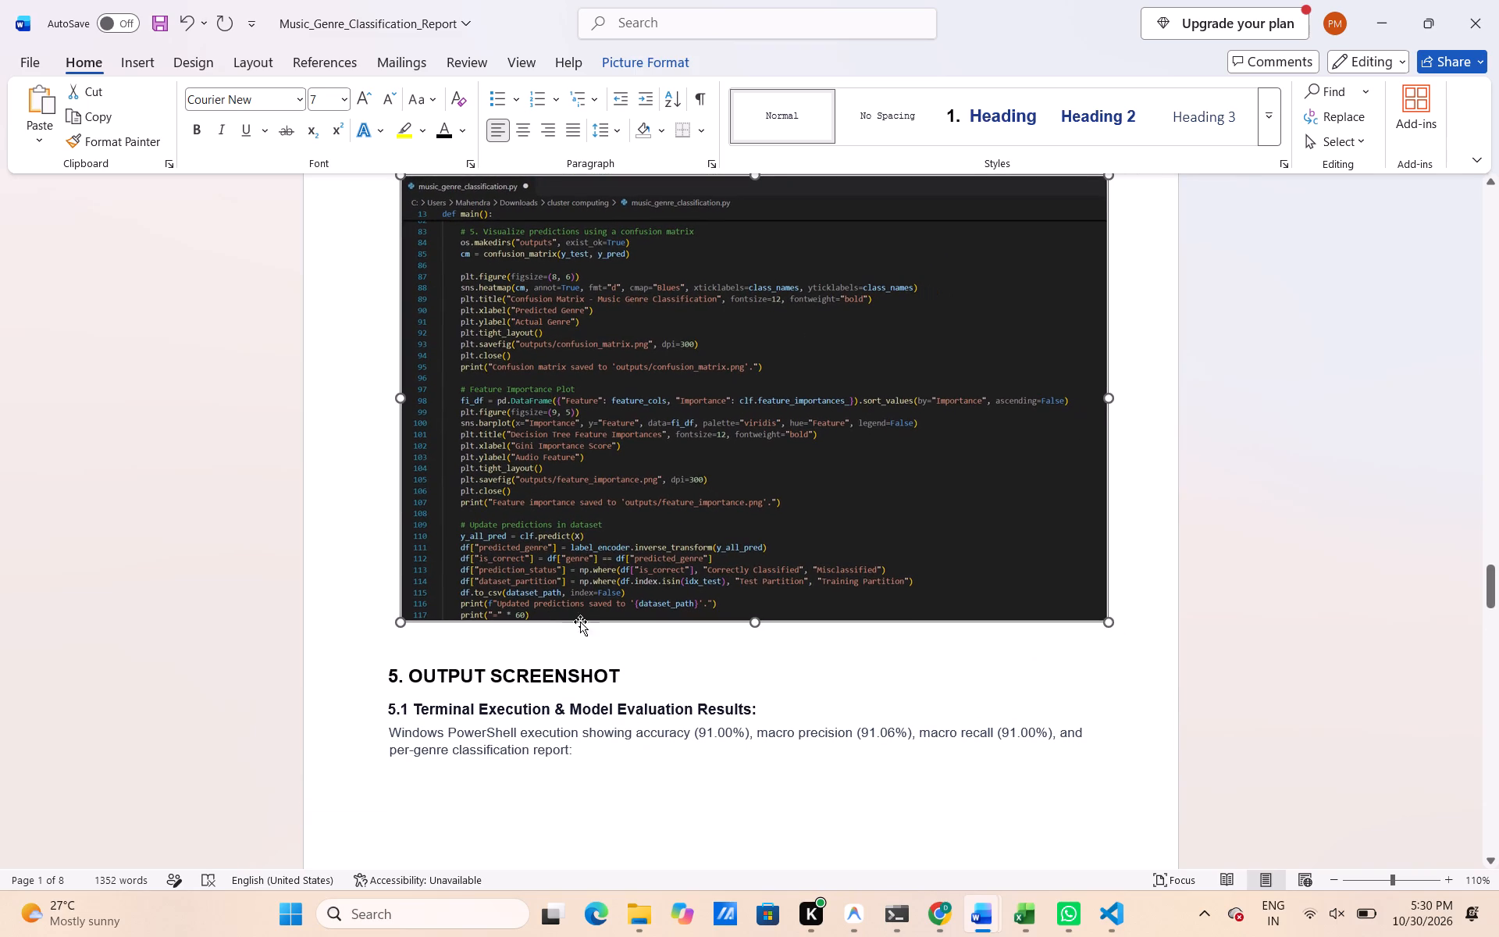
Add two new lines below the resized screenshot and paste the most recent snip in the clipboard history above section 5.
left_click(1112, 607)
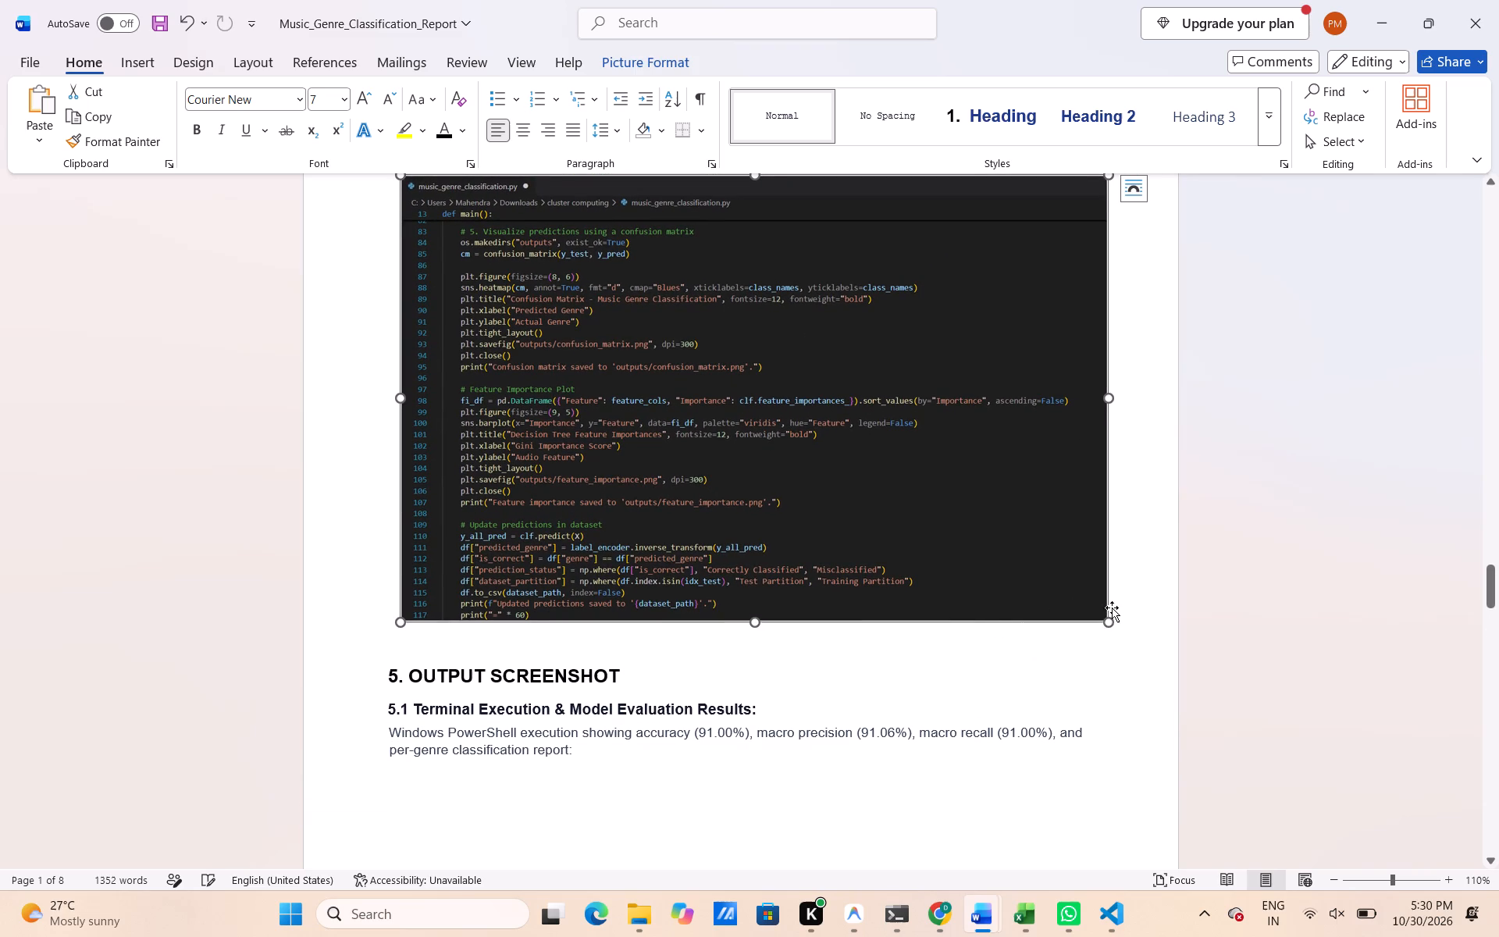
left_click(1113, 615)
key("Return")
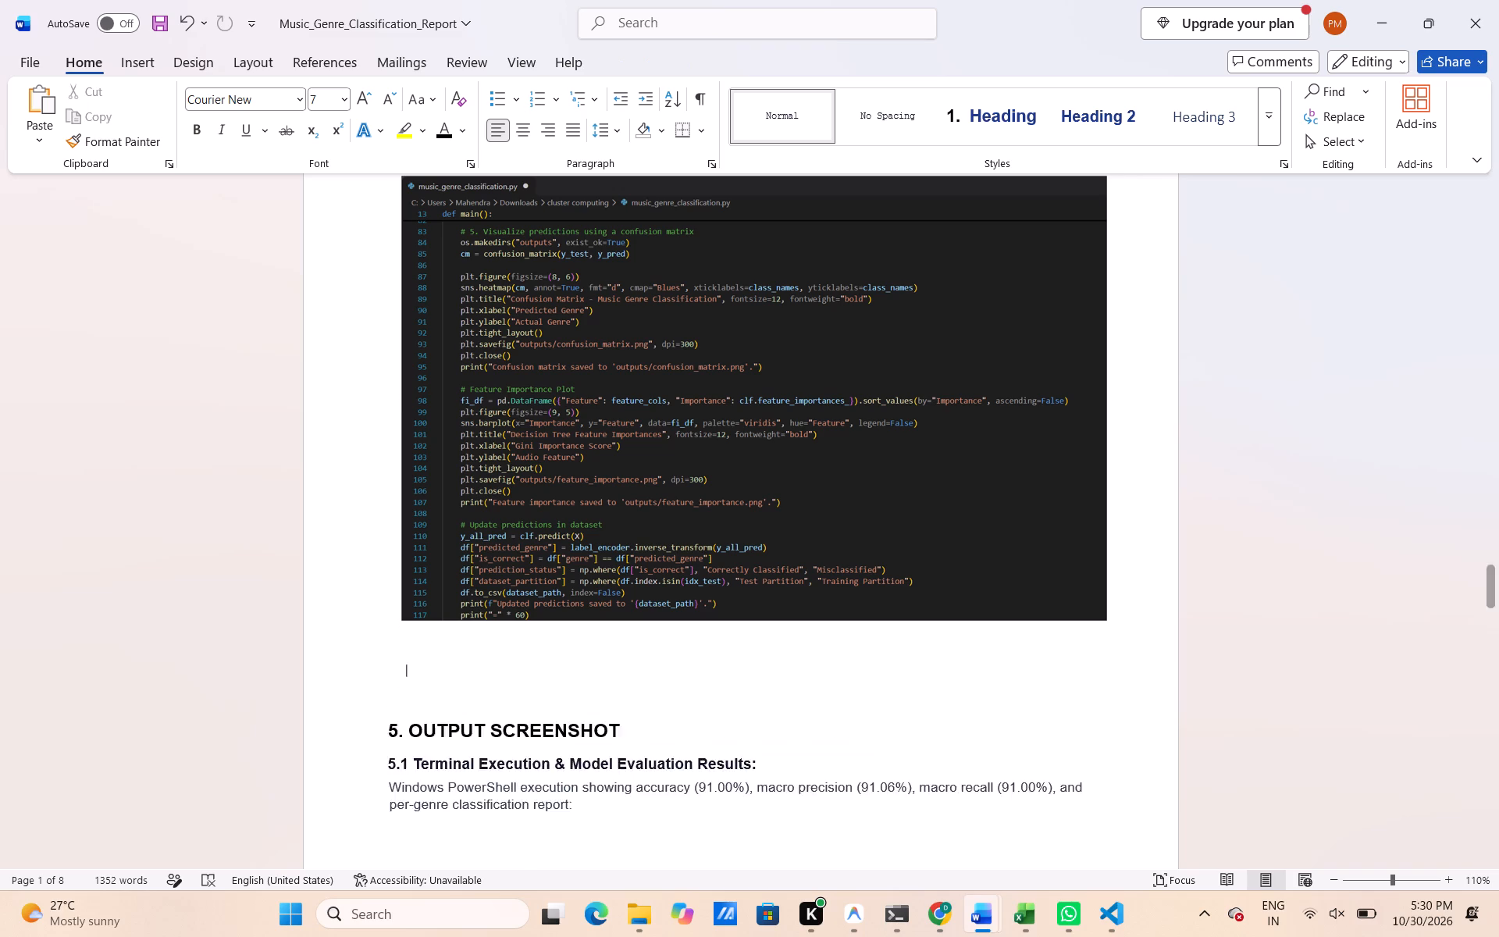
key("Return")
key("super+v")
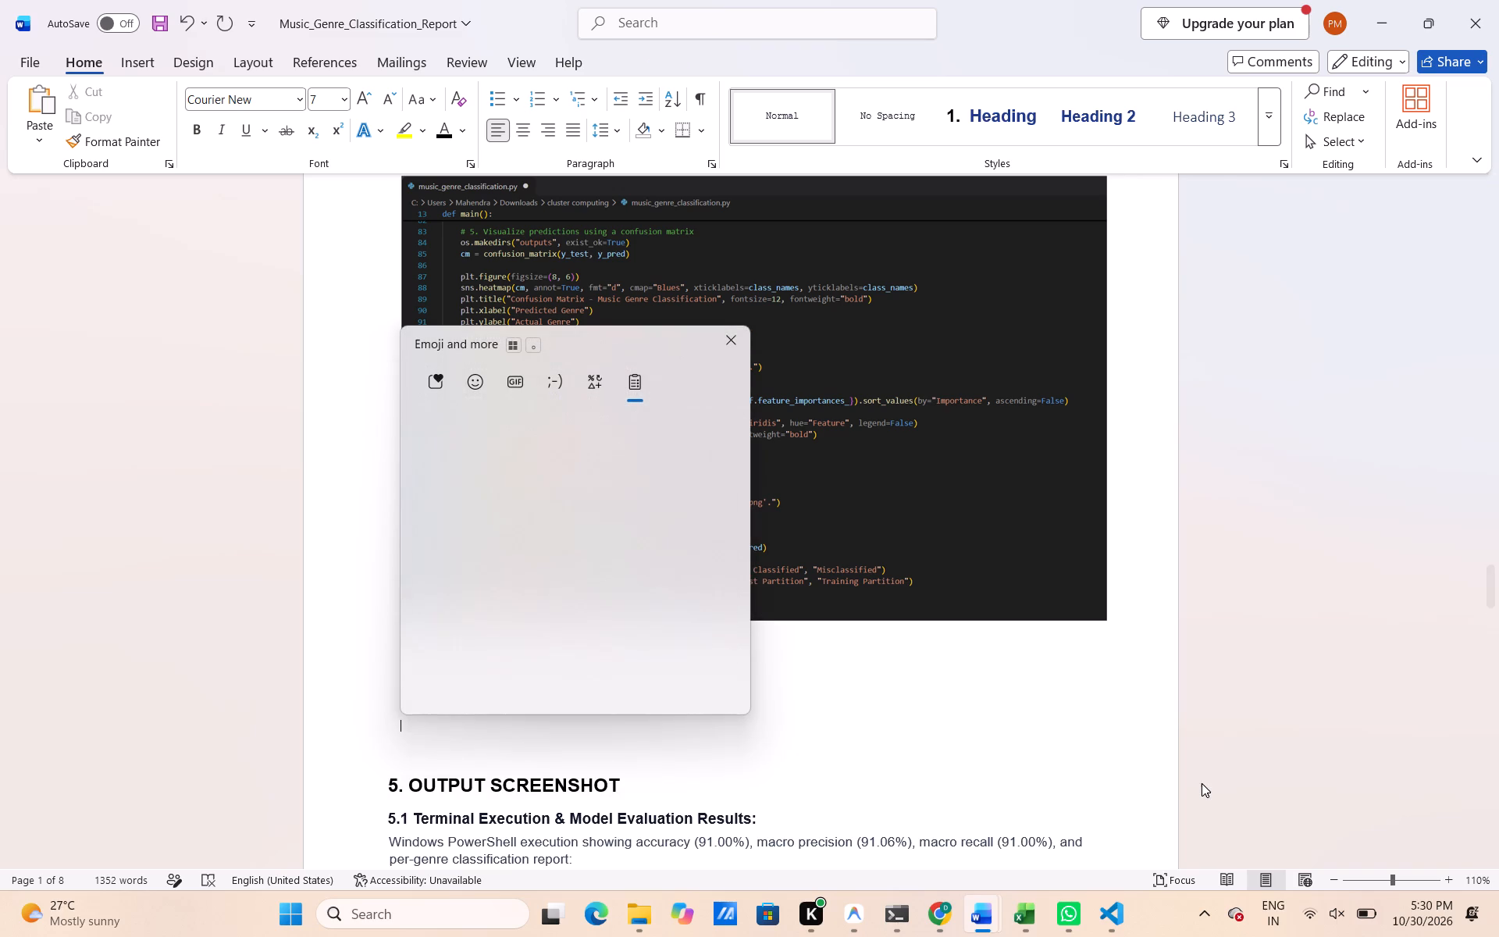
left_click(504, 489)
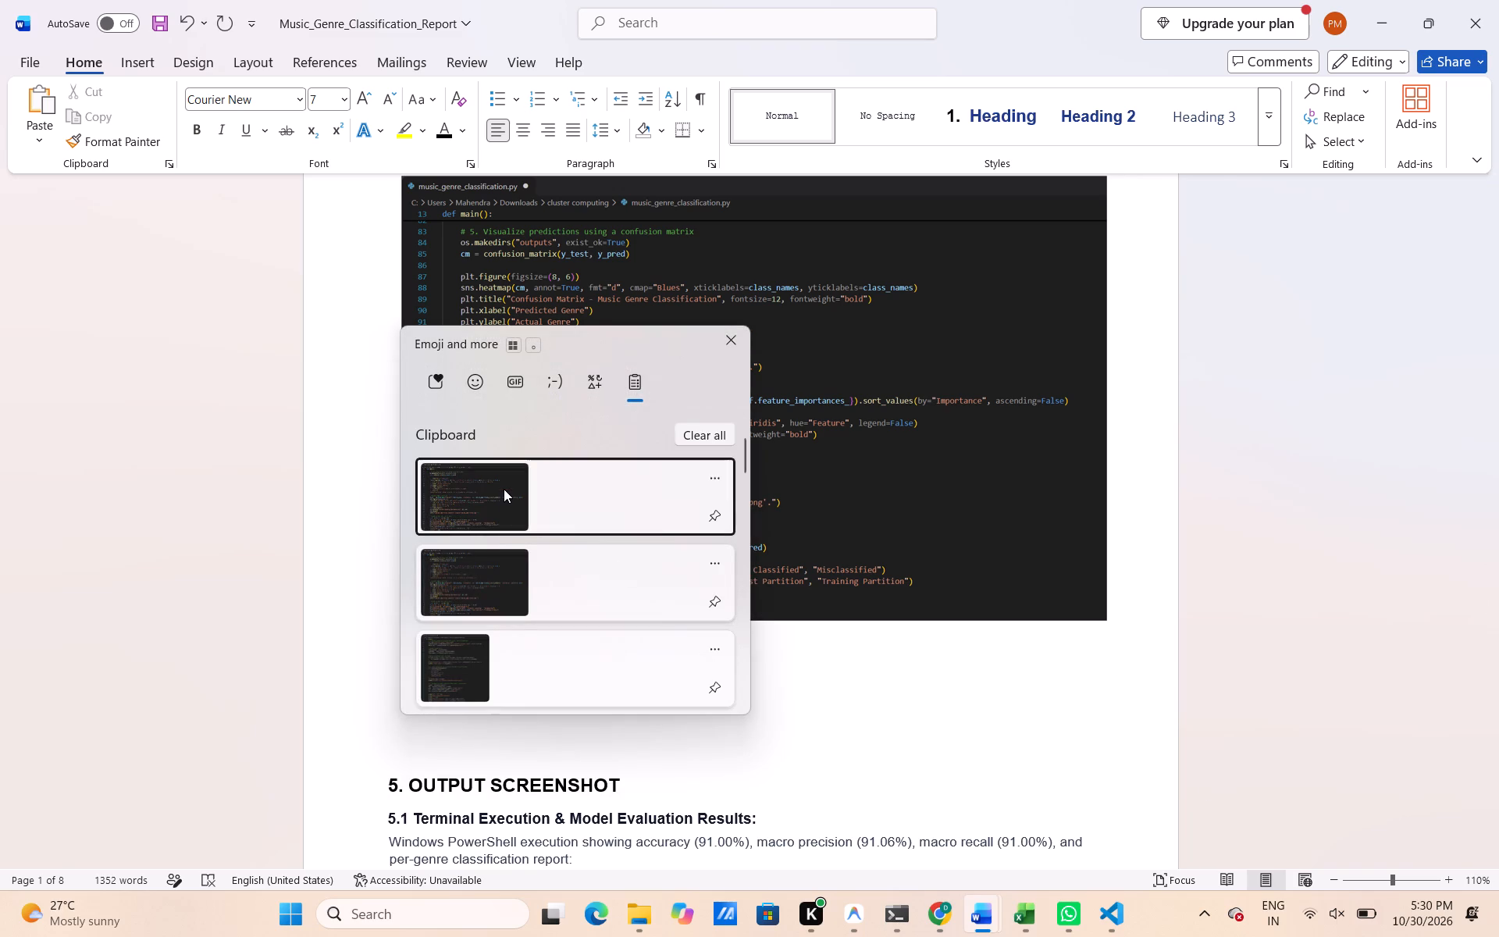
key("ctrl+v")
scroll(504, 489, "up", 4)
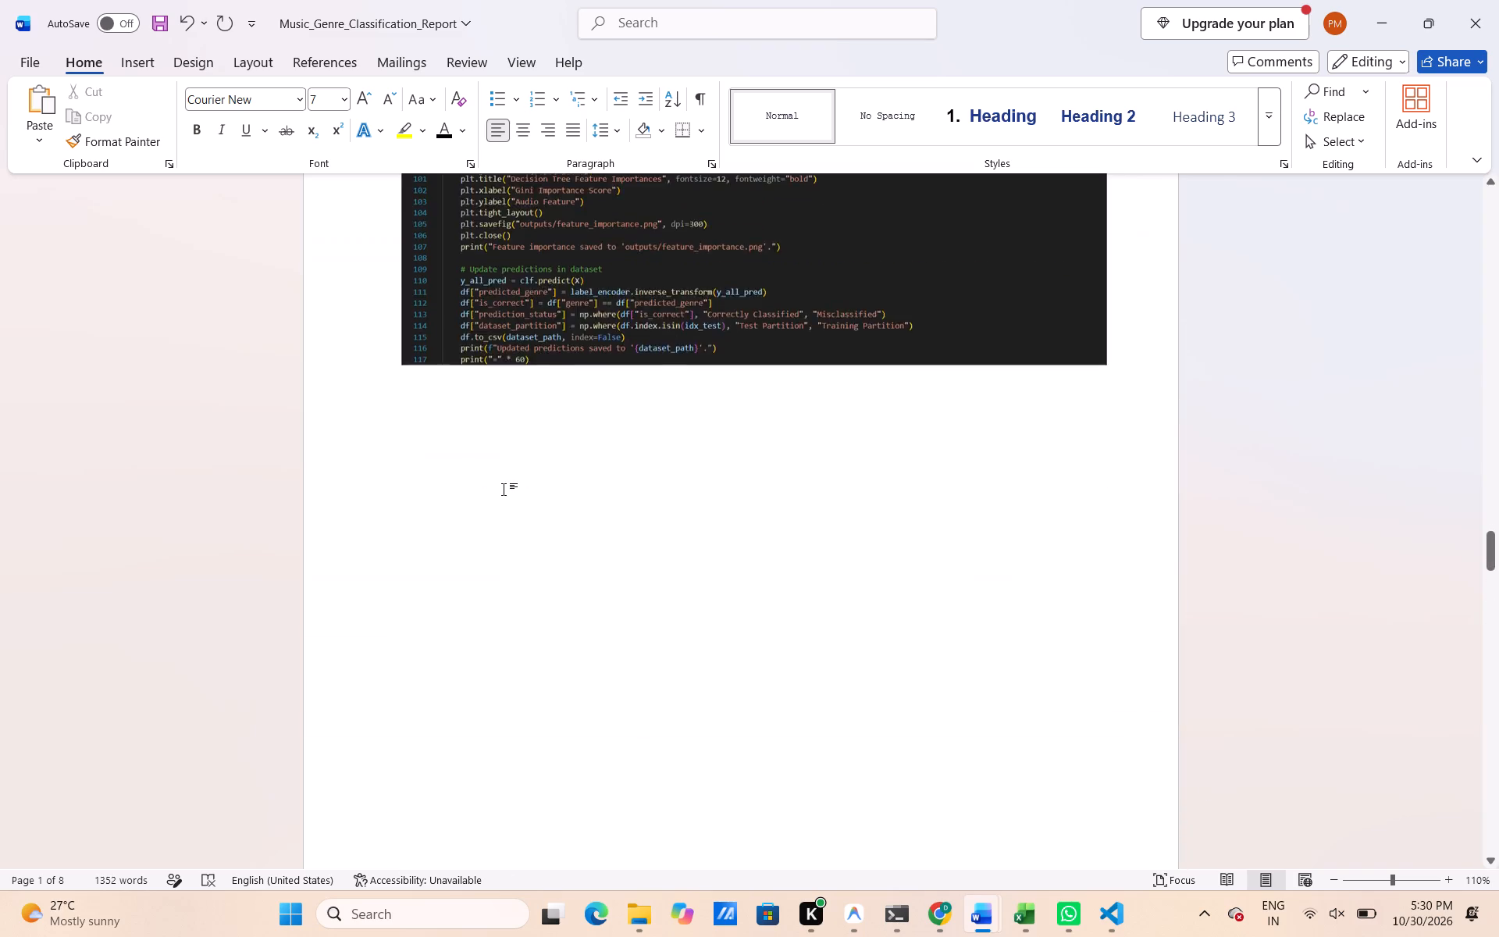
scroll(504, 489, "down", 4)
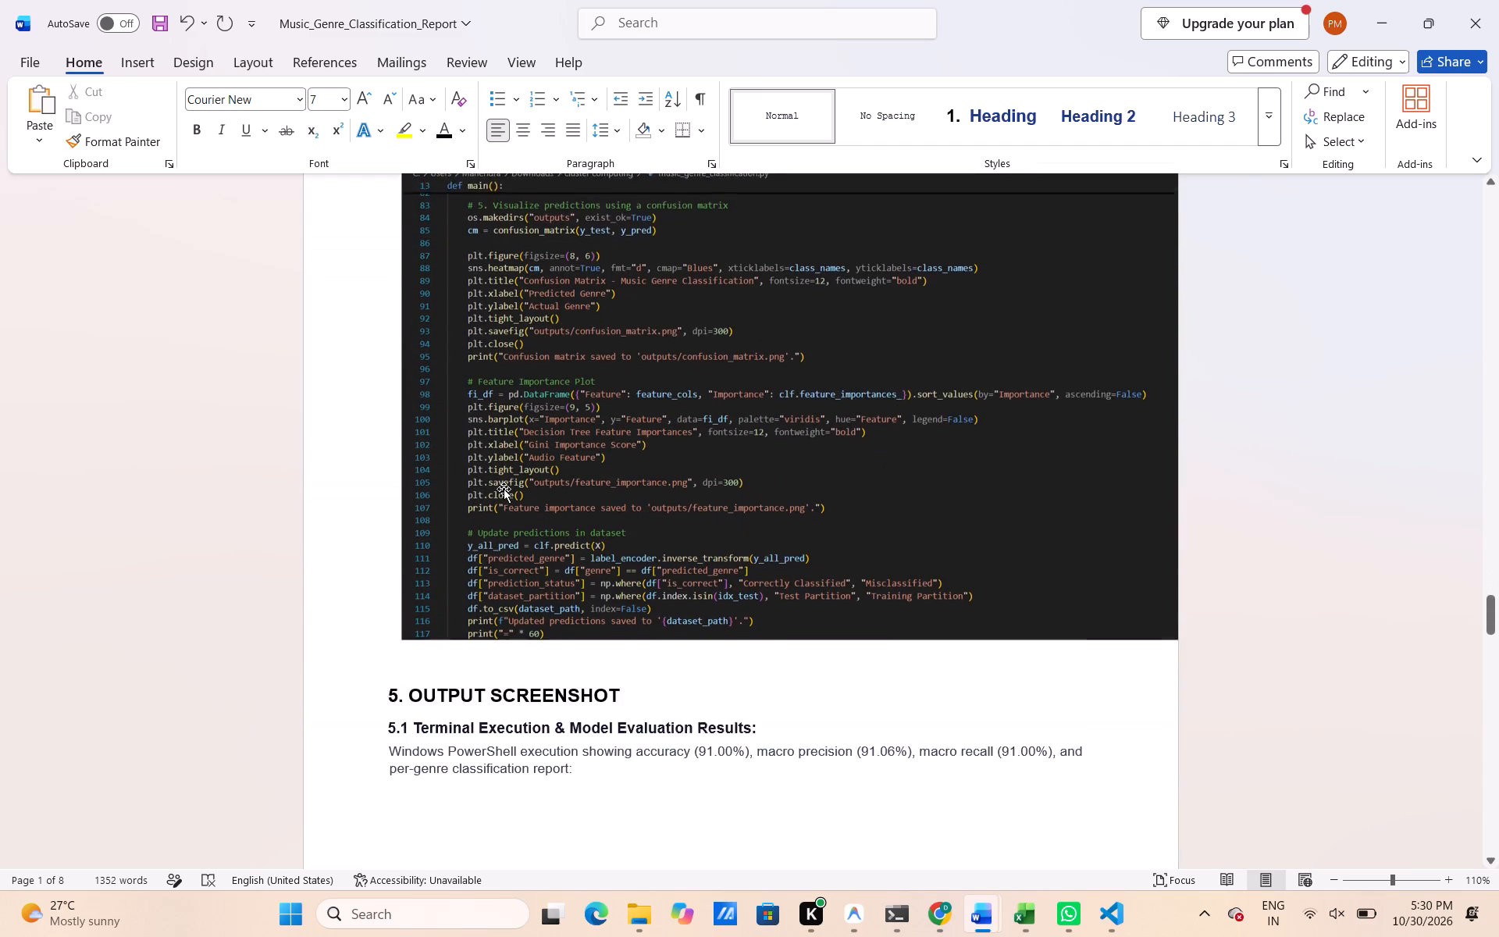
Shrink the code lines 83 to 117 screenshot directly above section 5 proportionally so its full width fits on the page.
left_click(455, 512)
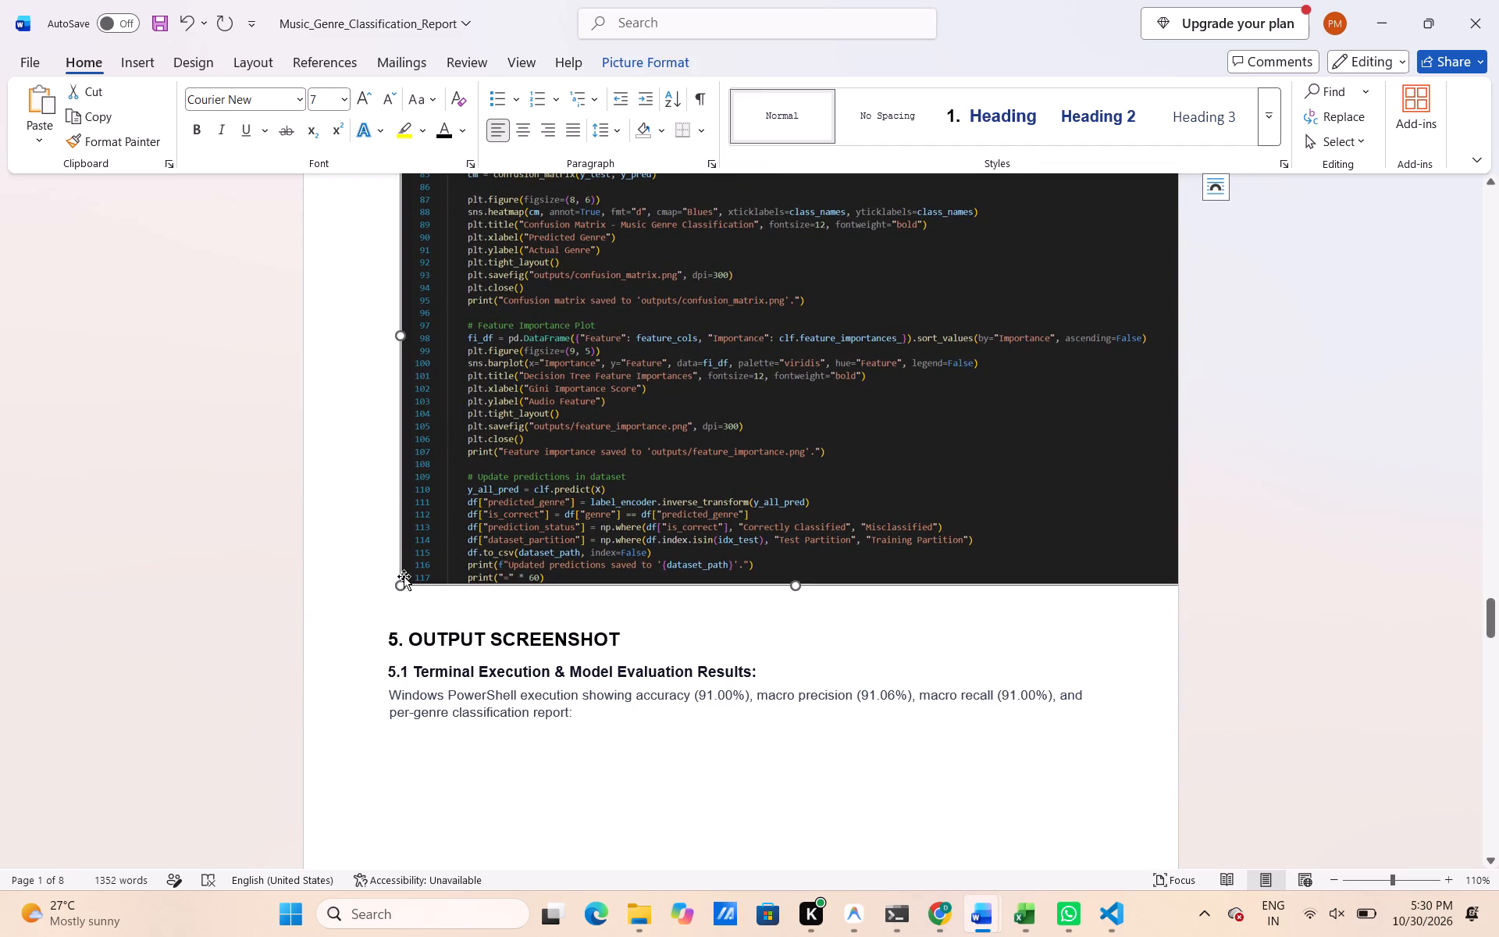
left_click_drag(401, 583, 526, 503)
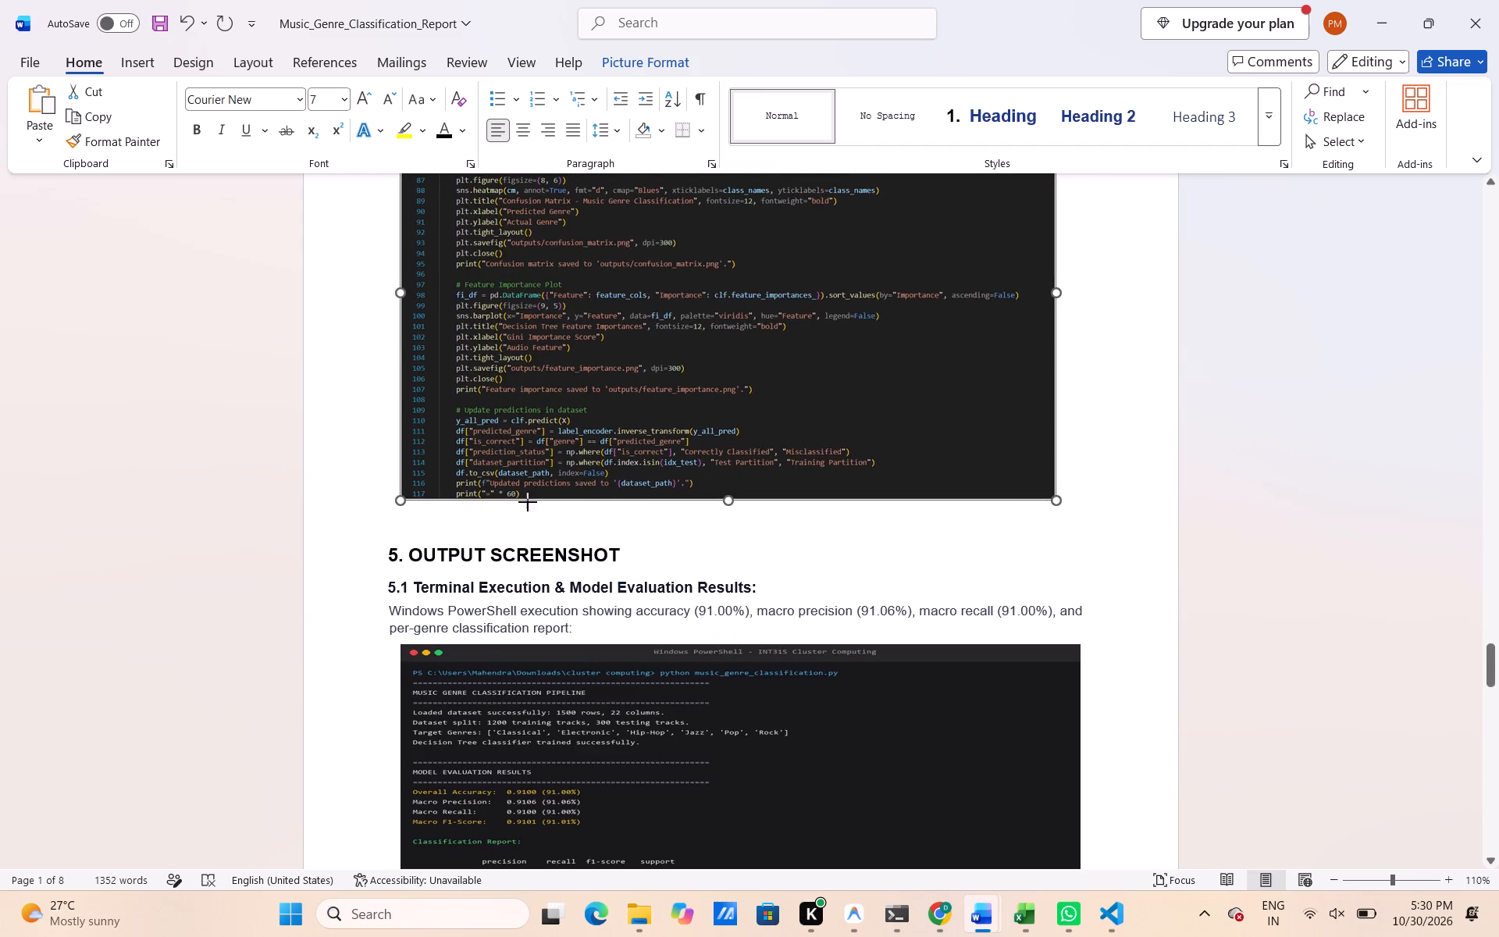
left_click_drag(526, 503, 500, 515)
Delete the old PowerShell output screenshot under section 5.1 Terminal Execution & Model Evaluation Results.
scroll(500, 515, "down", 3)
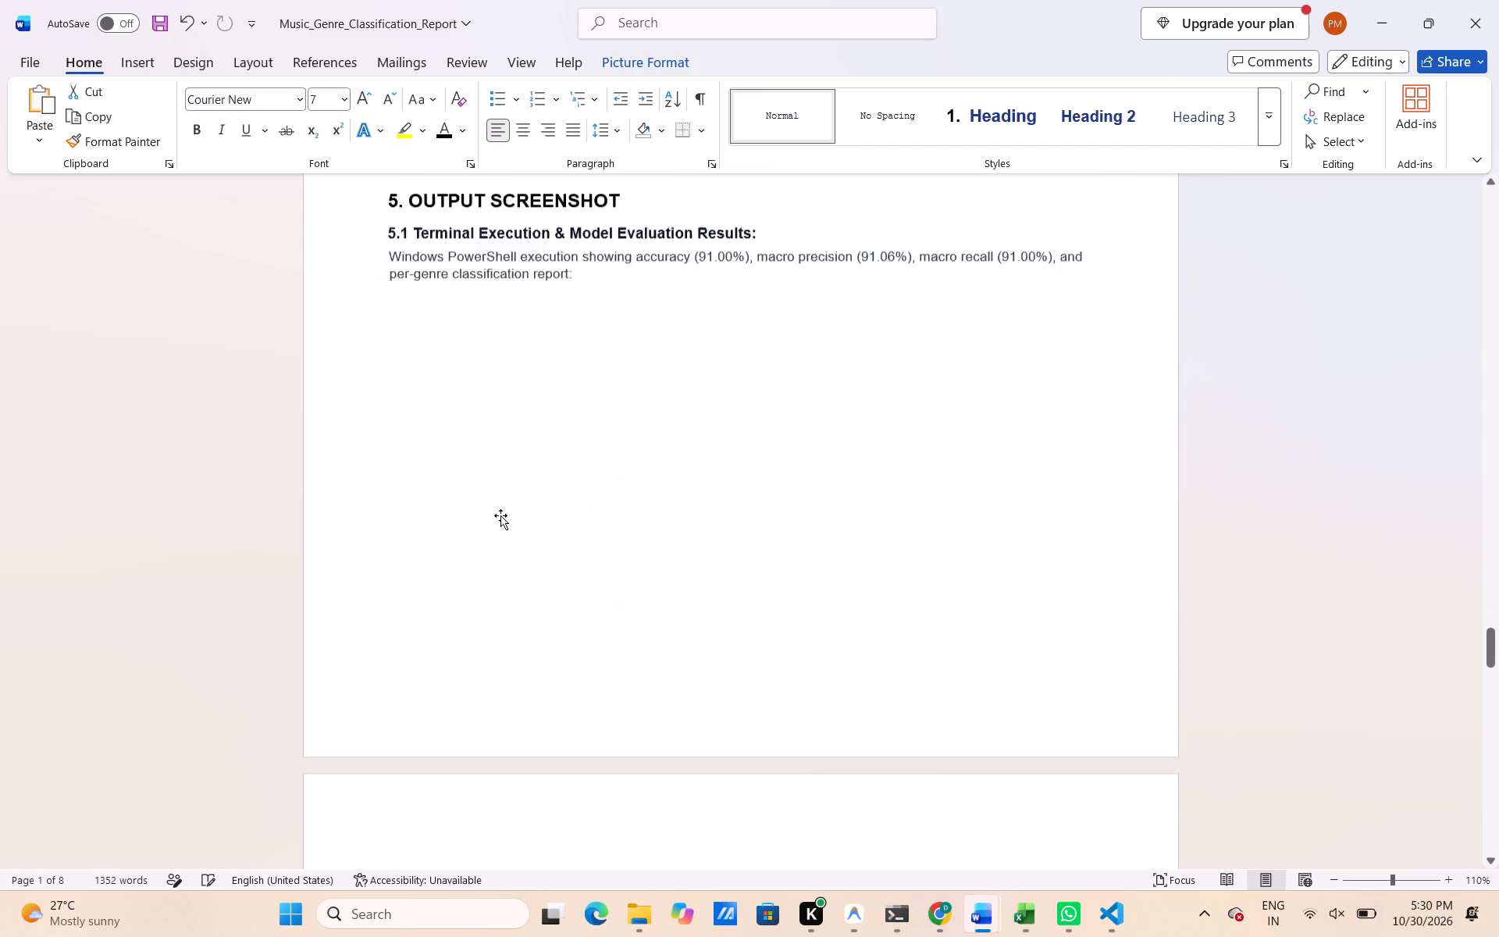
scroll(500, 515, "down", 2)
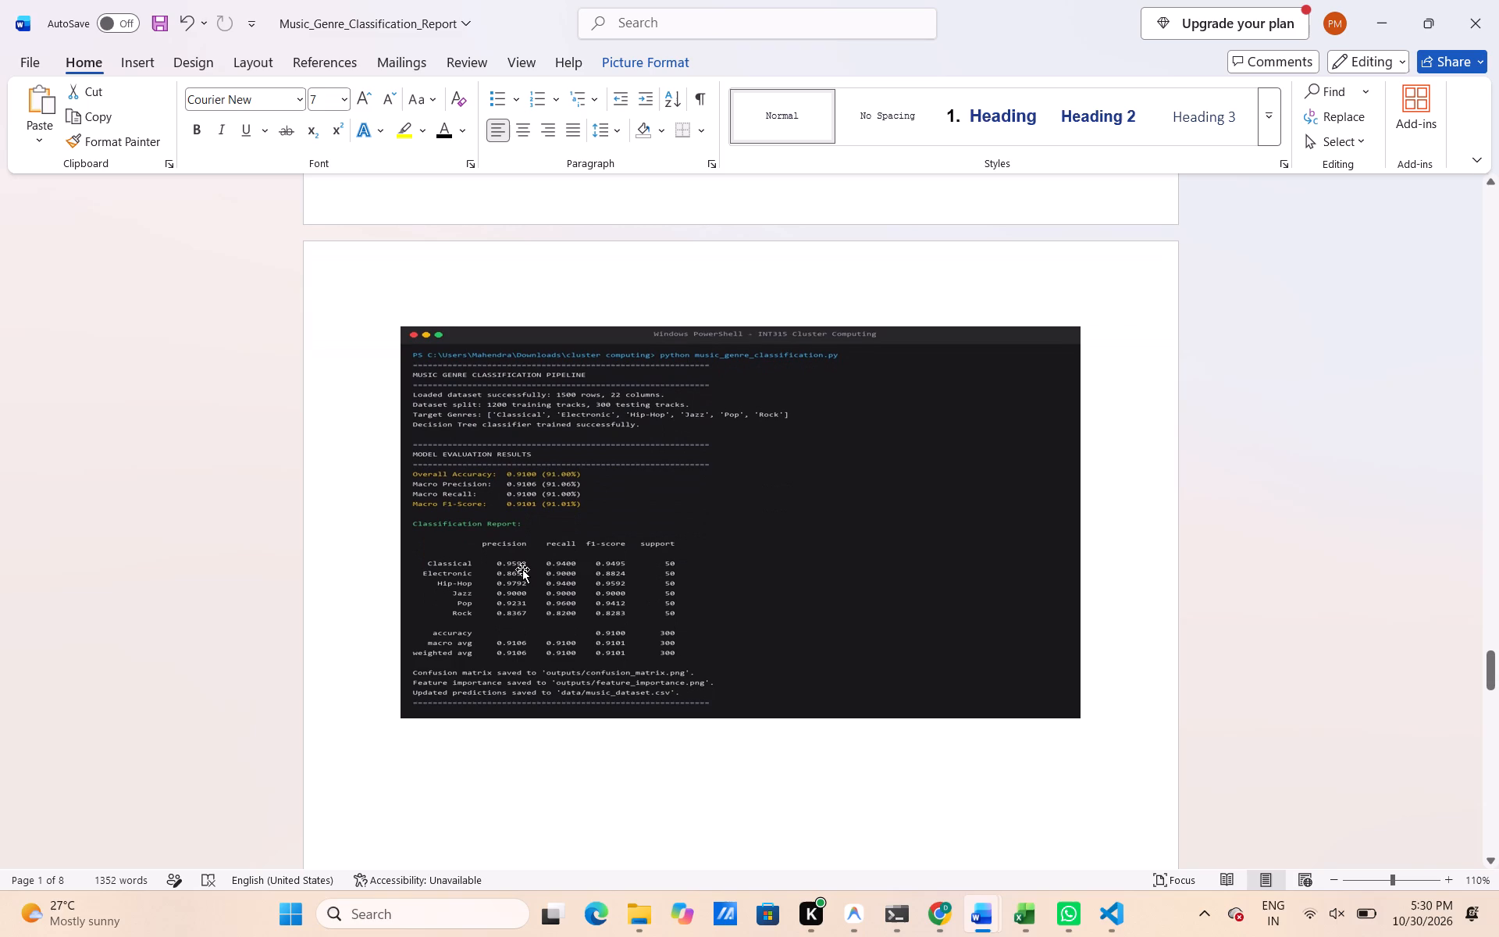
left_click(522, 569)
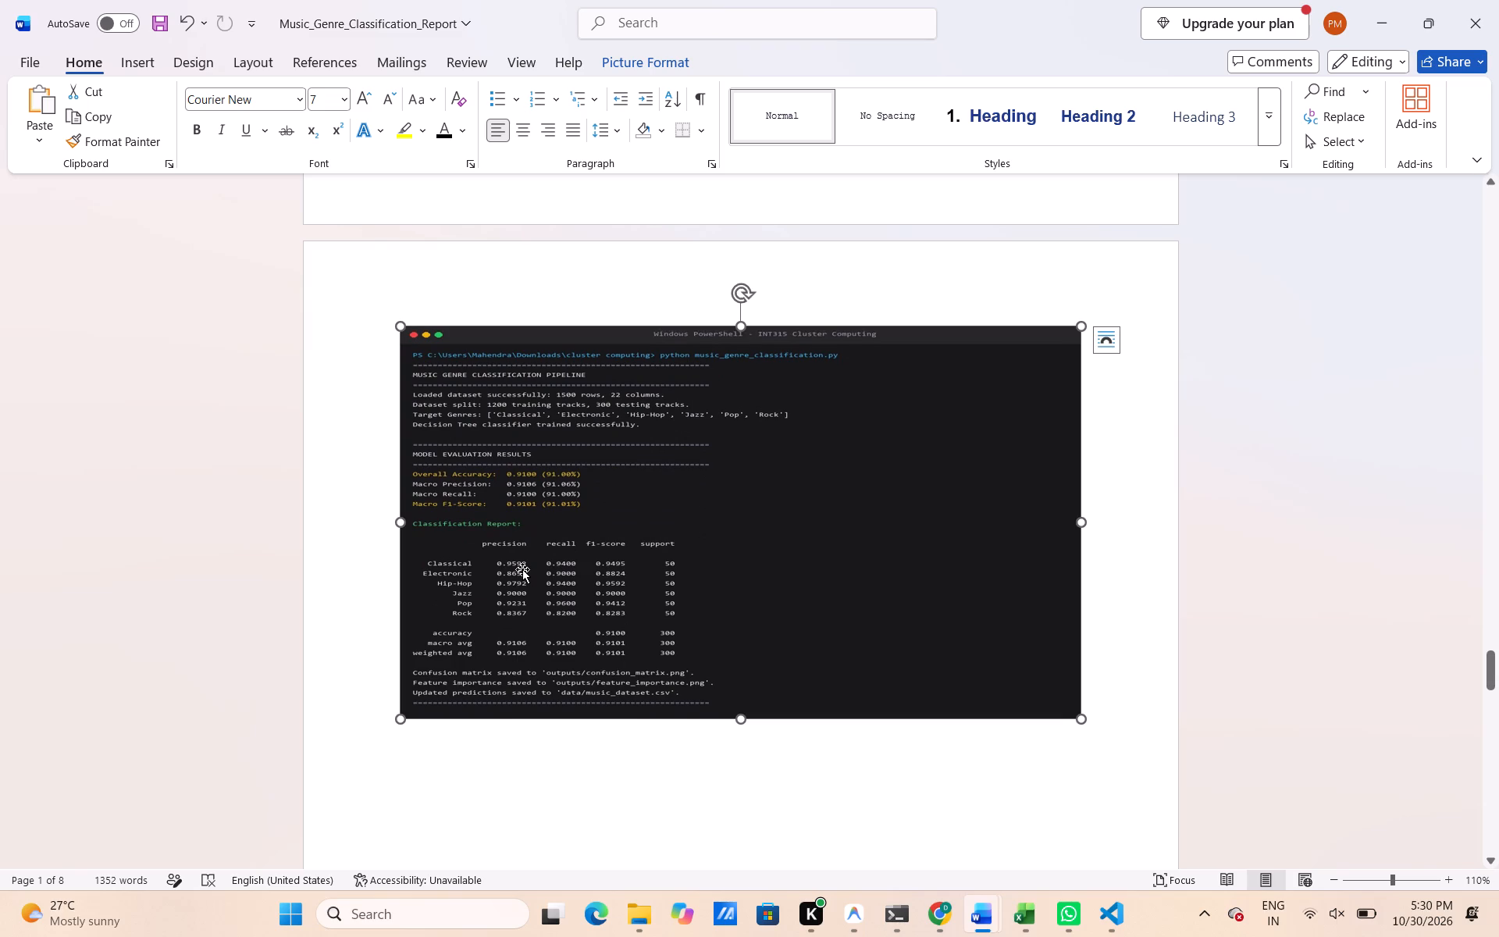
key("Delete")
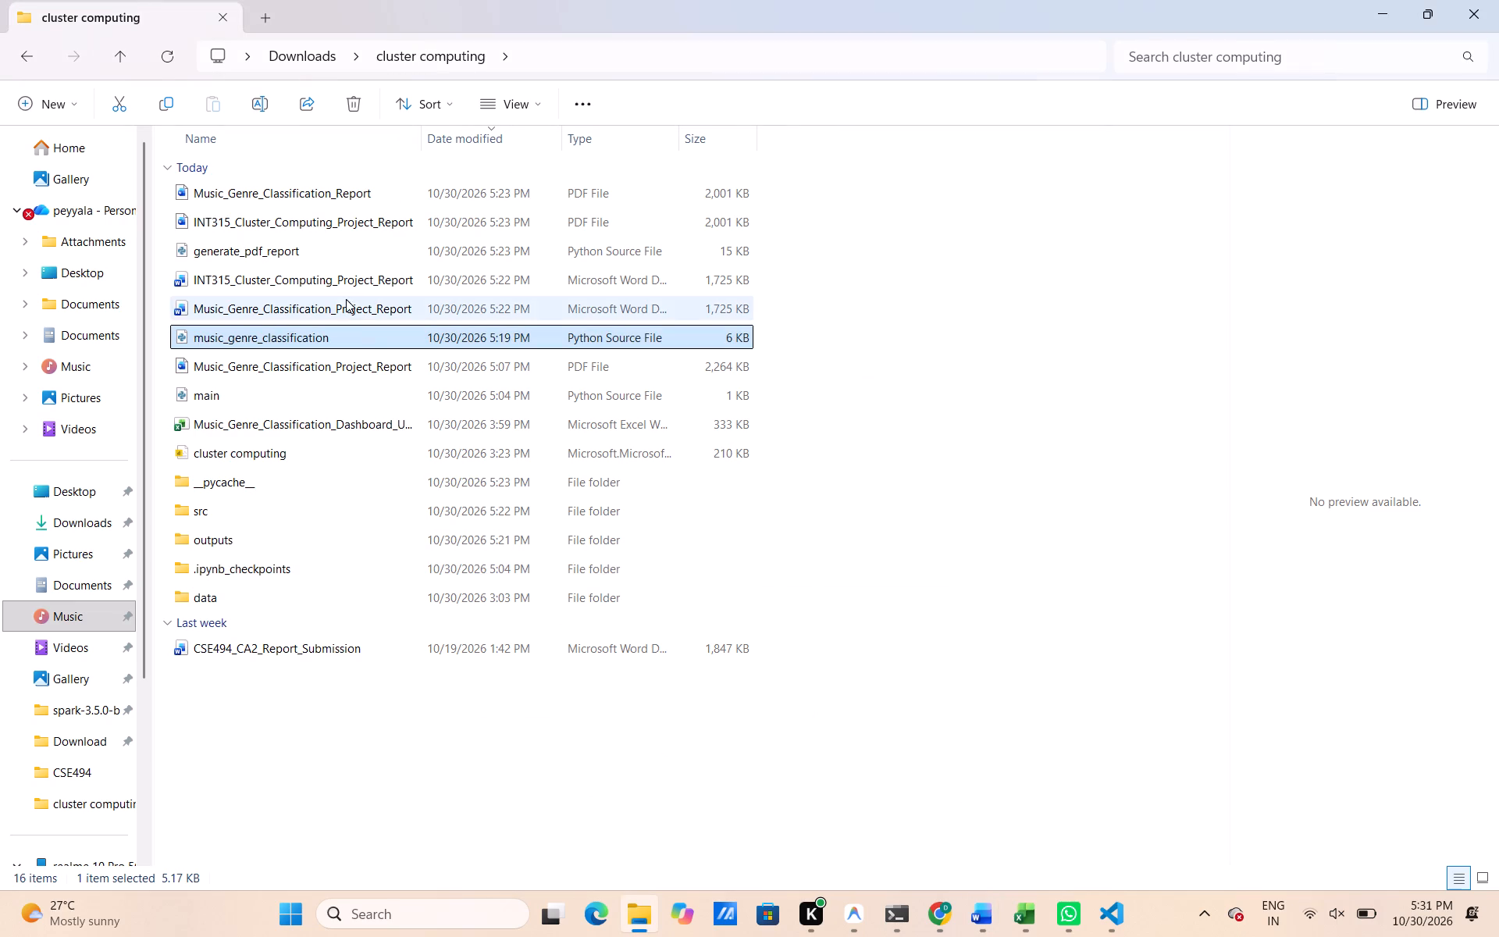
In File Explorer, copy the music_genre_classification script's name and run "python music_genre_classification.py" in a terminal opened in the cluster computing folder.
left_click(358, 344)
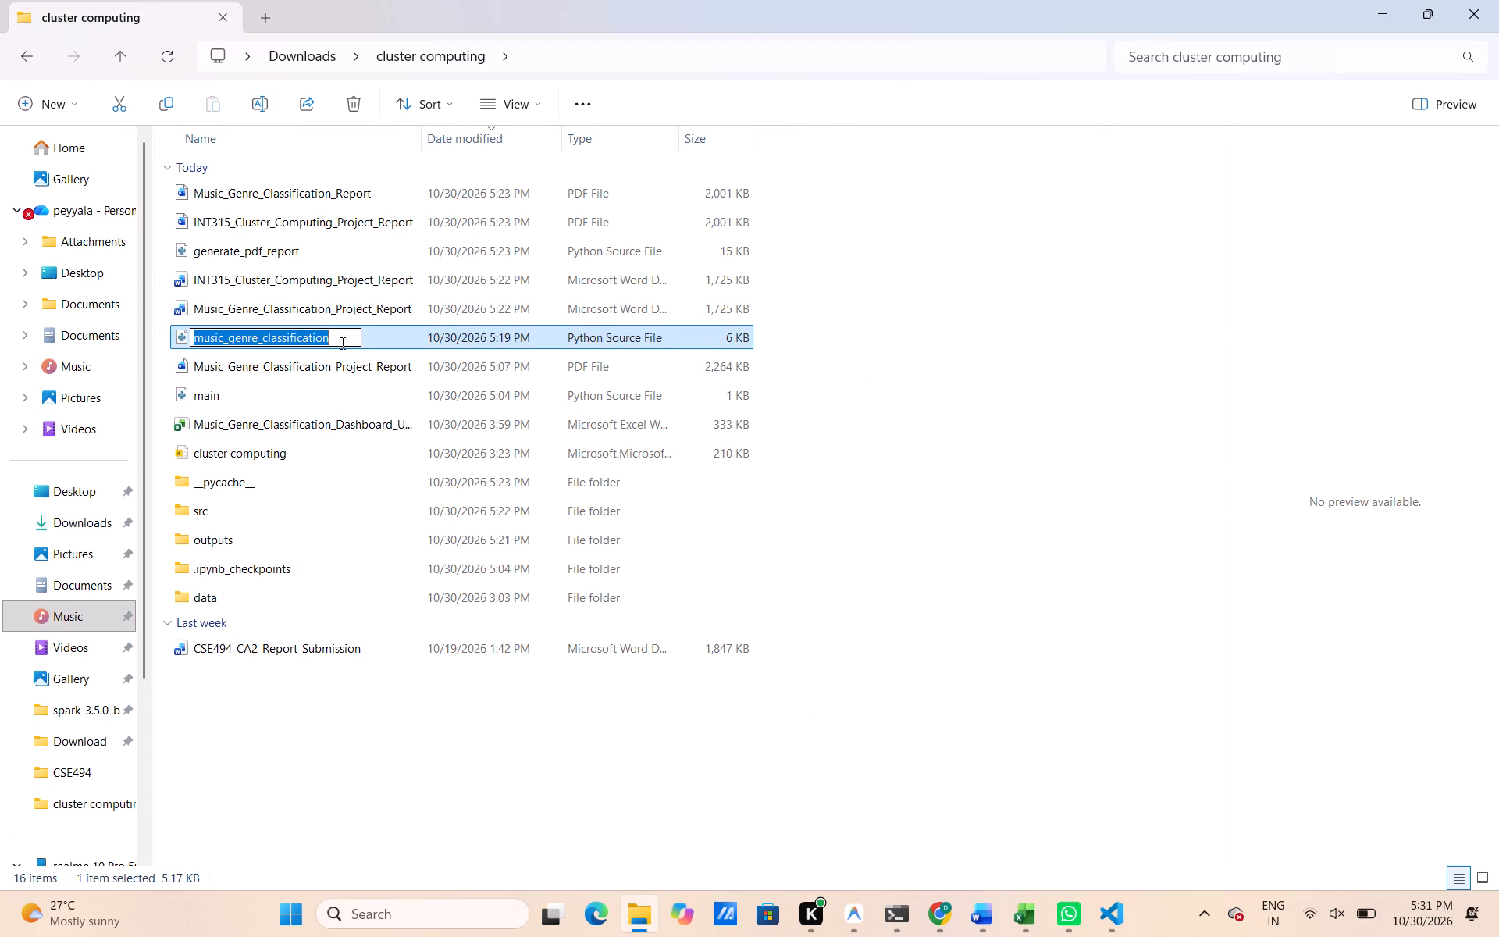
key("ctrl+c")
left_click(341, 343)
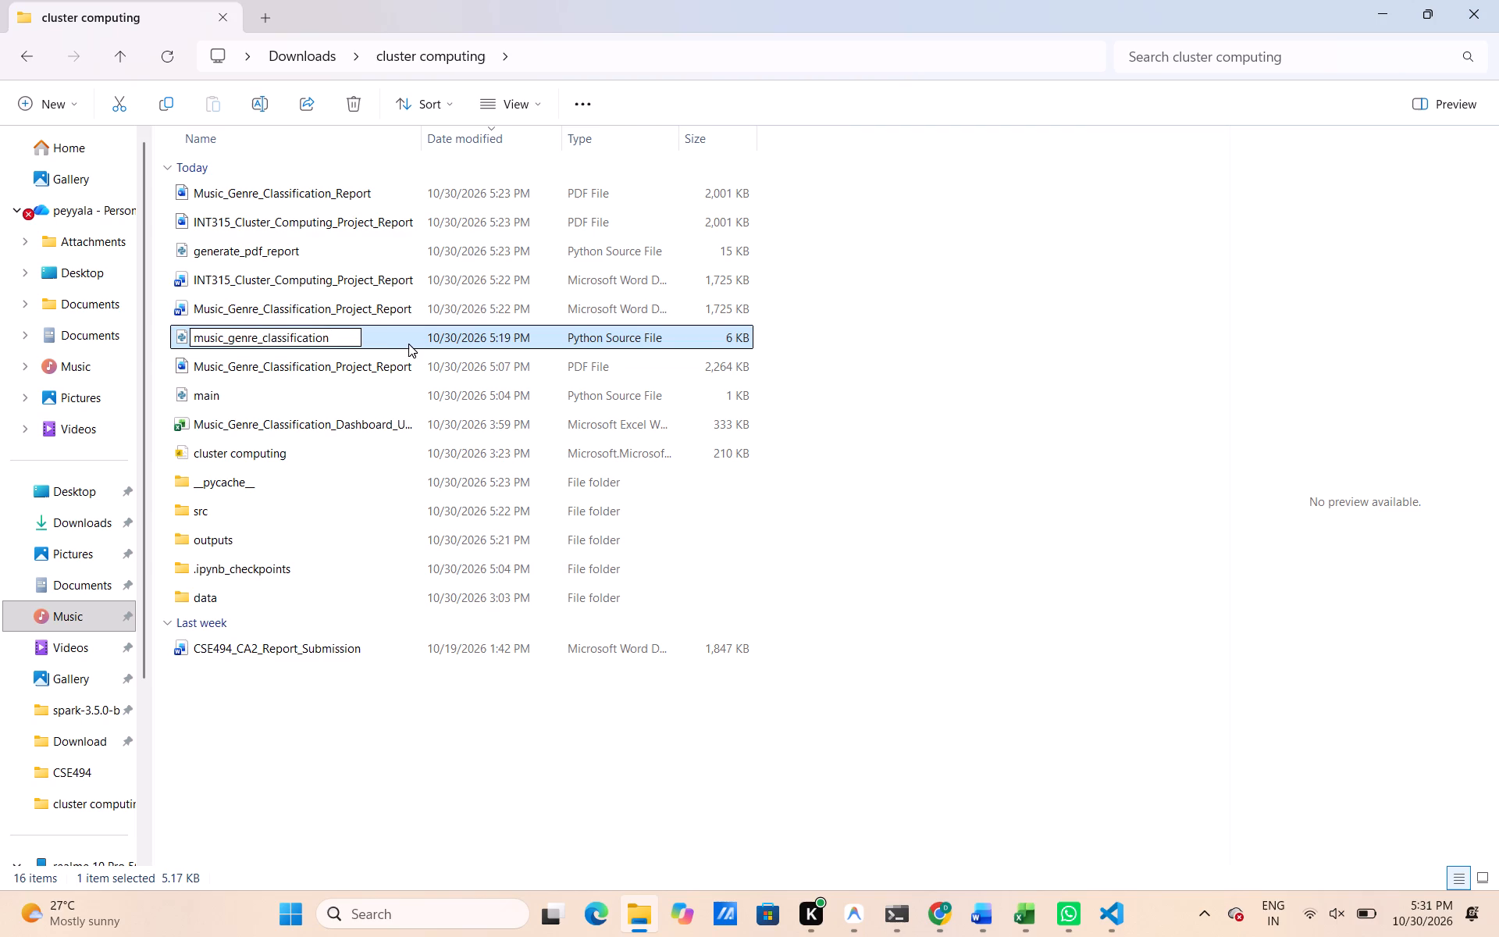
left_click(410, 344)
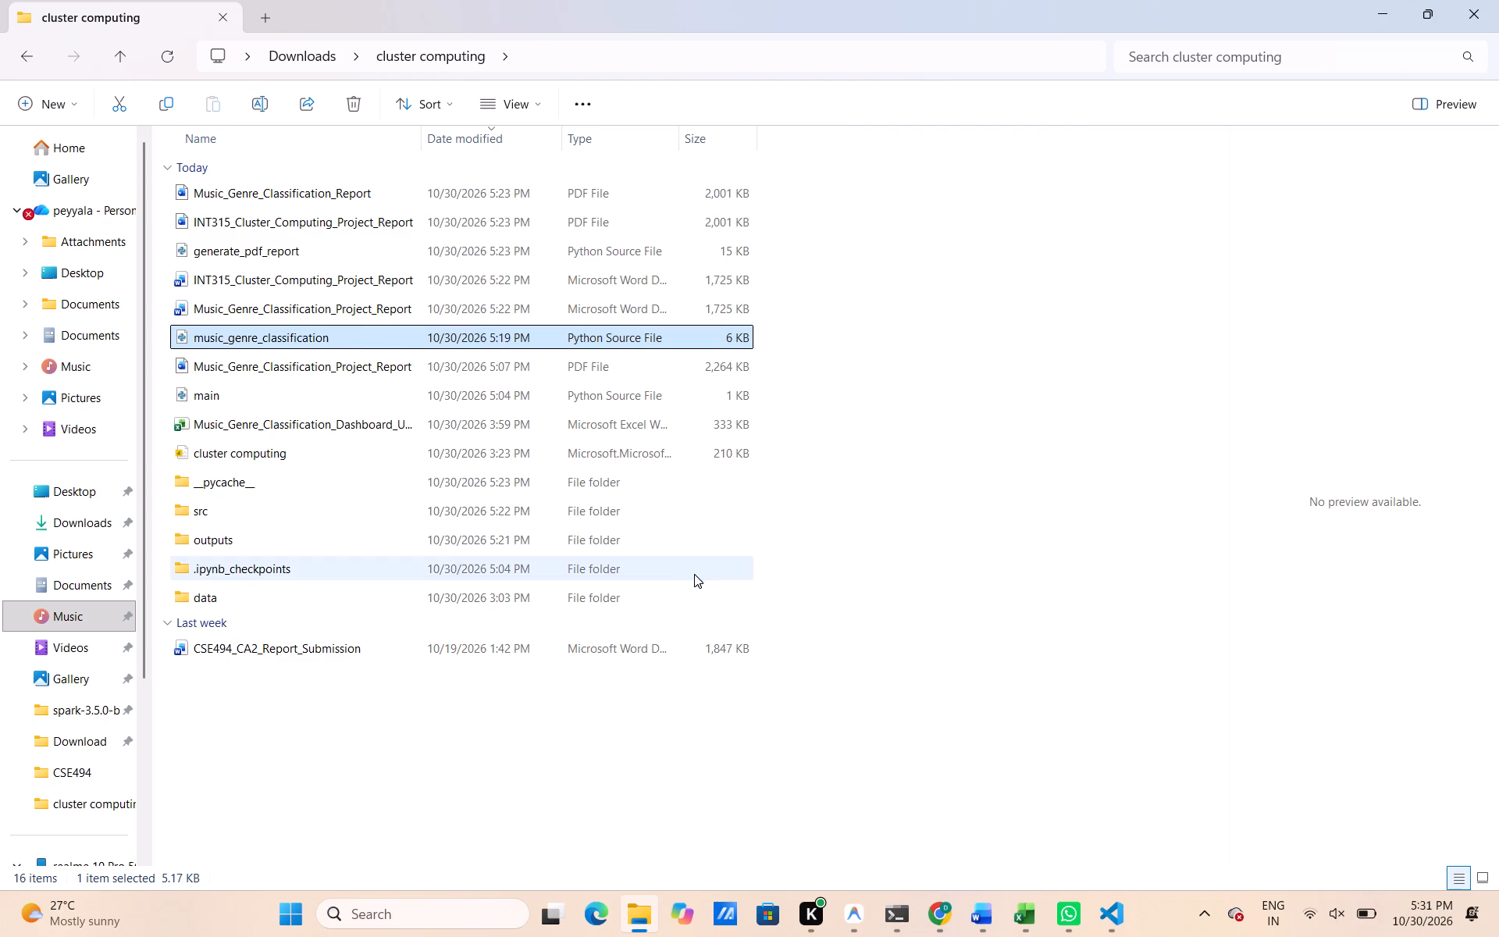
right_click(906, 596)
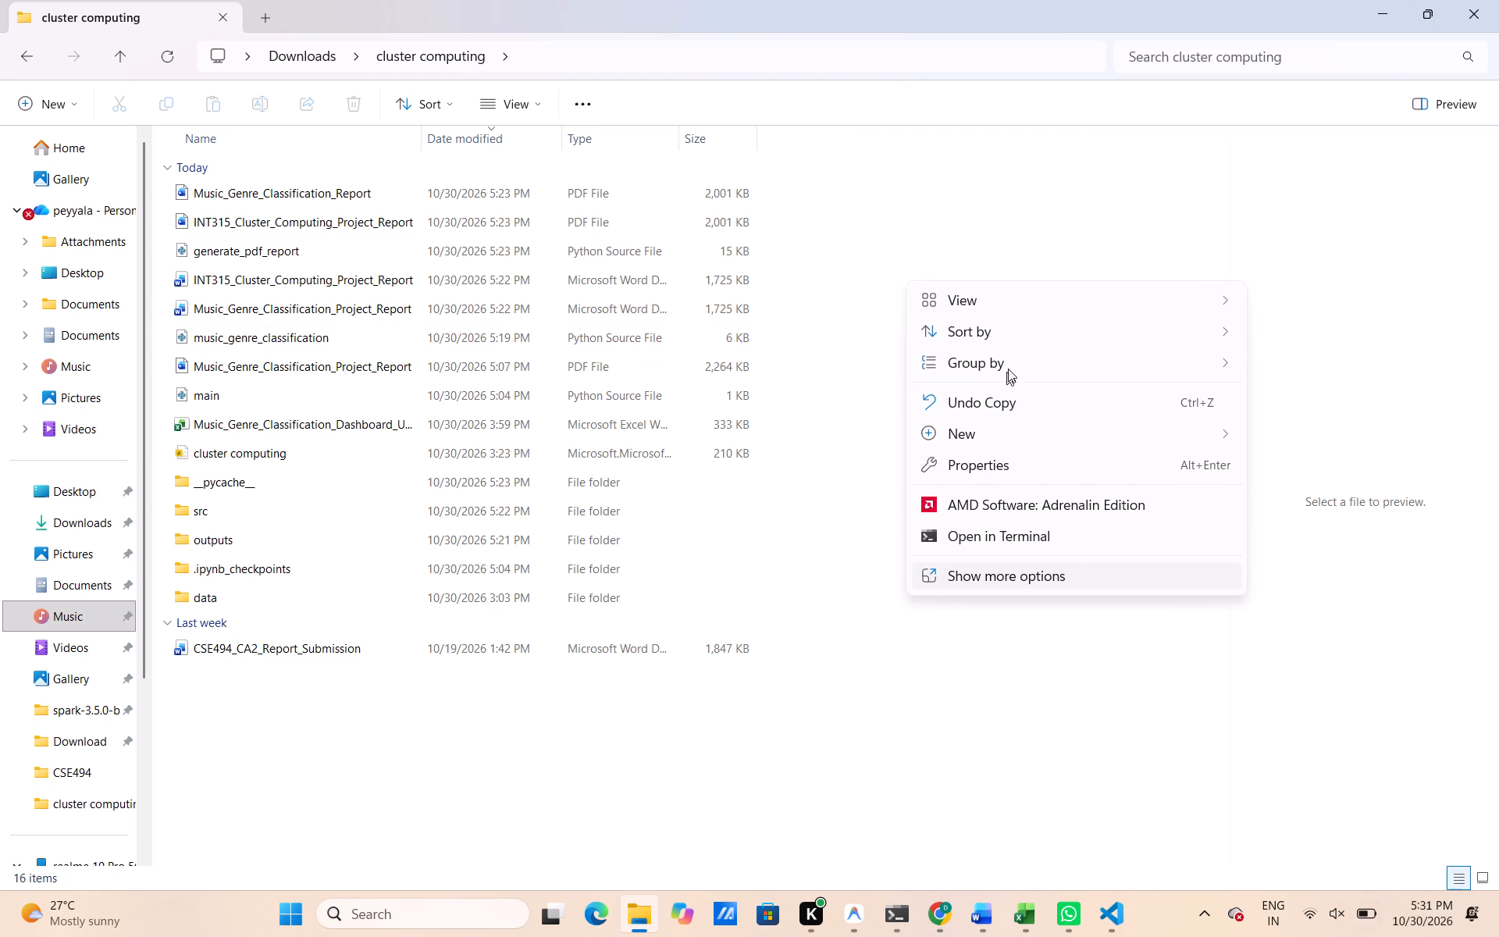
left_click(1000, 531)
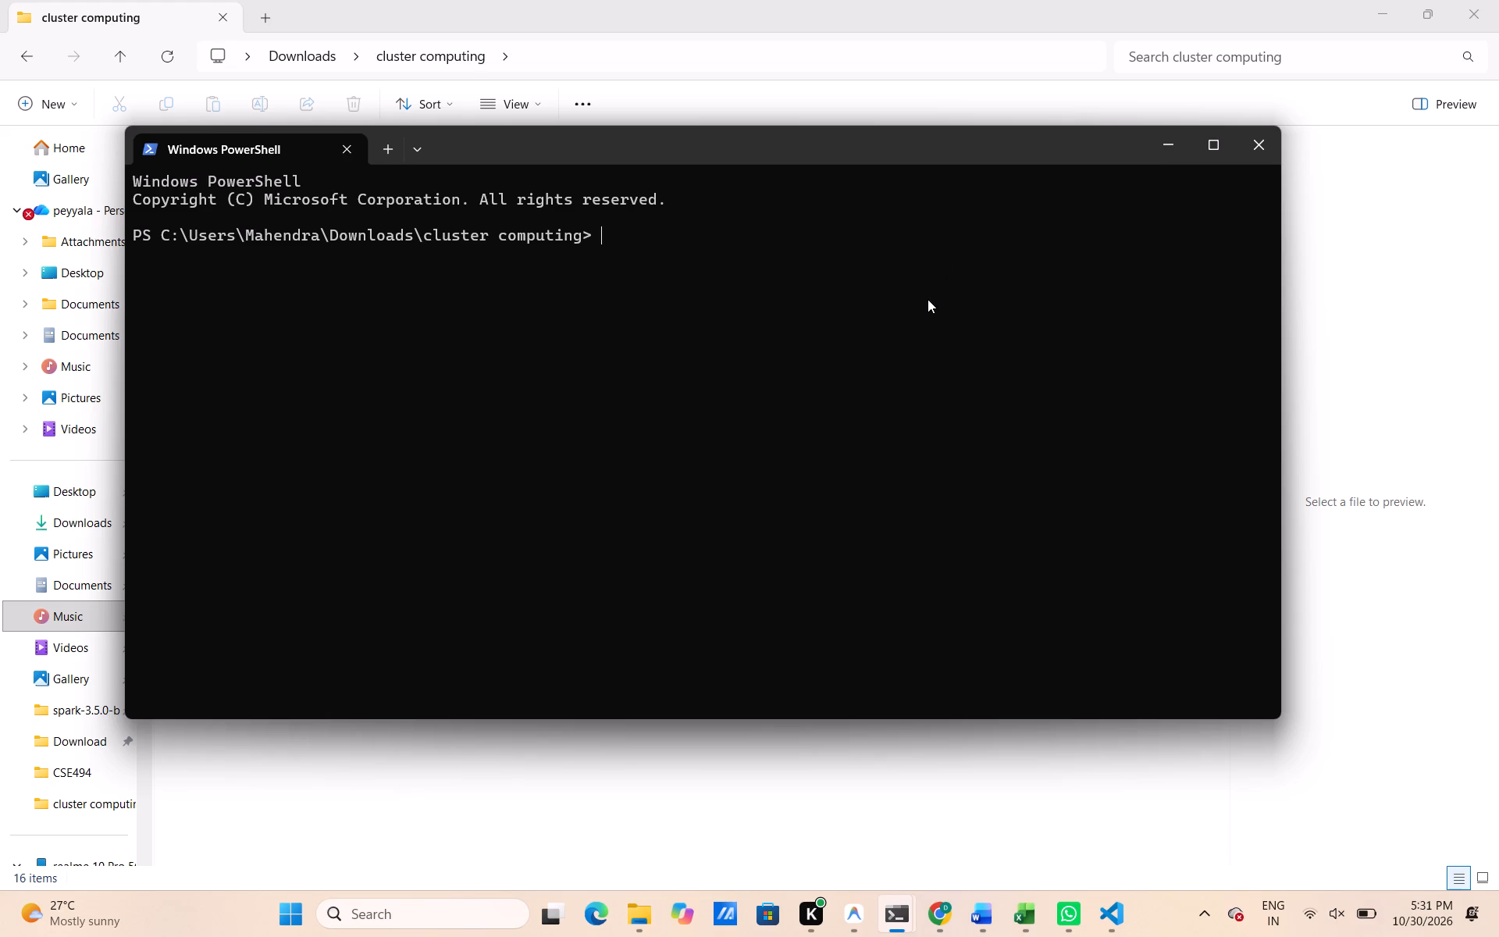
type("python")
key("space")
key("ctrl+v")
type(".py")
key("Return")
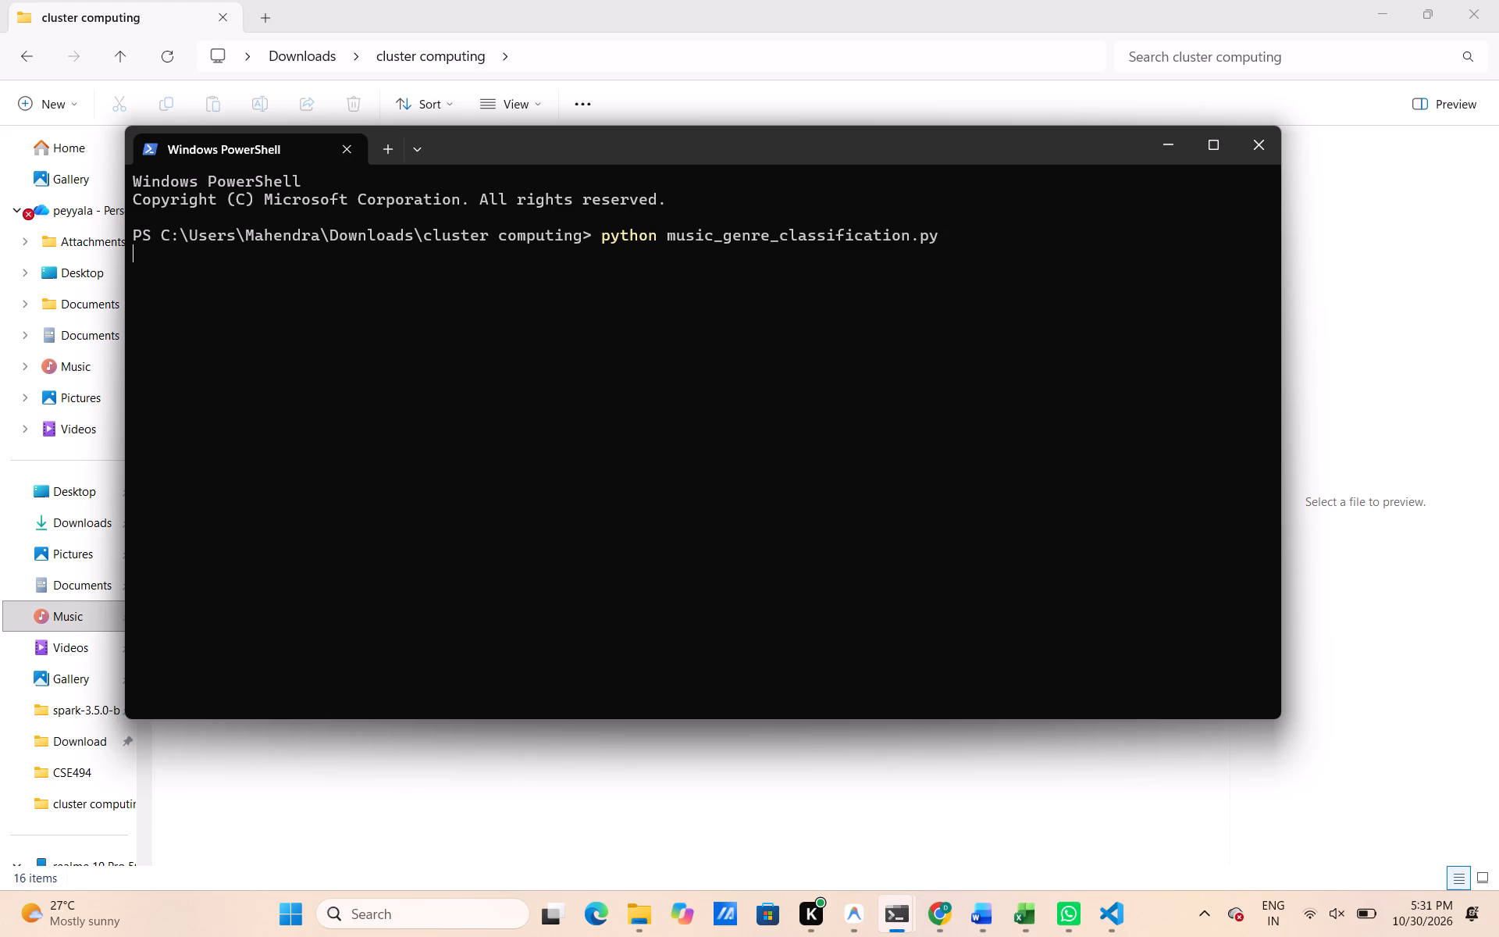
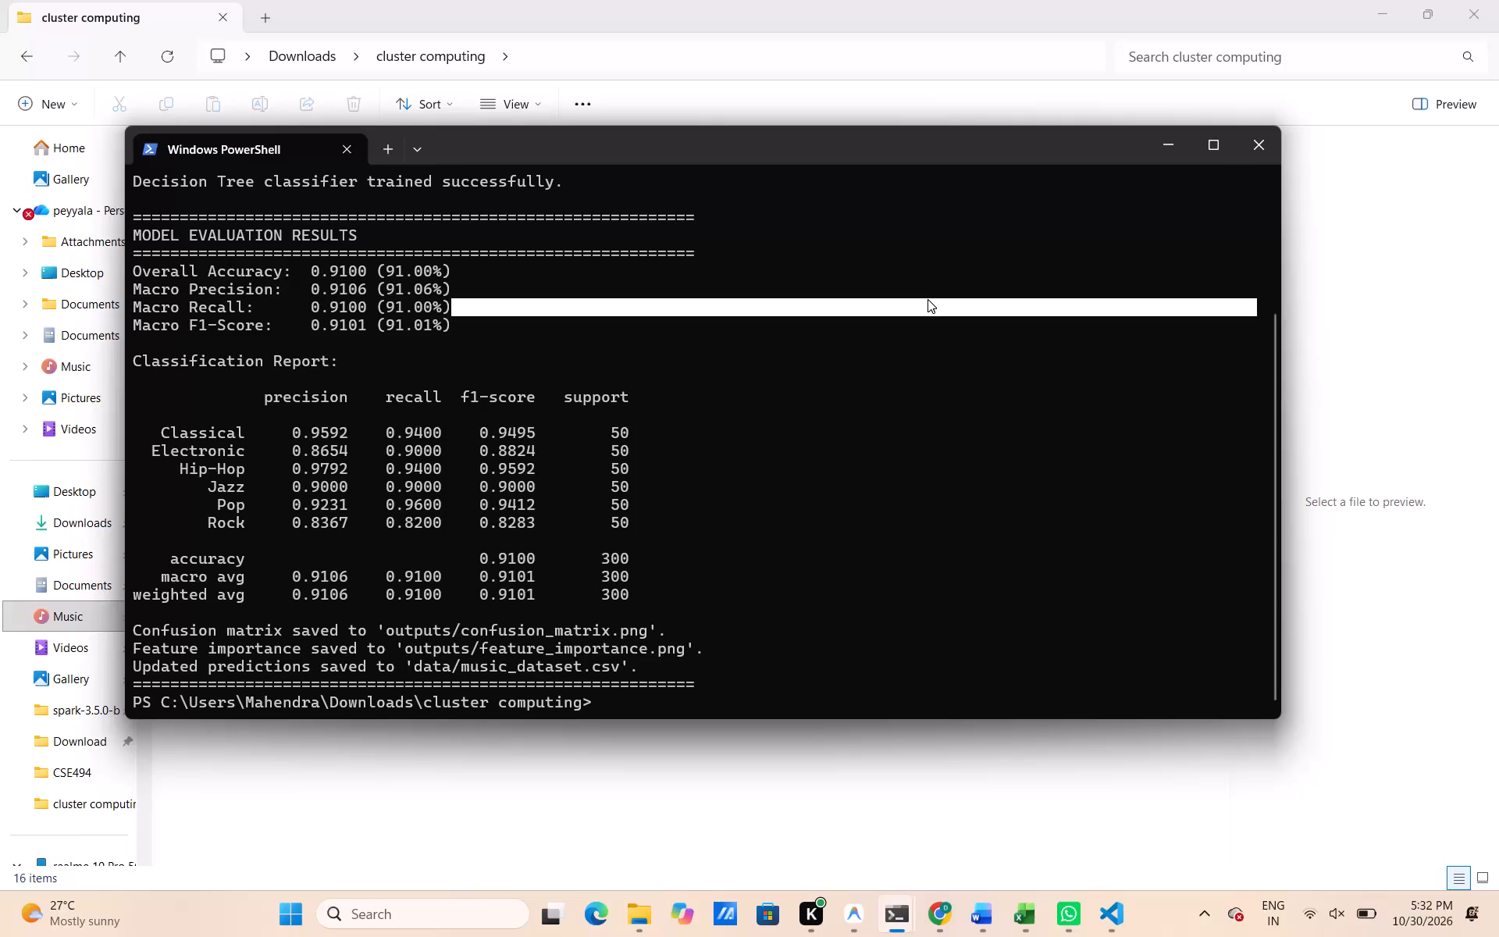
Snip the upper part of the PowerShell output, from the window's title bar and python command down to the accuracy row.
scroll(862, 331, "up", 2)
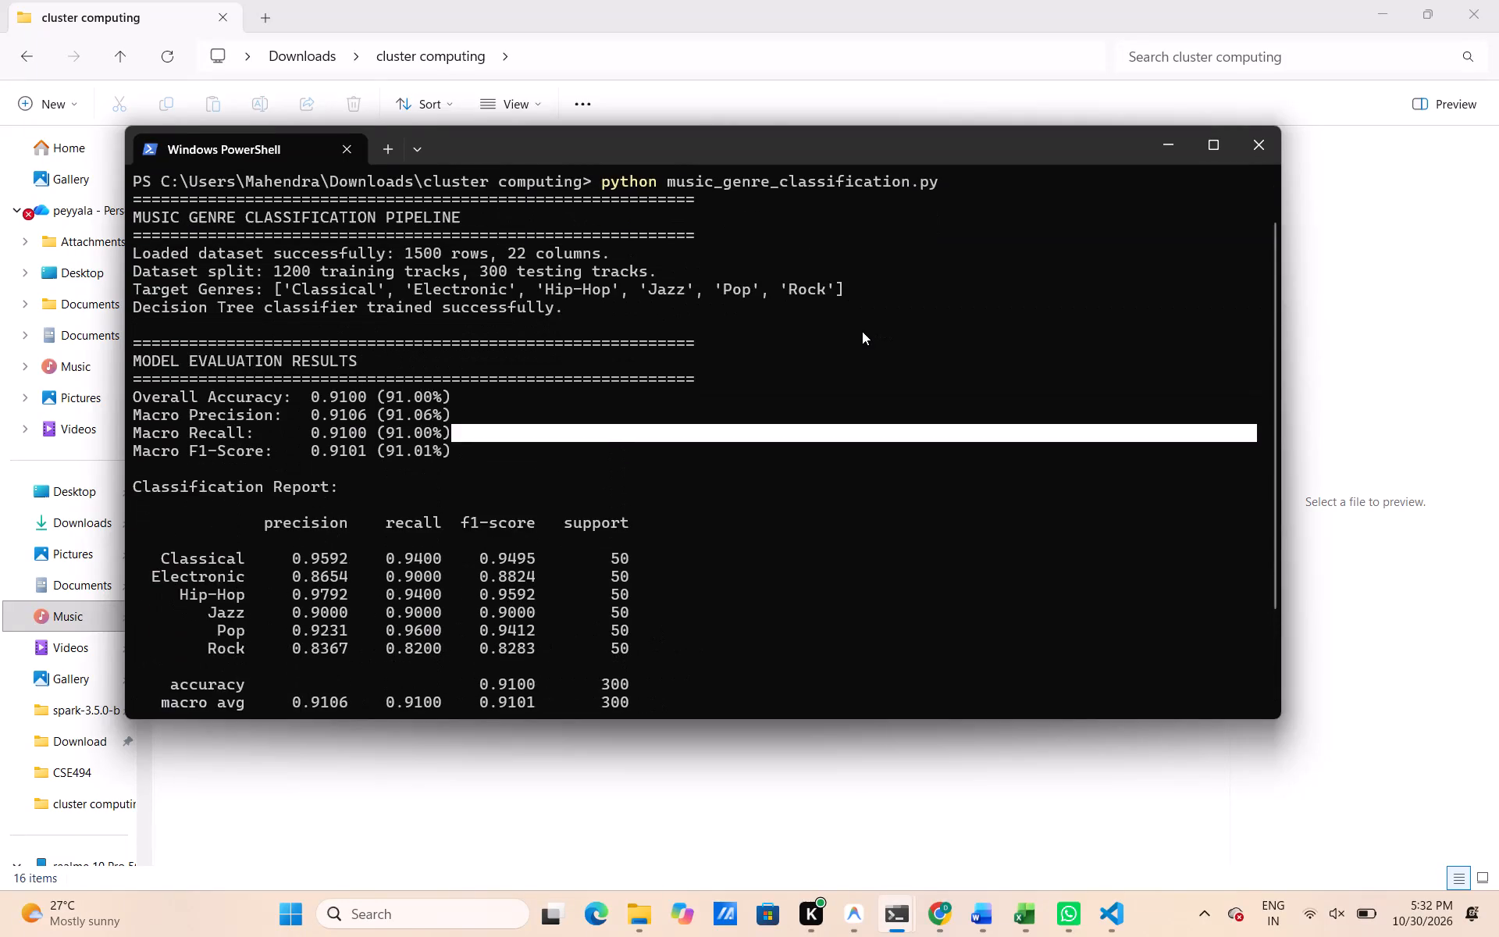
left_click(928, 339)
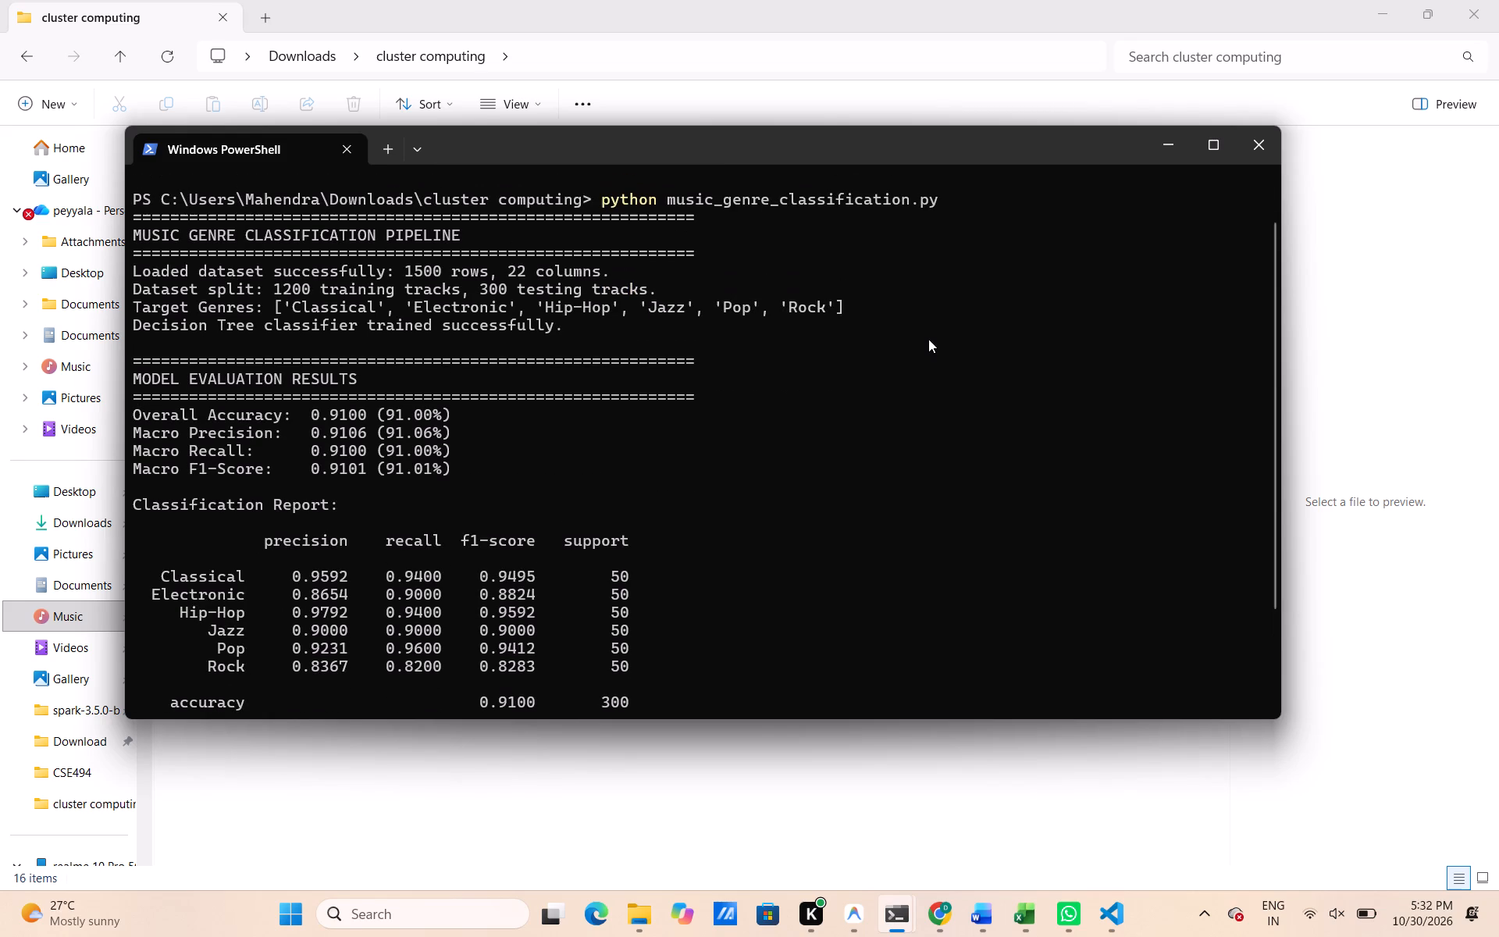
key("shift+super+s")
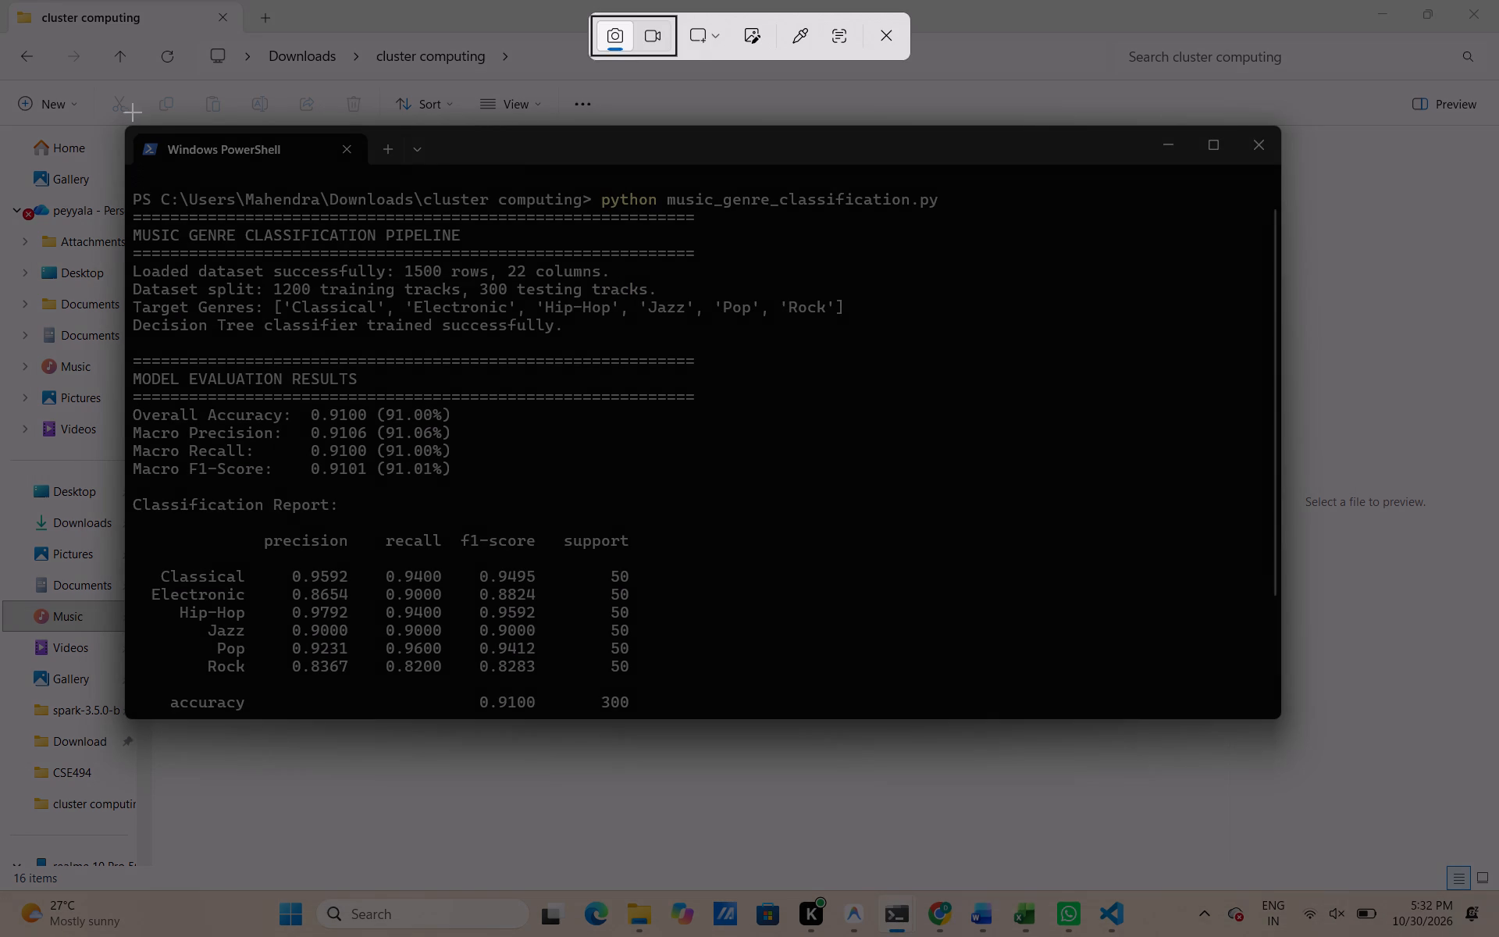
left_click_drag(123, 124, 957, 708)
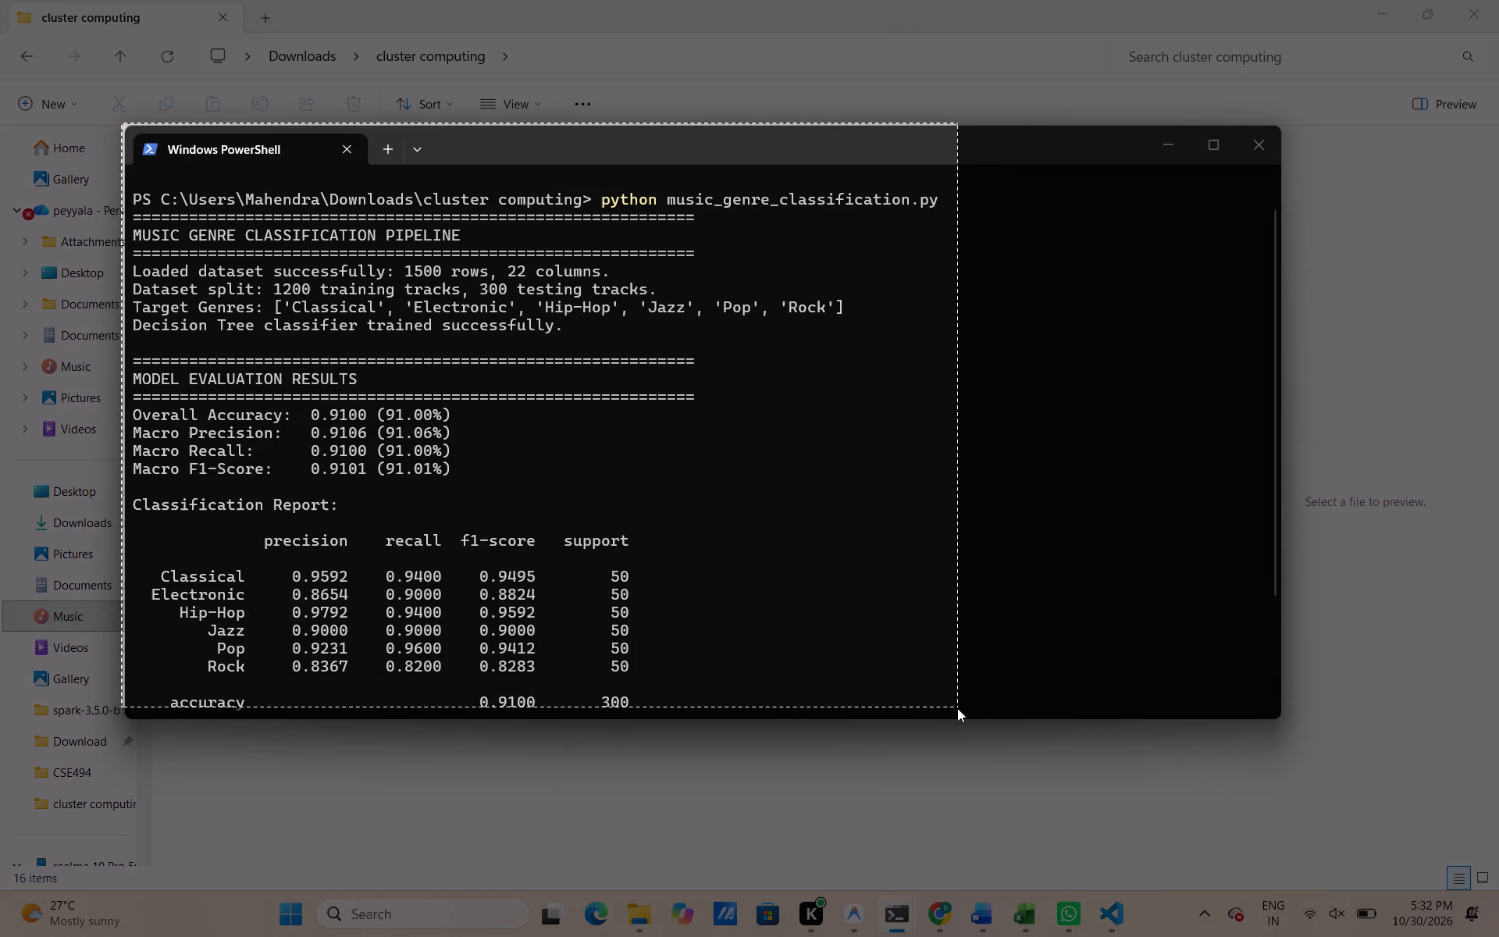
left_click_drag(957, 708, 984, 716)
Snip the lower part of the PowerShell output across the full window width, from the title bar down to the weighted avg row.
scroll(984, 716, "down", 6)
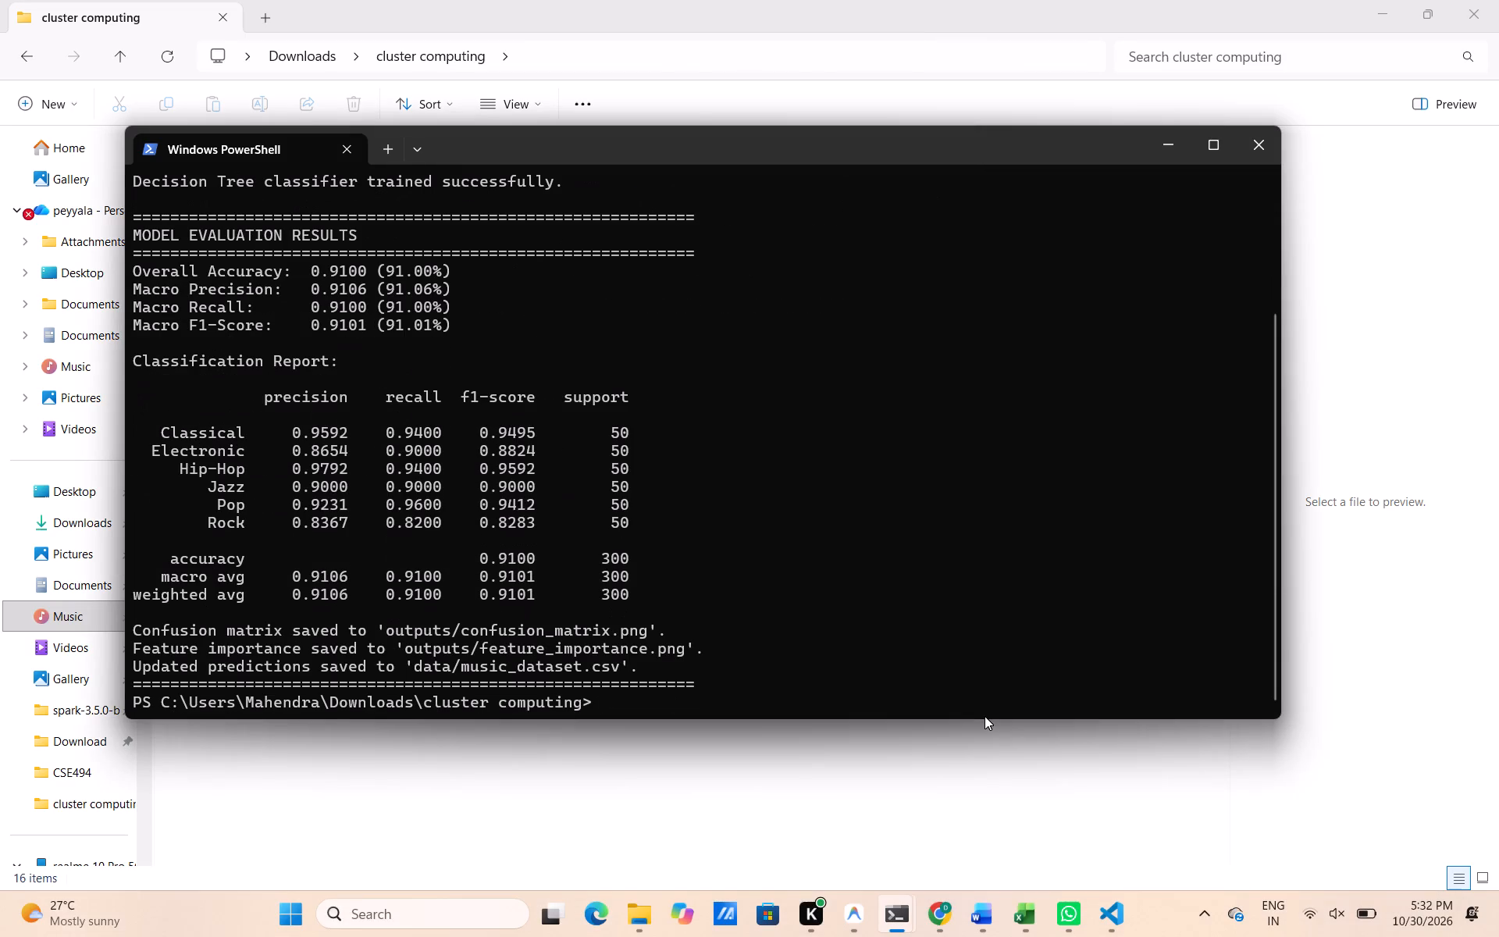
key("shift+super+s")
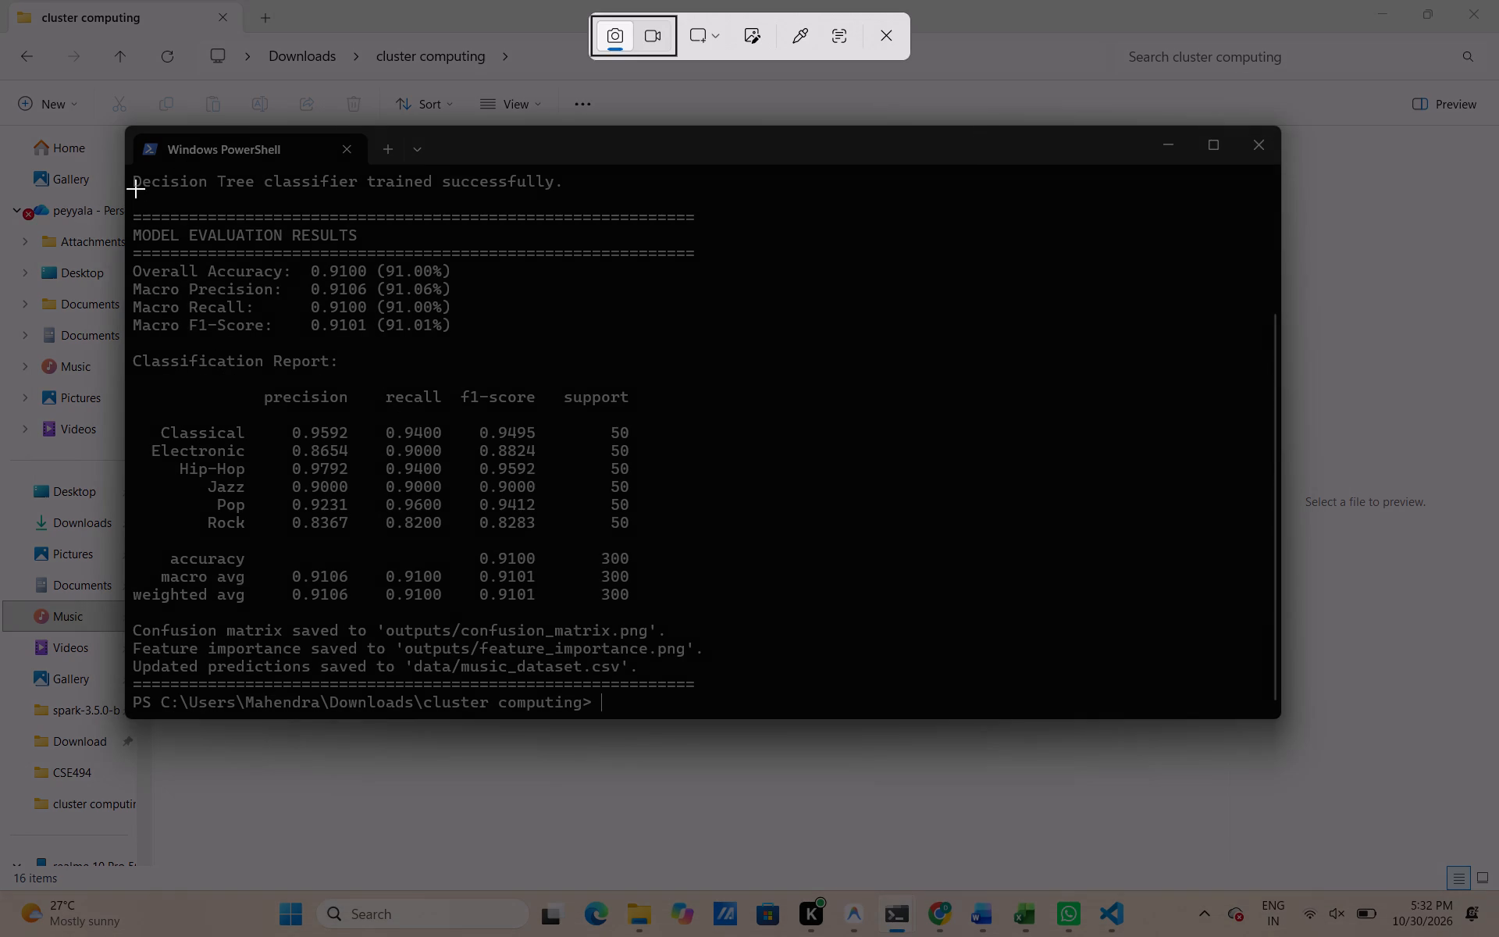
left_click_drag(125, 126, 1276, 734)
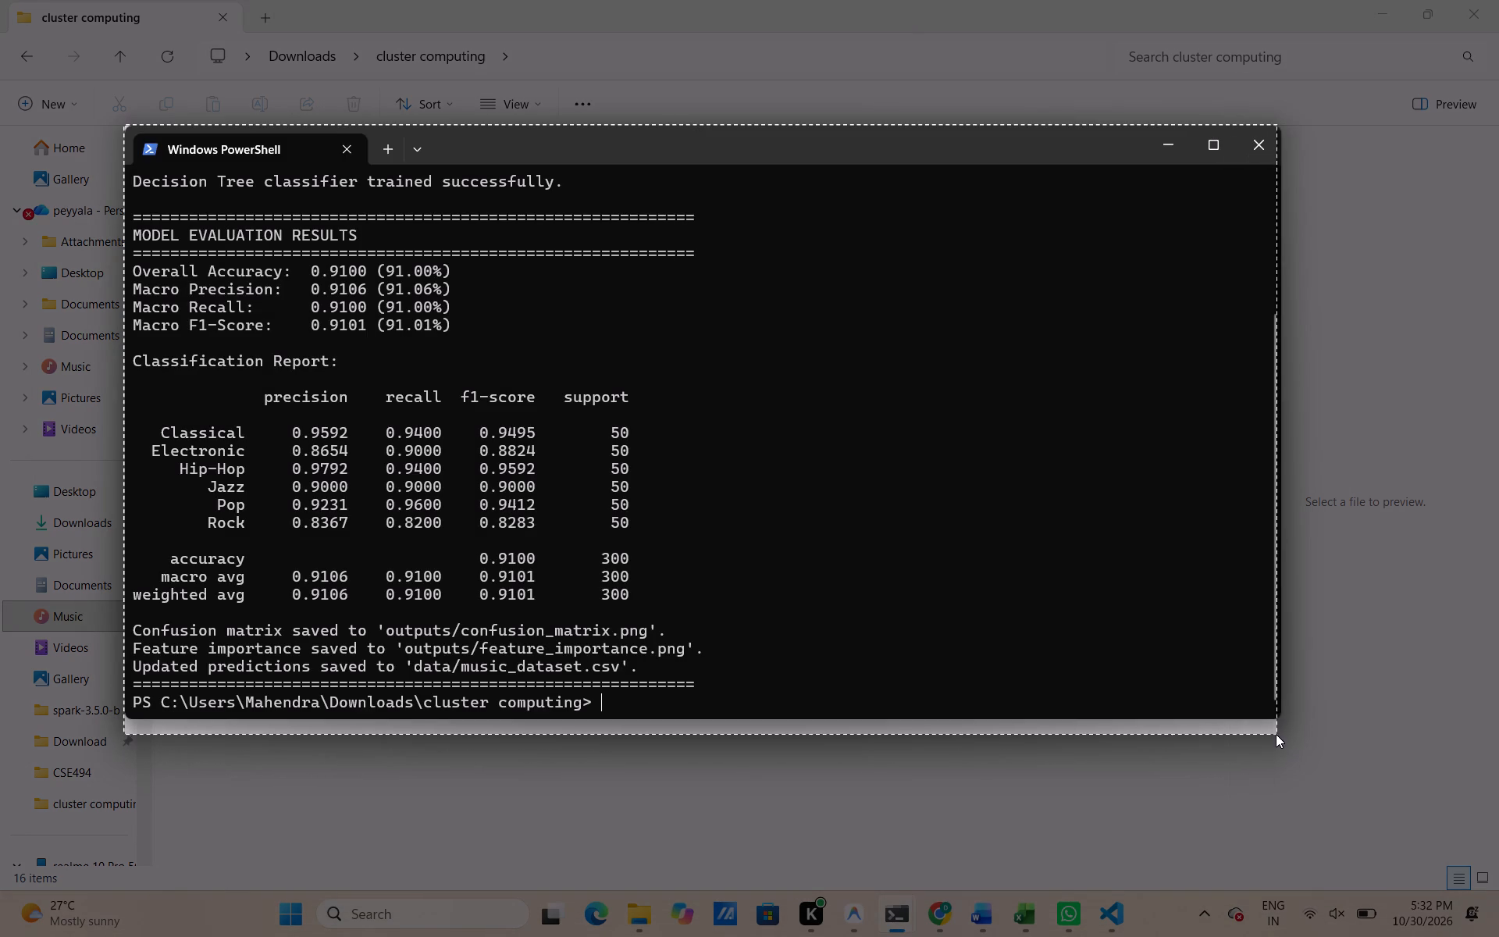
left_click_drag(1276, 734, 1302, 698)
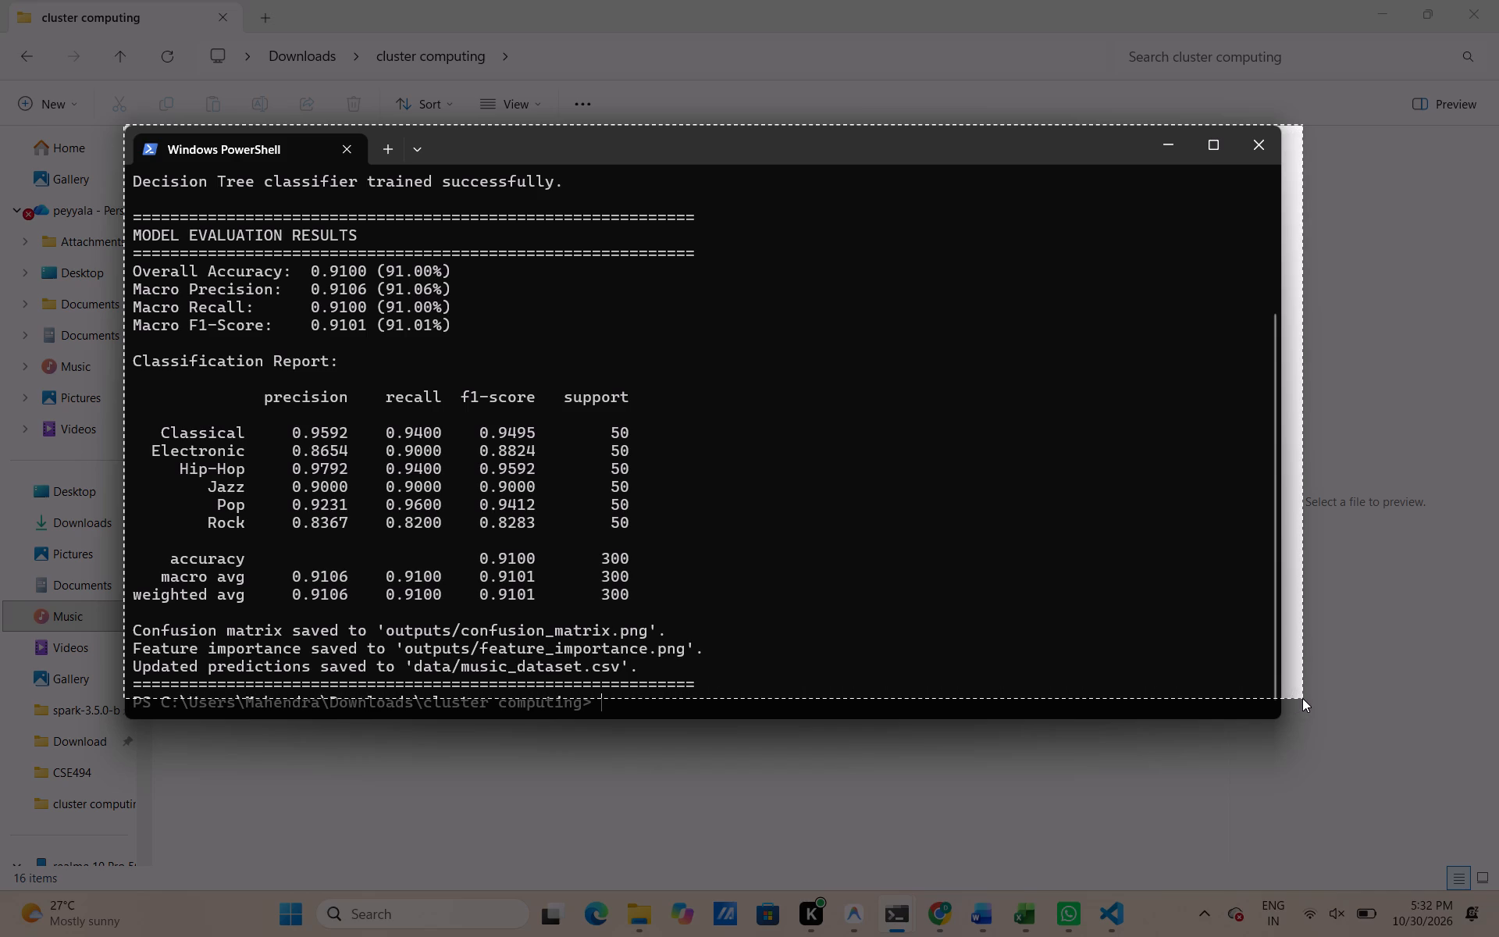
left_click_drag(1302, 698, 1291, 618)
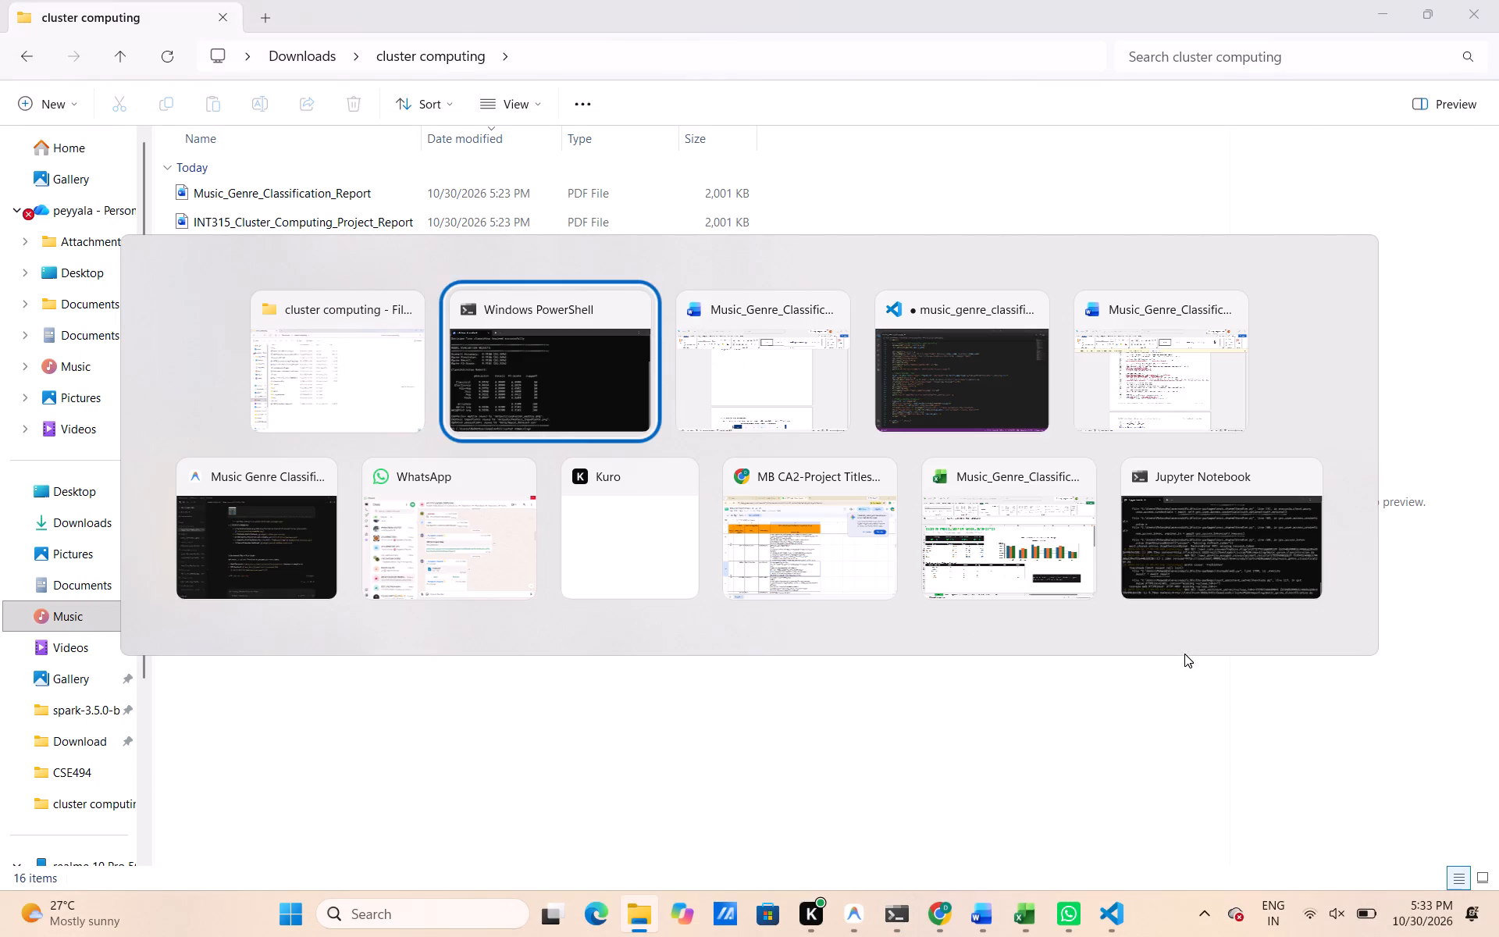
In the Word report, paste the first terminal snip from the clipboard history below the section 5.1 description.
scroll(1071, 577, "up", 3)
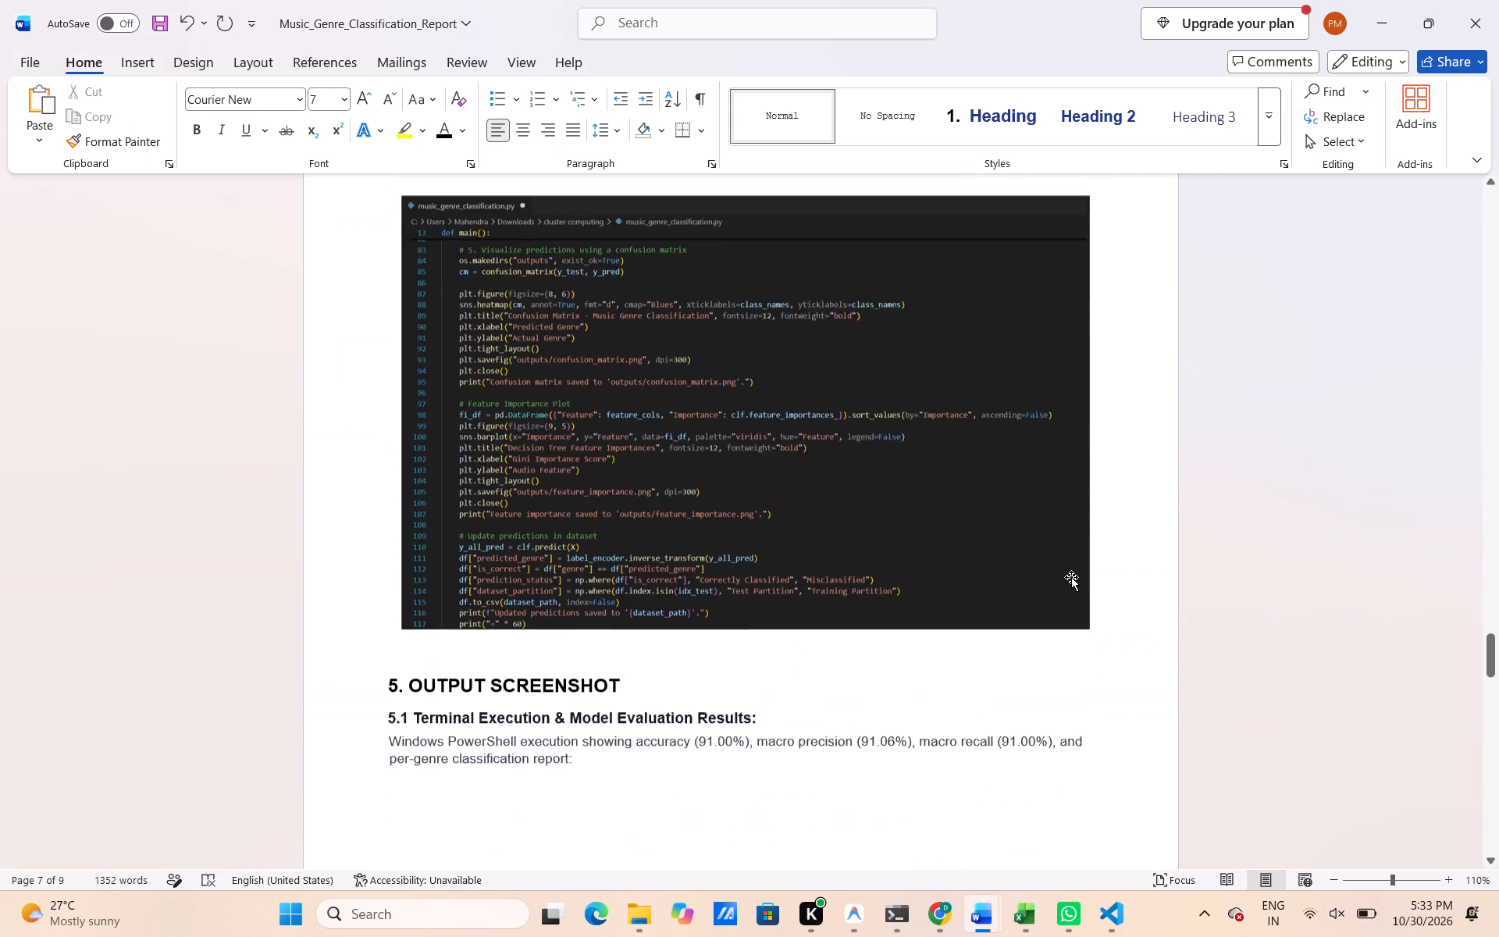
scroll(965, 636, "down", 1)
key("super+v")
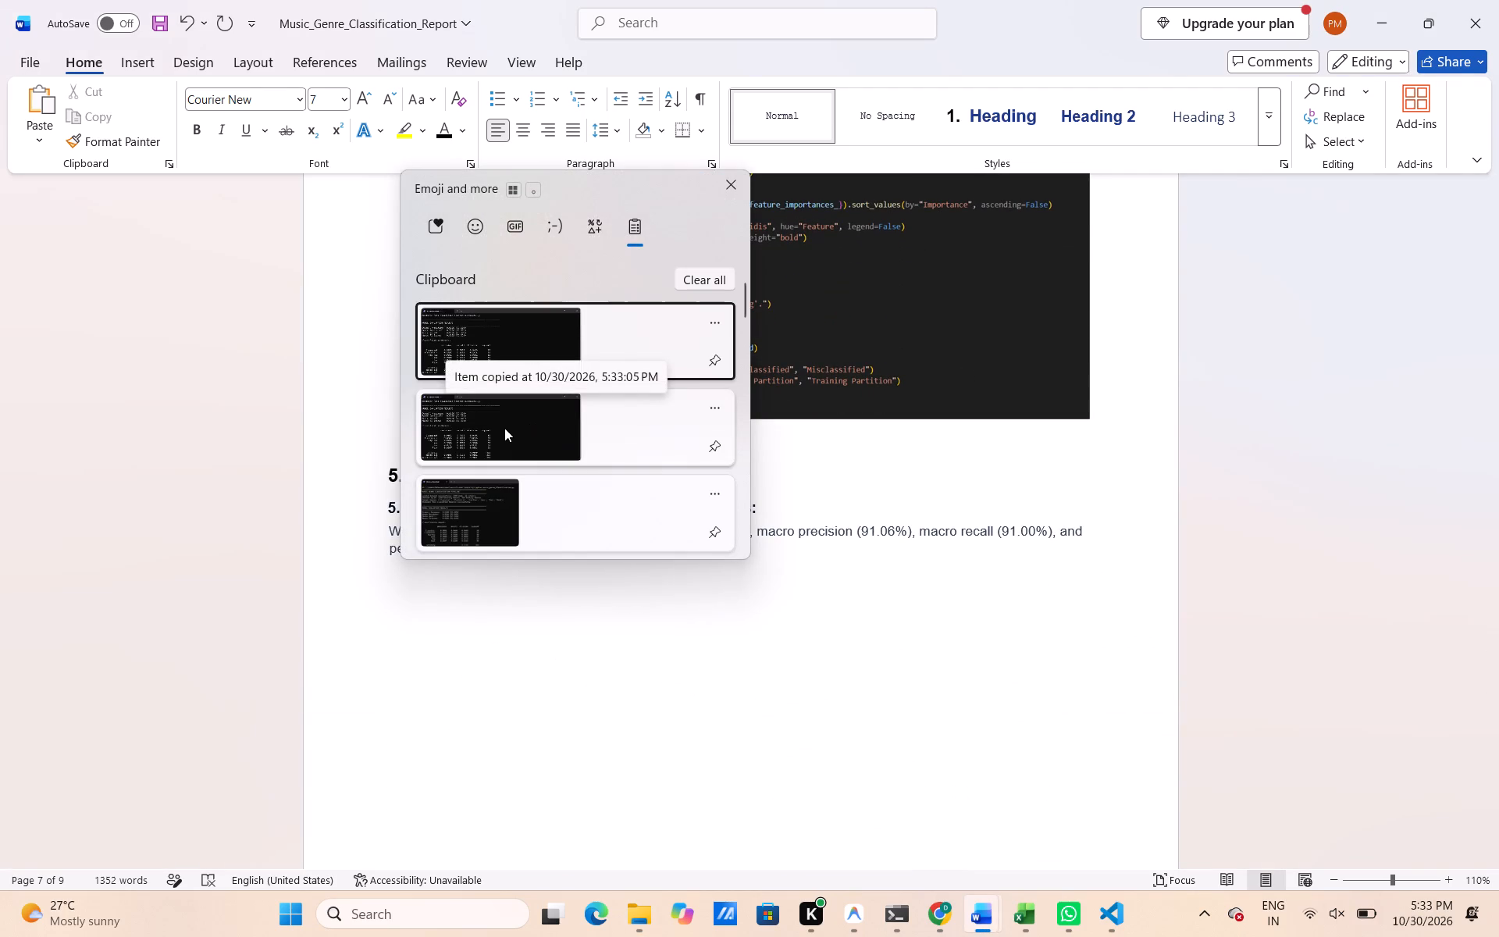
left_click(474, 517)
key("ctrl+v")
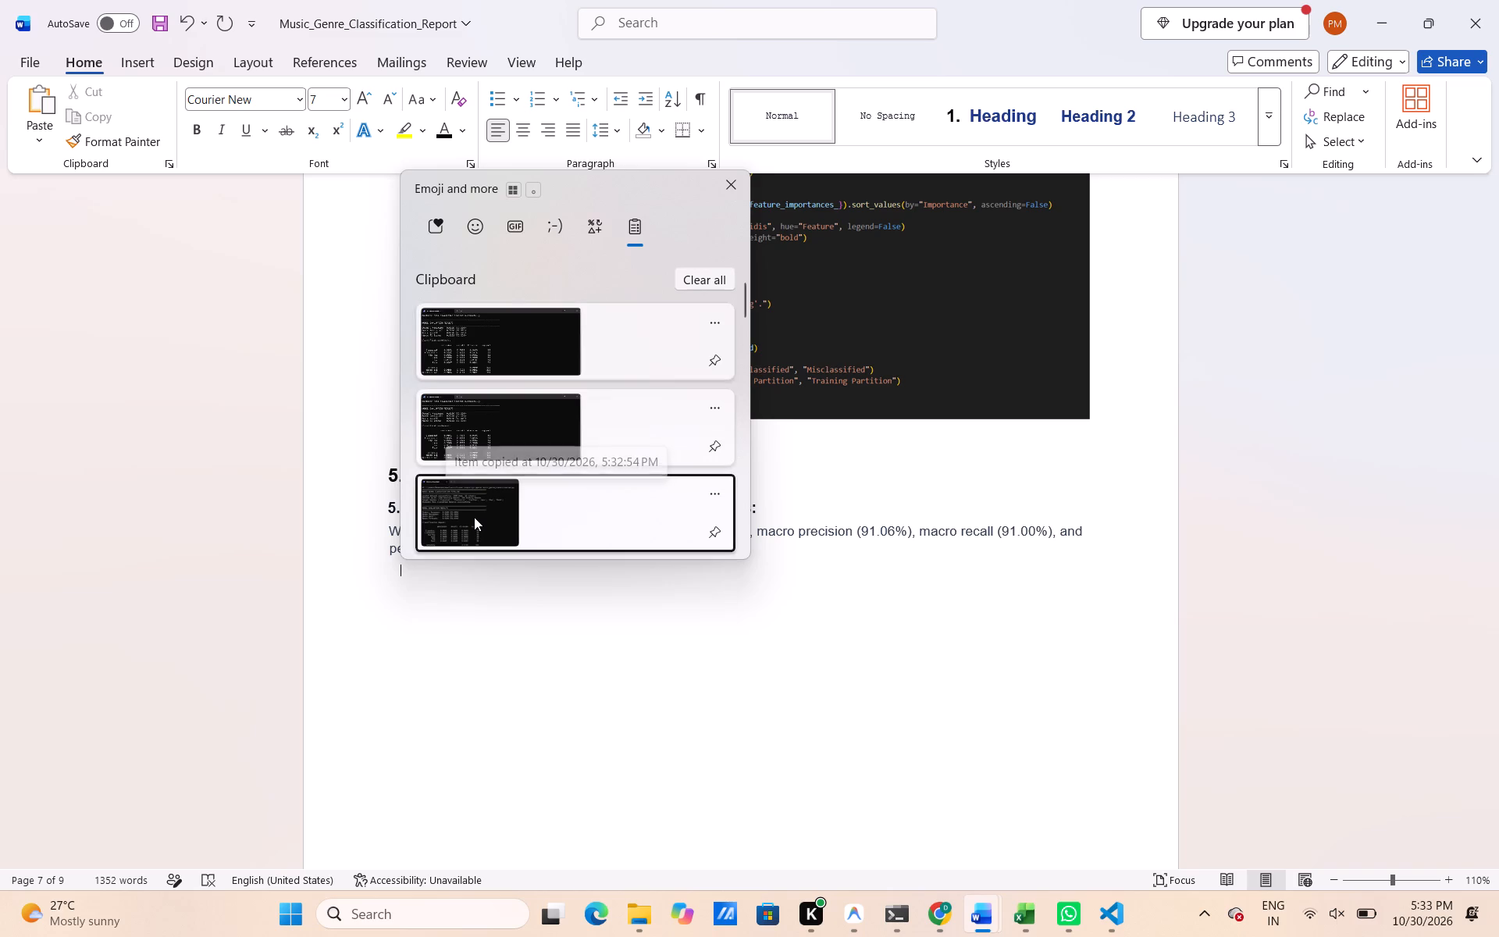
Shrink the pasted PowerShell screenshot proportionally until it fits on the same page as the section 5.1 heading.
scroll(474, 517, "down", 1)
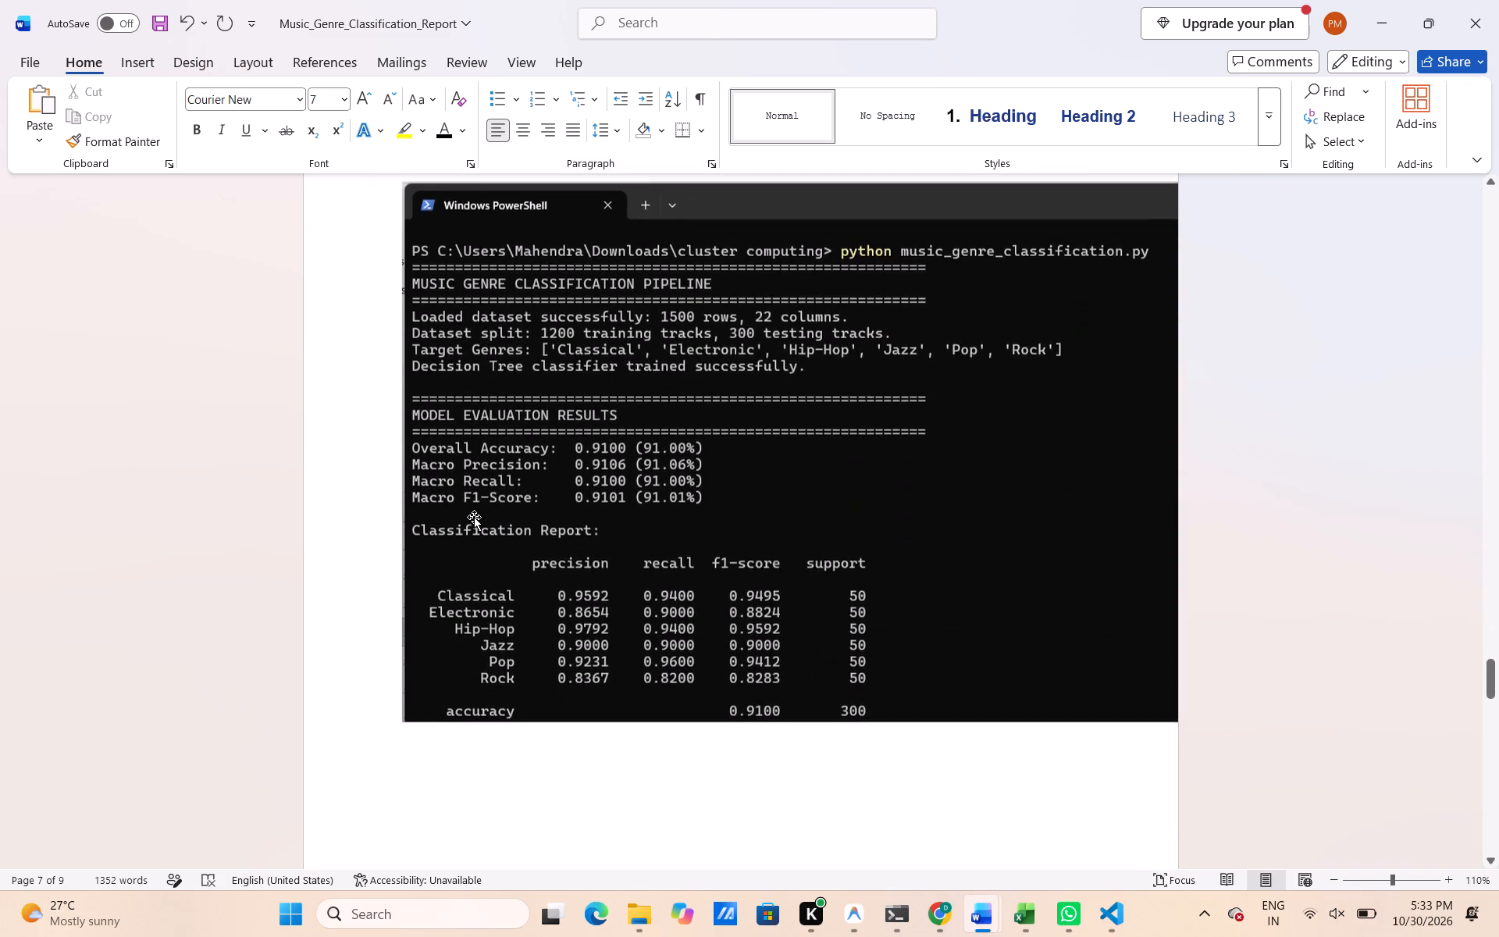
scroll(474, 517, "down", 1)
left_click(459, 584)
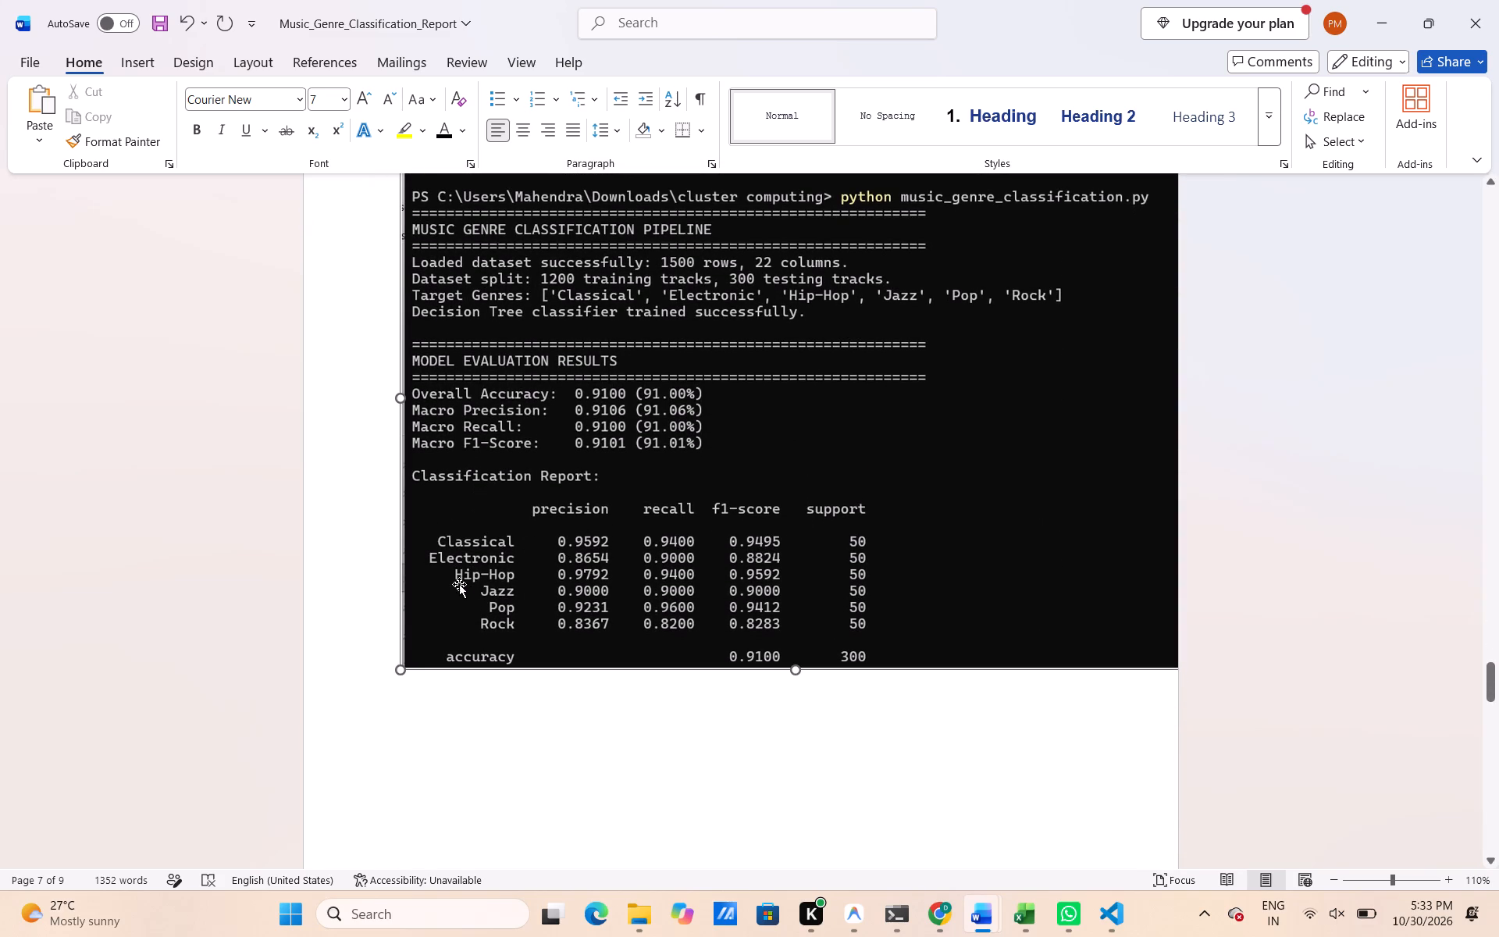
left_click_drag(400, 666, 511, 590)
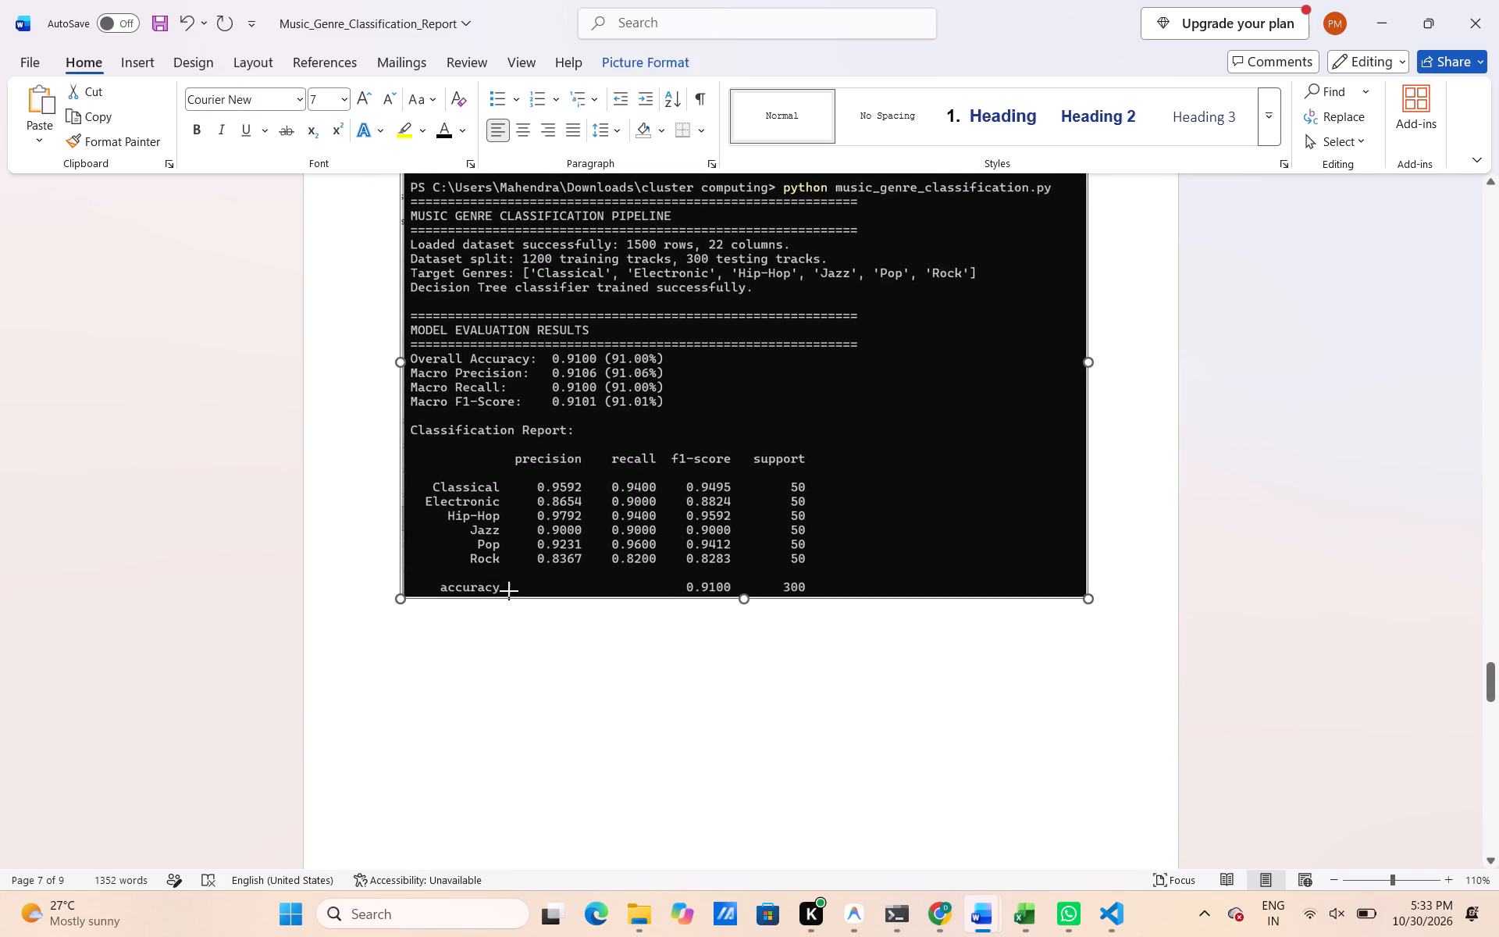
left_click_drag(511, 590, 558, 558)
scroll(558, 558, "right", 1)
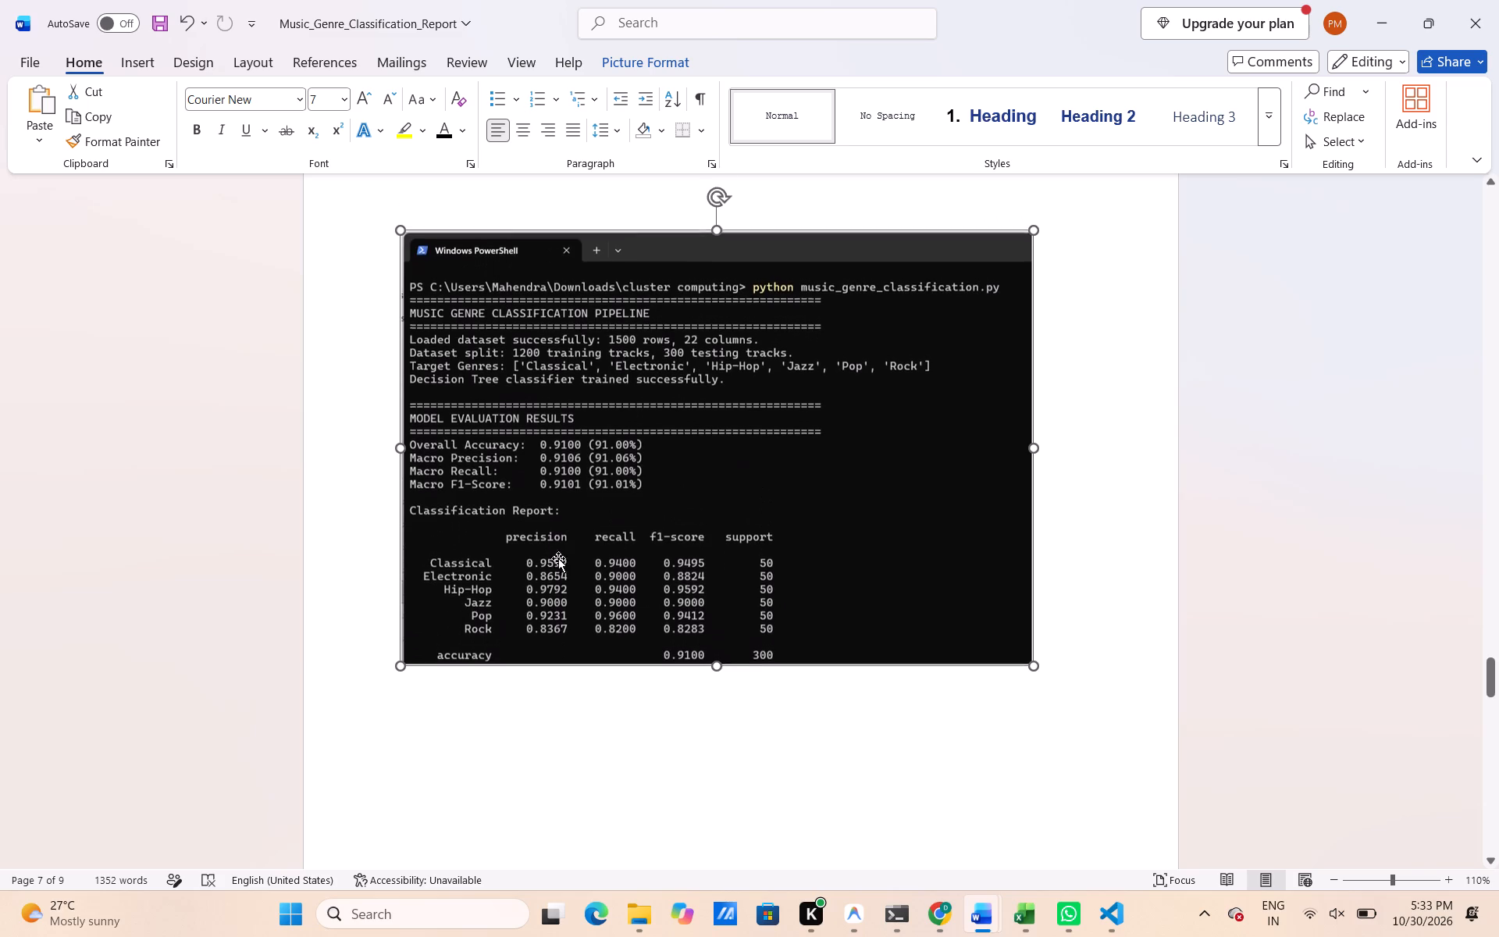
scroll(558, 558, "right", 1)
scroll(558, 558, "up", 4)
scroll(558, 558, "down", 4)
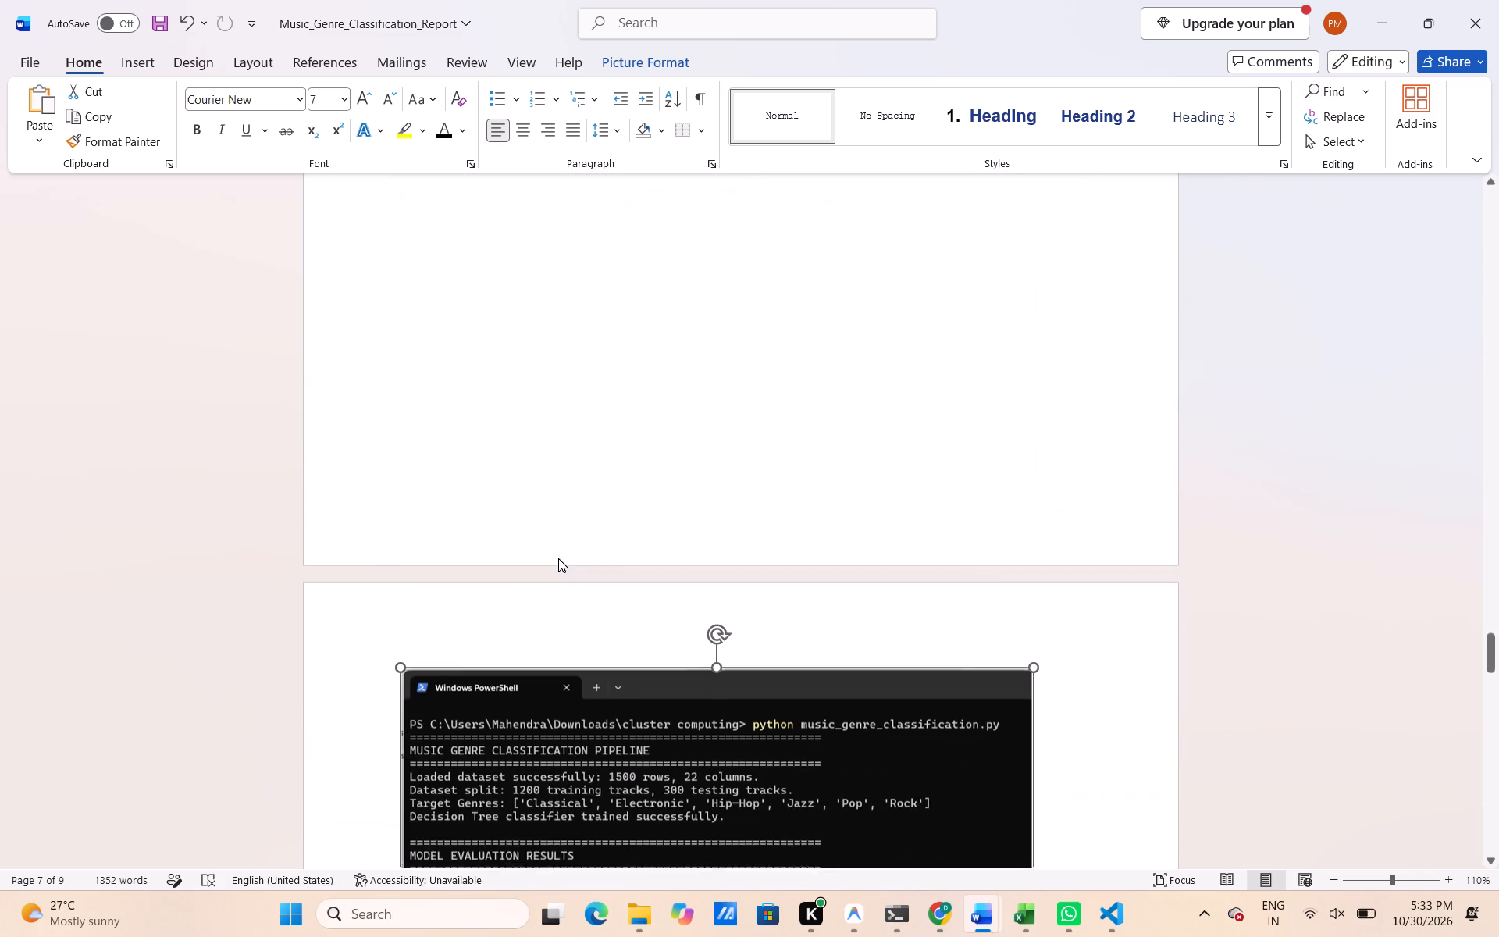
scroll(486, 773, "down", 2)
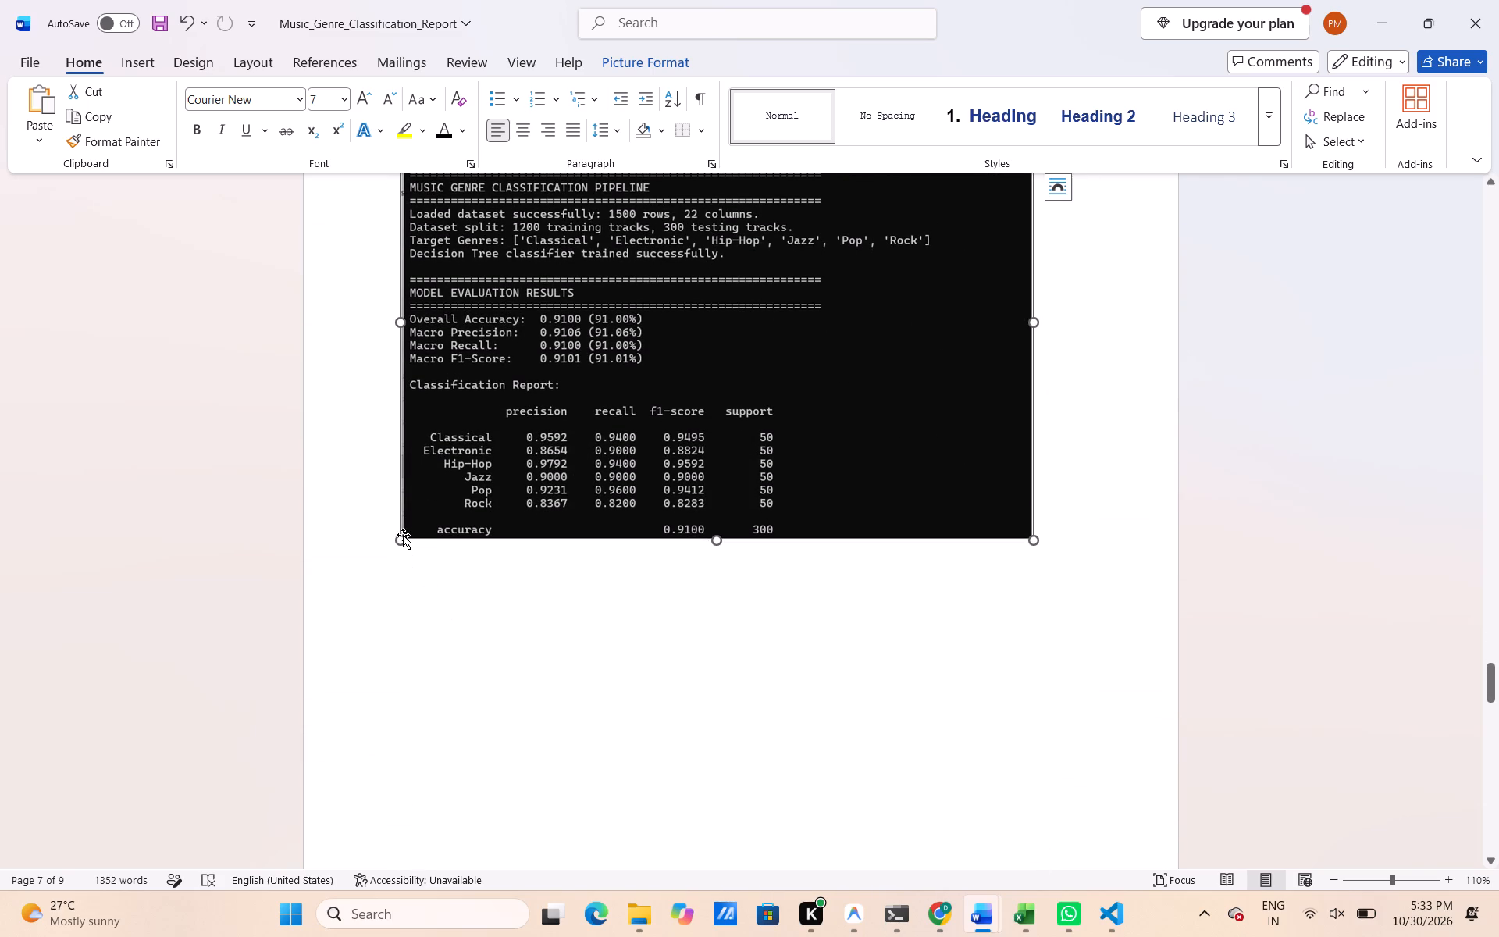
left_click_drag(402, 544, 695, 358)
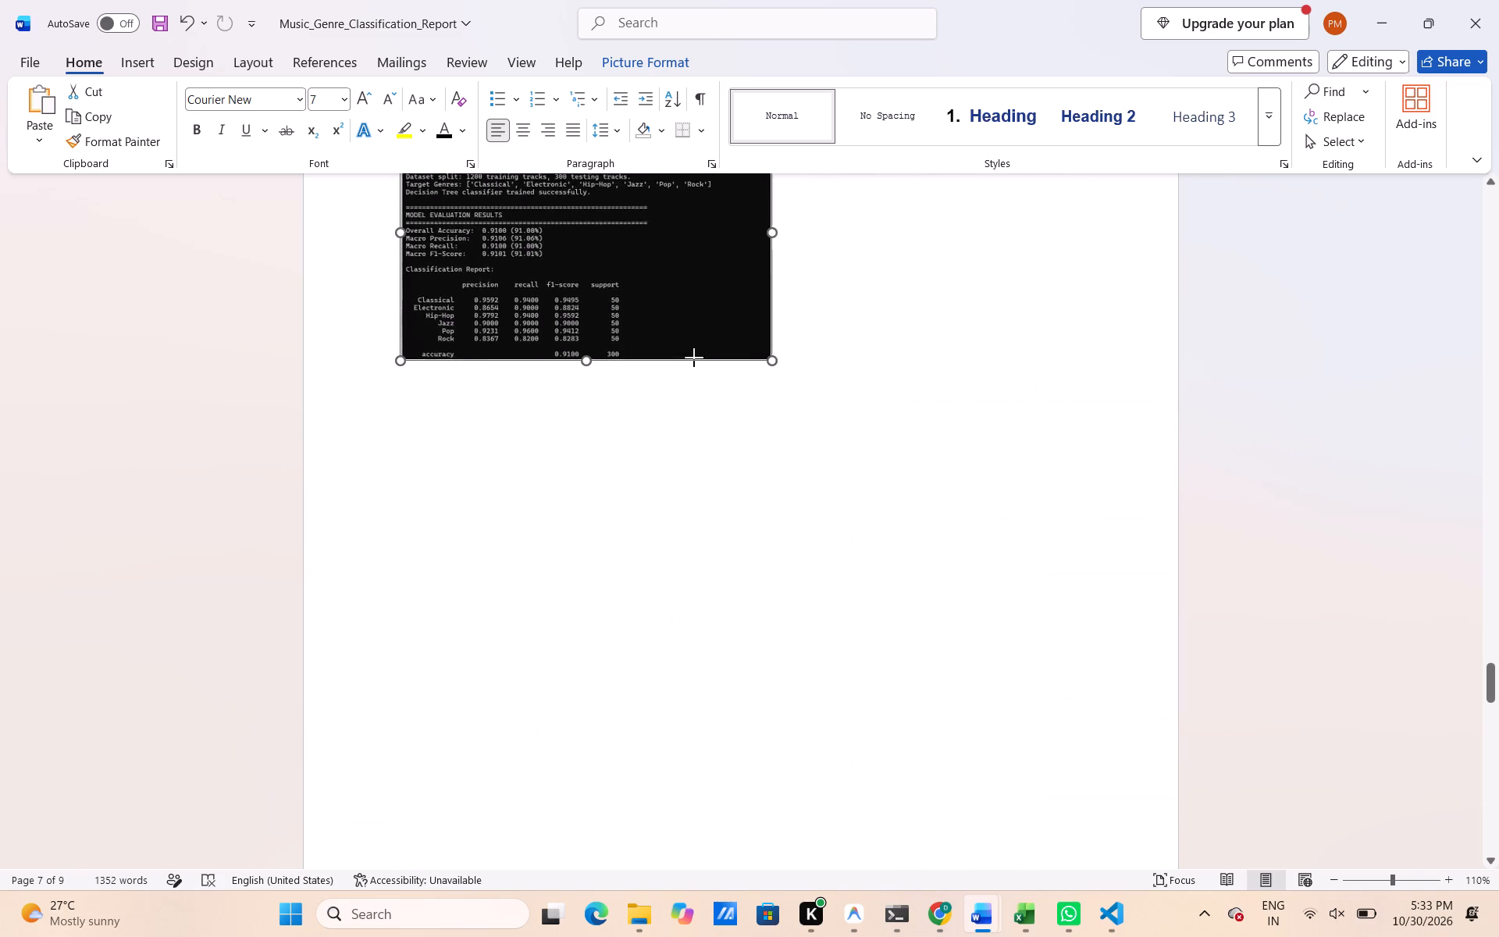
left_click_drag(695, 358, 733, 345)
scroll(733, 345, "up", 1)
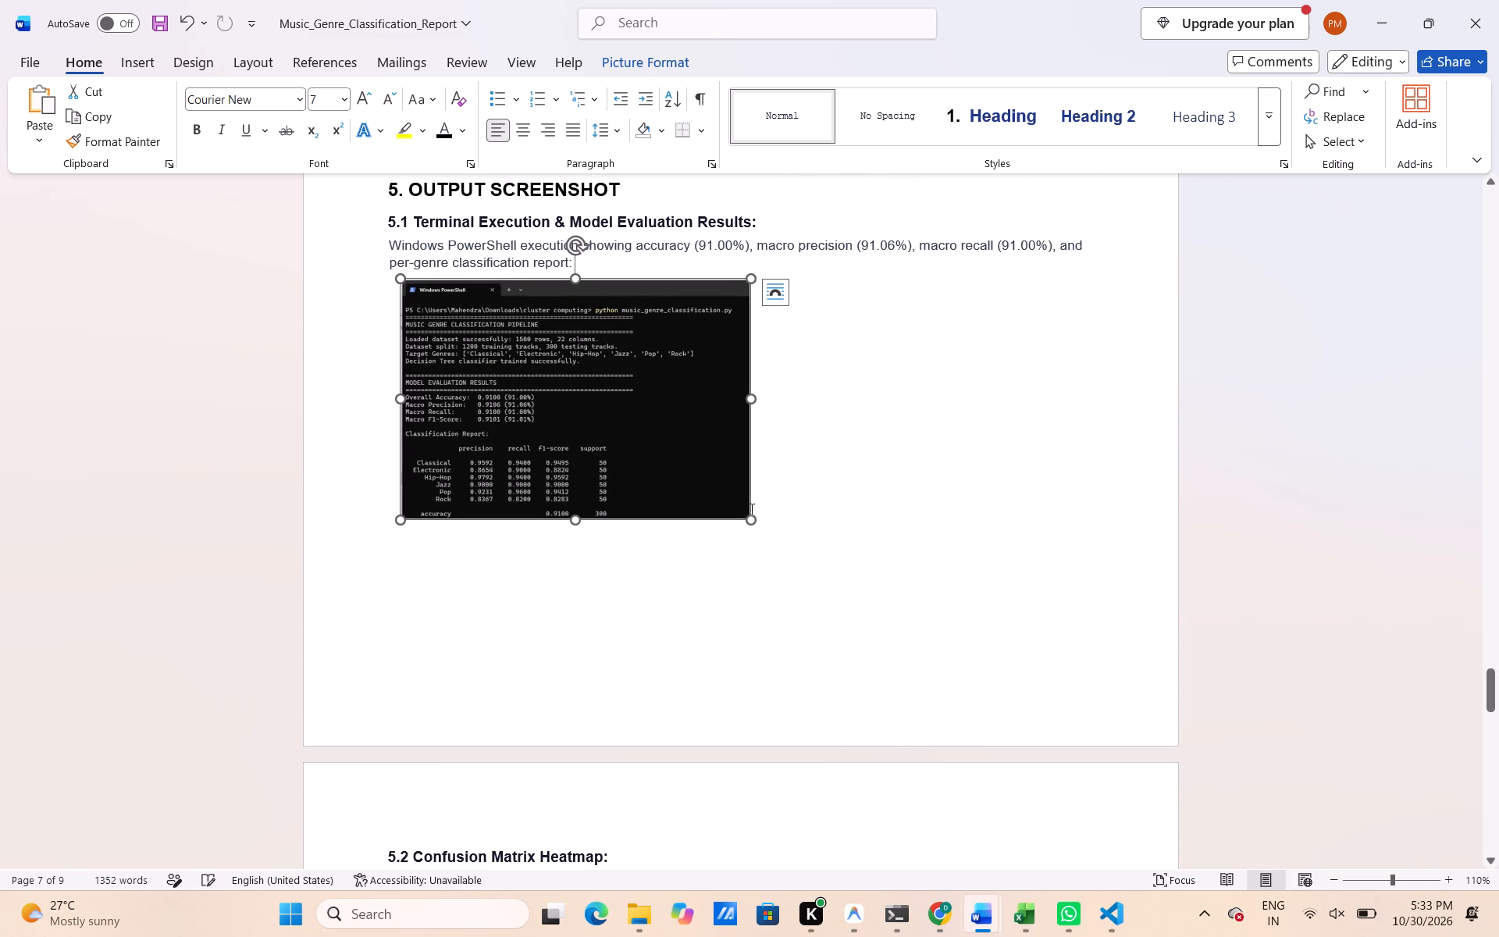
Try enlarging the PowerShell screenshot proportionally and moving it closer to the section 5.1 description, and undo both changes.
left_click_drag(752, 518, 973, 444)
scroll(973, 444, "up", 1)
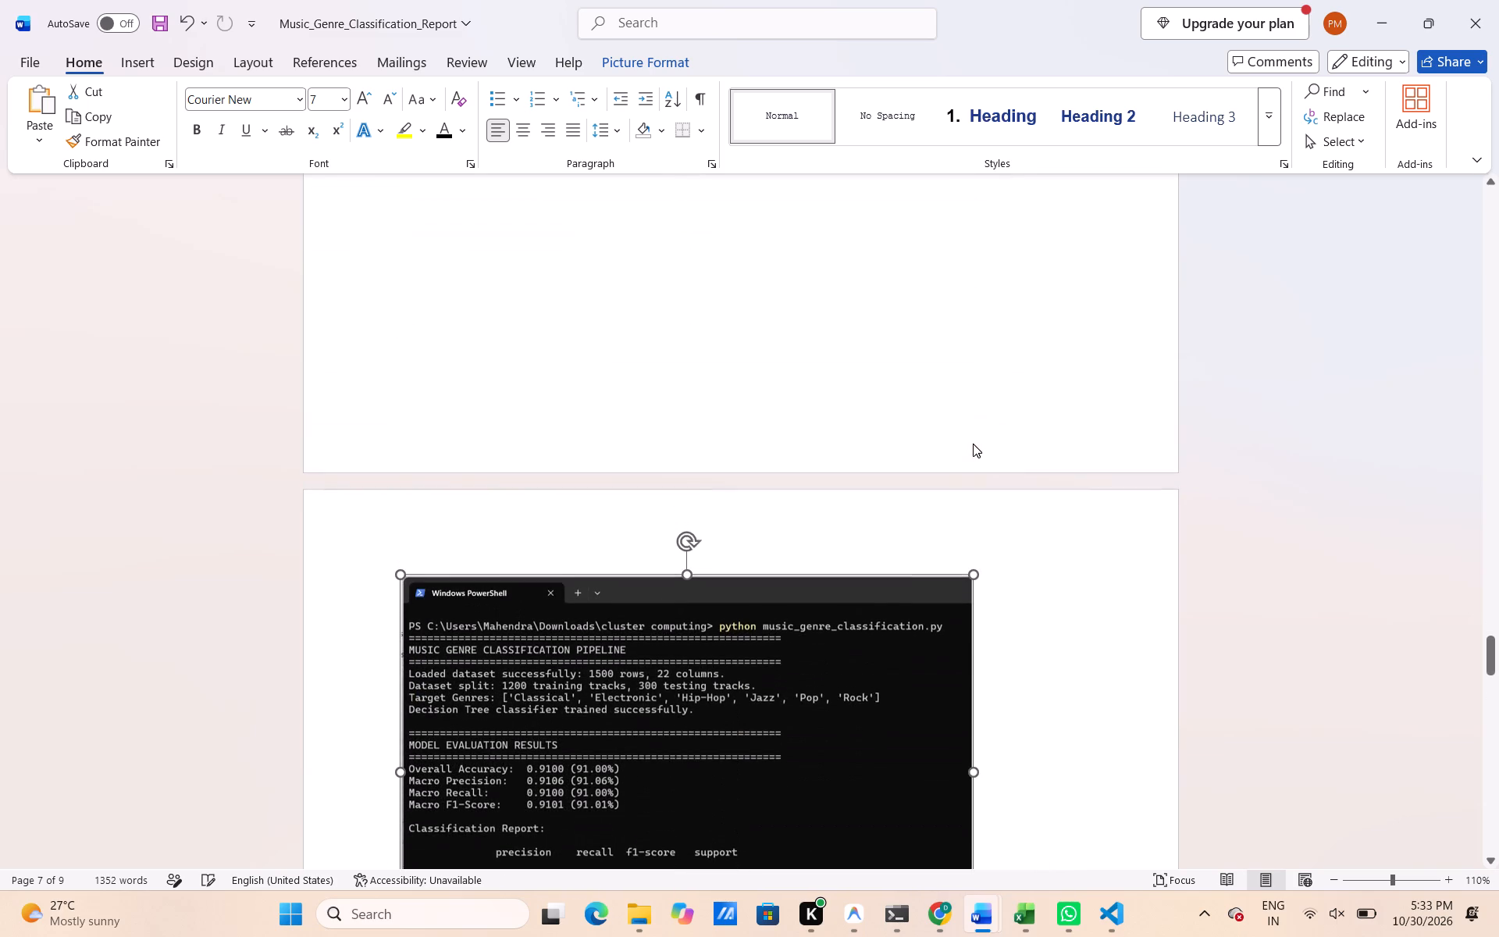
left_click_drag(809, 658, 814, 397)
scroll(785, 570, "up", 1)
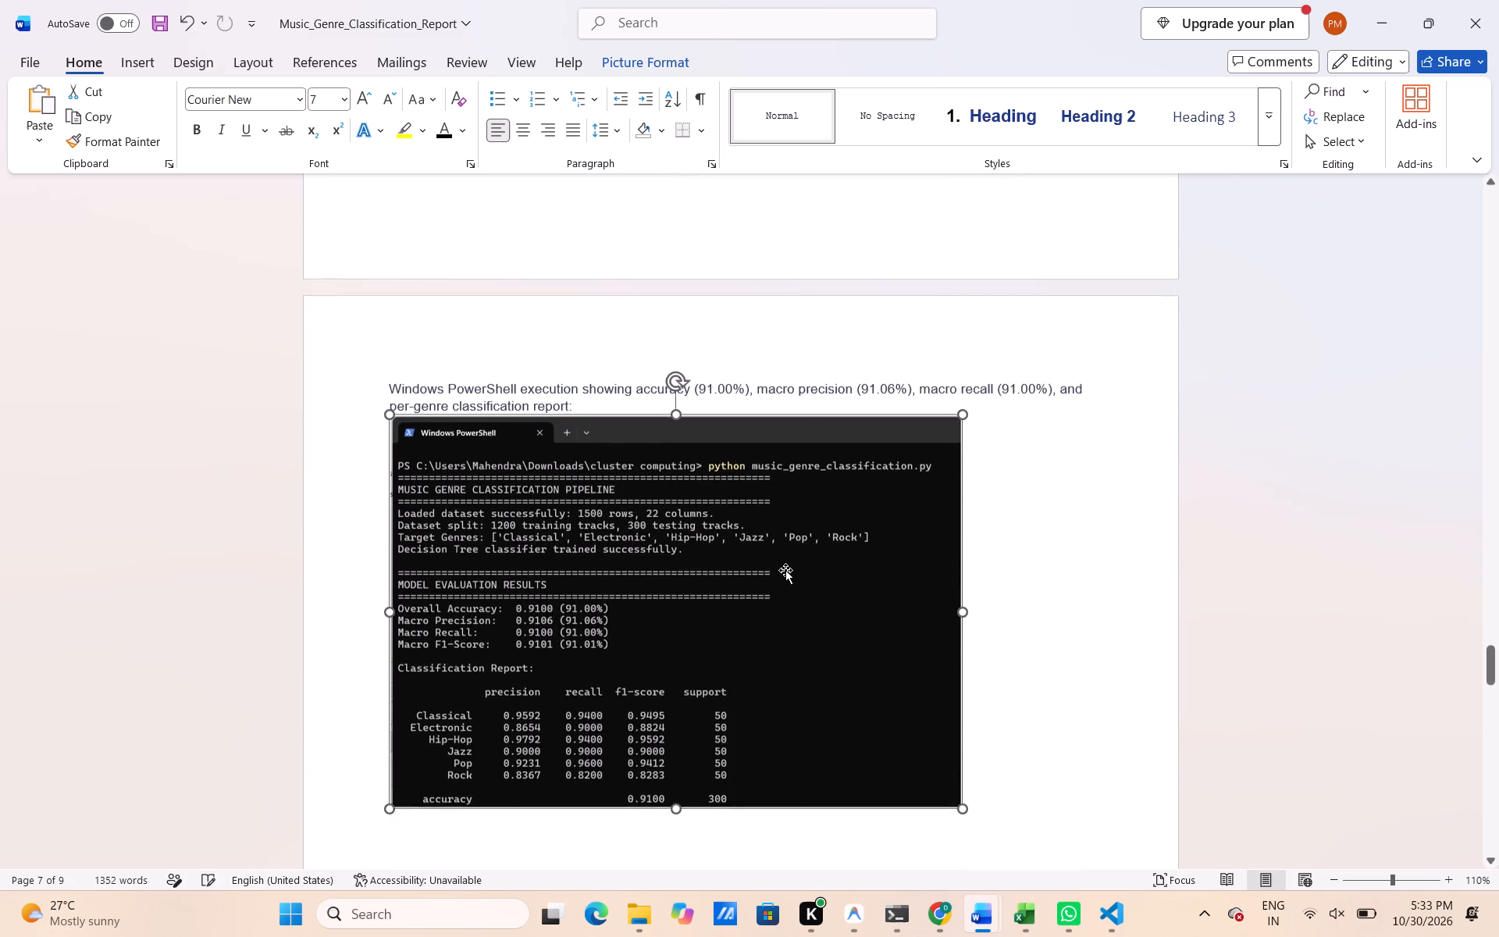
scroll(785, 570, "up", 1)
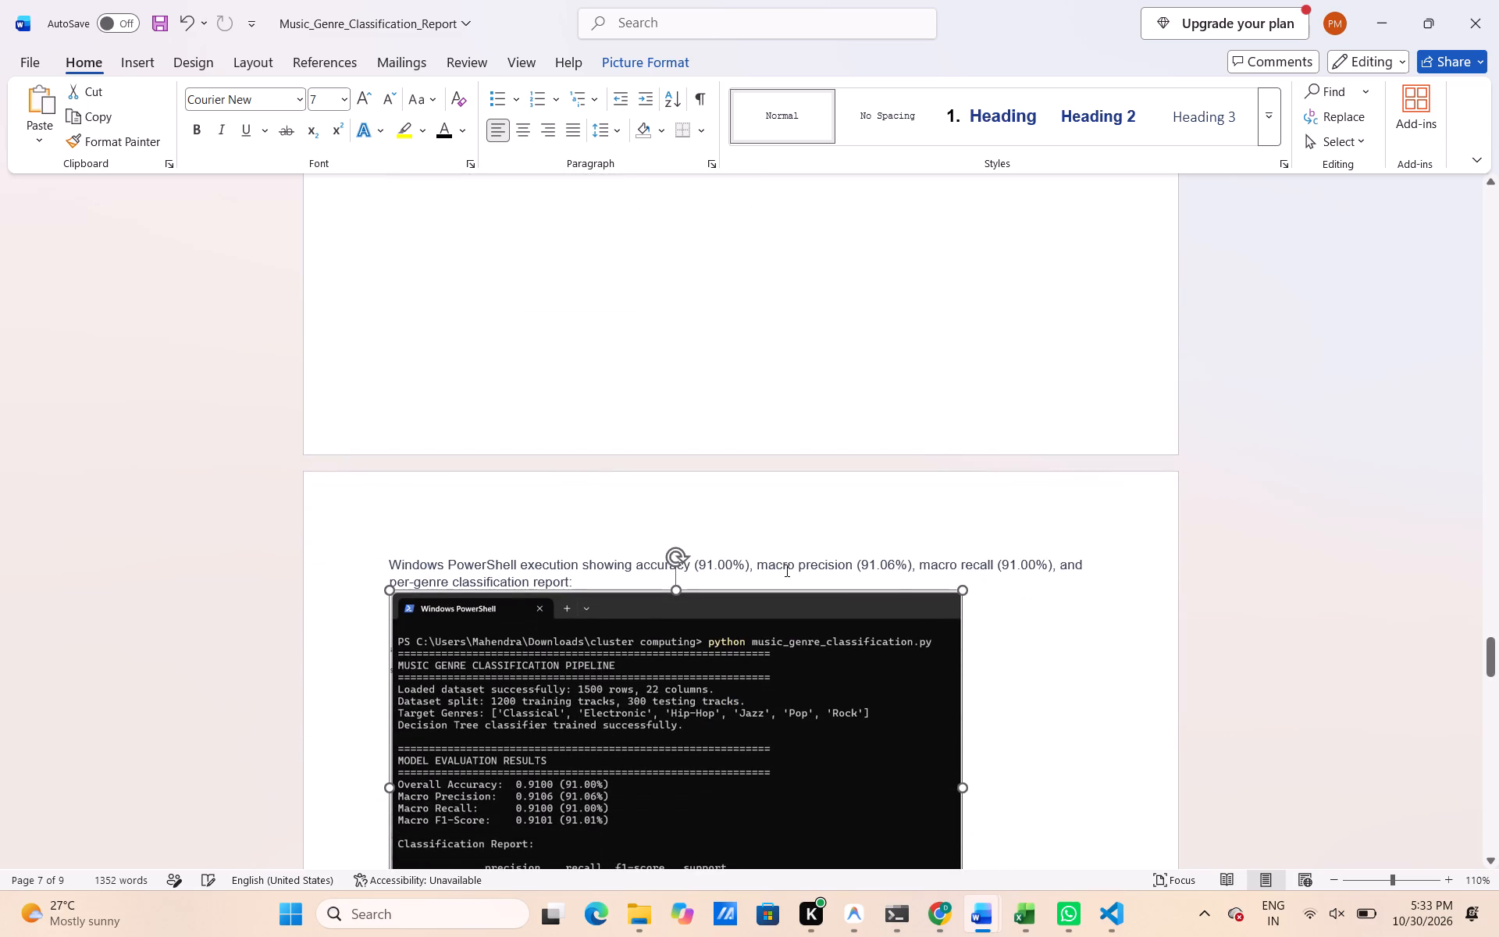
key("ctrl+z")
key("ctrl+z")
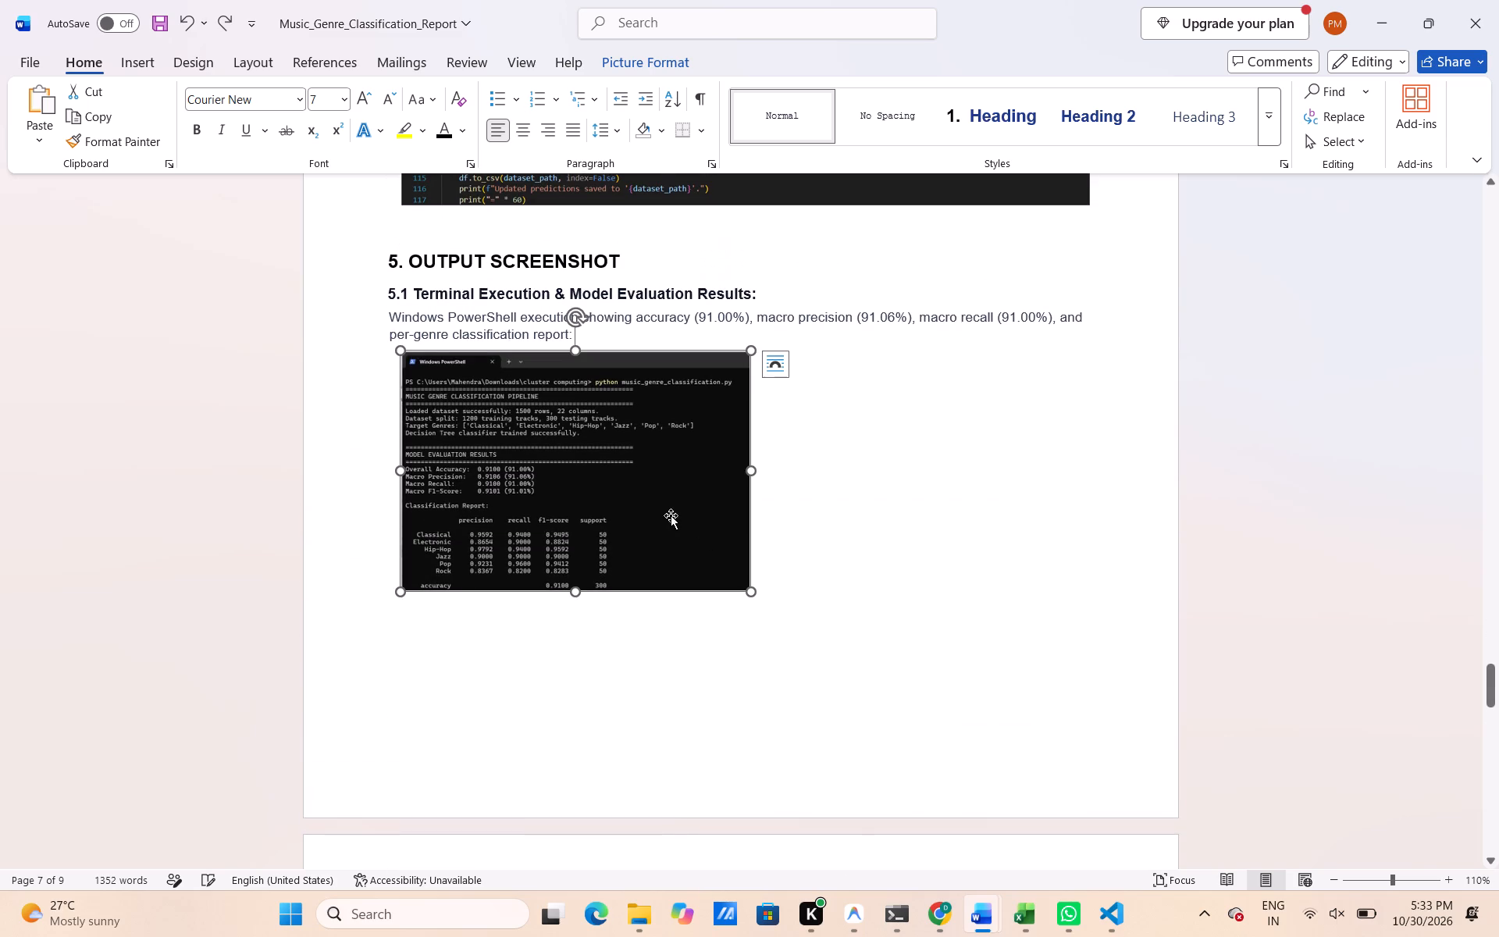
Widen the section 5.1 PowerShell screenshot to nearly the text width and stretch it taller within the remaining page space.
left_click(648, 508)
left_click_drag(753, 473, 1036, 449)
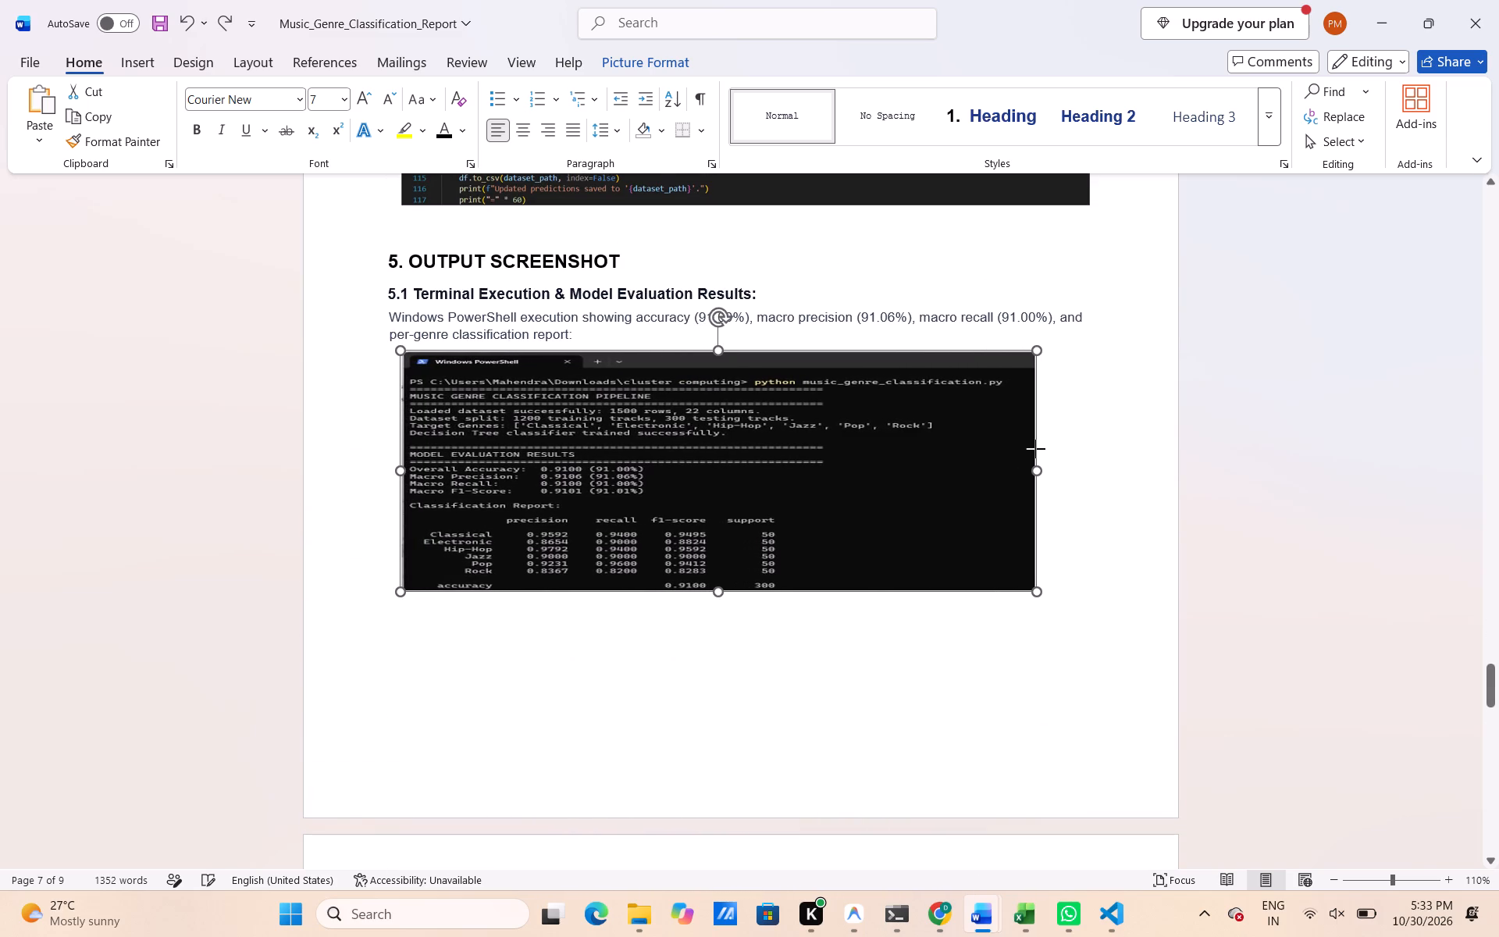
left_click_drag(1036, 449, 1074, 445)
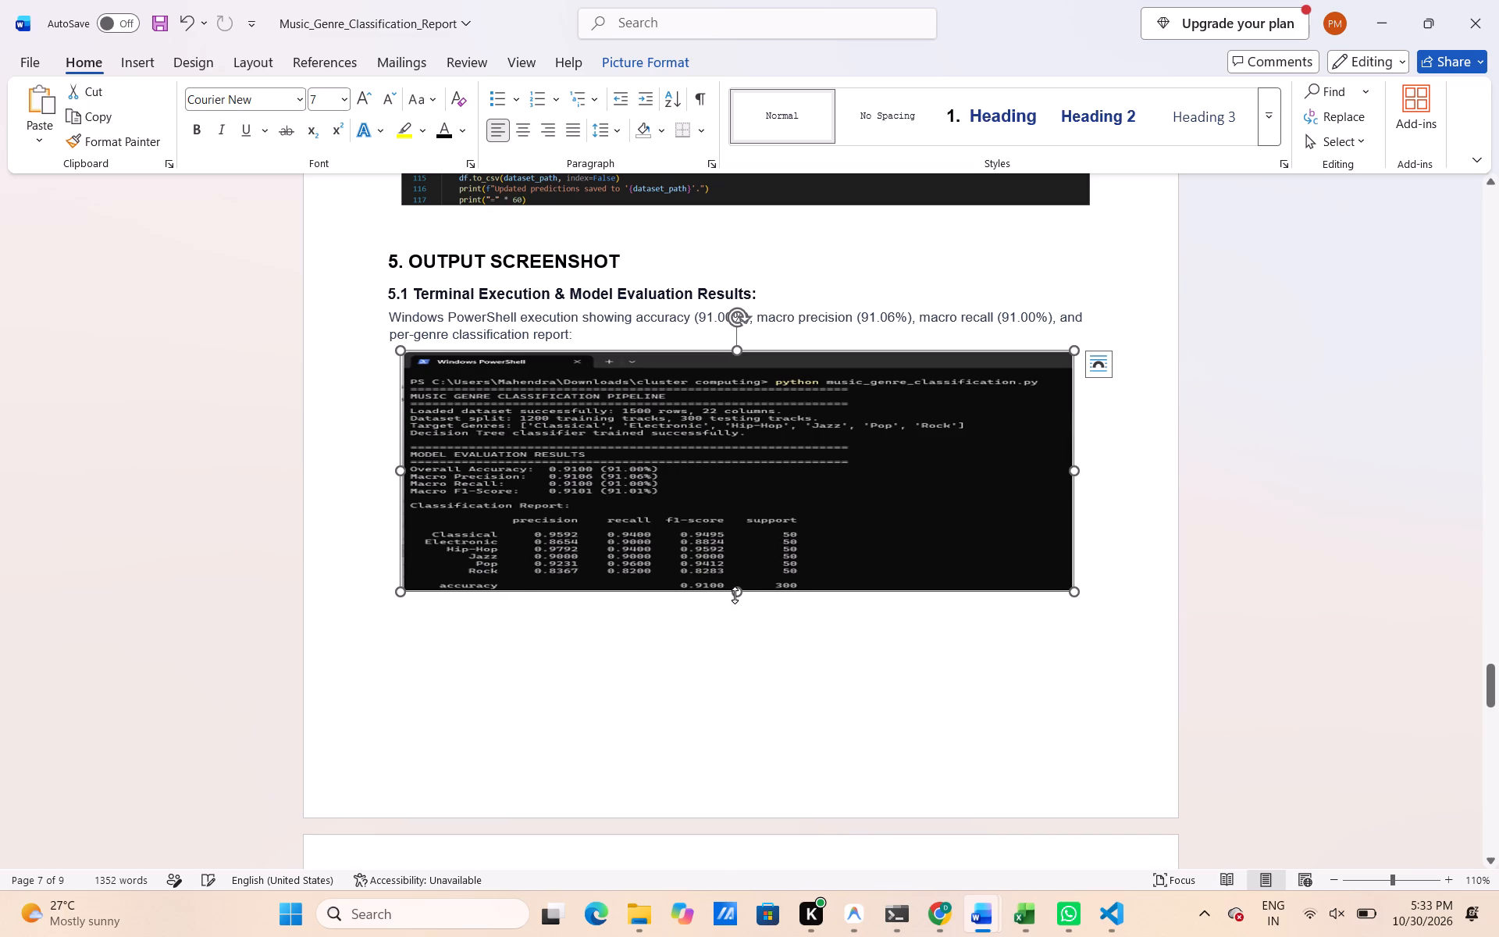
left_click_drag(735, 594, 752, 705)
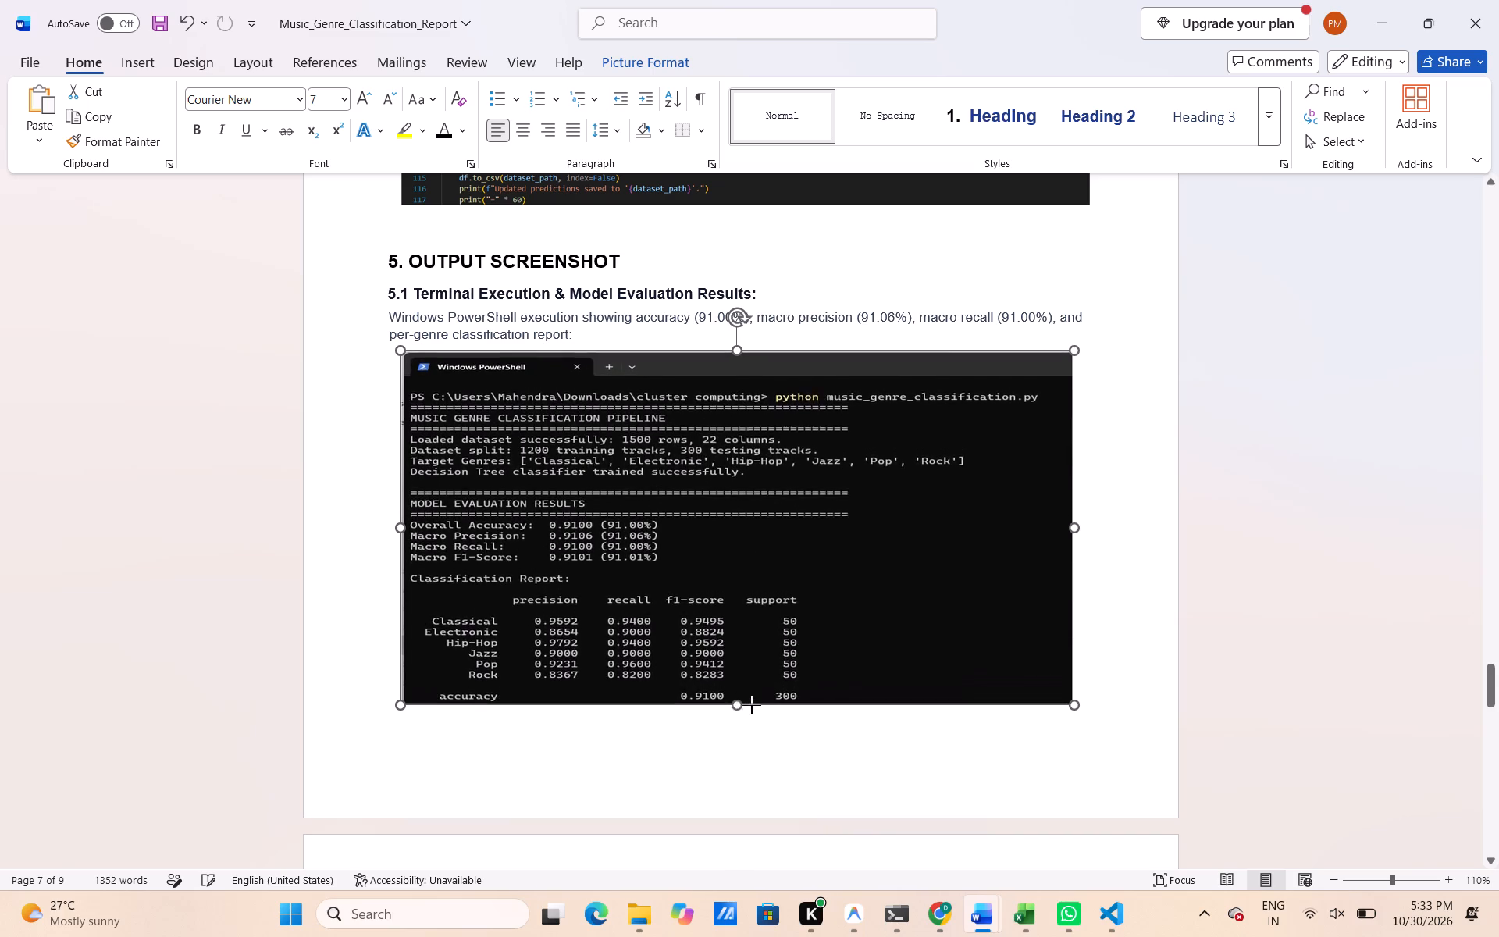
left_click_drag(752, 705, 749, 707)
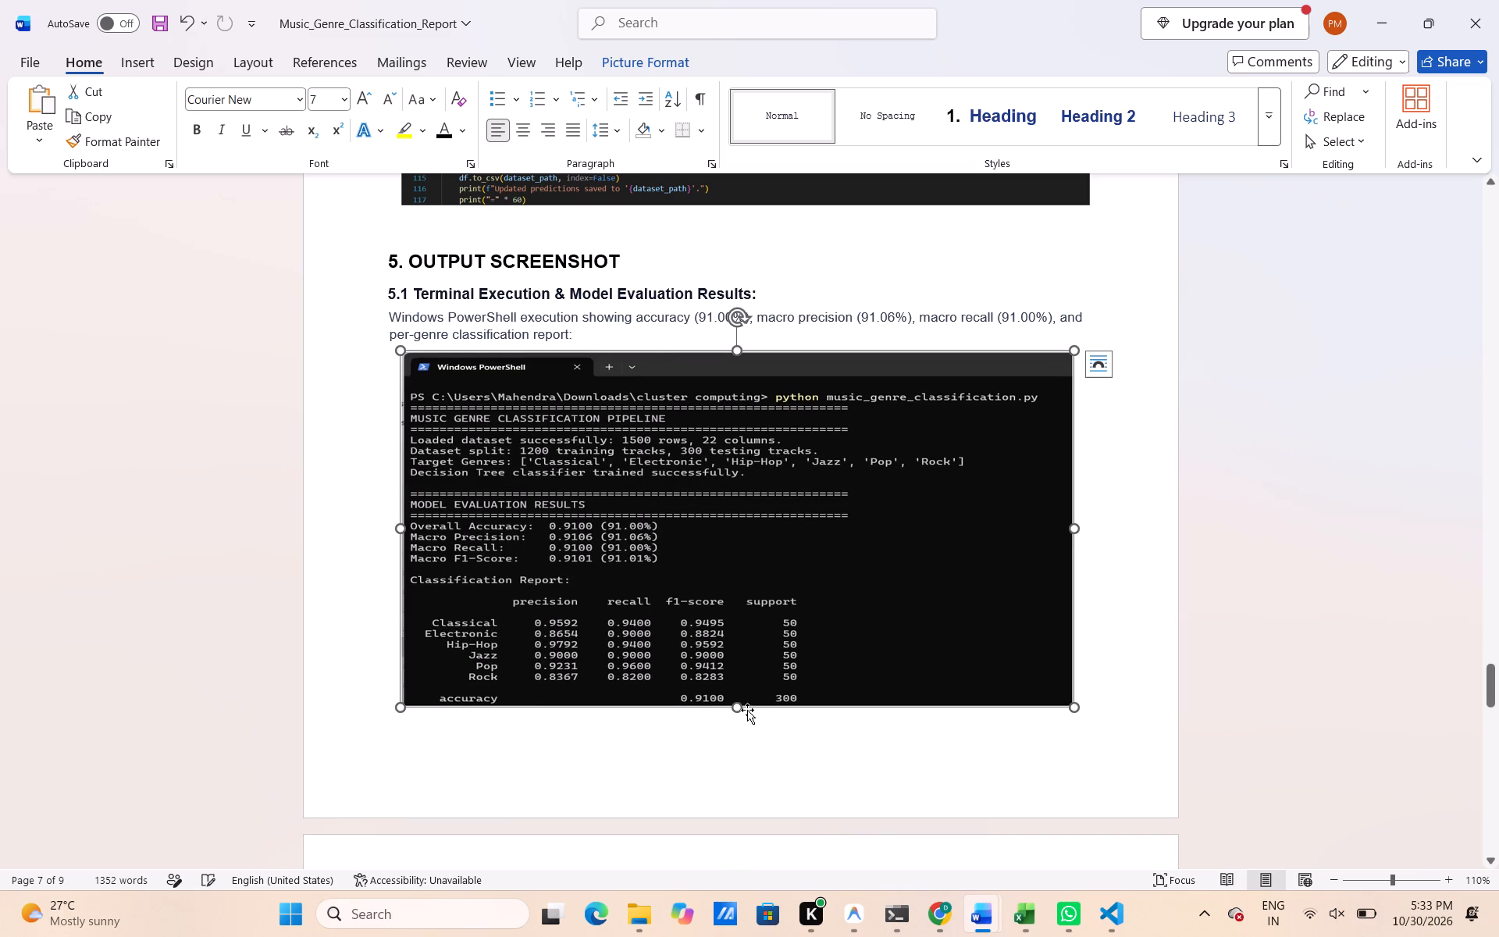
Add an empty line above the 5.2 Confusion Matrix Heatmap heading and paste the lower-output terminal snip from the clipboard history there.
left_click(728, 746)
scroll(728, 746, "down", 3)
scroll(728, 746, "up", 1)
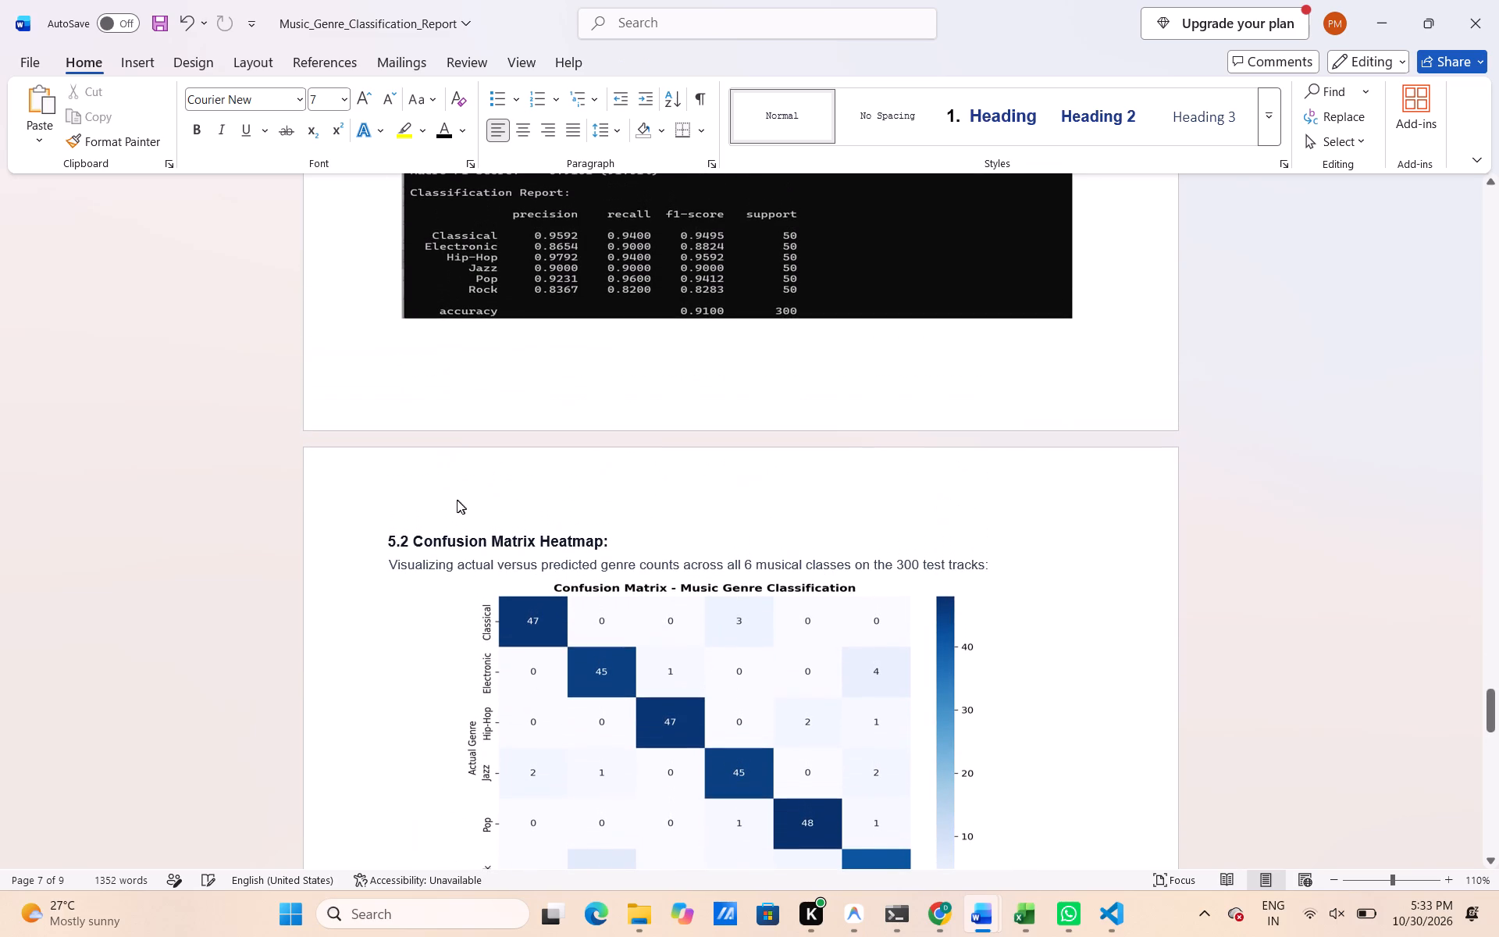
left_click(447, 506)
left_click(390, 535)
key("Return")
key("Up")
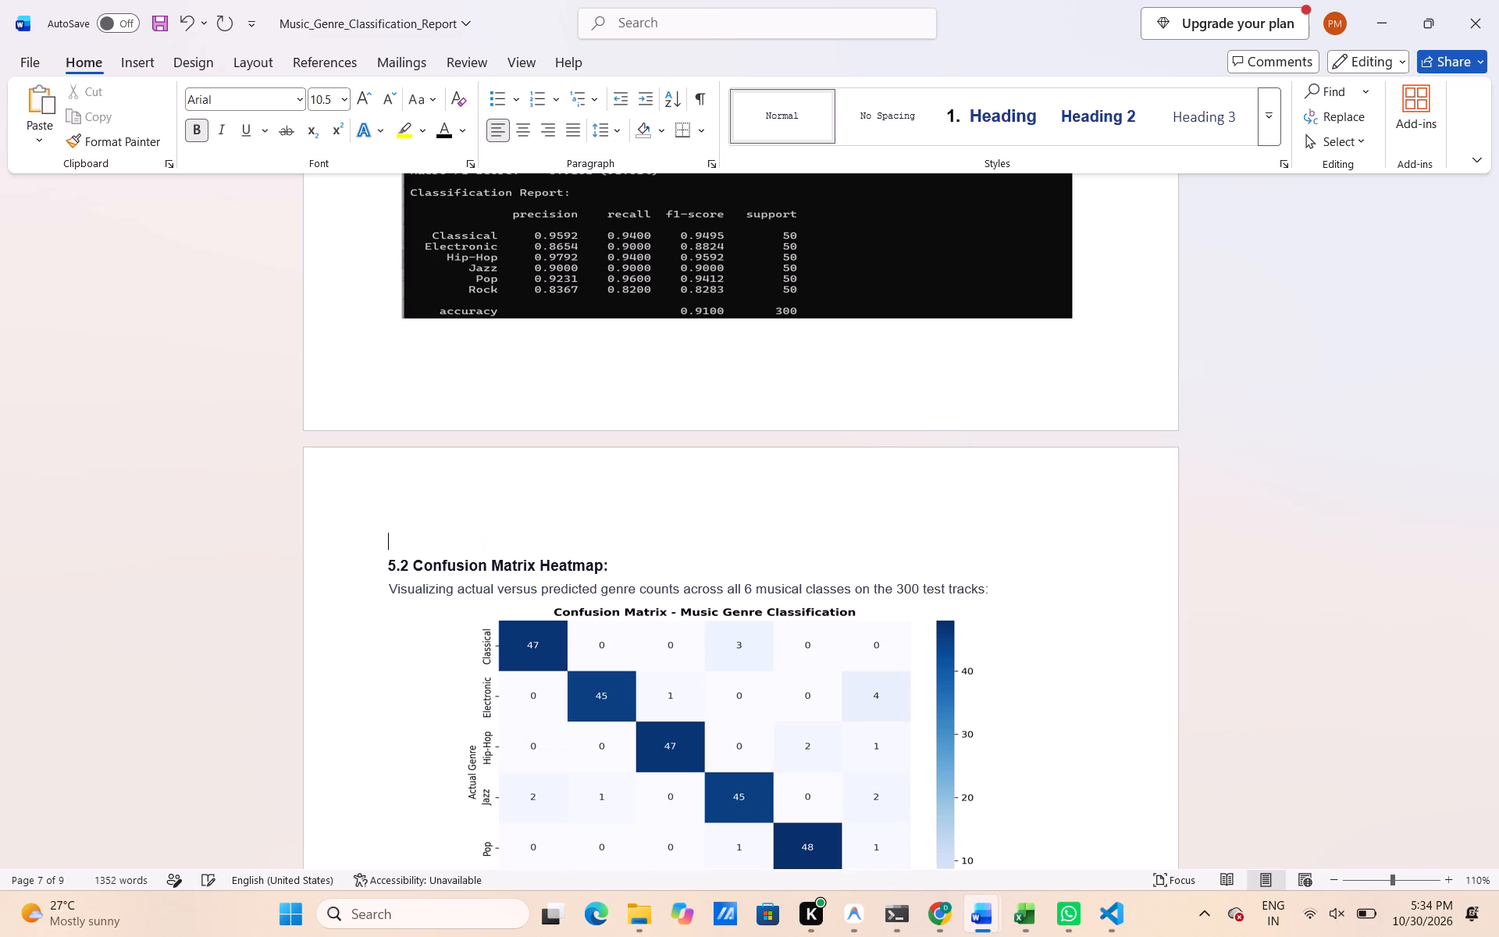
key("super+v")
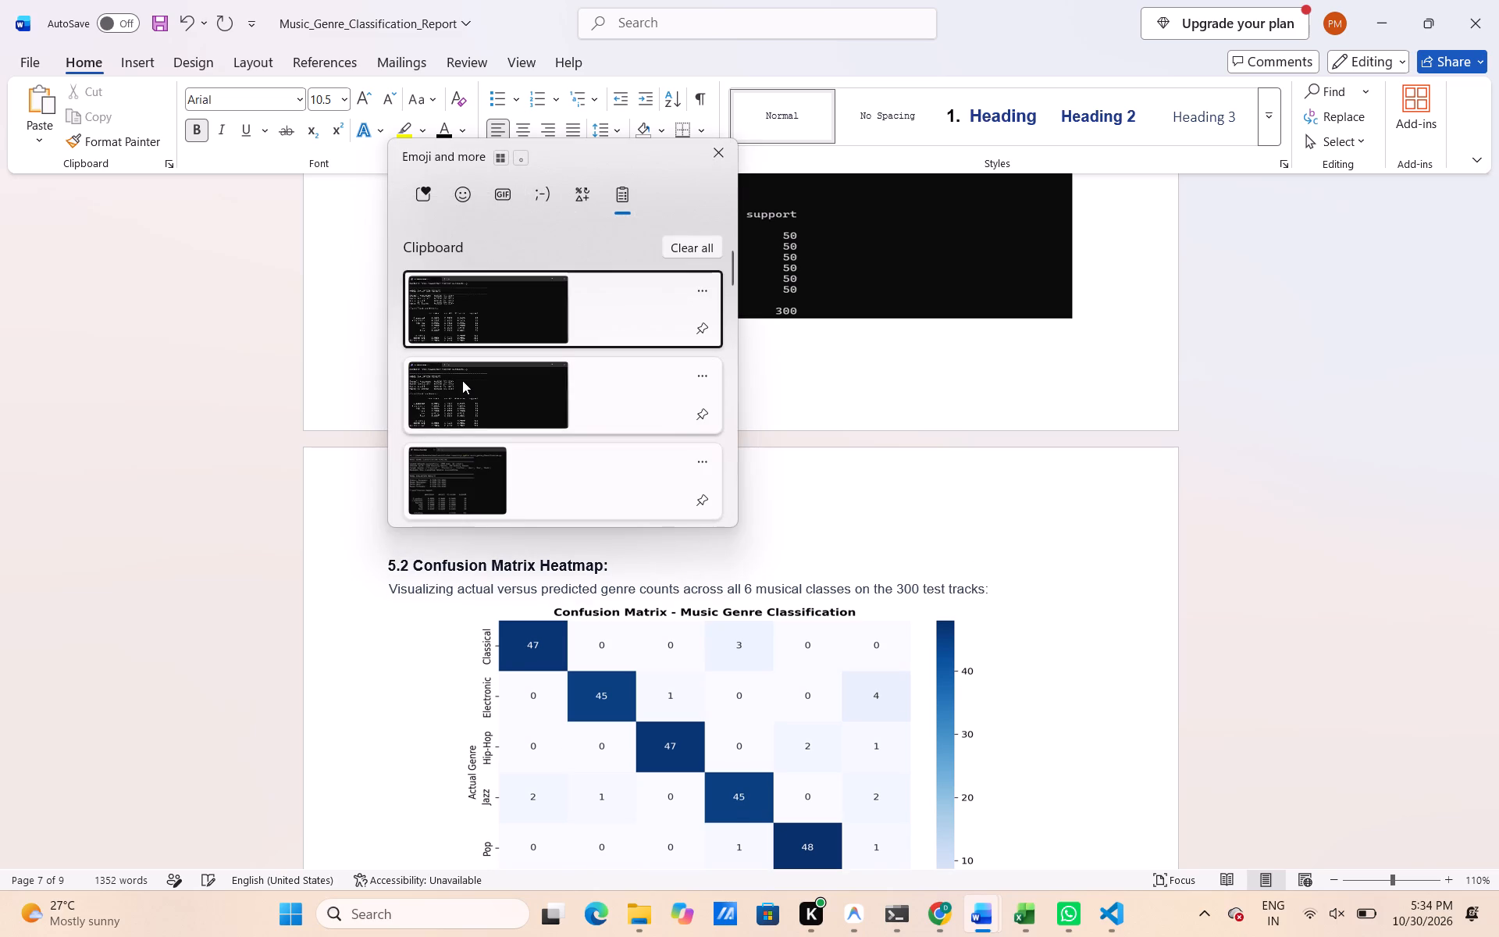
left_click(462, 380)
key("ctrl+v")
scroll(503, 576, "up", 1)
scroll(503, 576, "down", 1)
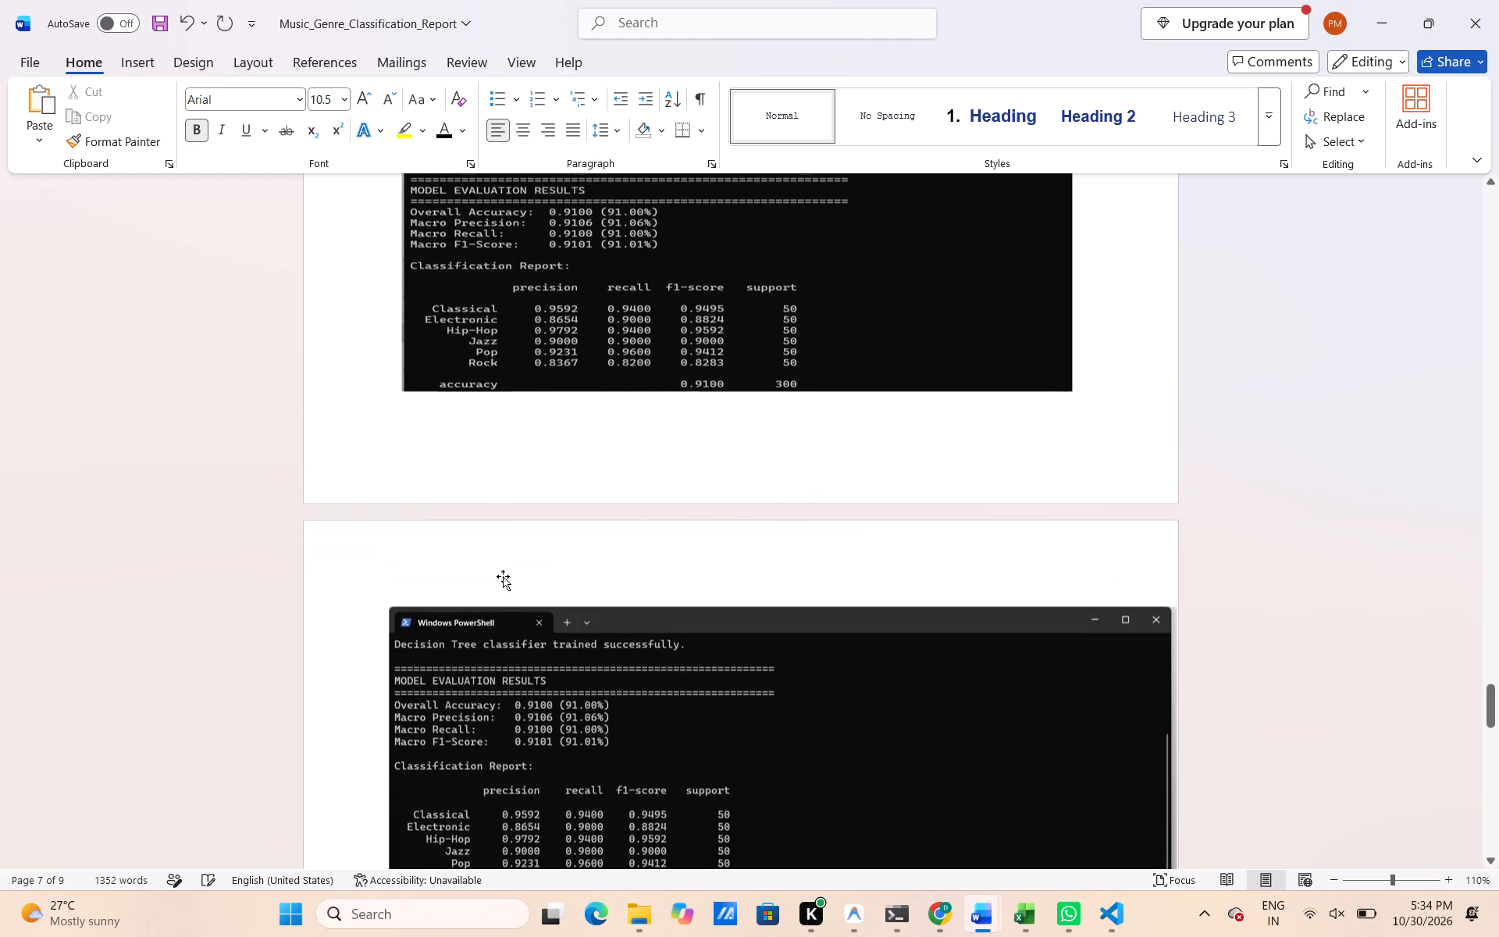
scroll(503, 576, "down", 1)
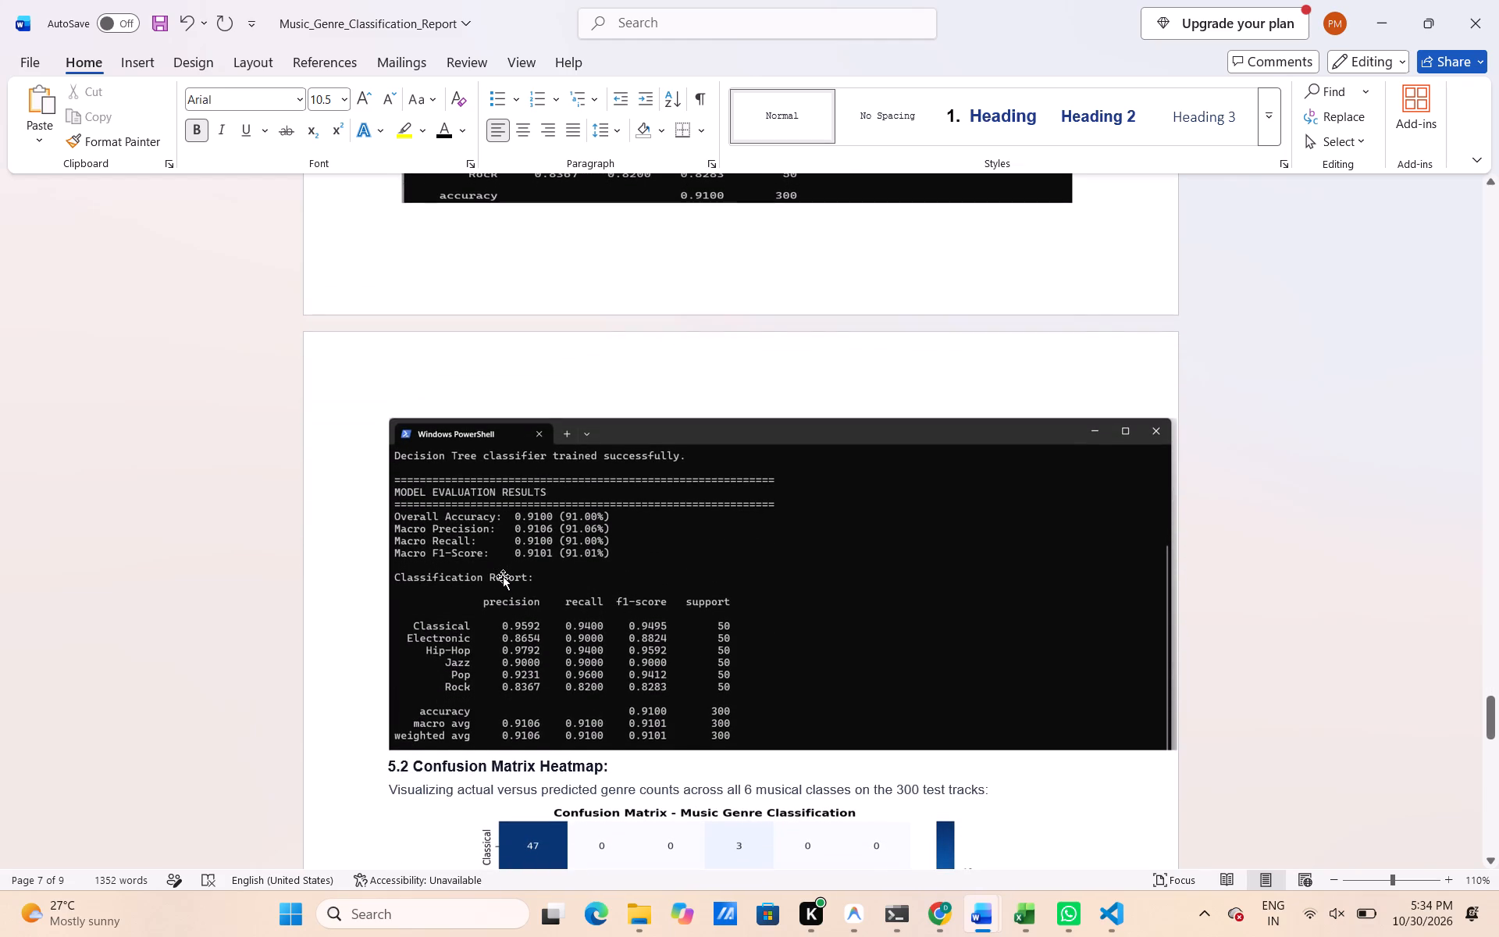
Shrink the PowerShell screenshot above the 5.2 Confusion Matrix Heatmap heading proportionally to about four-fifths of its width, inside the text margins.
key("super+v")
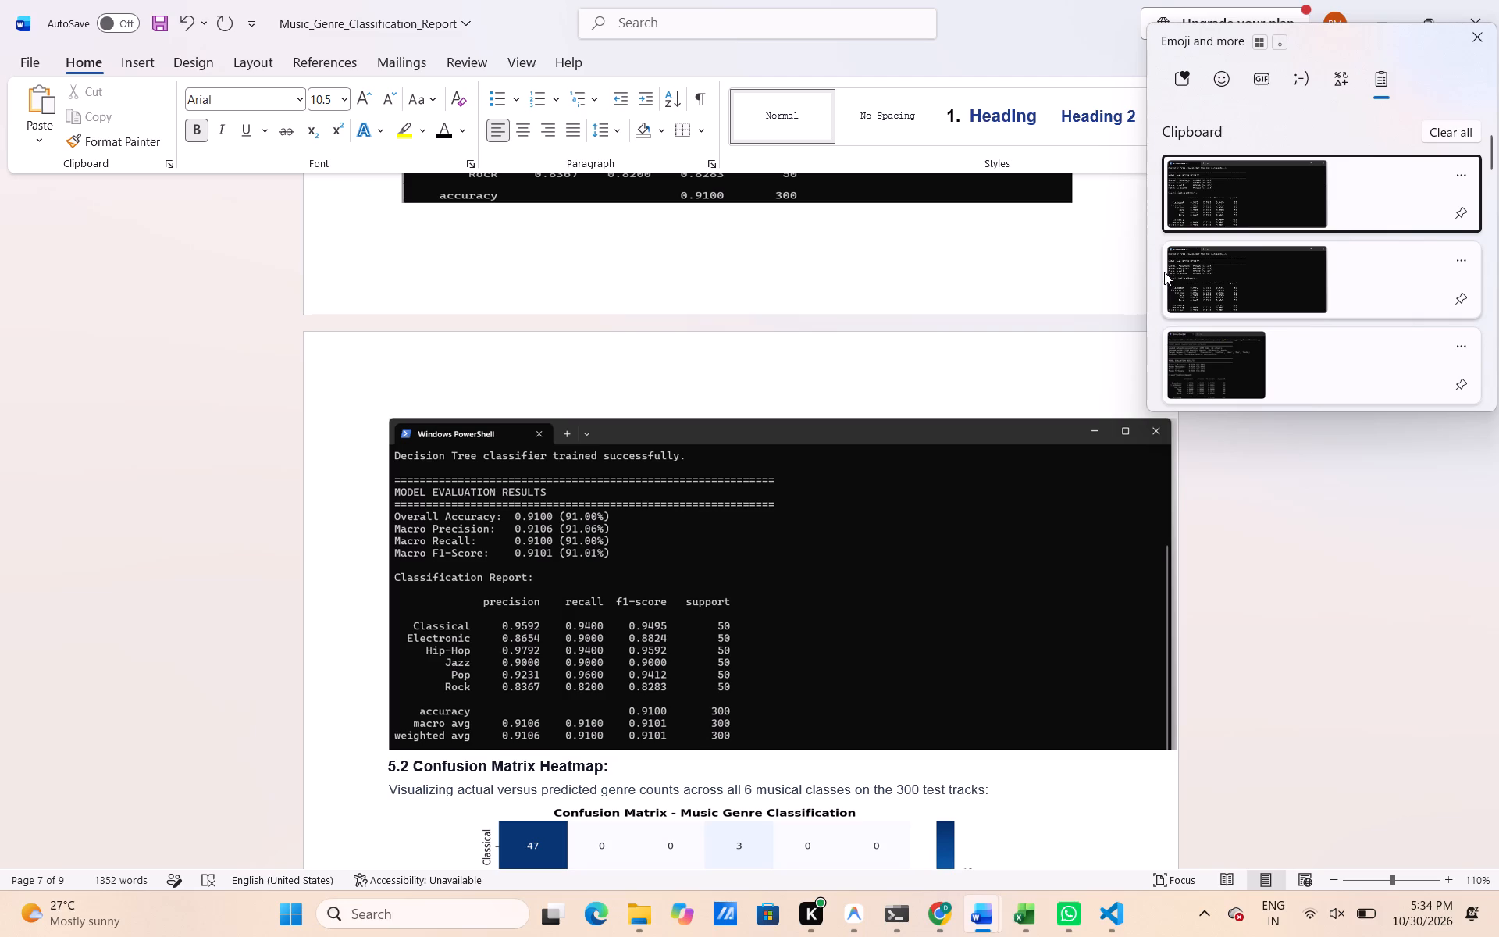
left_click(1052, 533)
scroll(1052, 533, "down", 1)
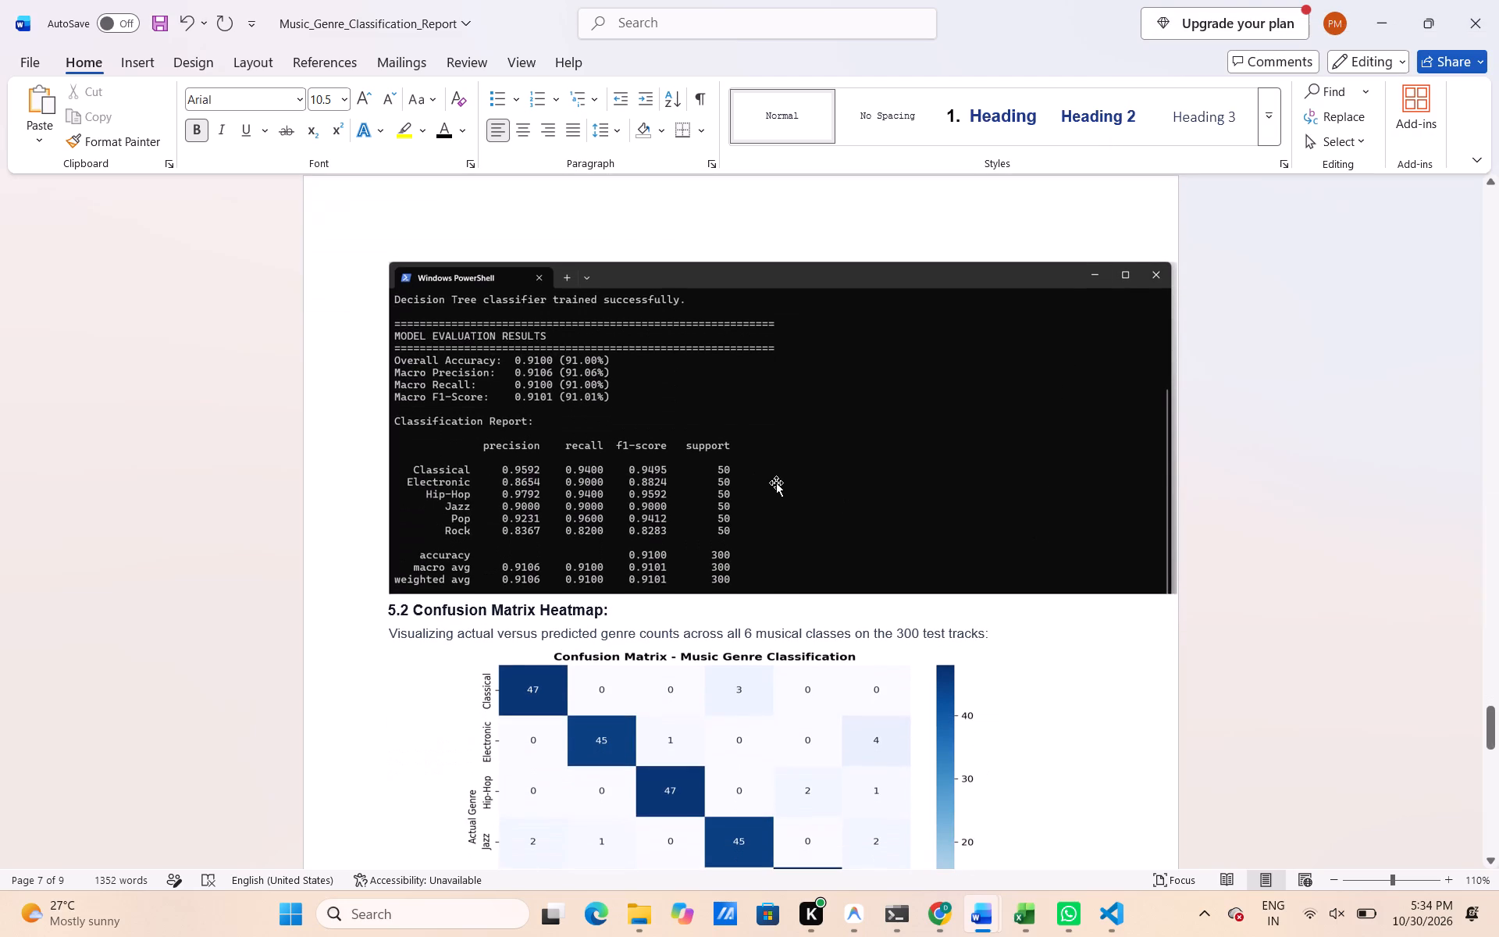
left_click(774, 482)
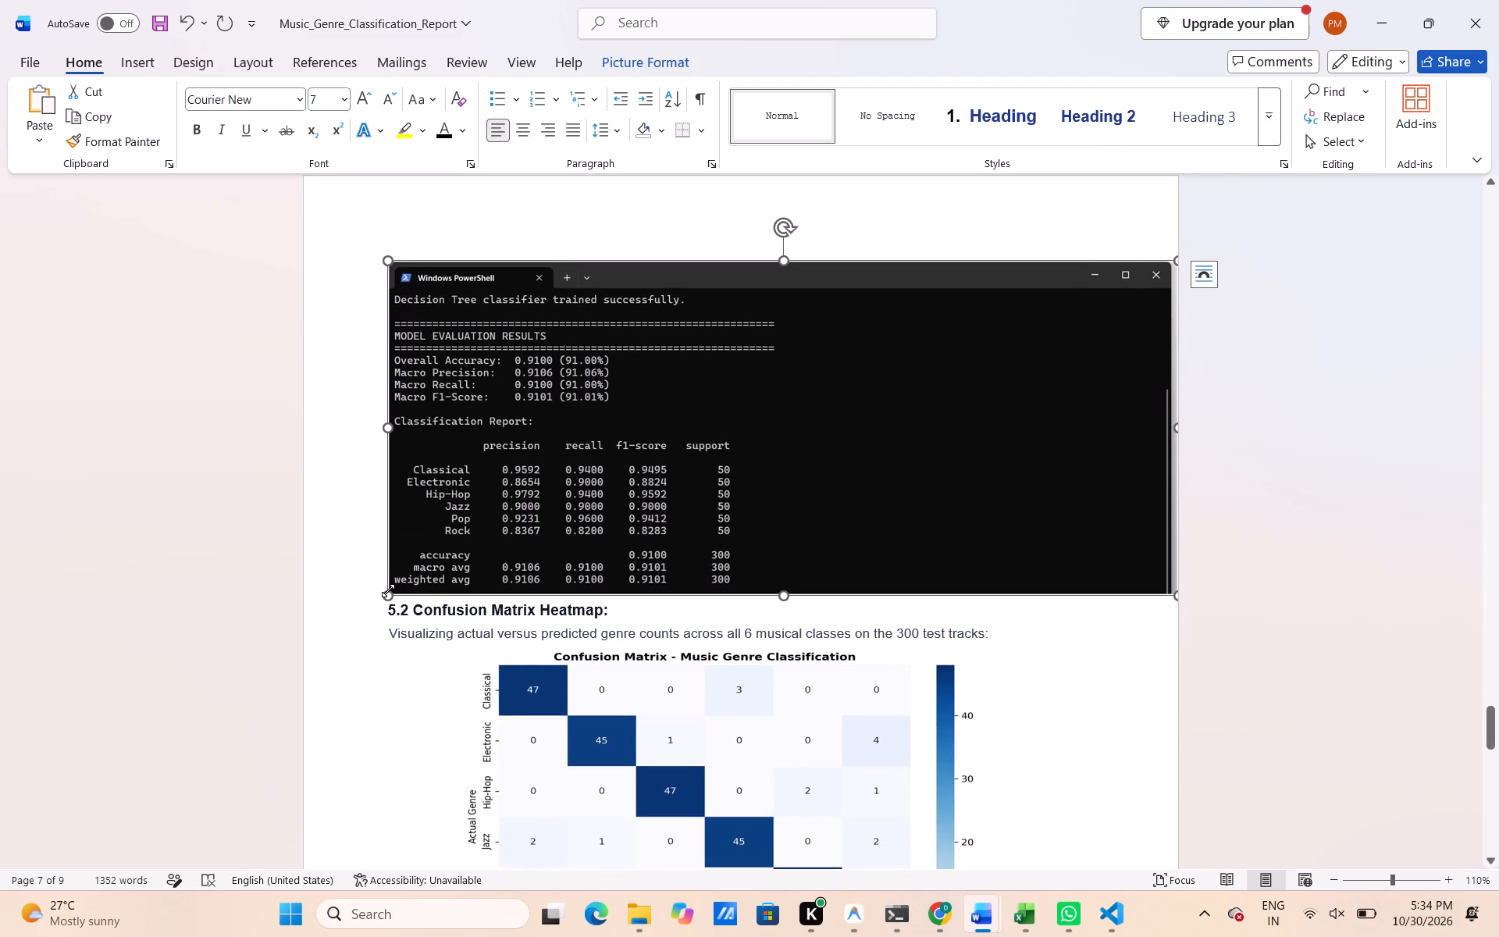
left_click_drag(389, 590, 566, 492)
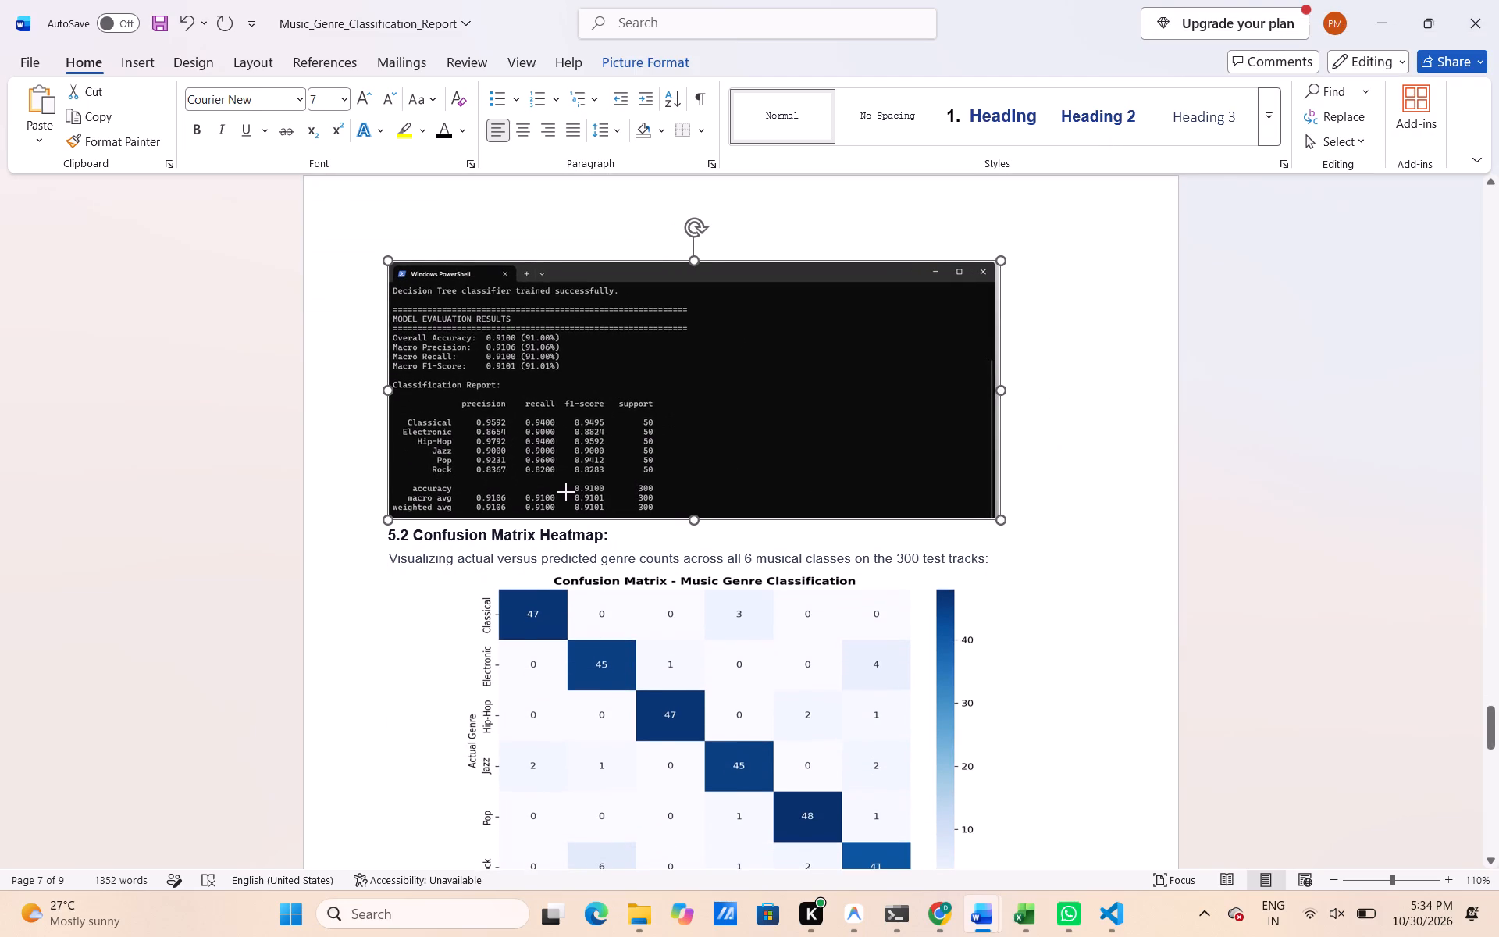
scroll(903, 396, "right", 1)
left_click_drag(851, 394, 892, 379)
Review the section 5 output screenshots and the layout of the report's pages back to the cover page.
scroll(892, 388, "up", 4)
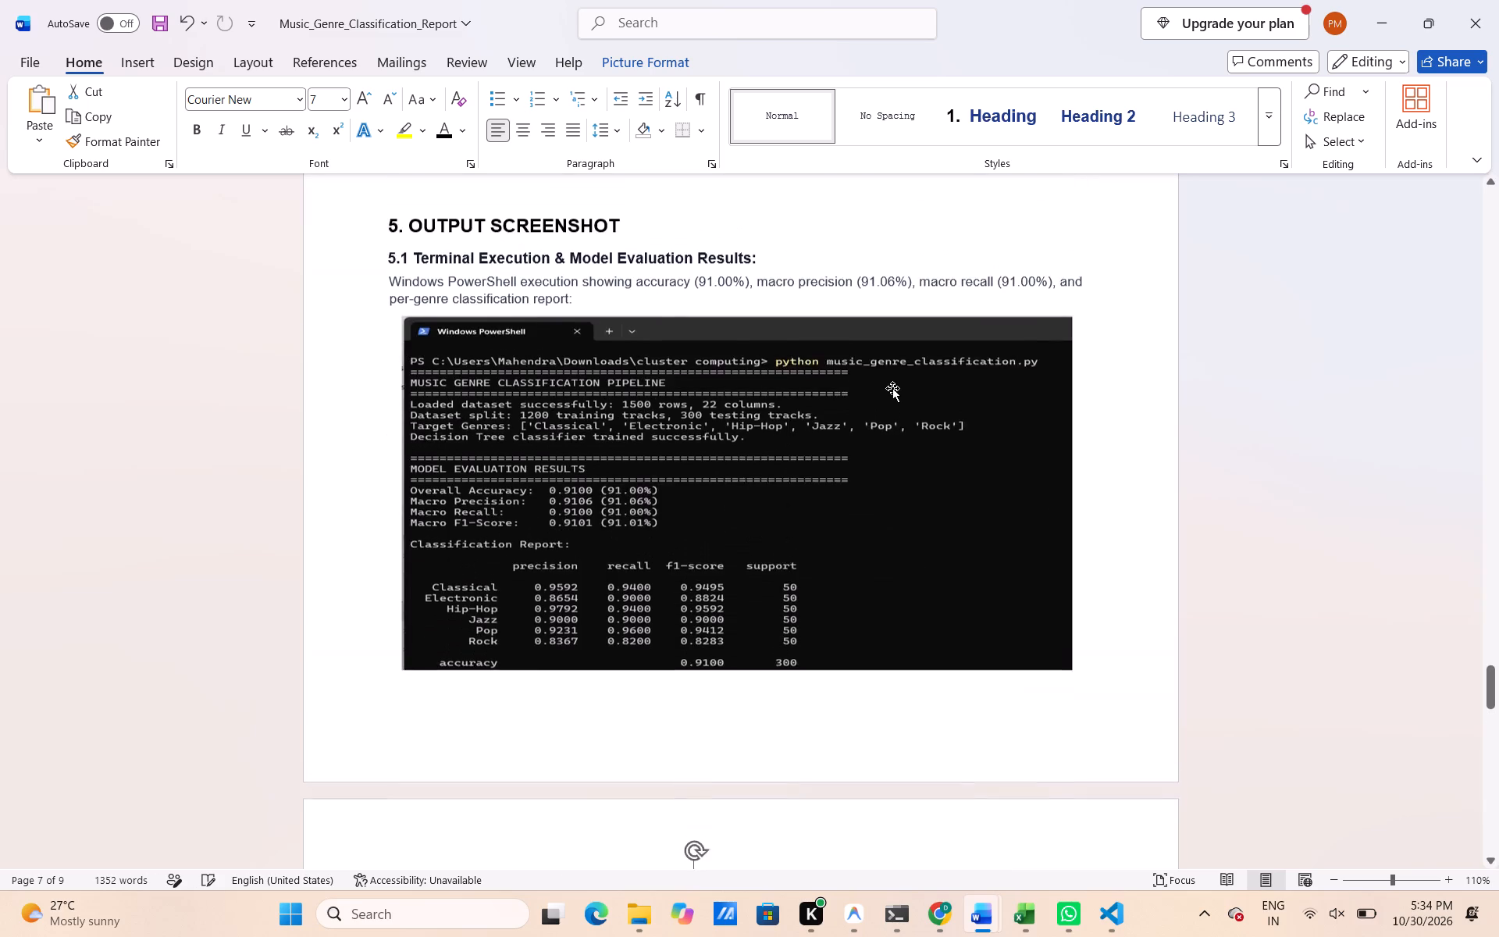
scroll(892, 388, "down", 4)
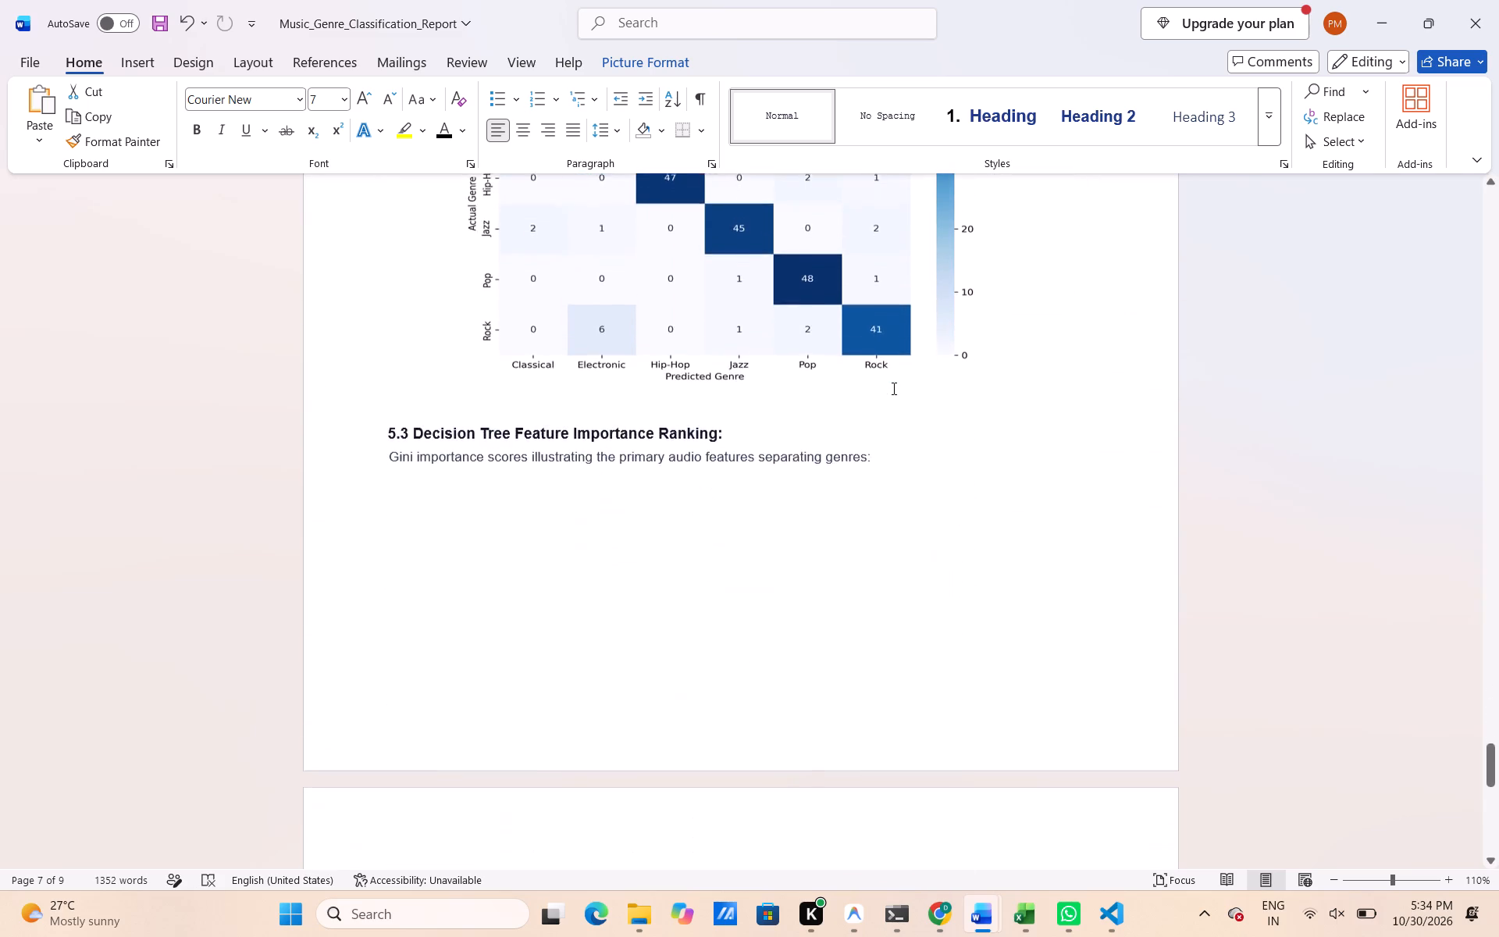
scroll(892, 388, "down", 2)
scroll(892, 388, "up", 4)
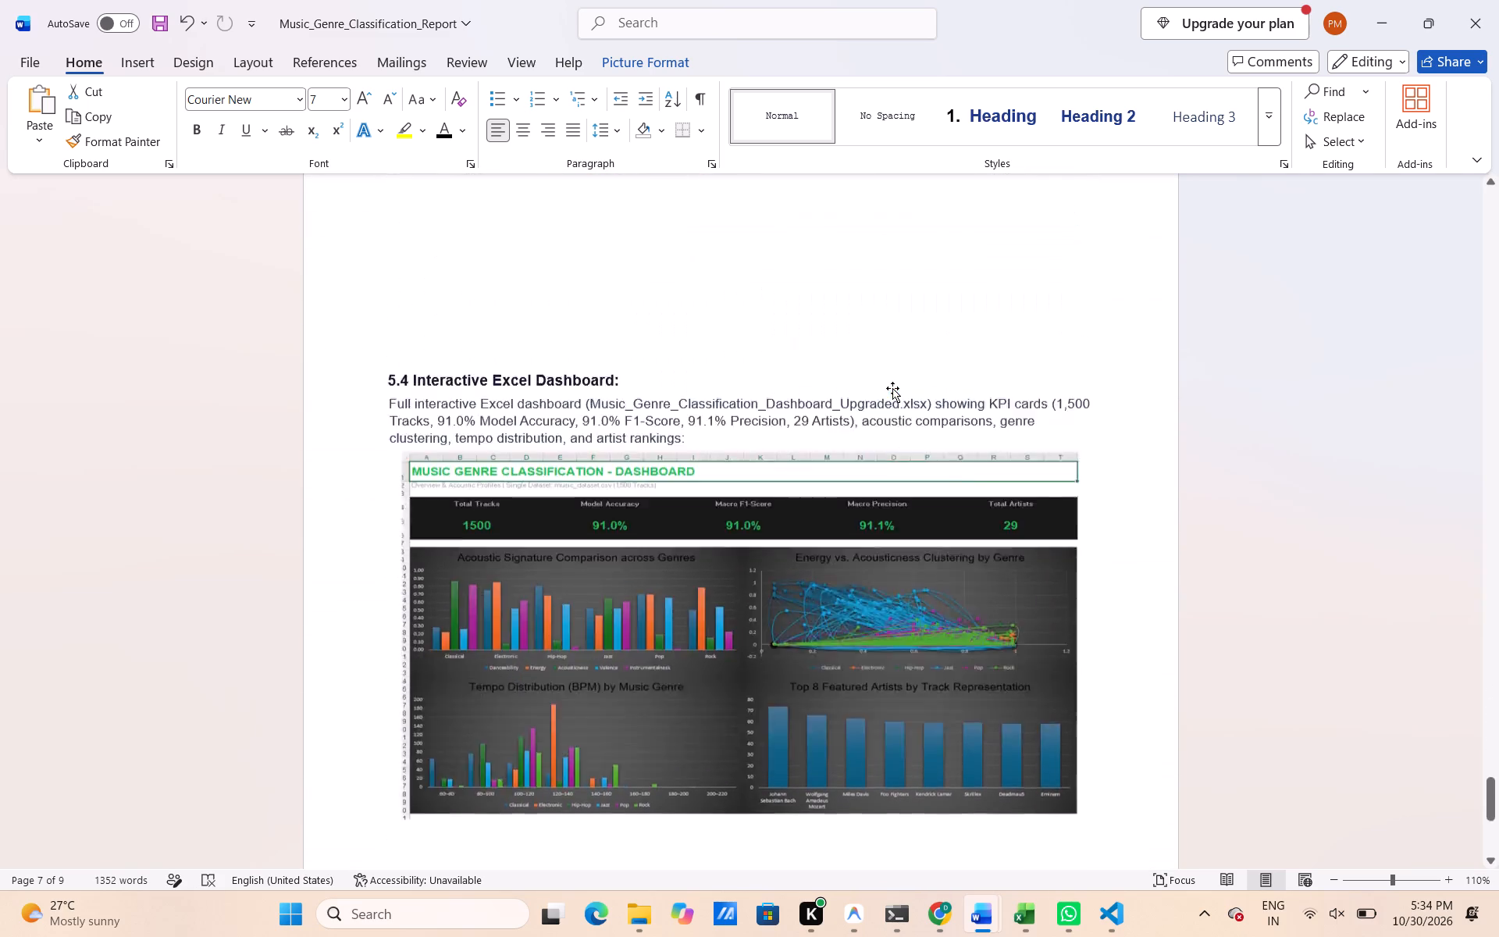
scroll(892, 388, "up", 19)
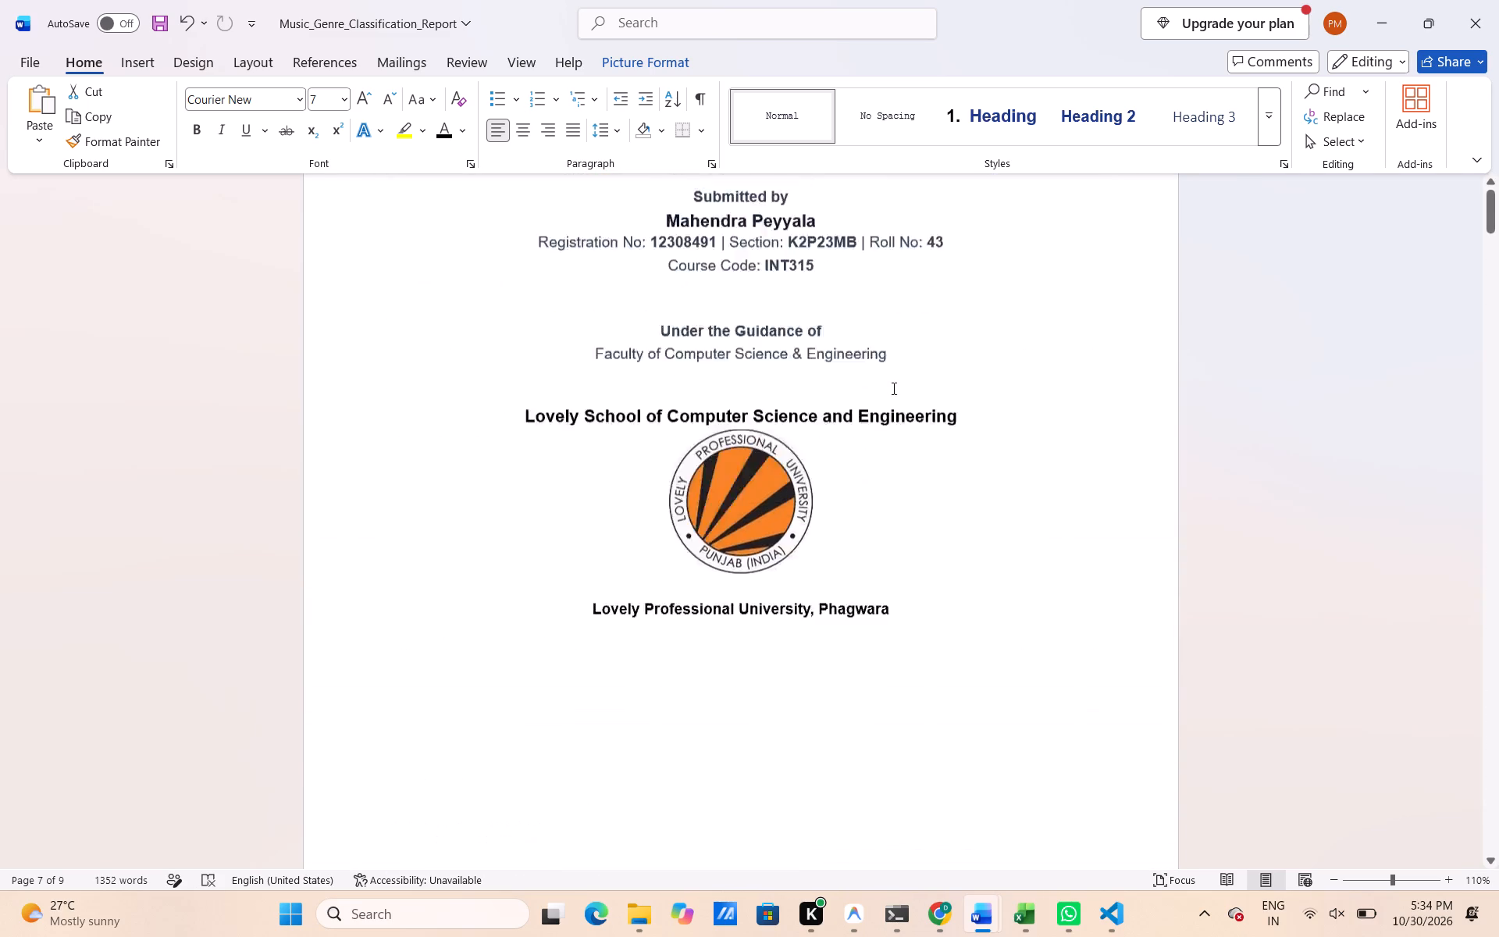
Delete lines 128 to 130, the if __name__ == "__main__" block calling main(), from the end of the section 3 source code listing.
scroll(892, 388, "down", 11)
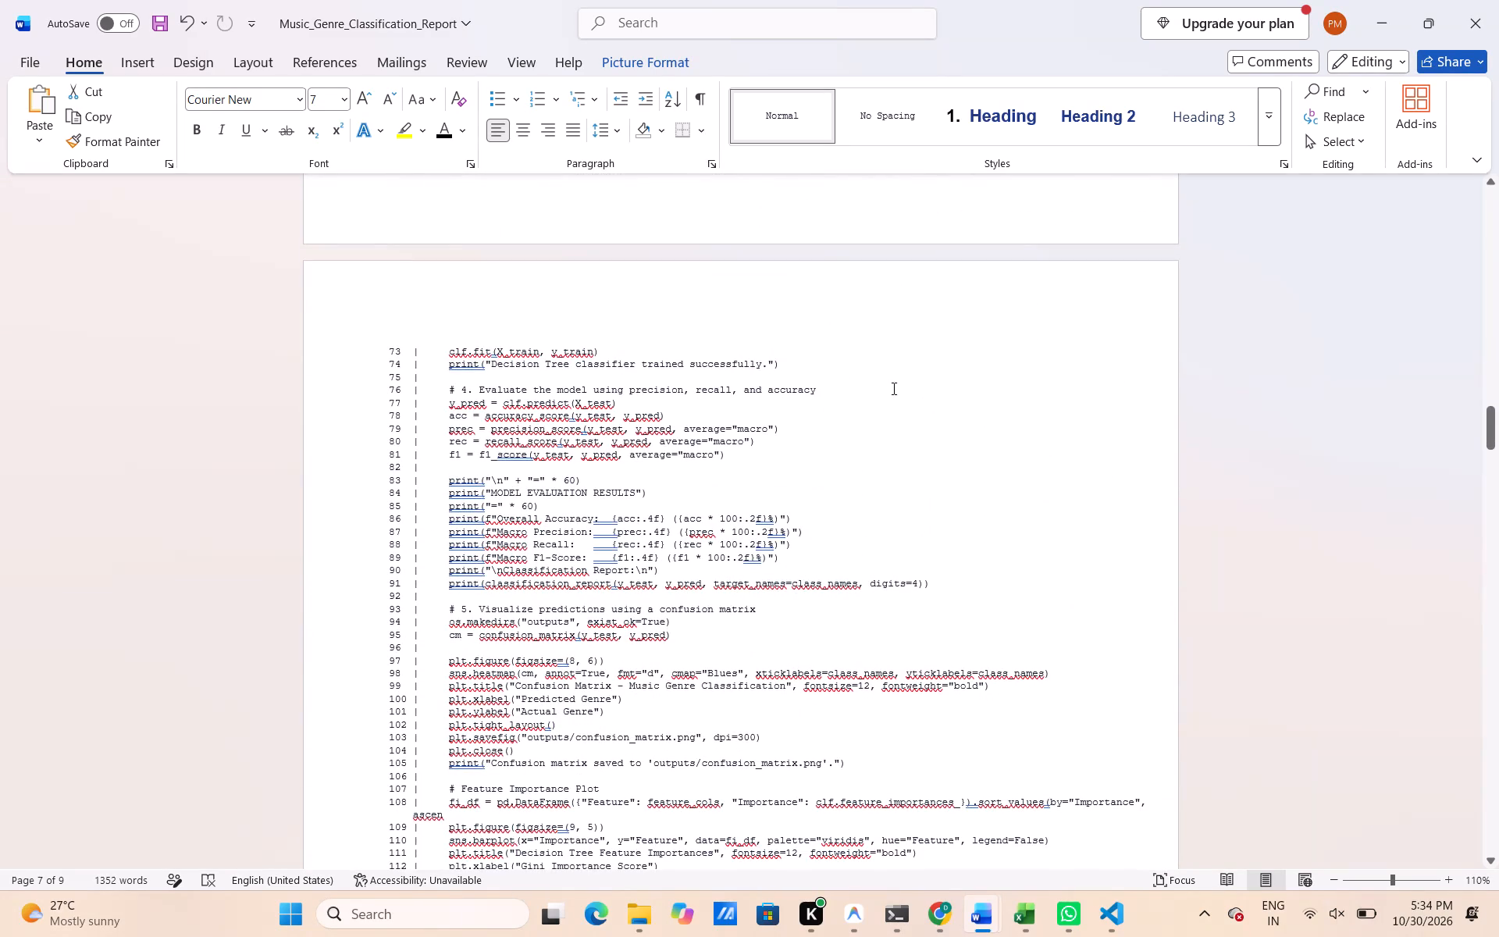
scroll(892, 388, "down", 3)
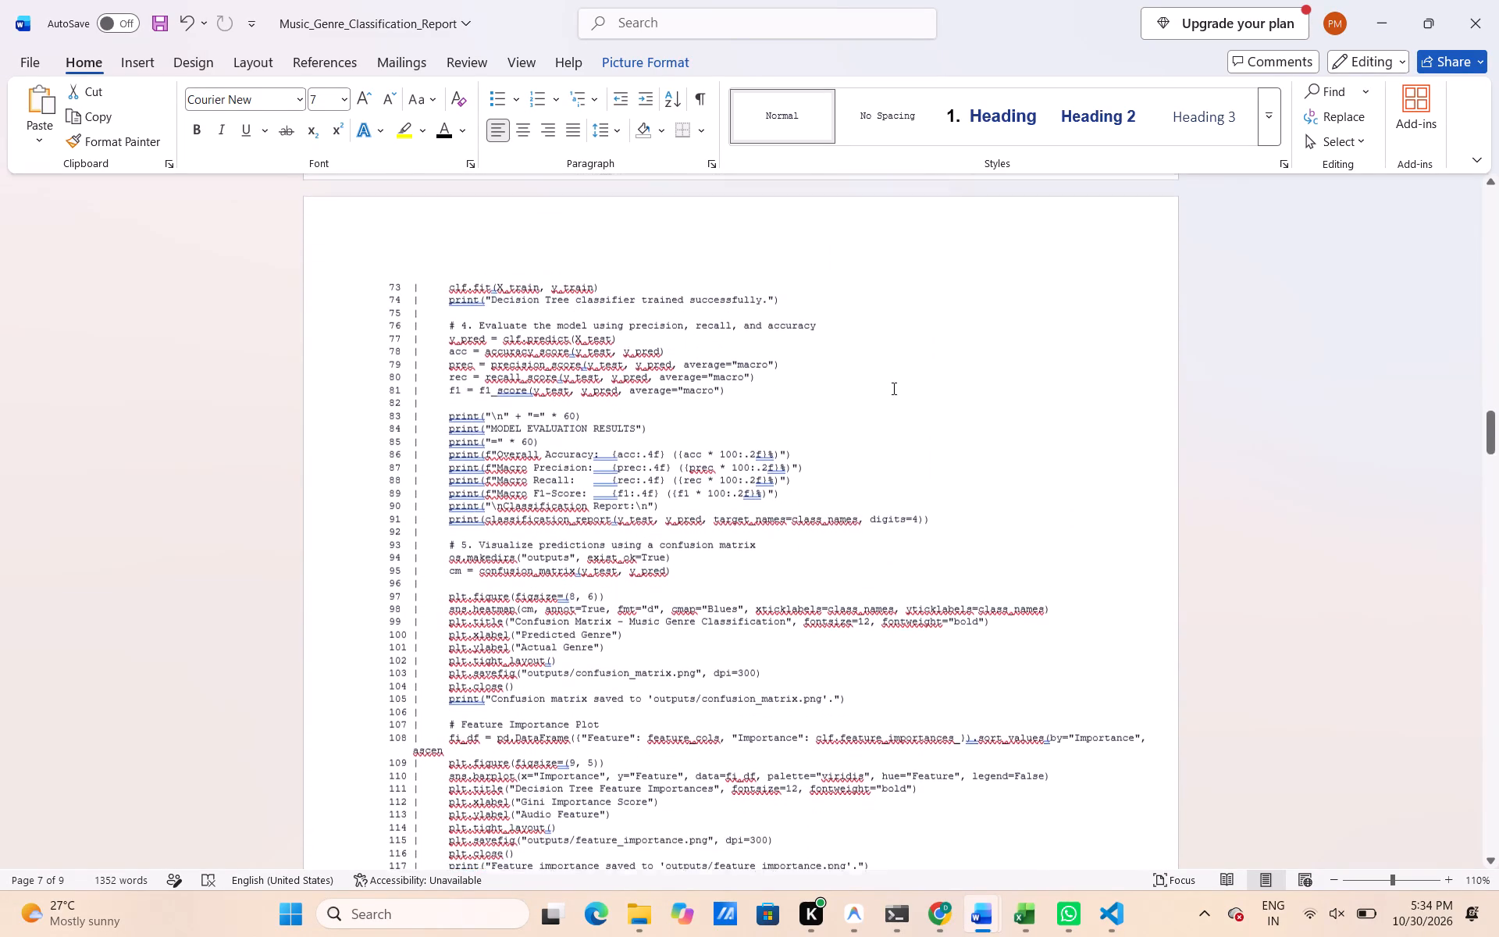
scroll(892, 388, "down", 2)
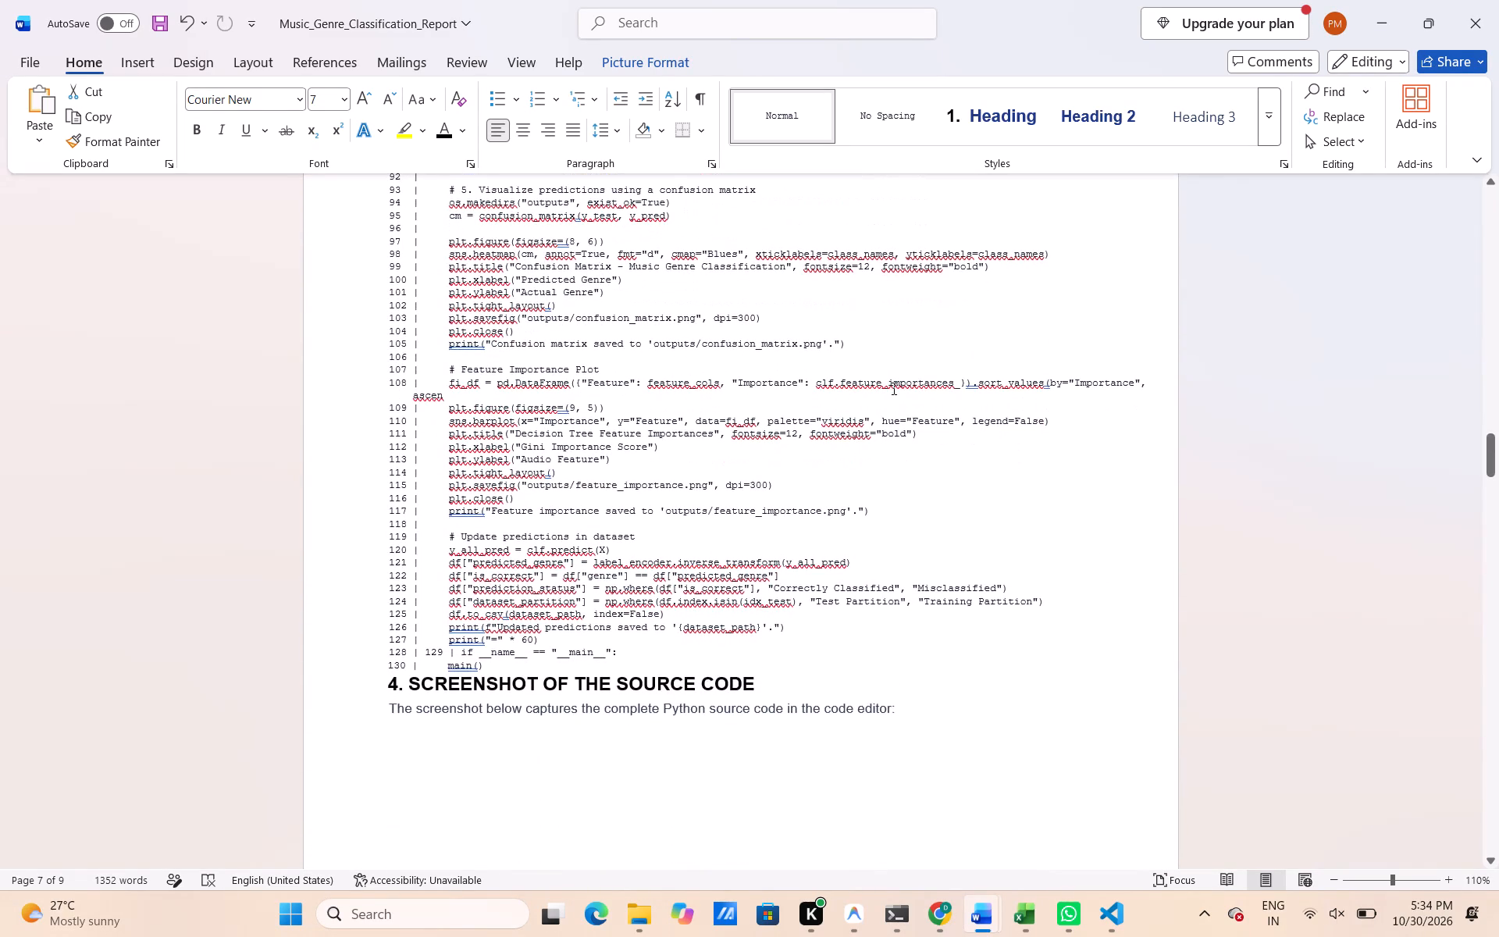
left_click_drag(492, 663, 470, 654)
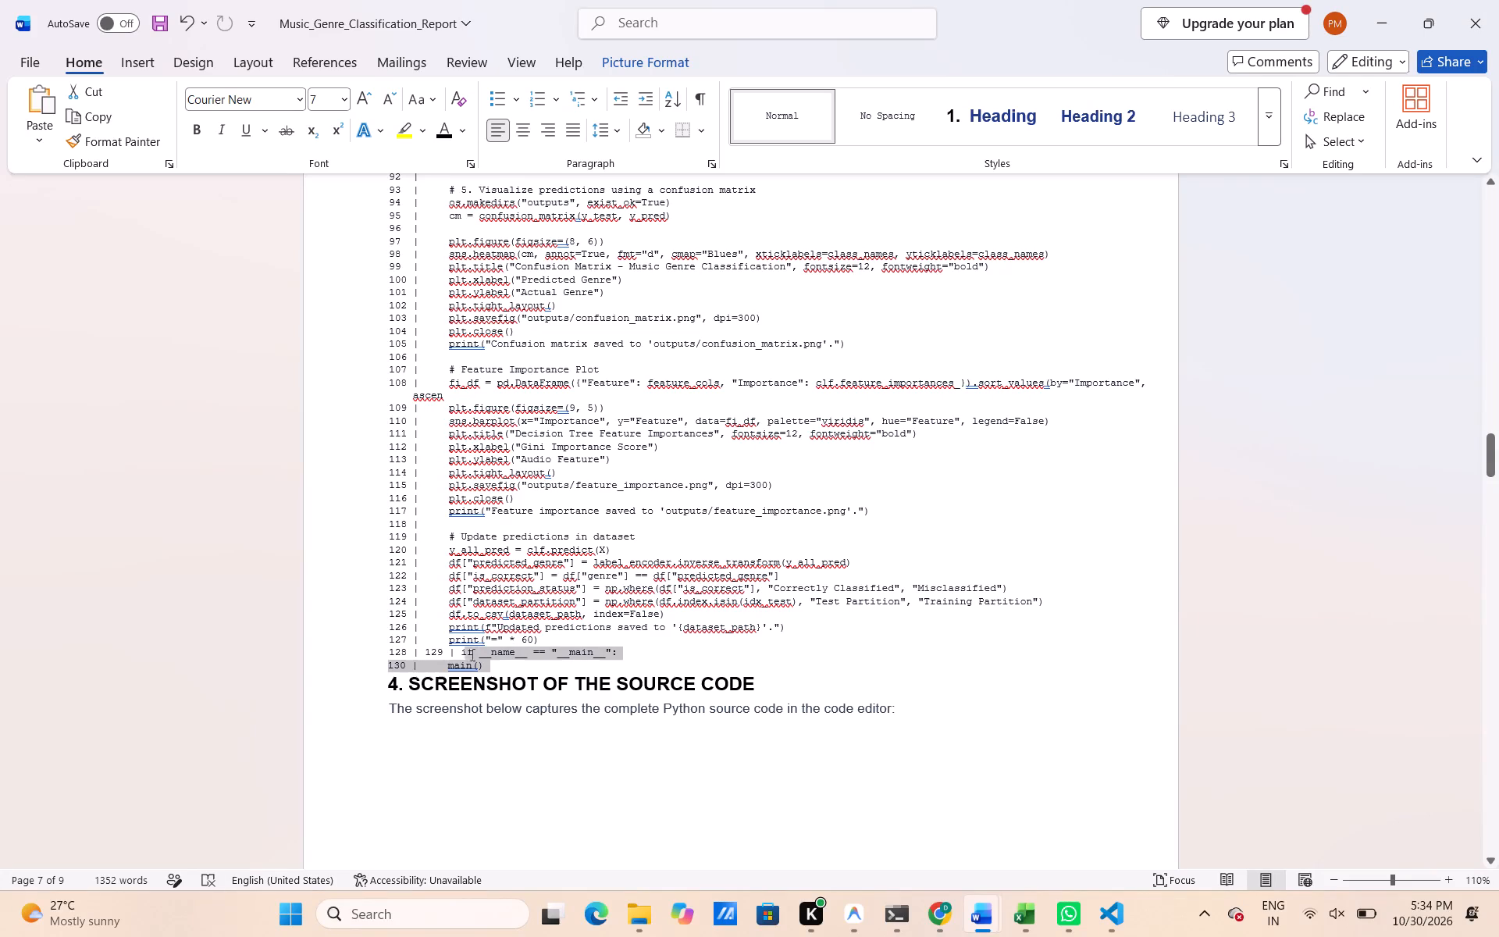
left_click_drag(470, 654, 390, 646)
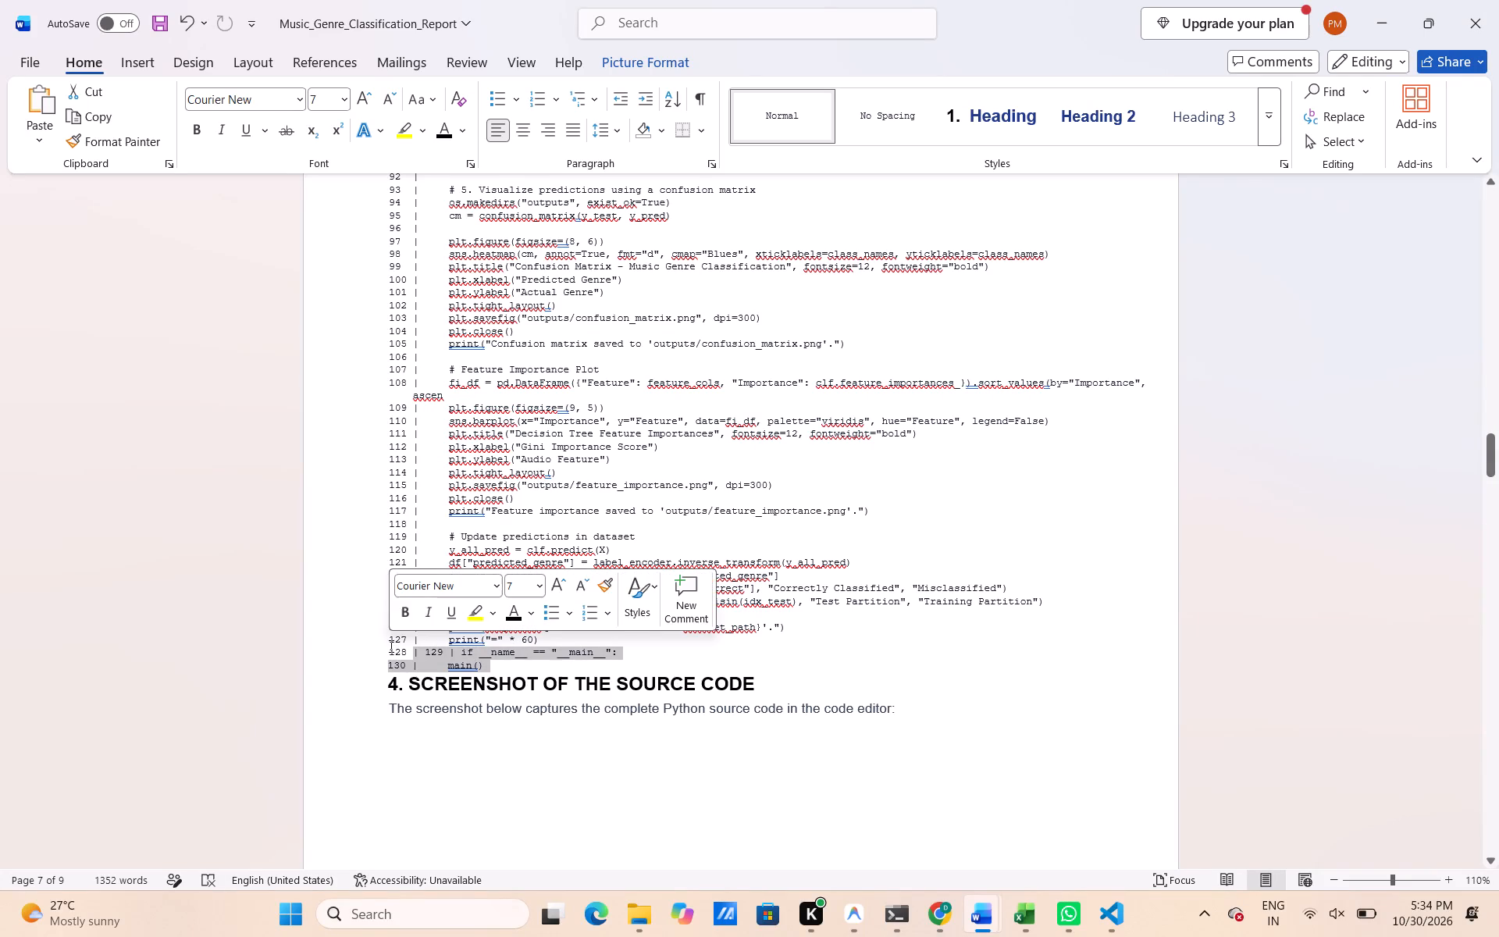
key("BackSpace")
Examine the section 3 source code listing from its end back to its start and down again.
scroll(593, 540, "up", 1)
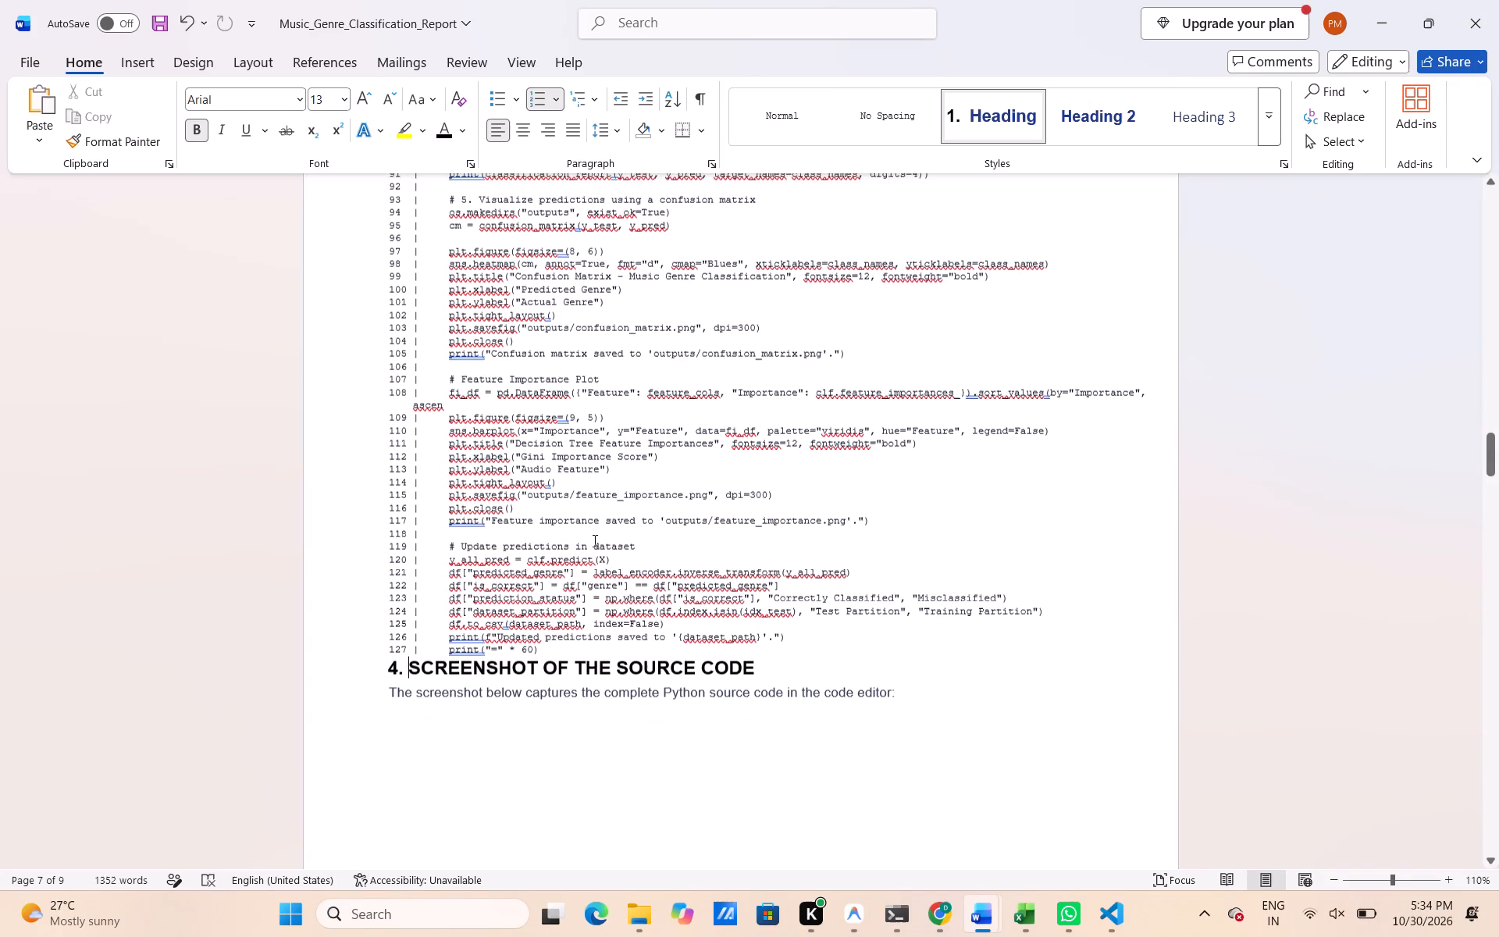
scroll(593, 540, "up", 2)
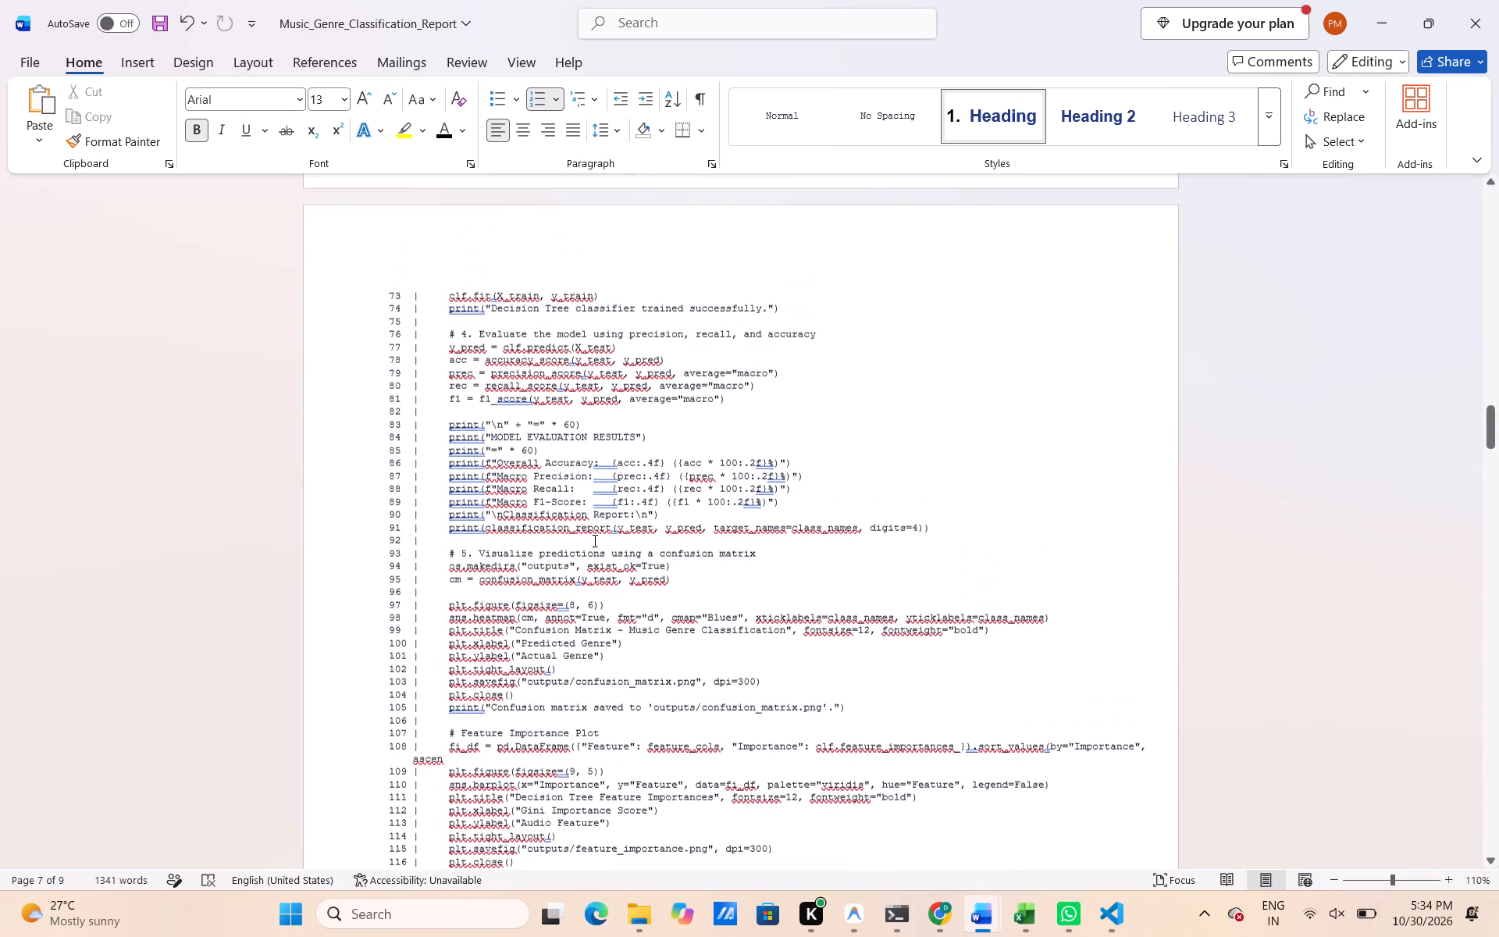
scroll(593, 540, "up", 4)
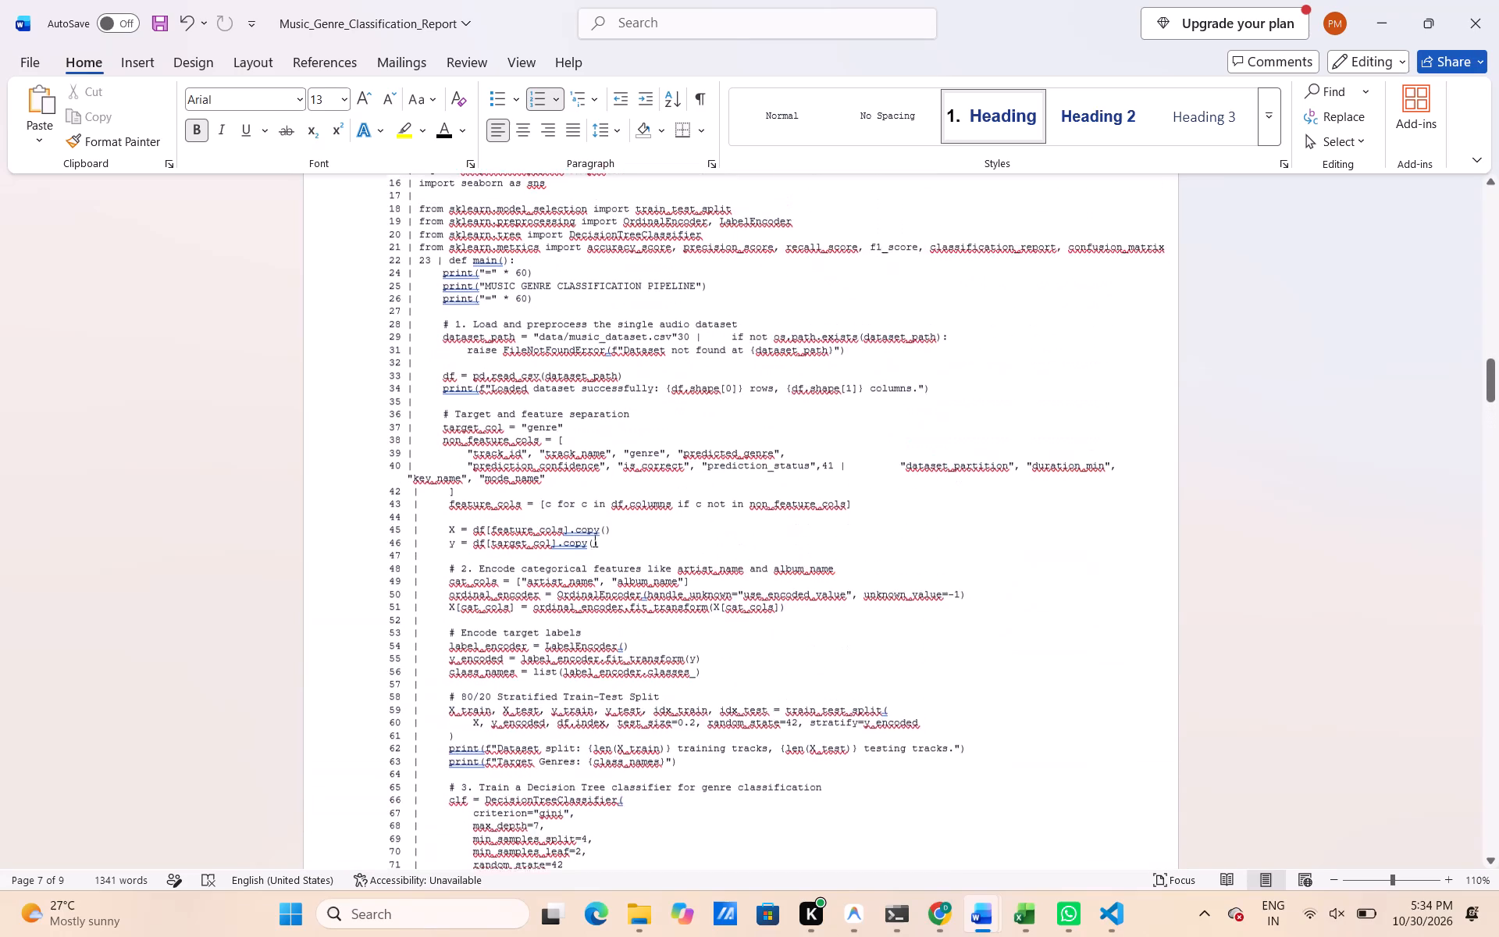
scroll(593, 540, "up", 5)
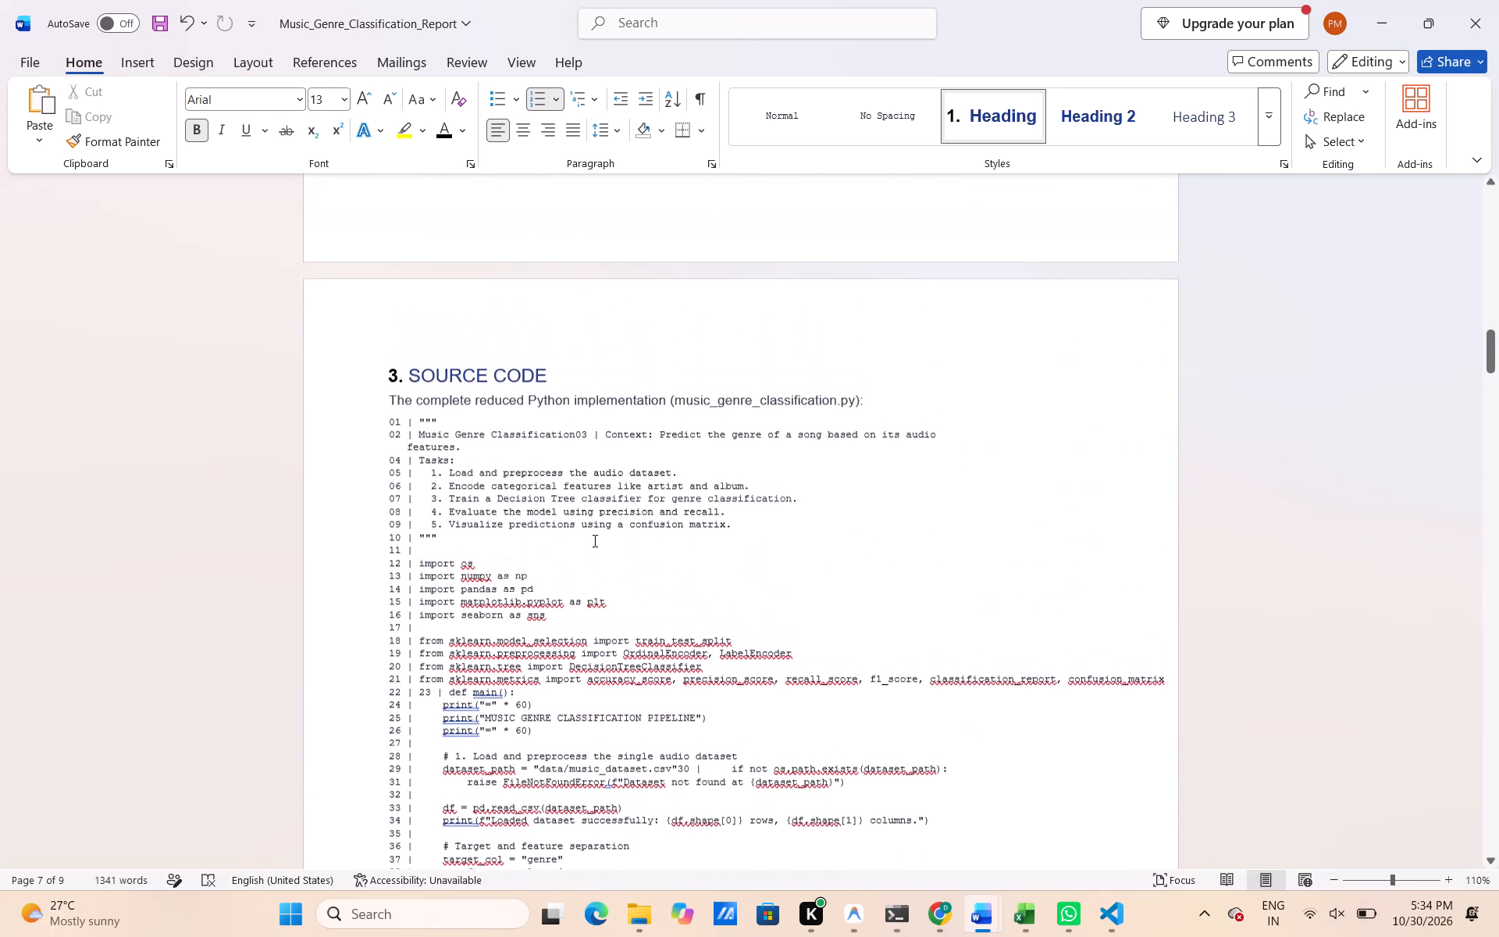
scroll(593, 540, "up", 1)
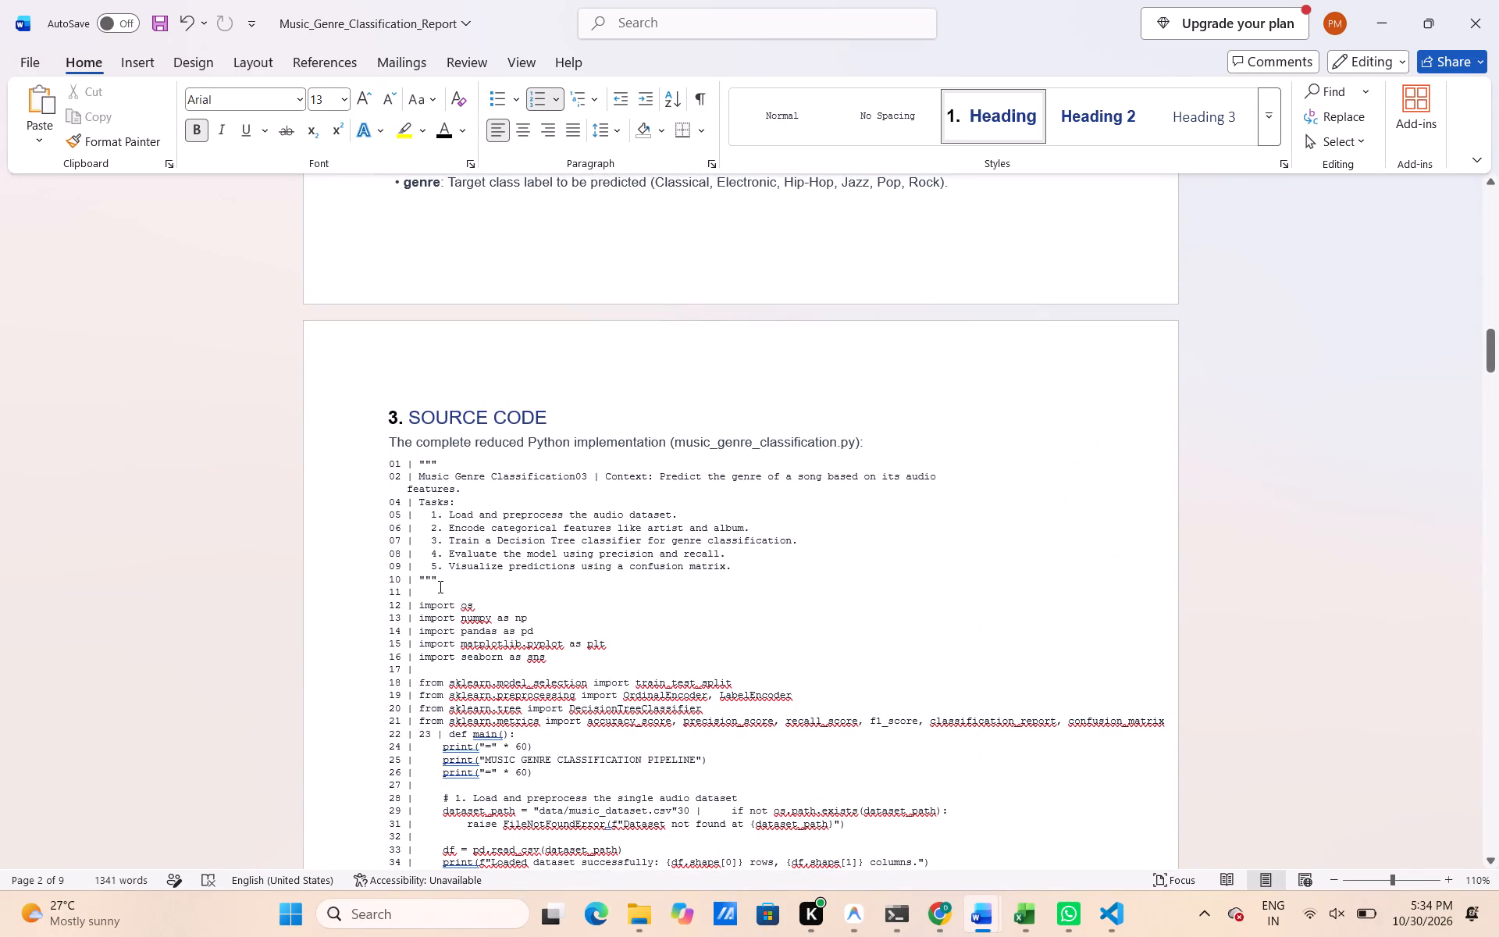
scroll(439, 586, "up", 1)
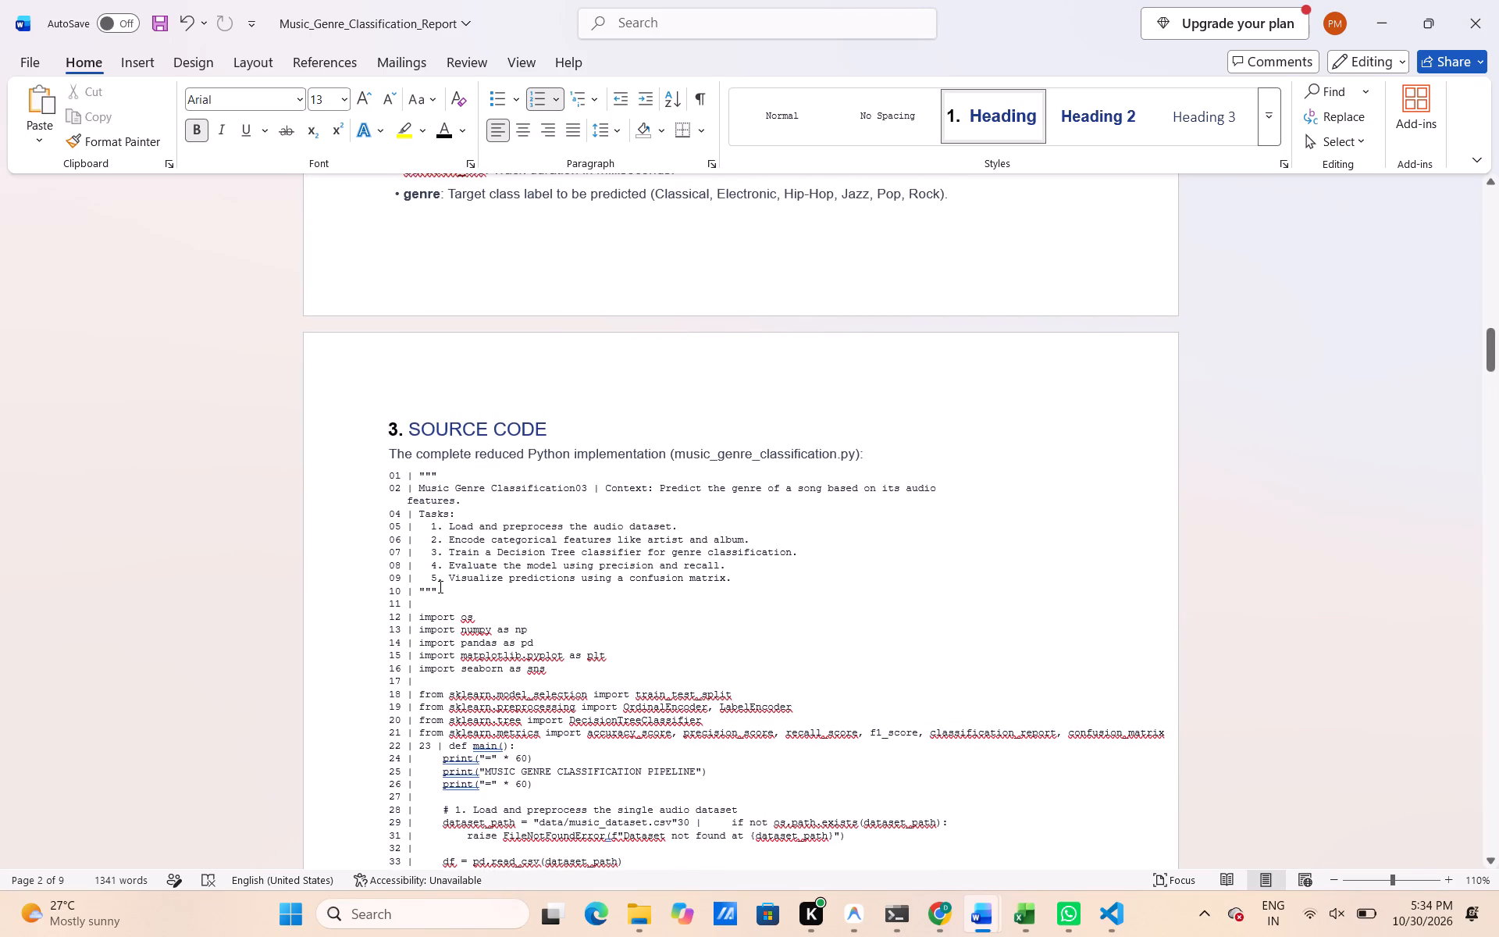
scroll(439, 586, "down", 1)
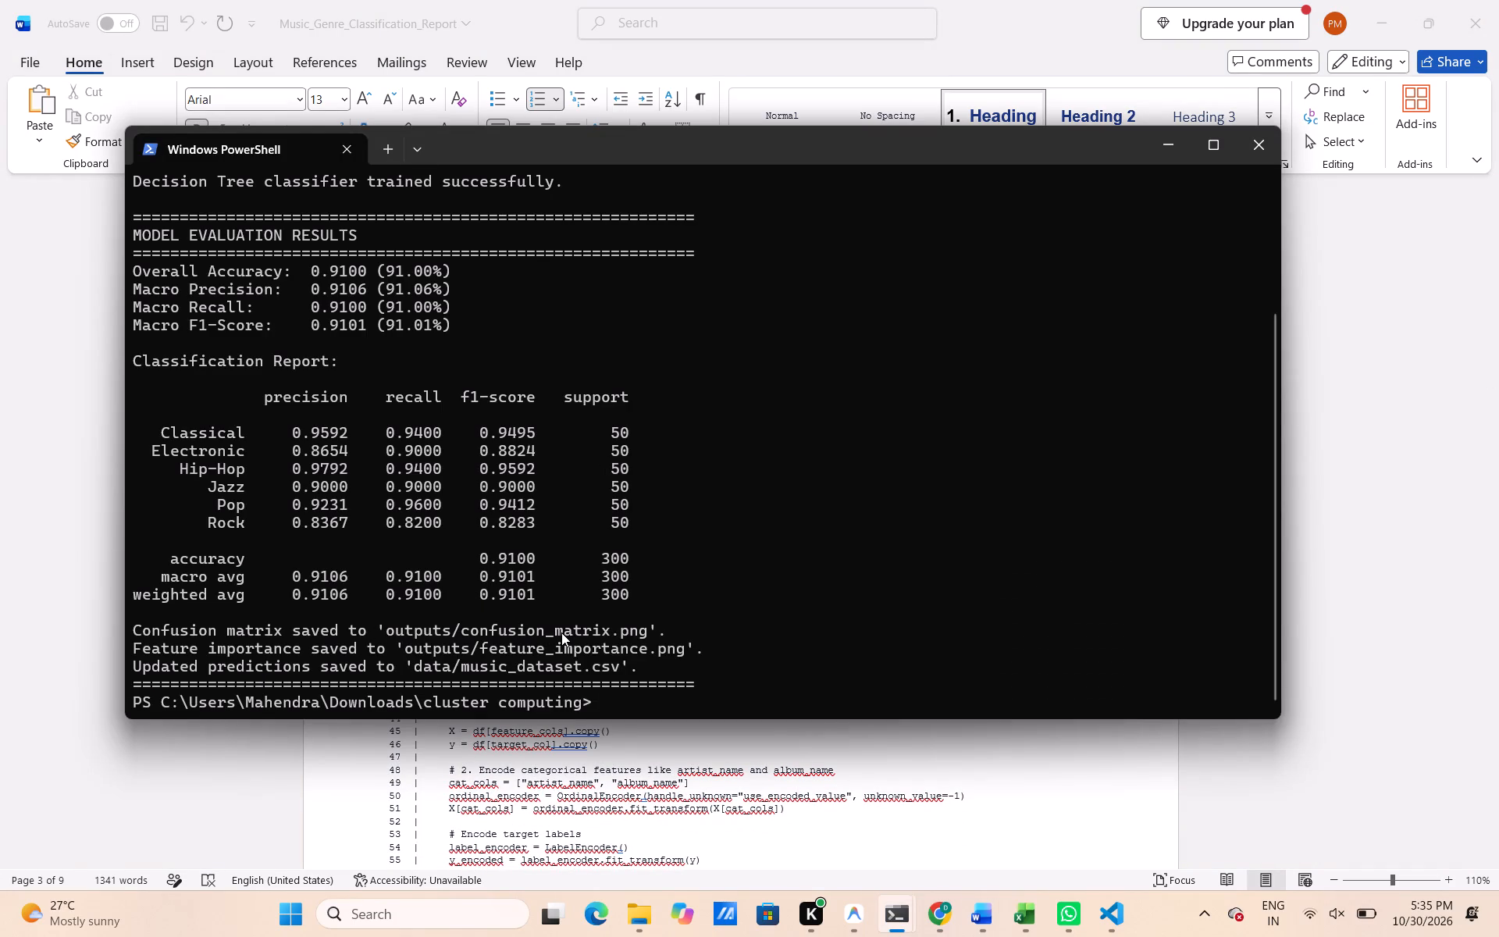
left_click(746, 776)
scroll(746, 776, "down", 3)
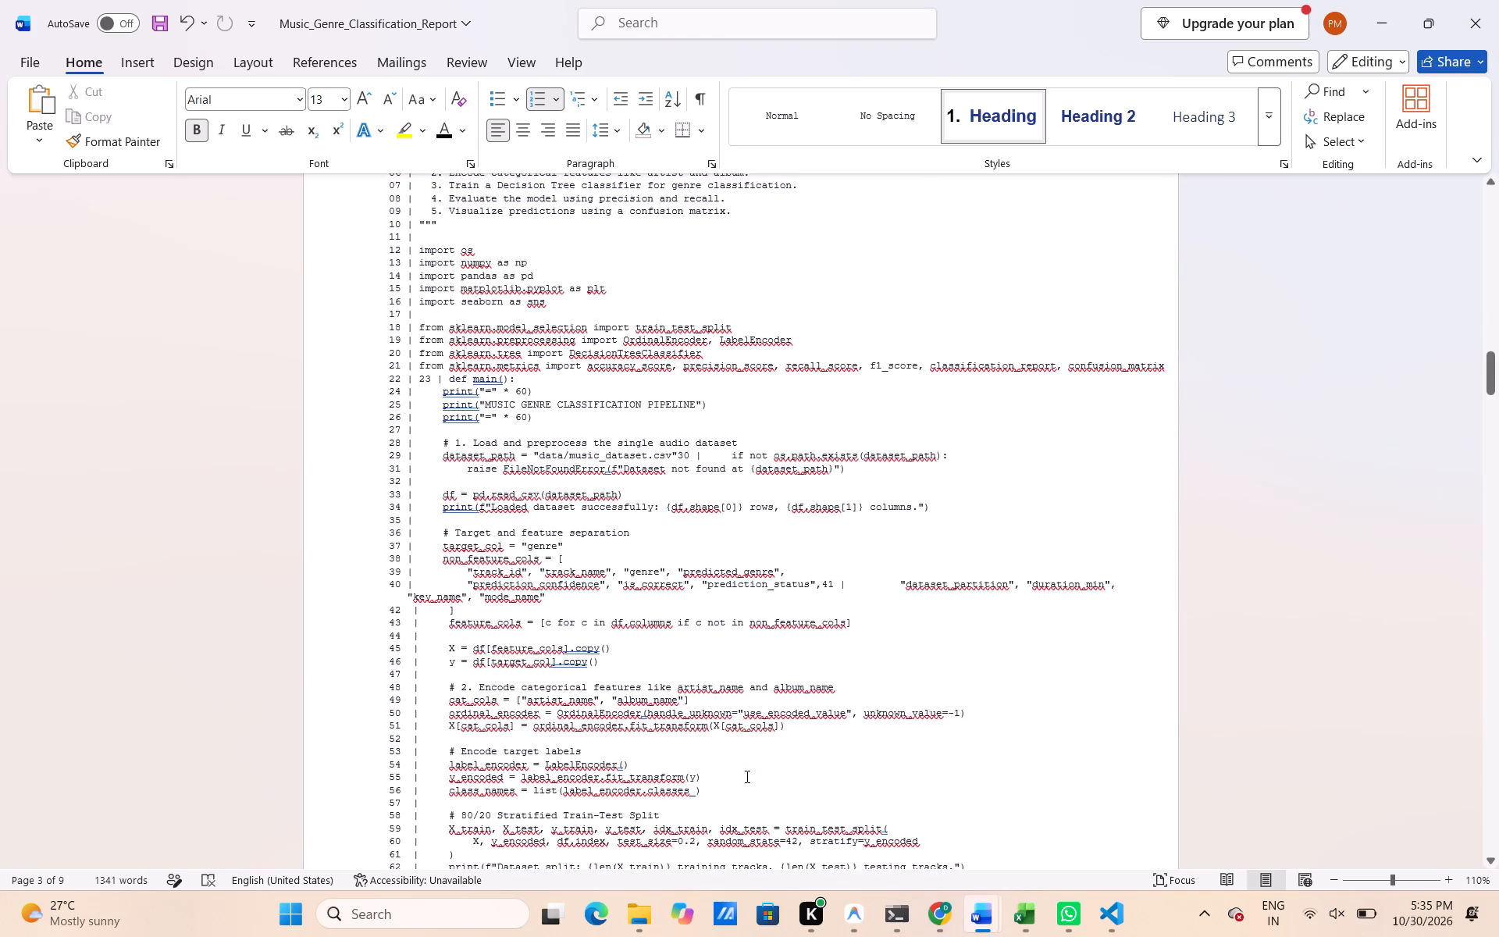
scroll(746, 776, "down", 3)
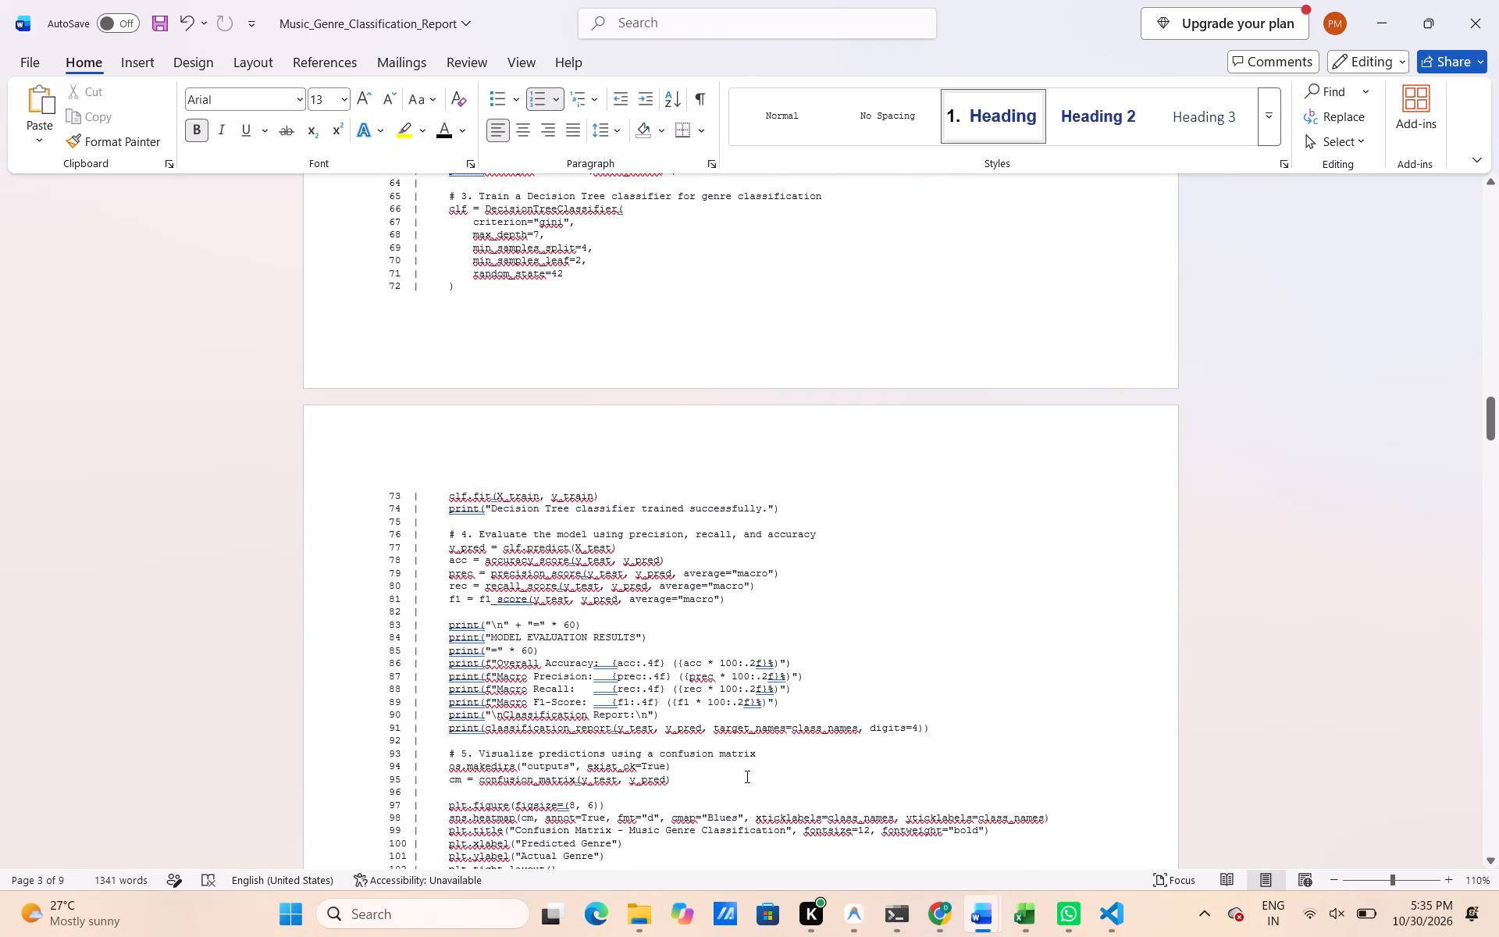
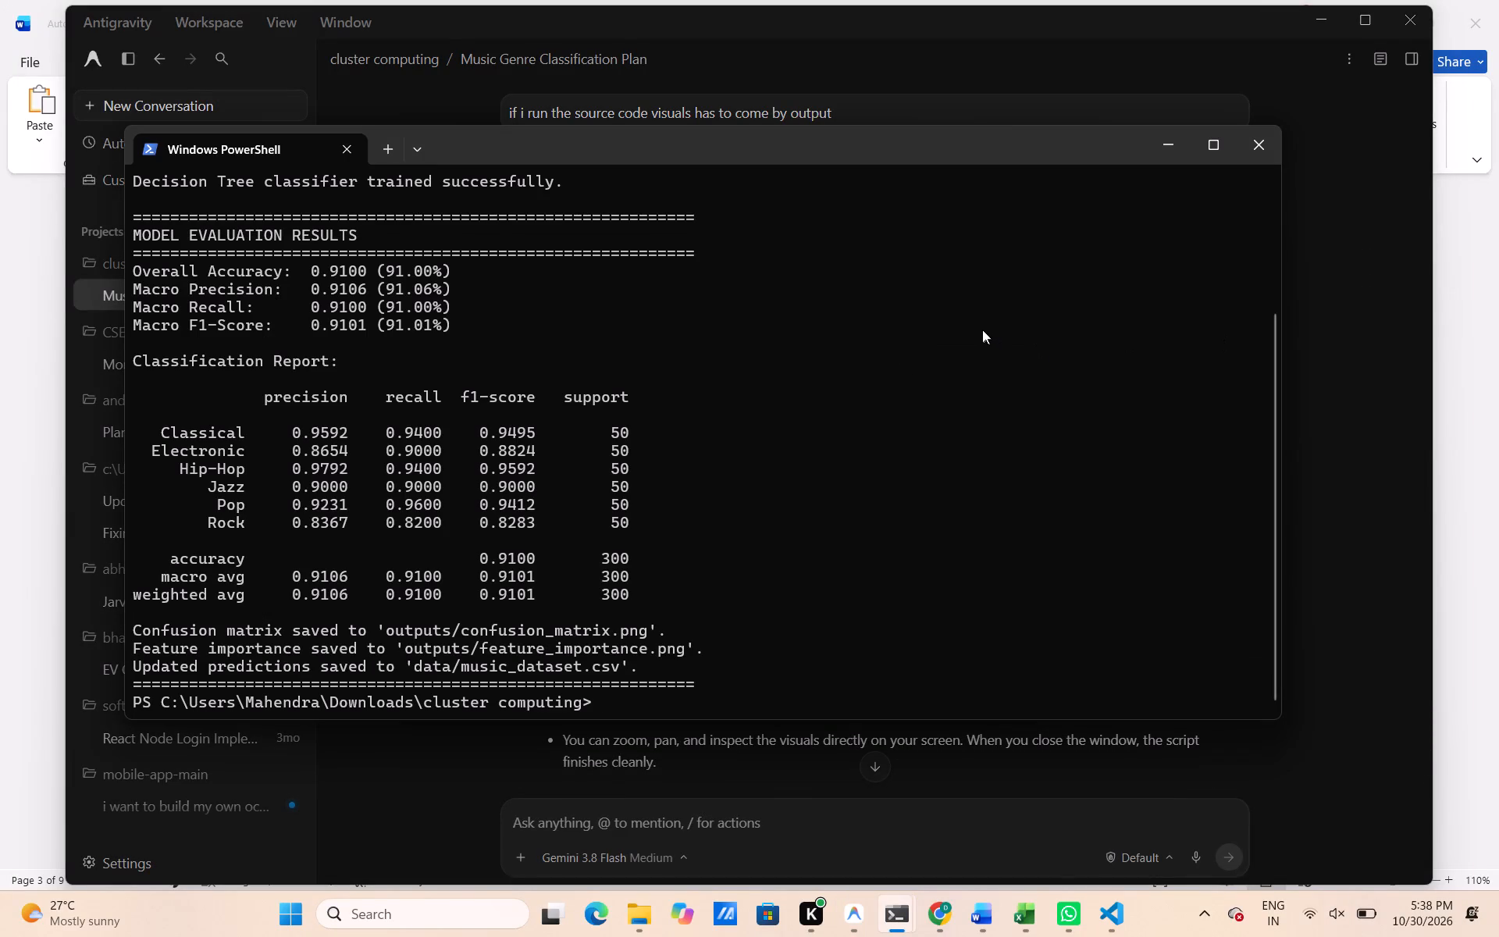
key("ctrl+v")
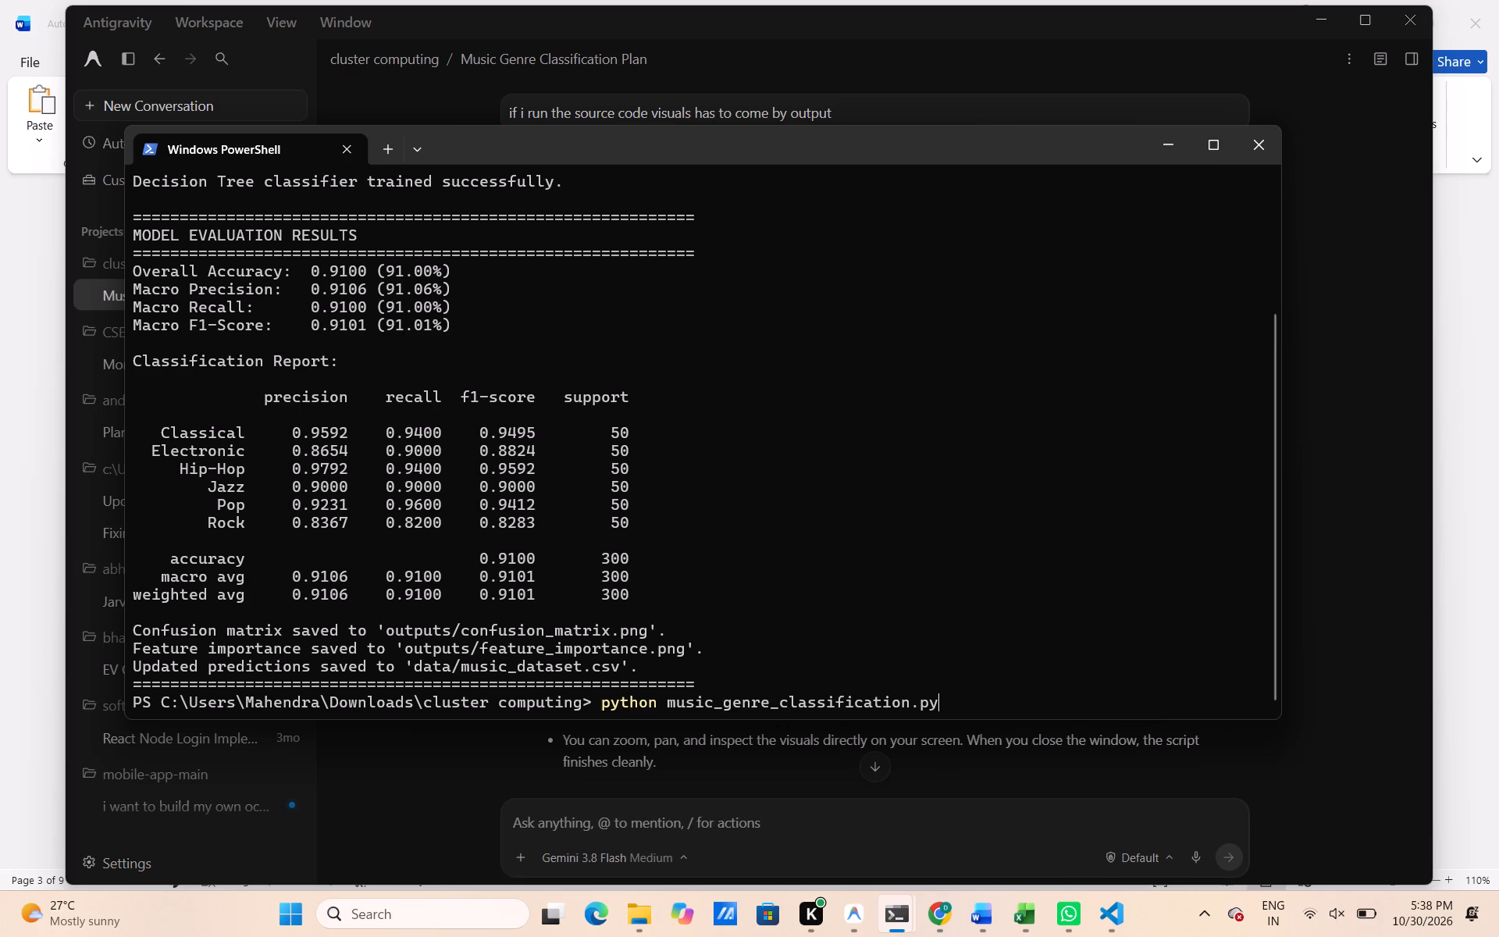
key("Return")
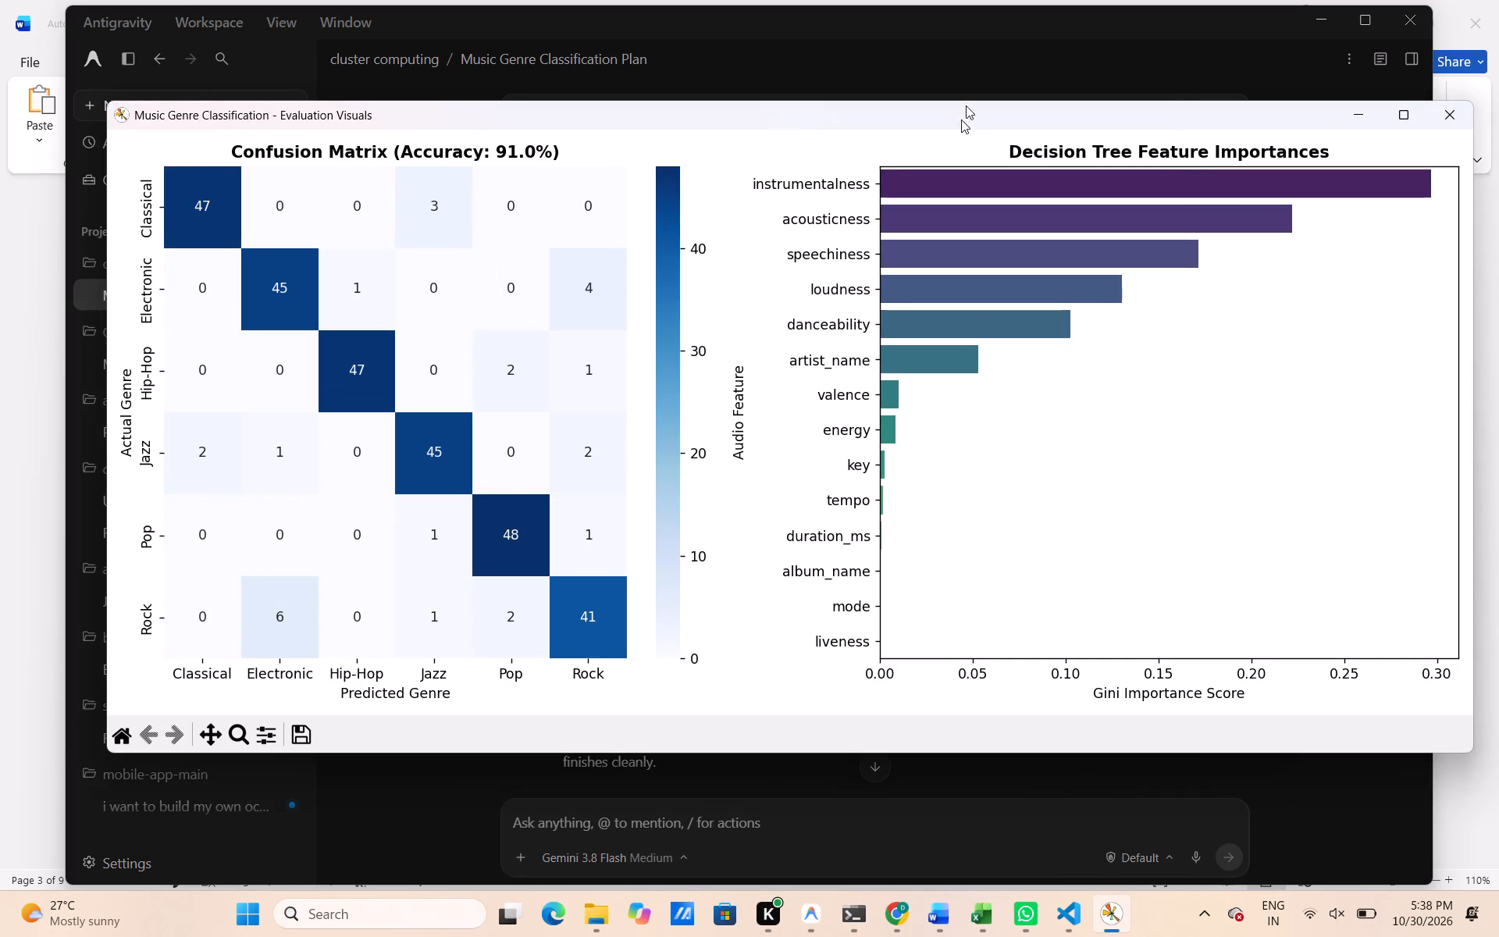
left_click(1450, 109)
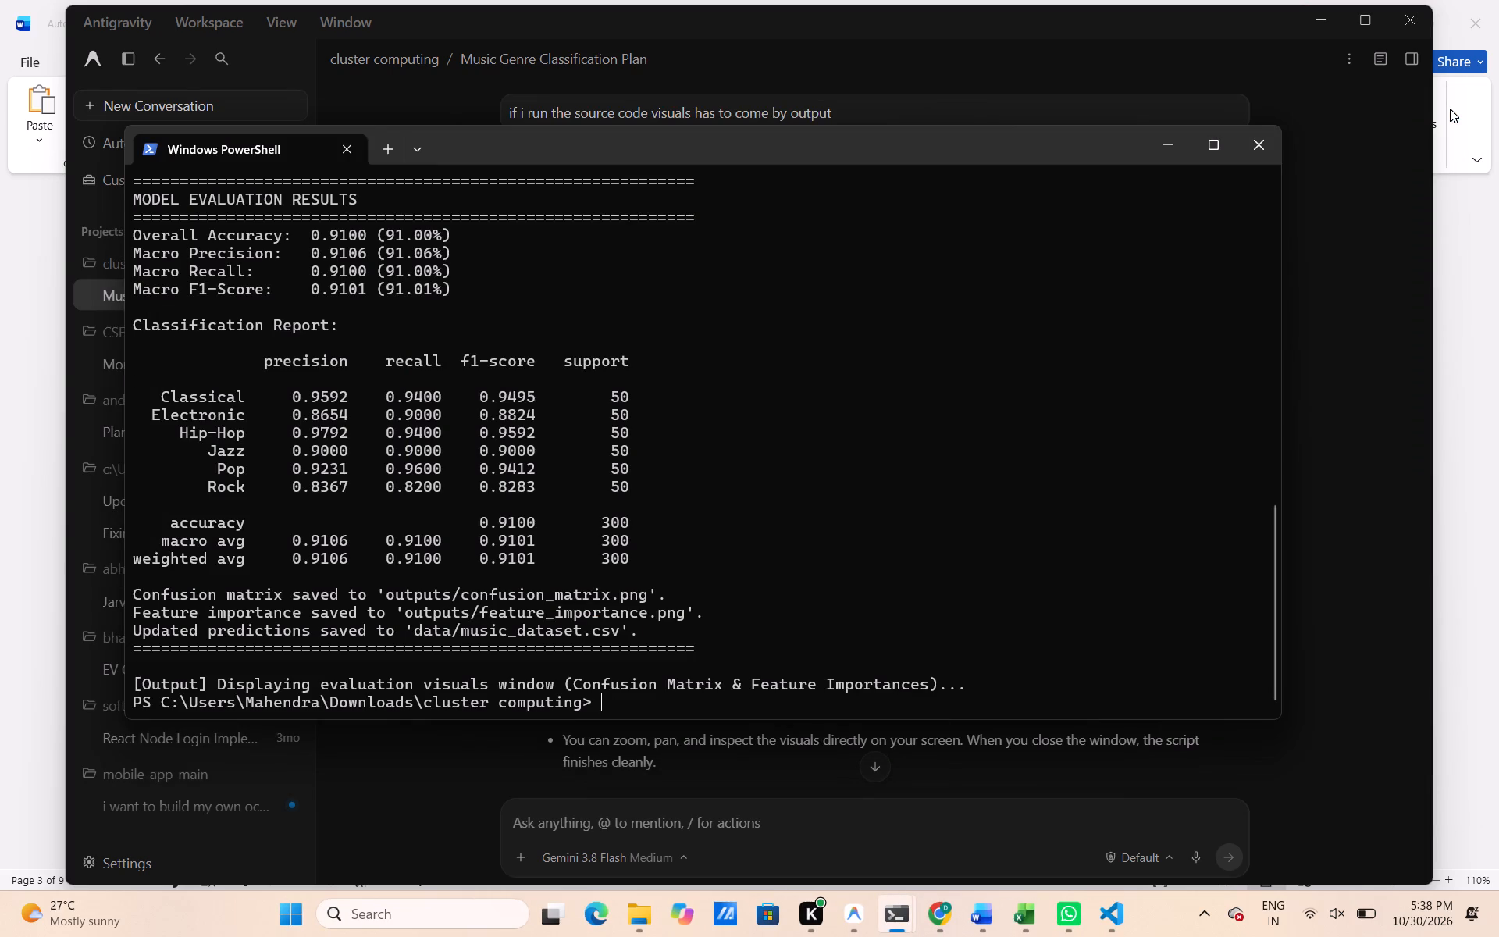
Rerun music_genre_classification.py in PowerShell and move its evaluation visuals window so both charts fit on the screen.
key("Up")
key("Return")
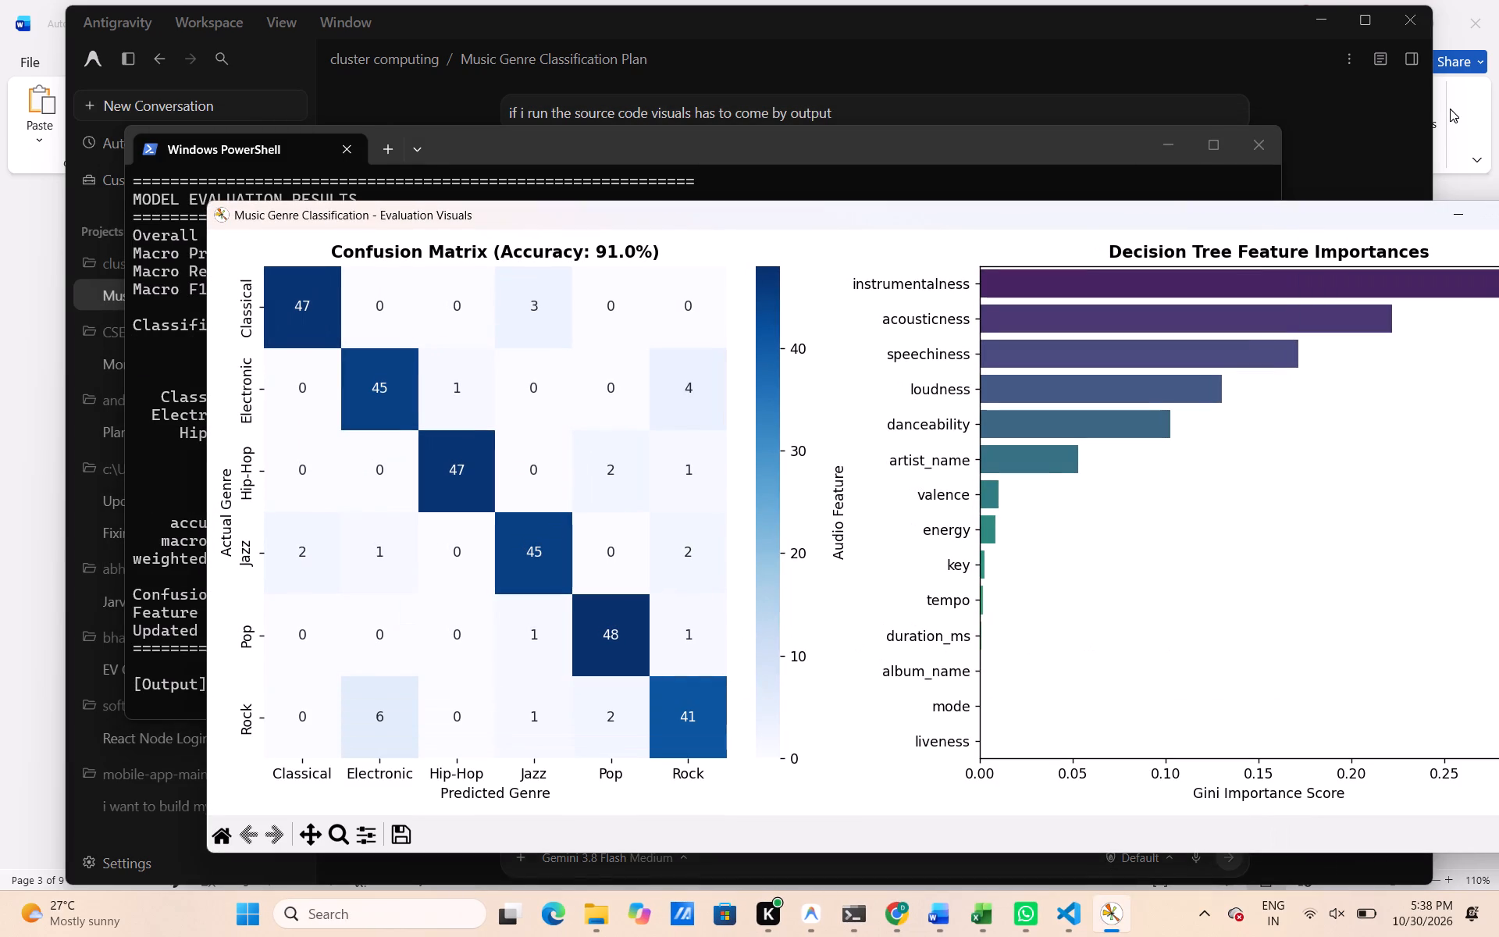
scroll(1346, 0, "down", 4, "ctrl")
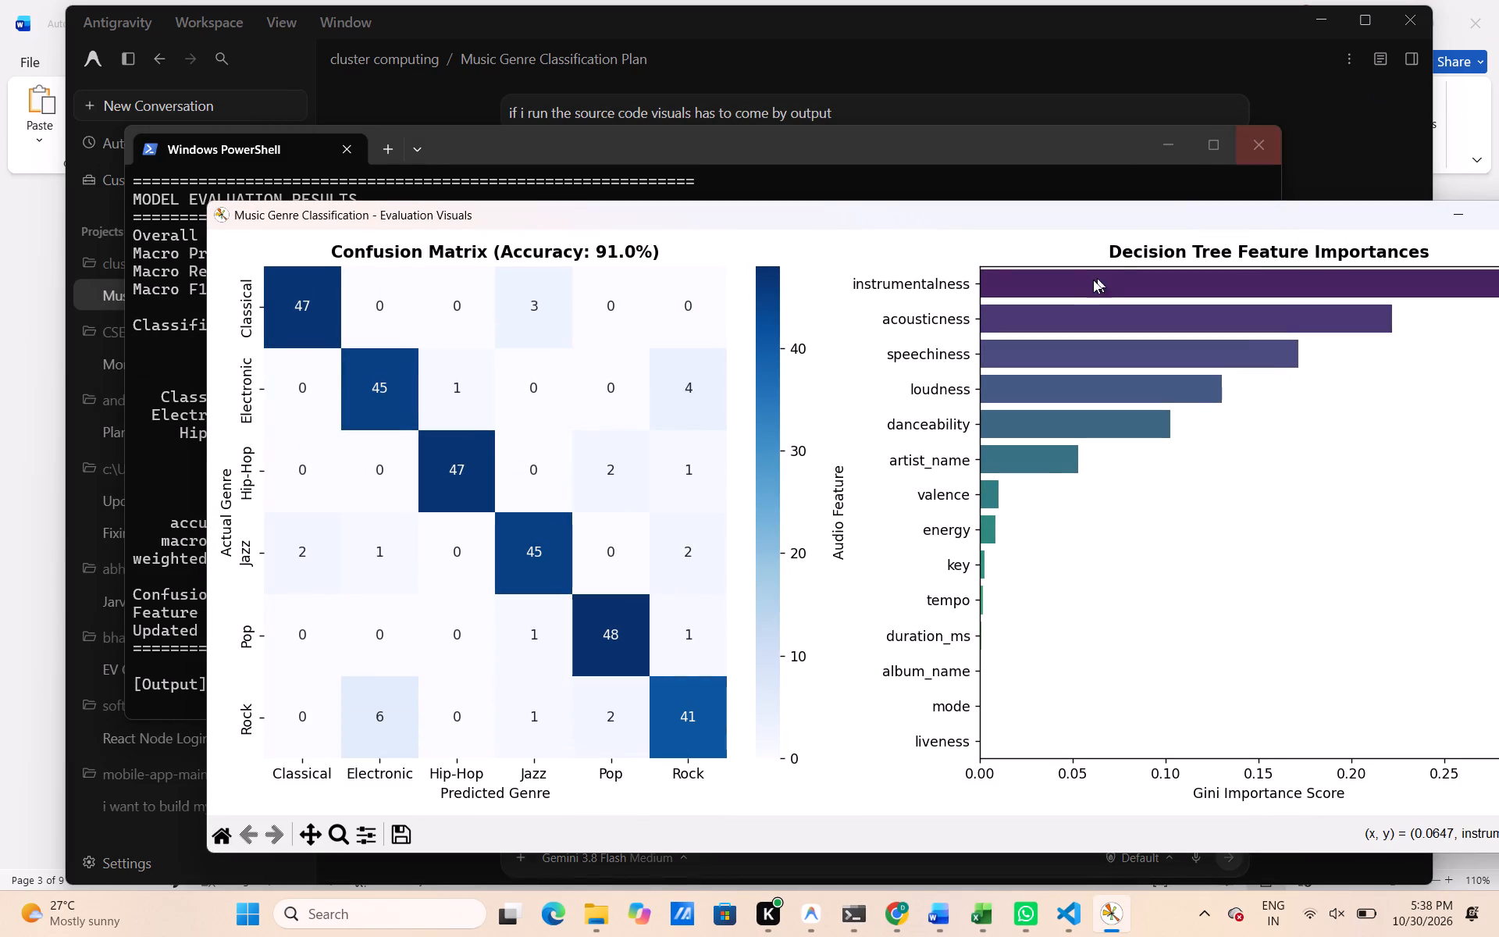
left_click_drag(1107, 212, 964, 186)
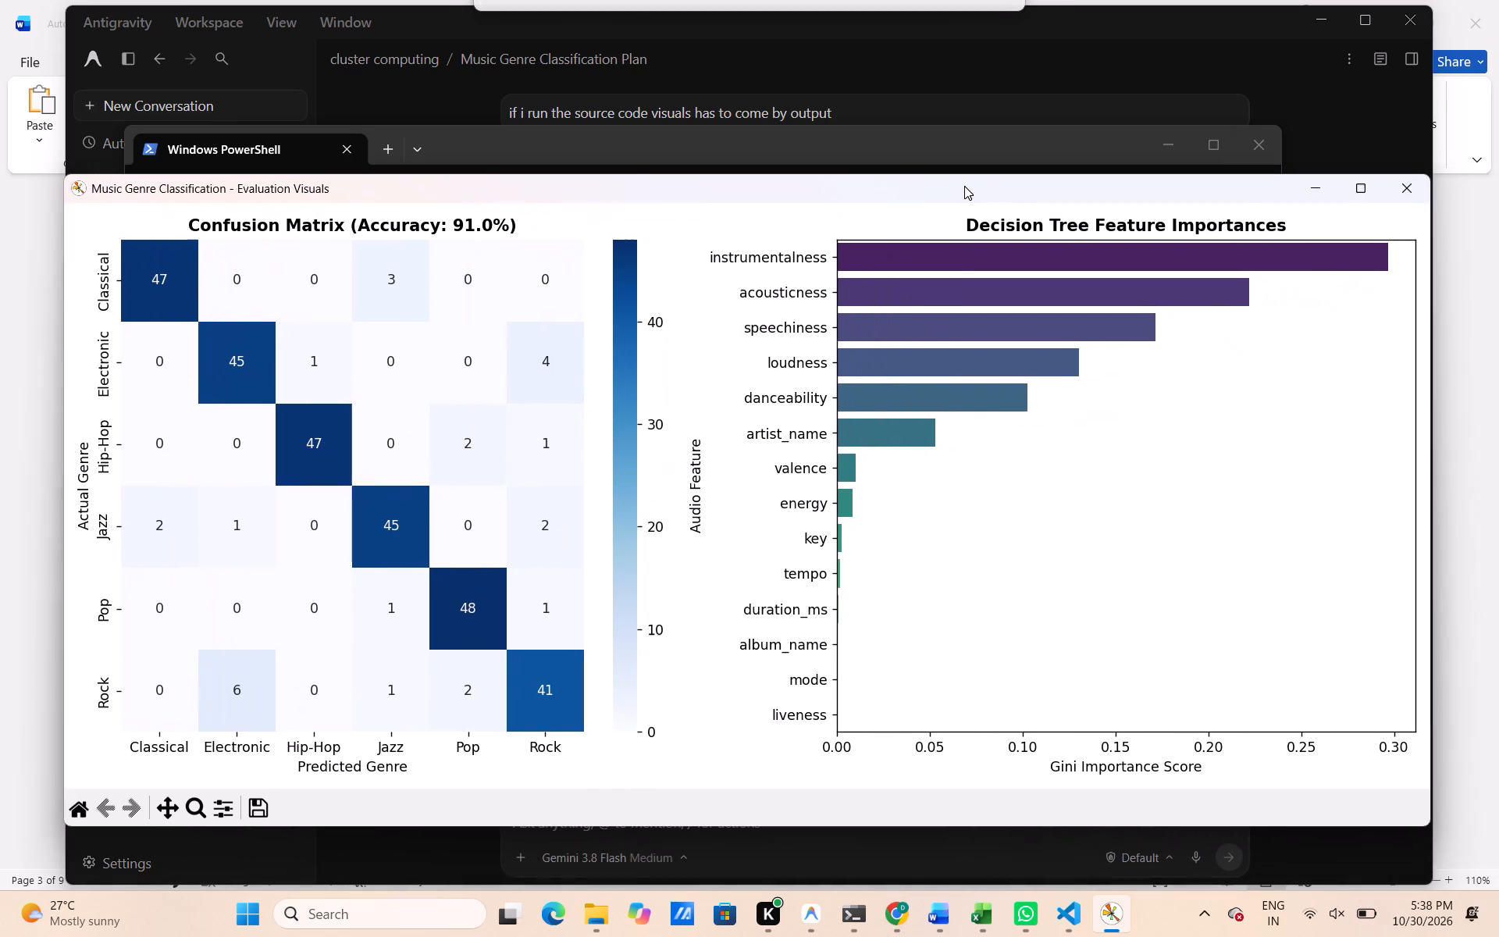
left_click_drag(964, 186, 958, 186)
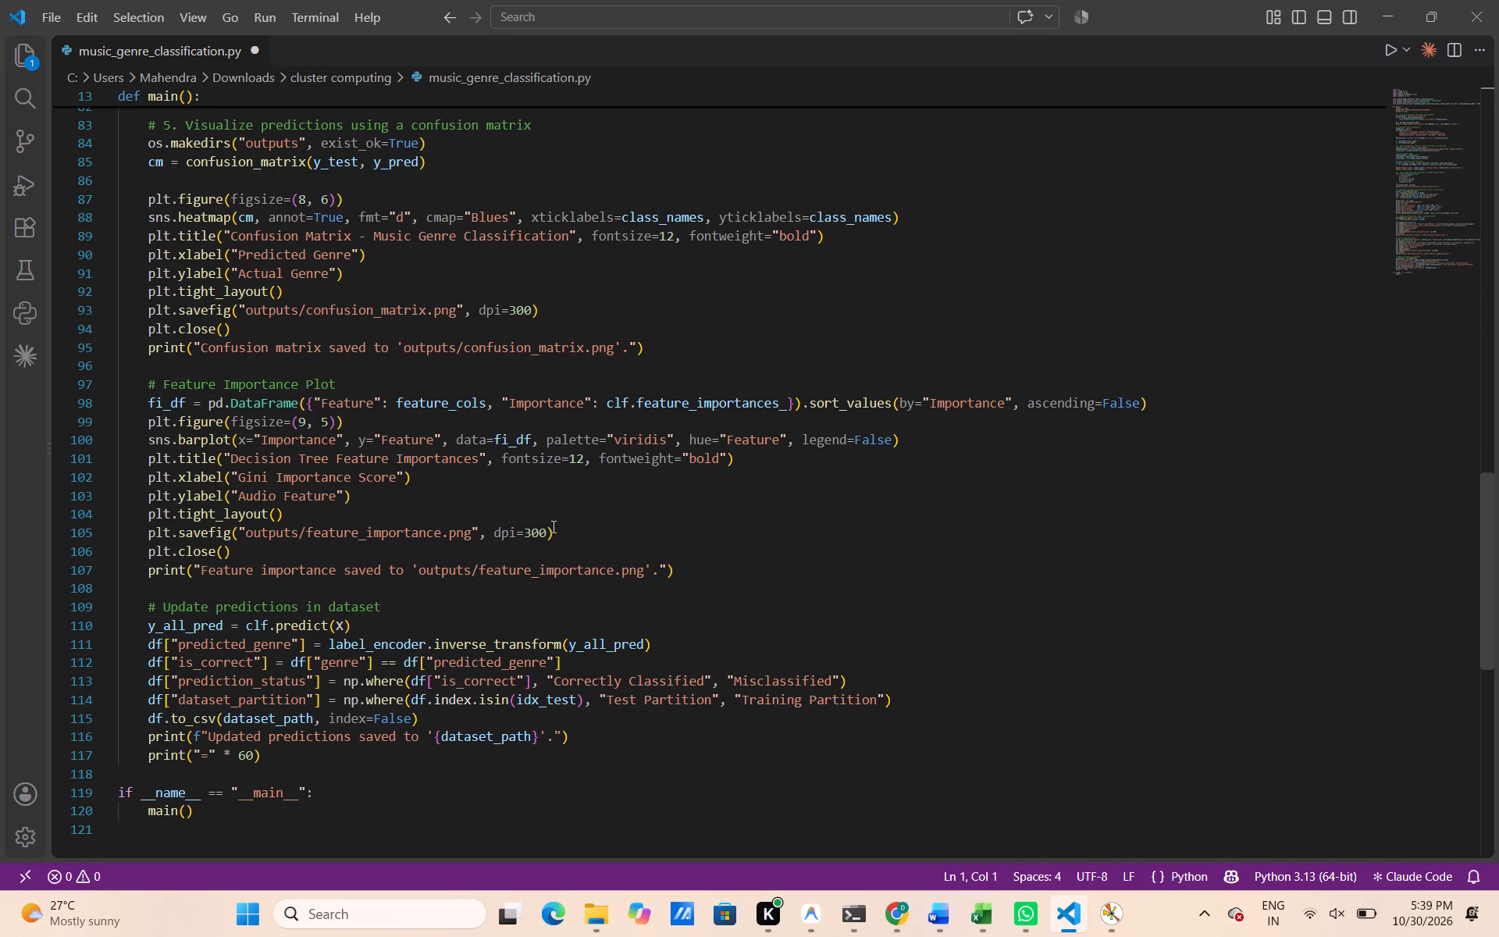
In Visual Studio Code, examine the plotting, evaluation and training code of music_genre_classification.py from the end upward.
scroll(552, 526, "up", 6)
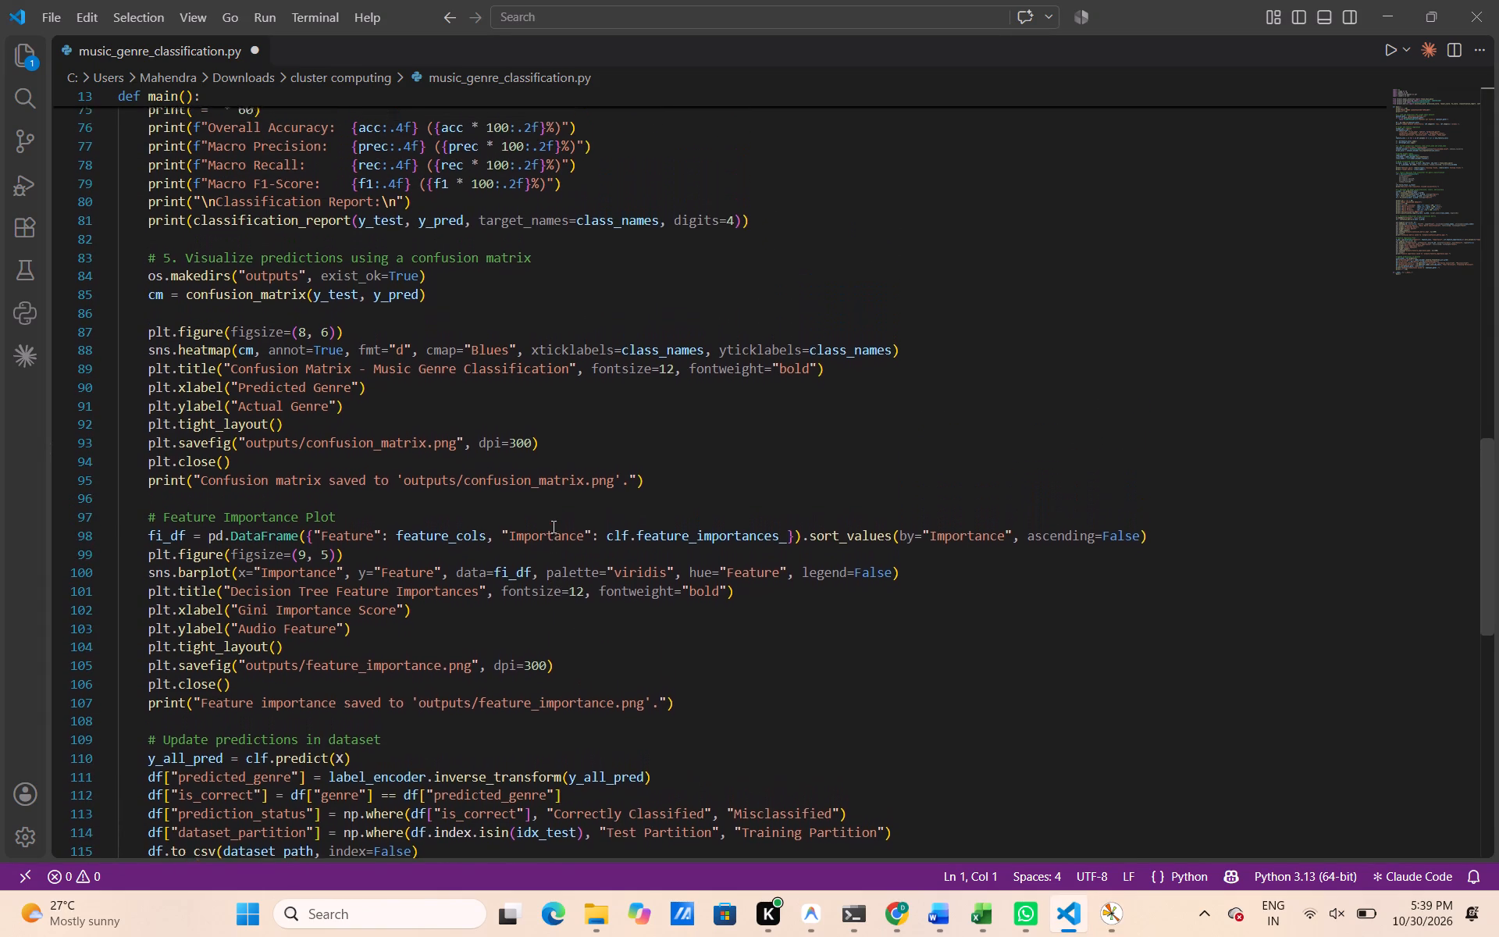
scroll(552, 526, "up", 5)
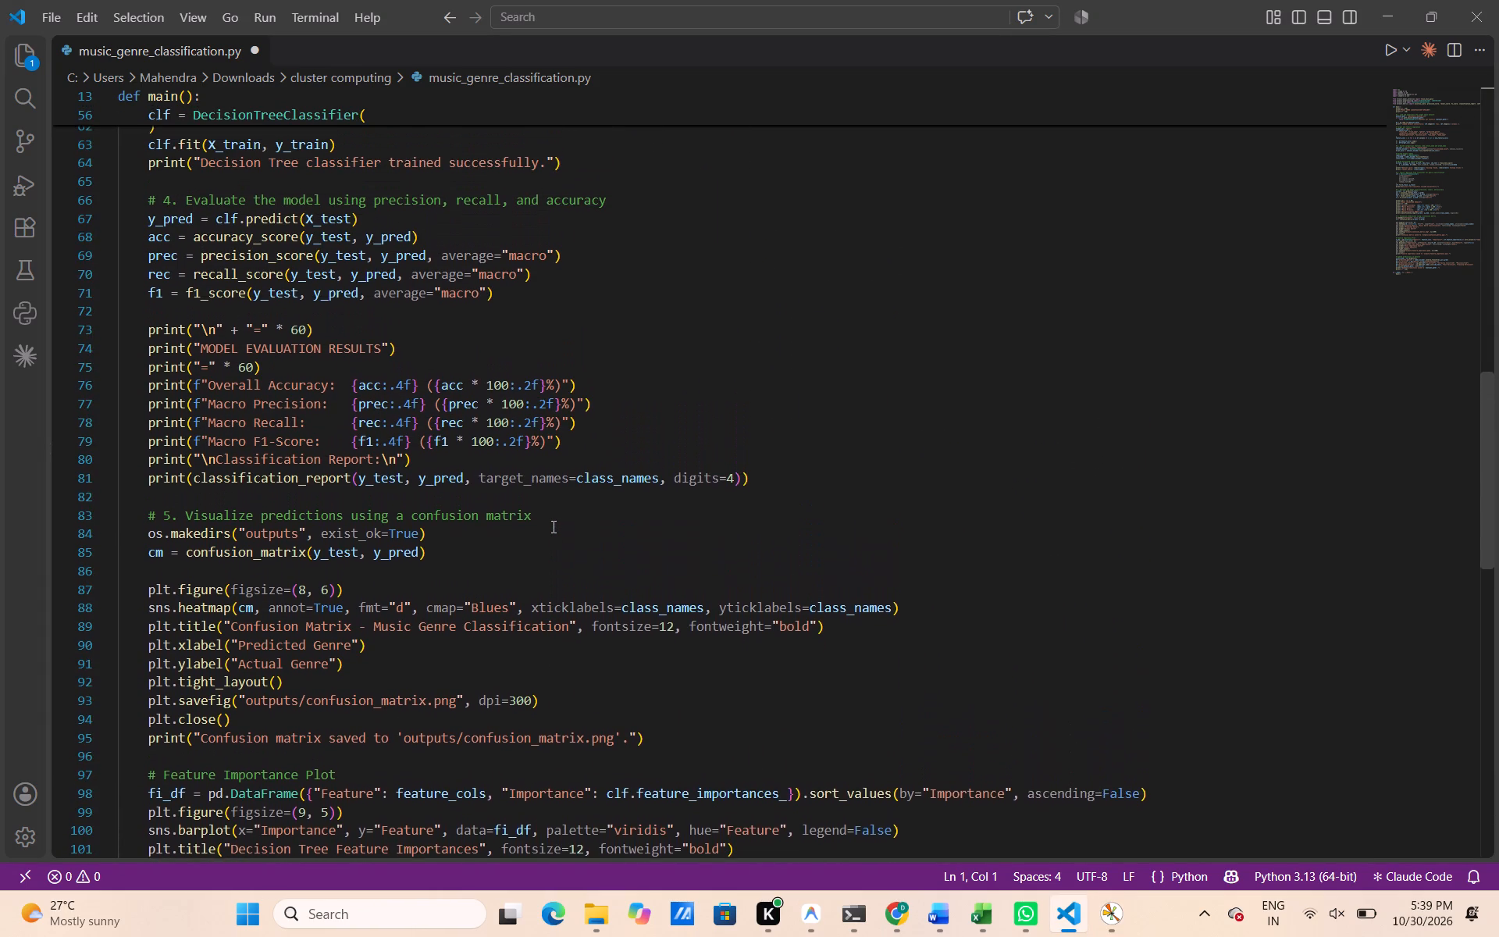
scroll(552, 526, "up", 4)
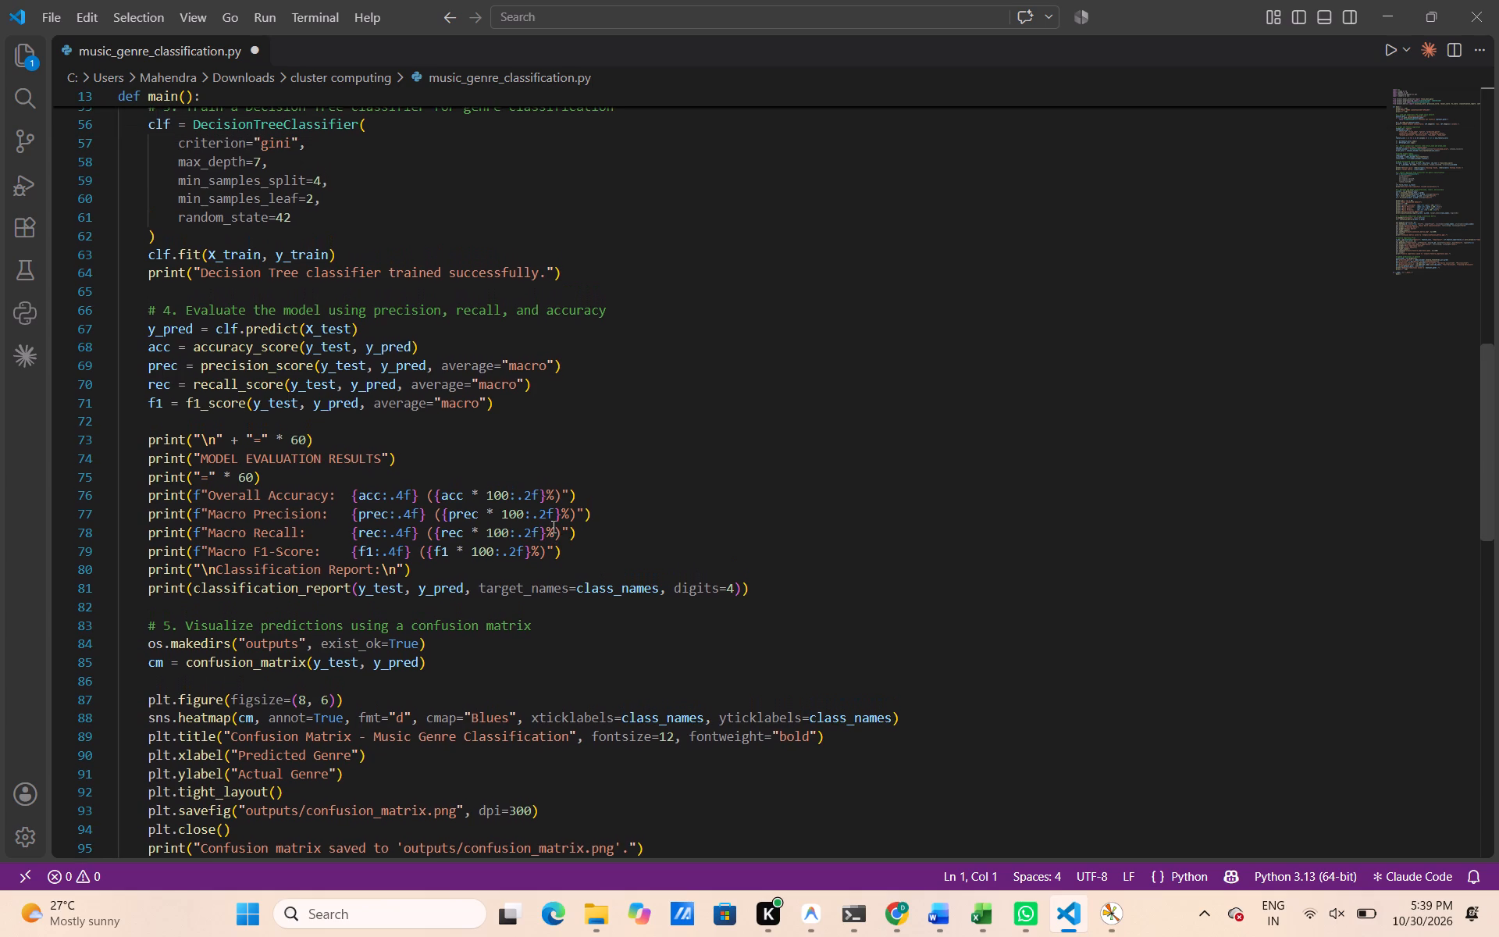
scroll(552, 526, "up", 1)
scroll(540, 642, "up", 3)
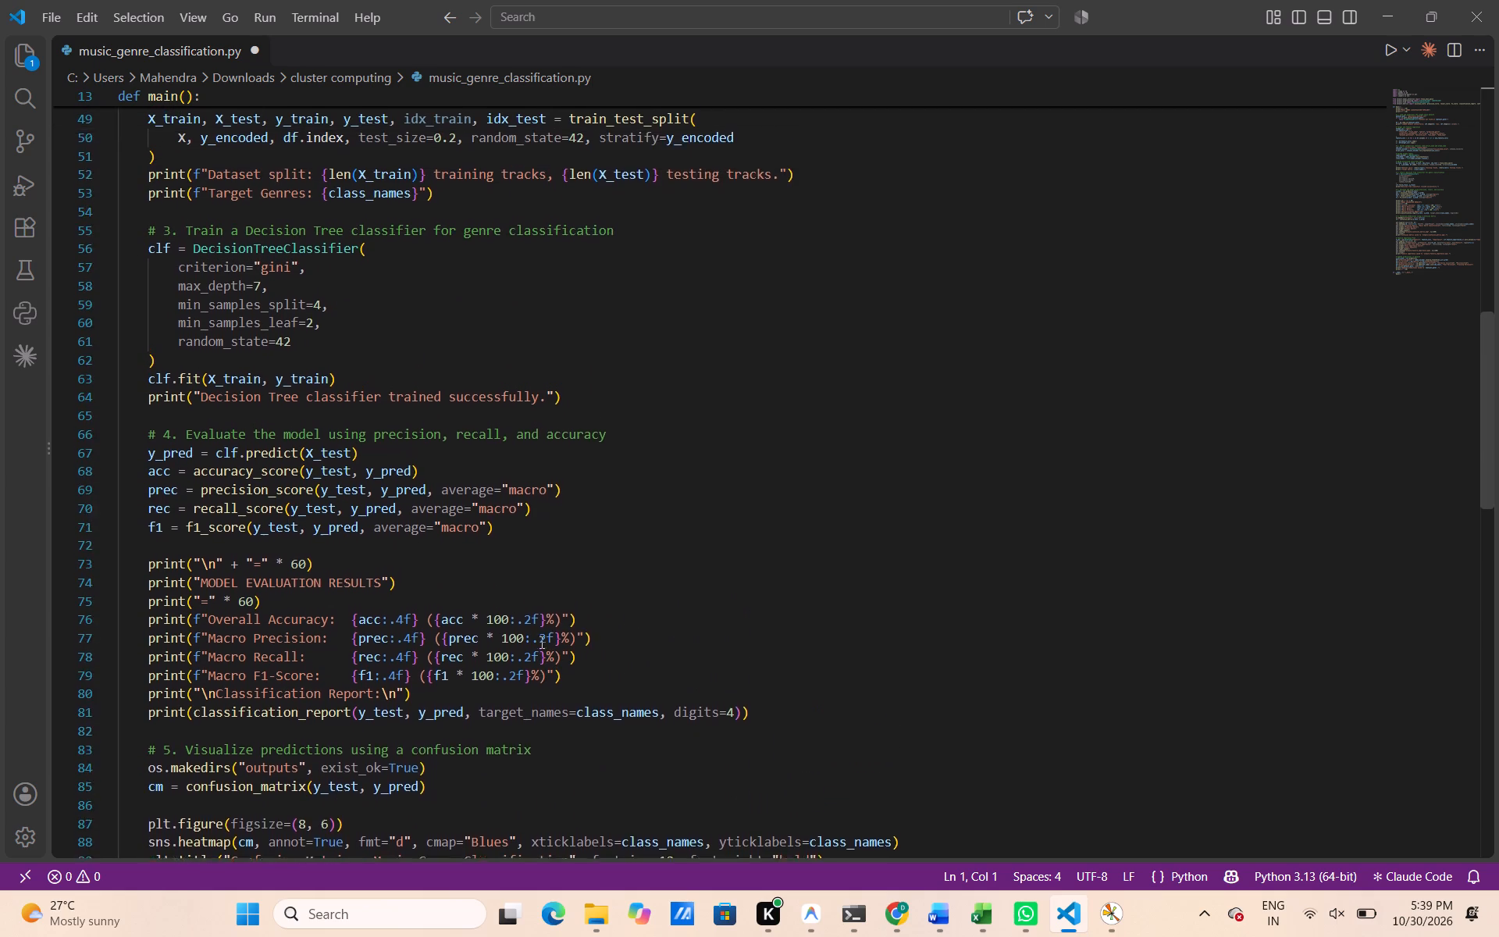
scroll(540, 642, "up", 5)
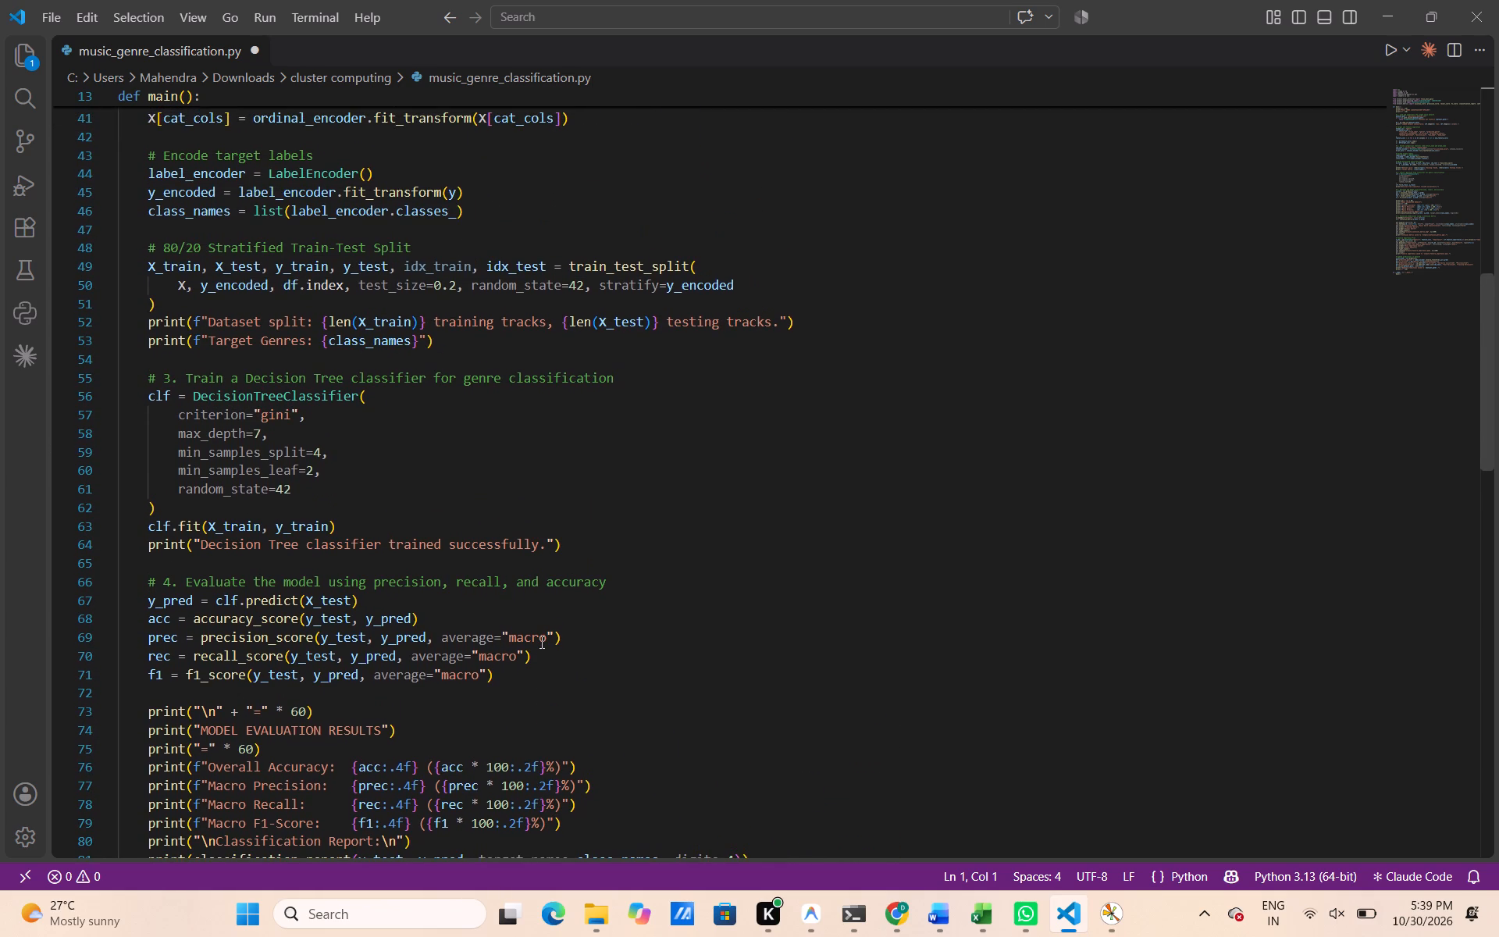
scroll(540, 642, "up", 8)
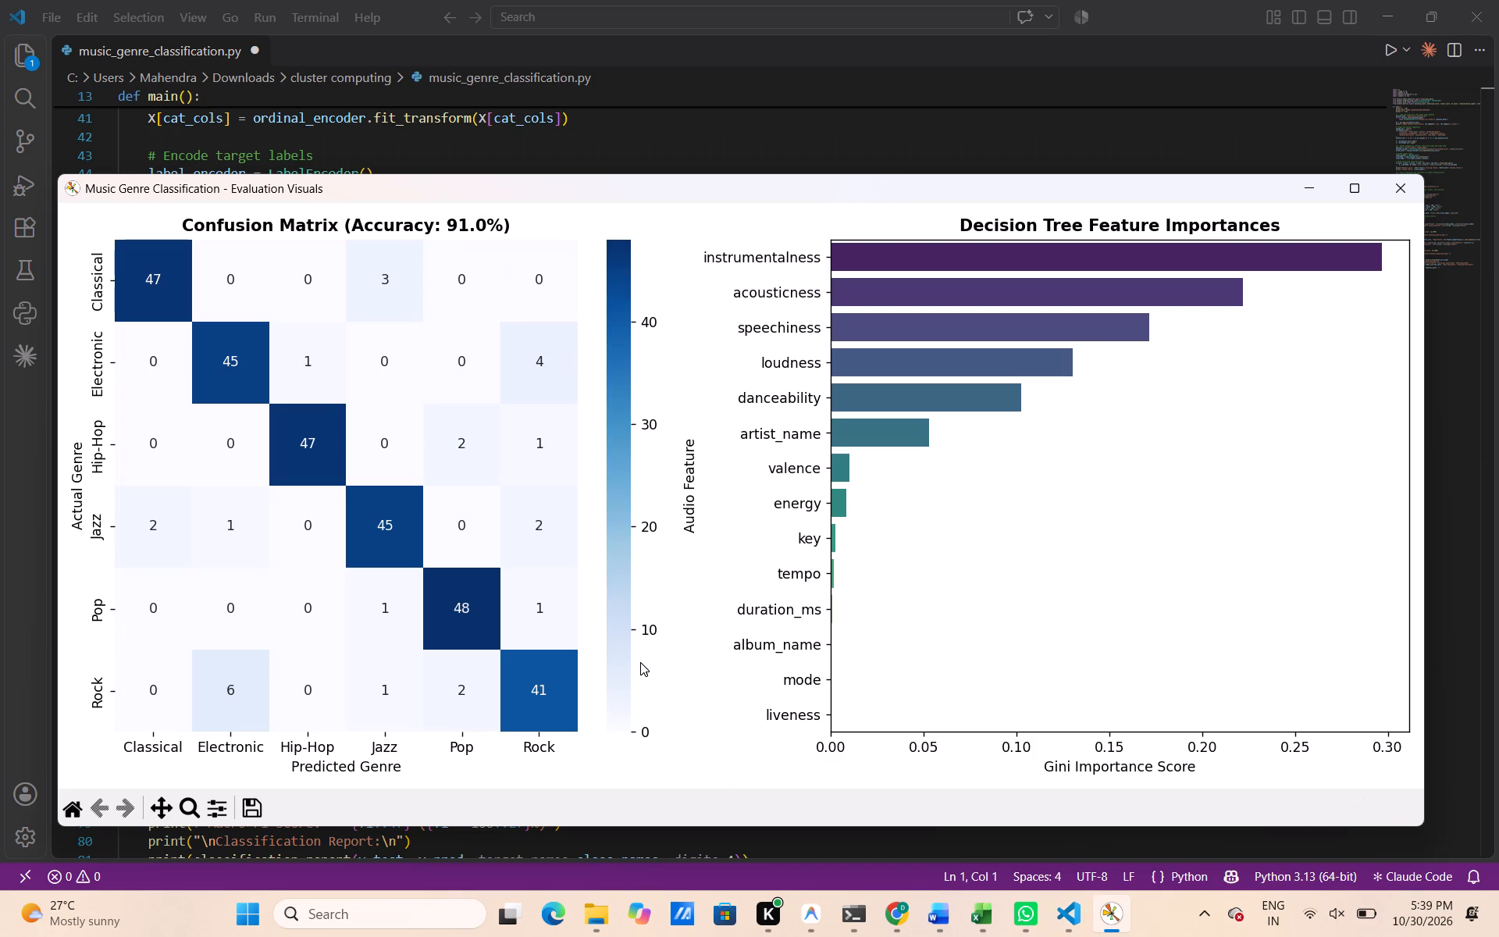
Review the evaluation visuals window and the script's PowerShell output, and close the visuals window.
scroll(640, 662, "down", 2, "ctrl")
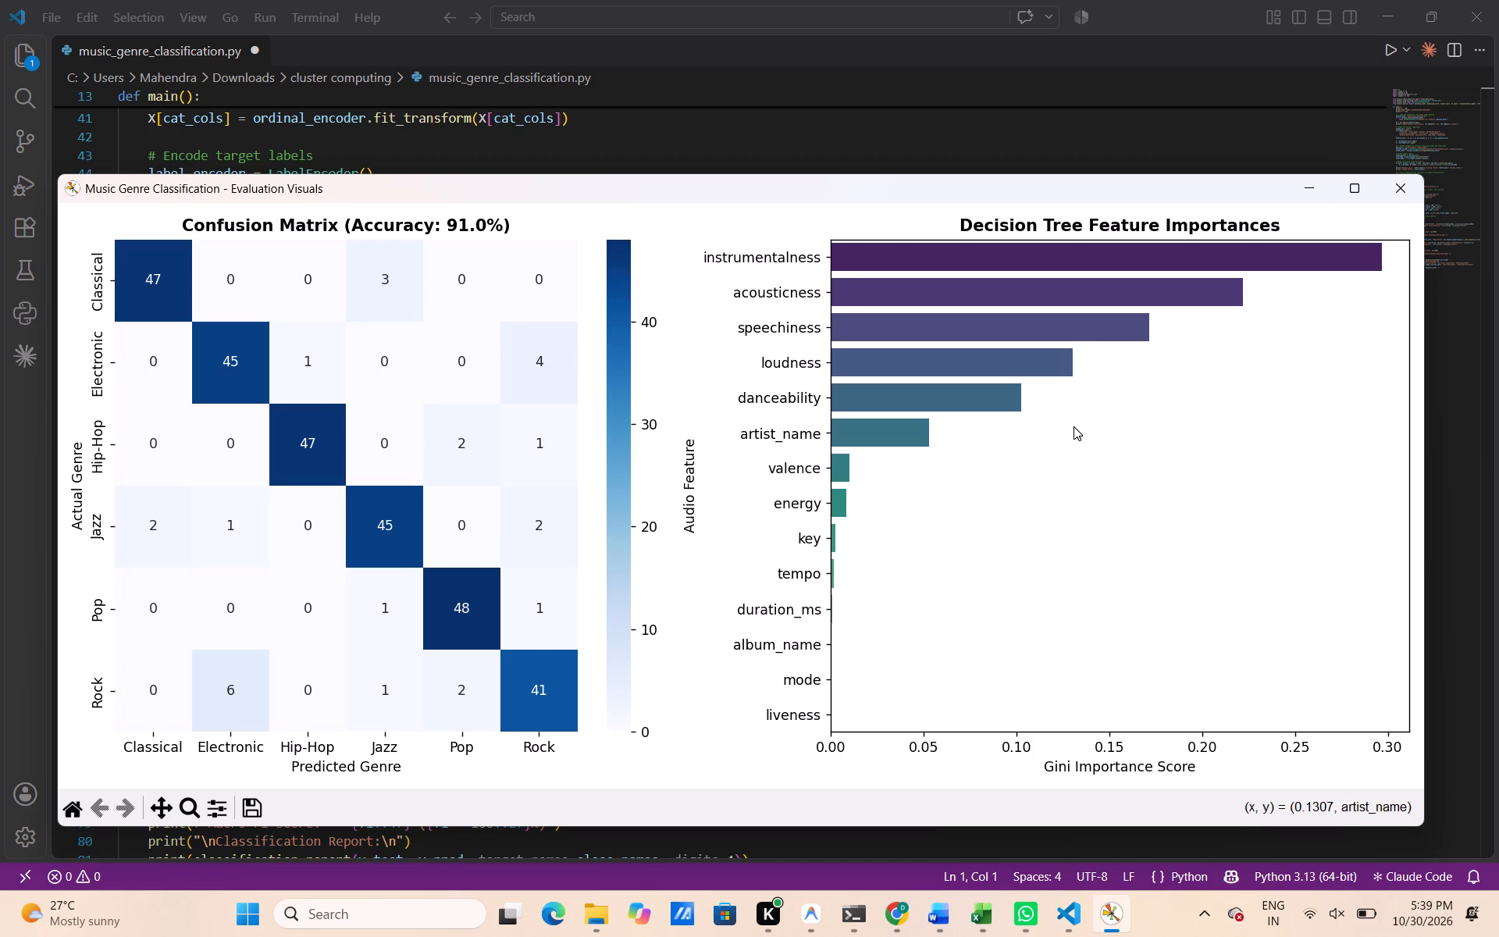
left_click(1303, 198)
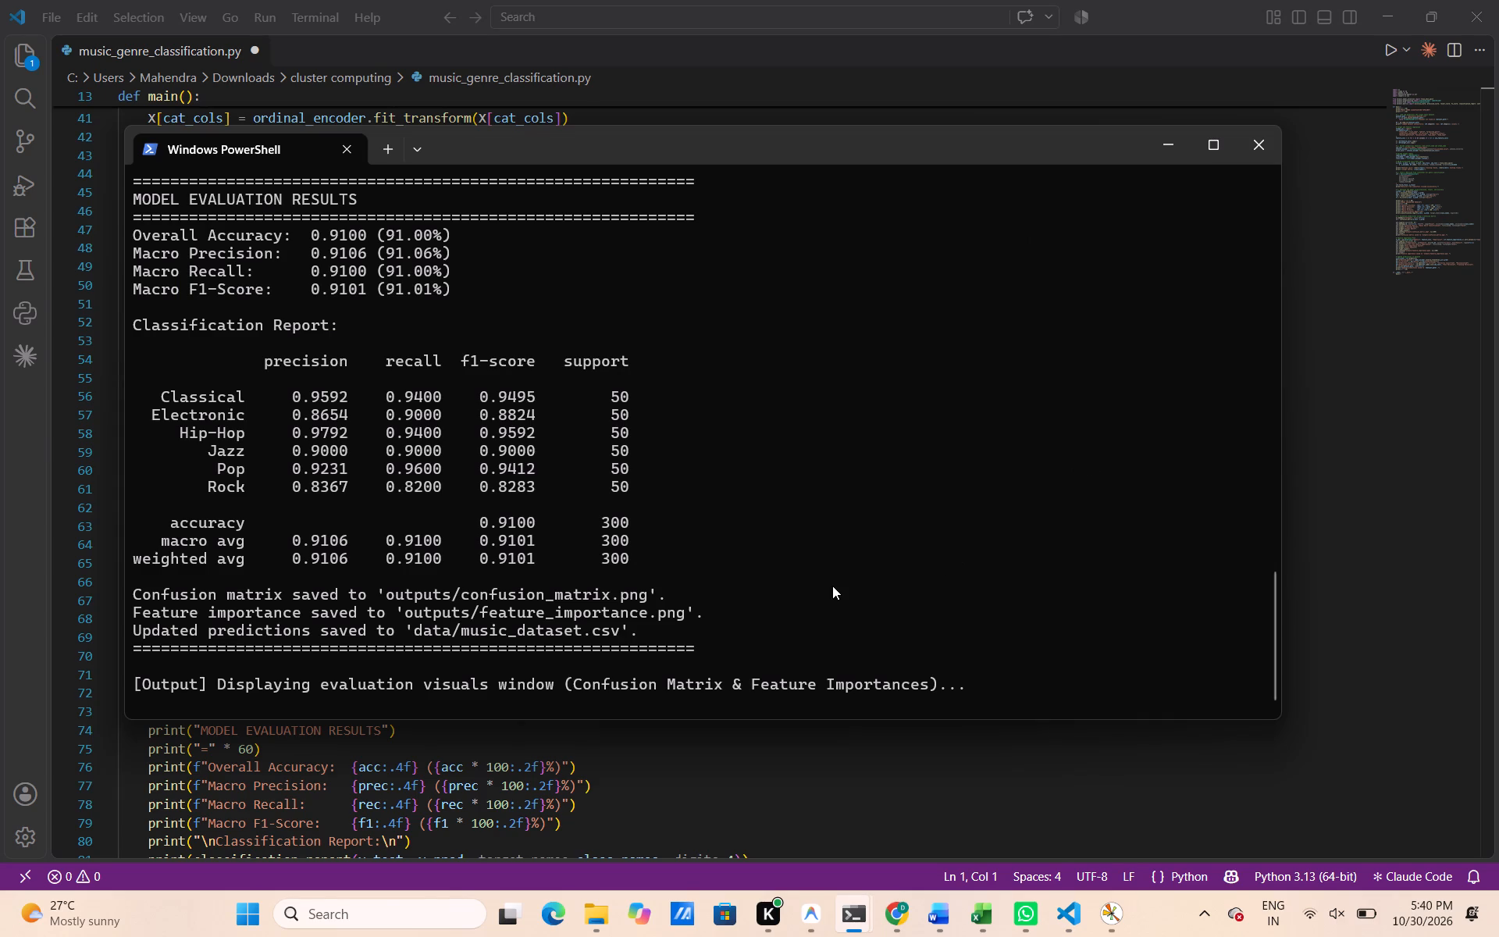
scroll(823, 671, "down", 5)
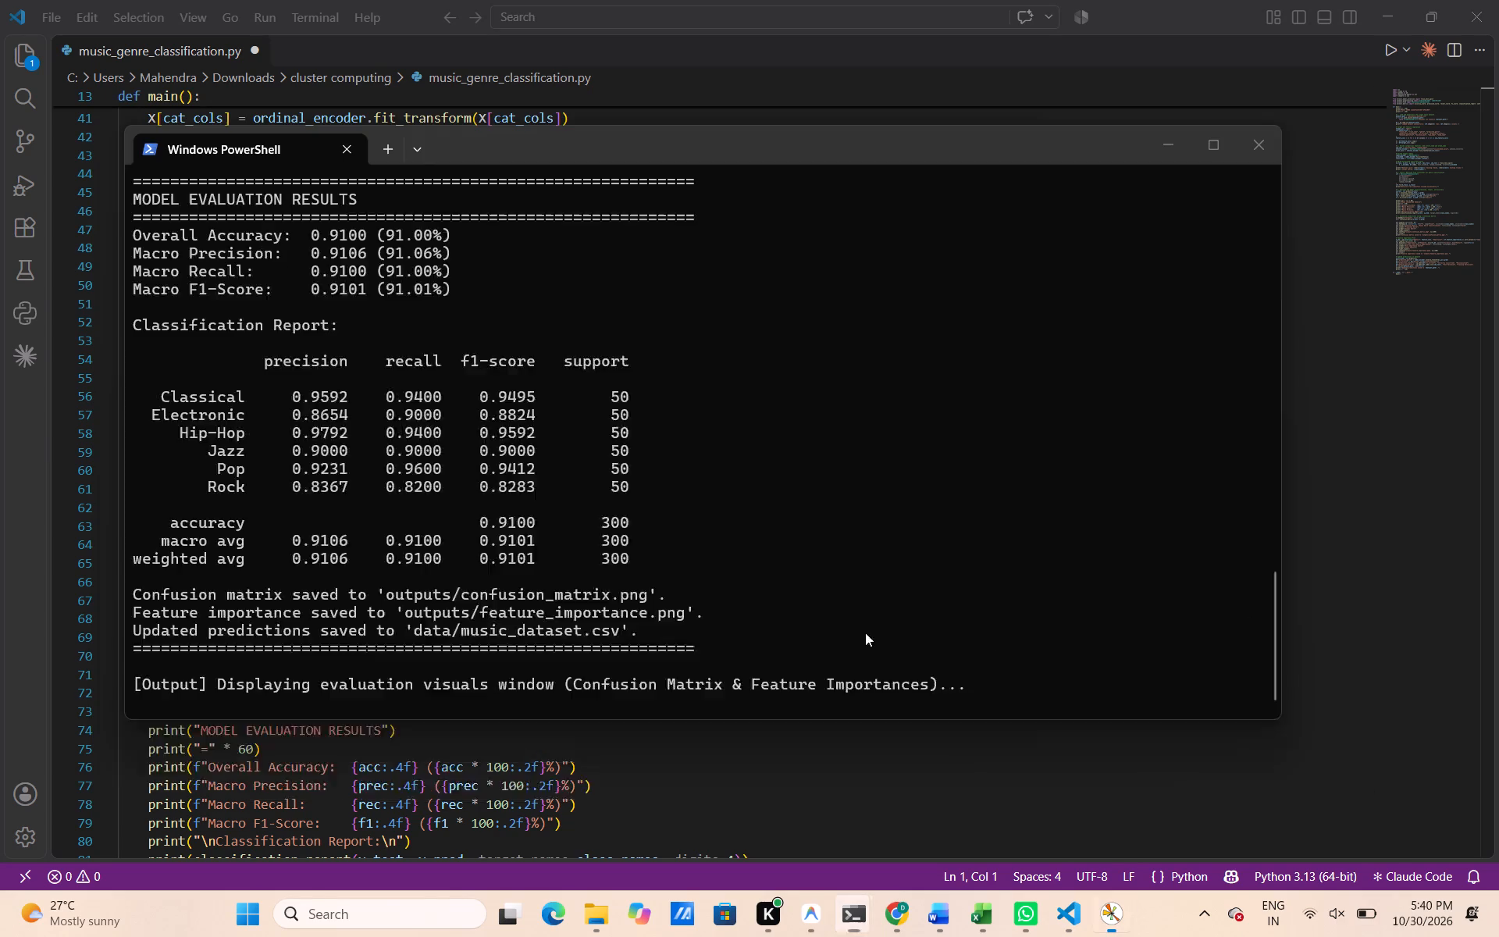
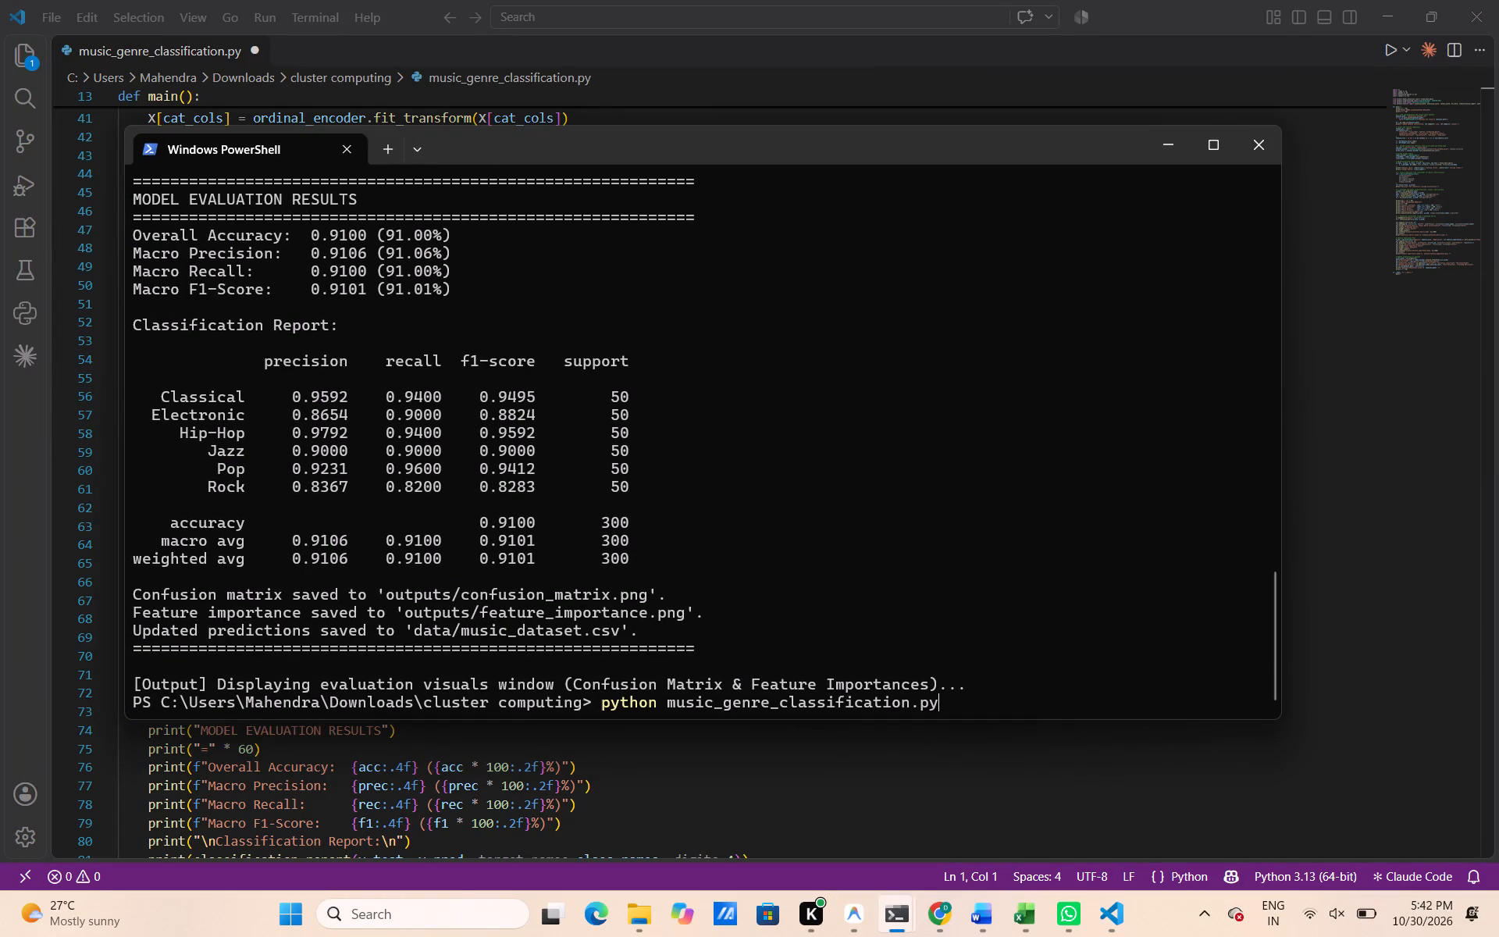
key("Return")
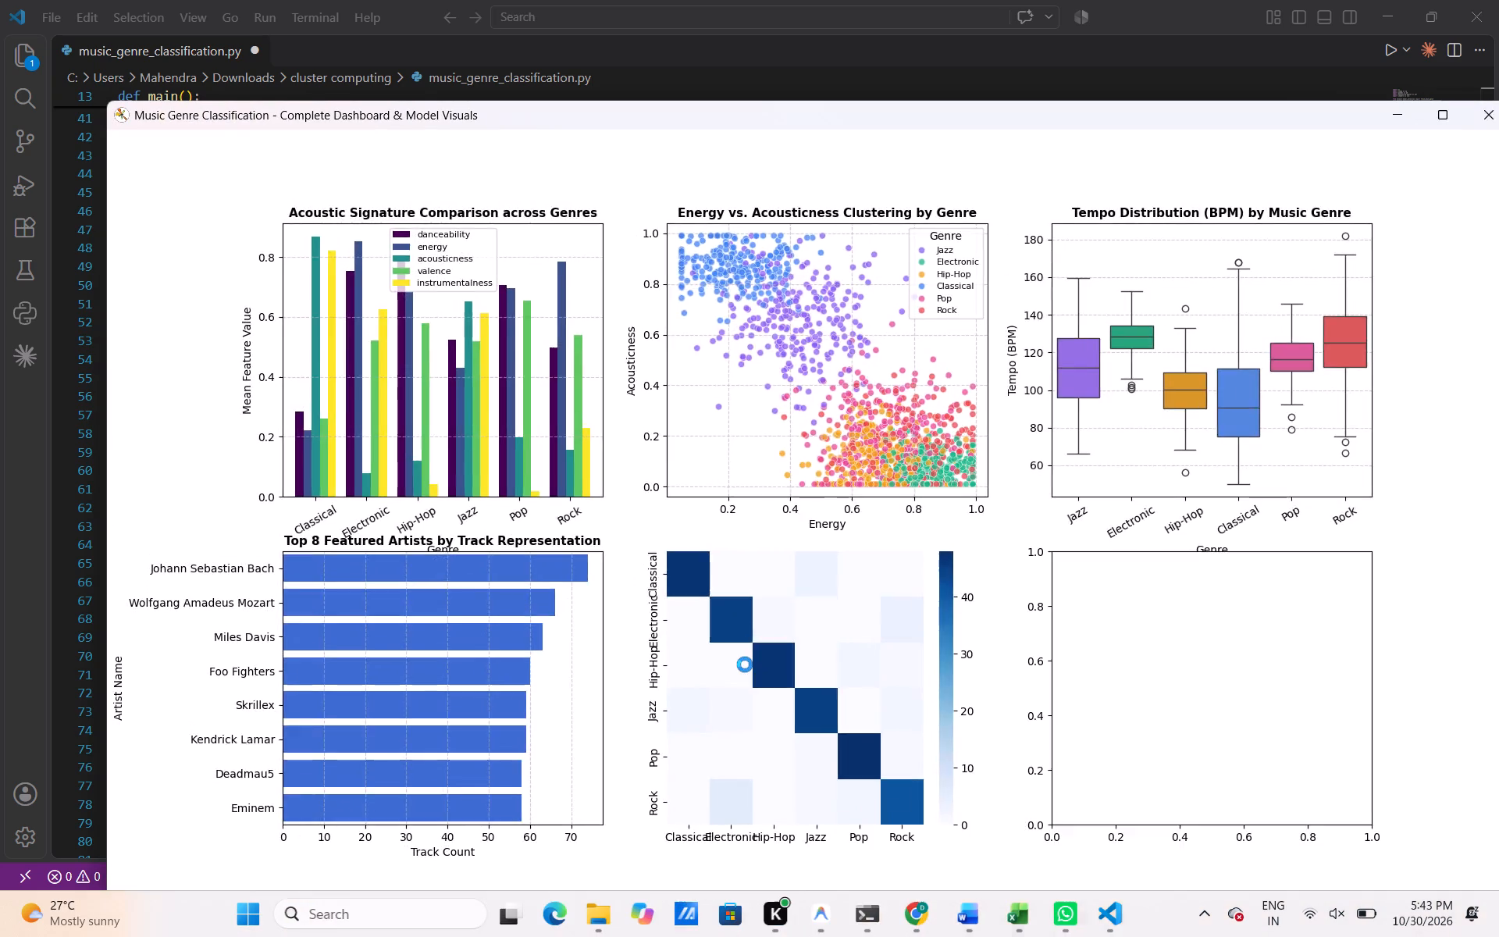
Move the Complete Dashboard & Model Visuals window so its charts can be reviewed on the screen, and close it.
scroll(745, 664, "down", 1)
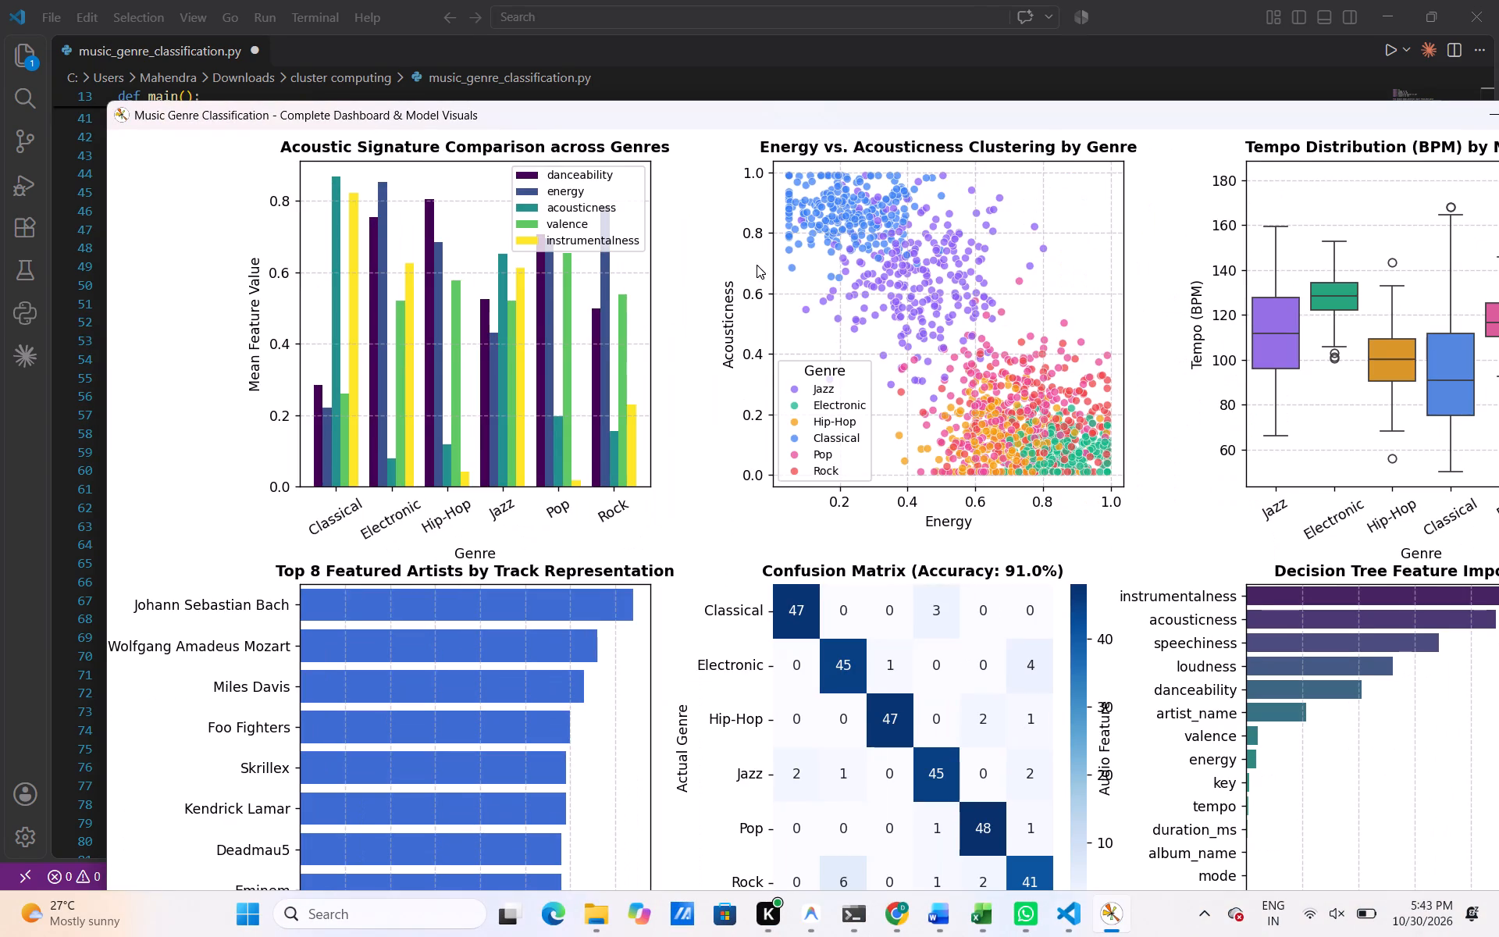
scroll(823, 220, "down", 4, "ctrl")
left_click_drag(1011, 104, 975, 104)
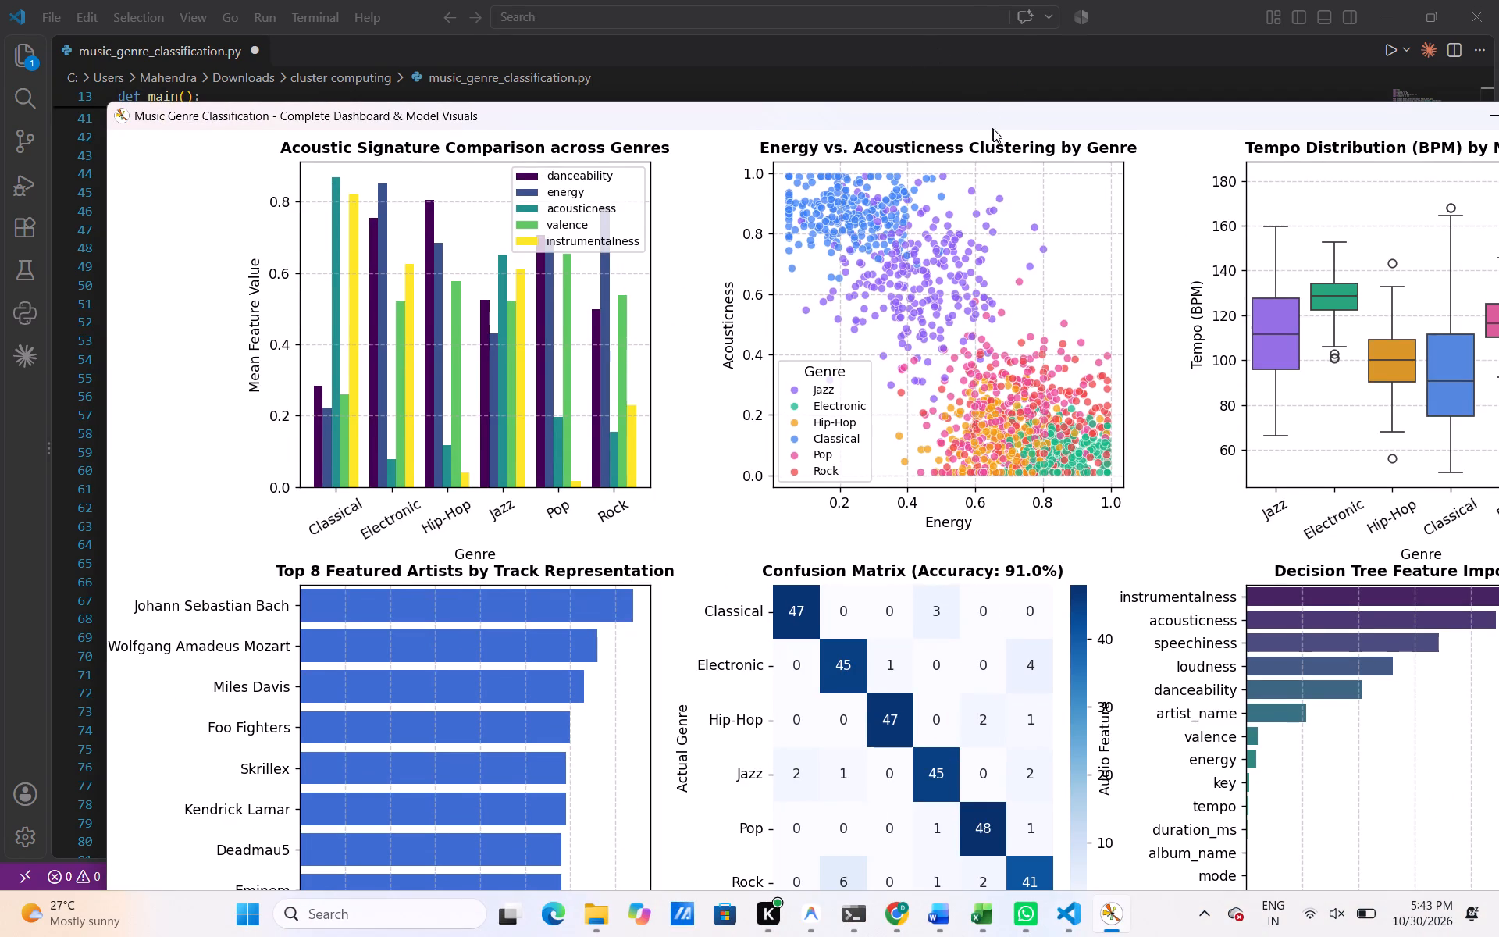
left_click_drag(995, 129, 851, 69)
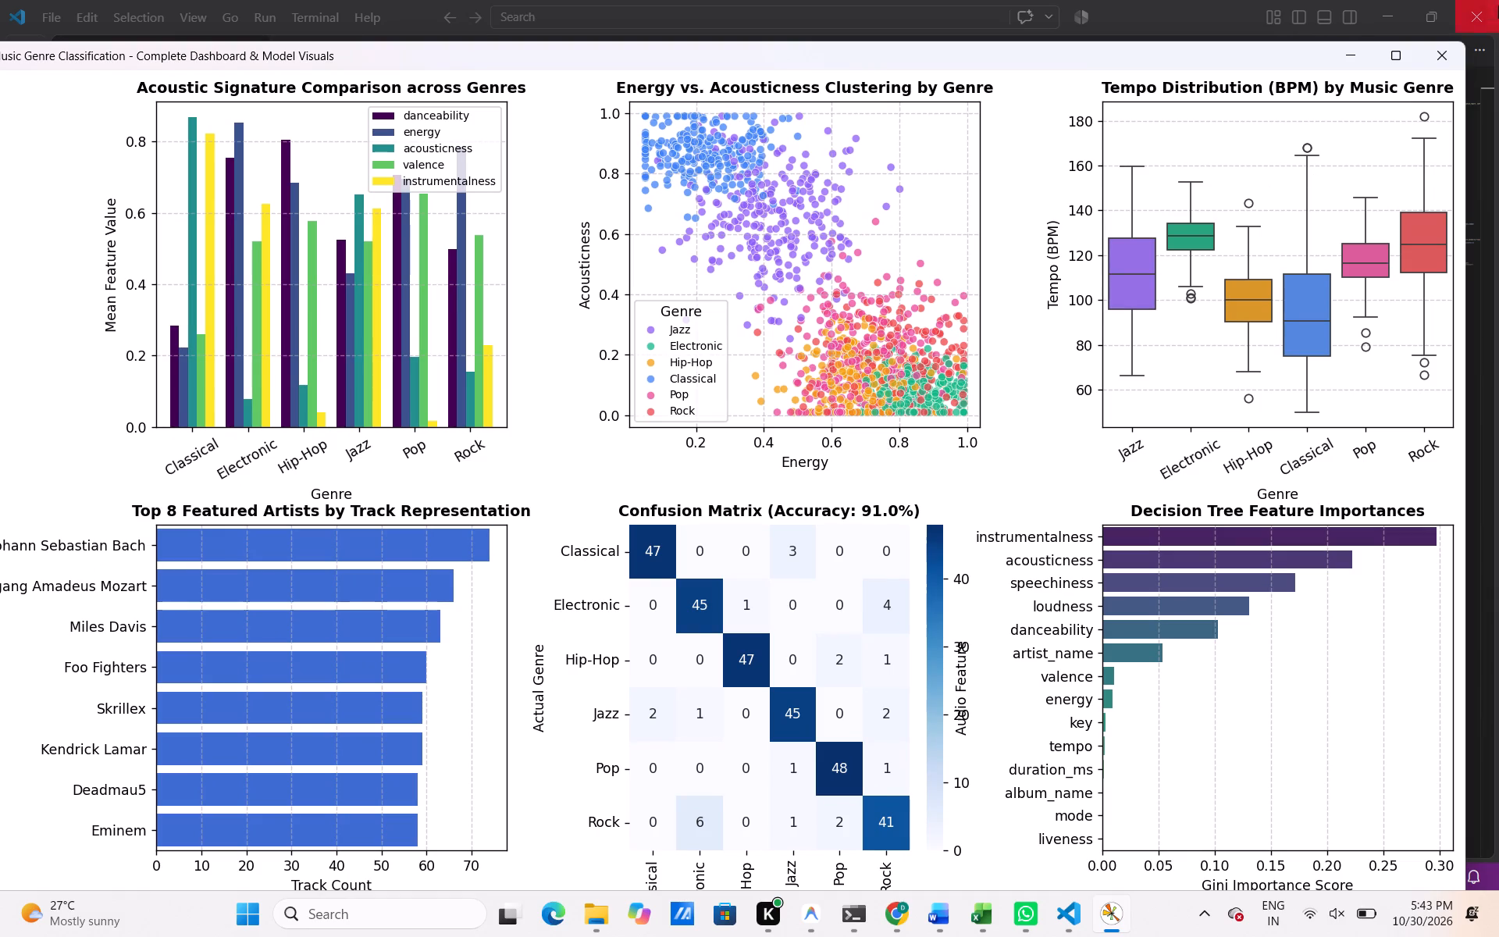
left_click(1445, 61)
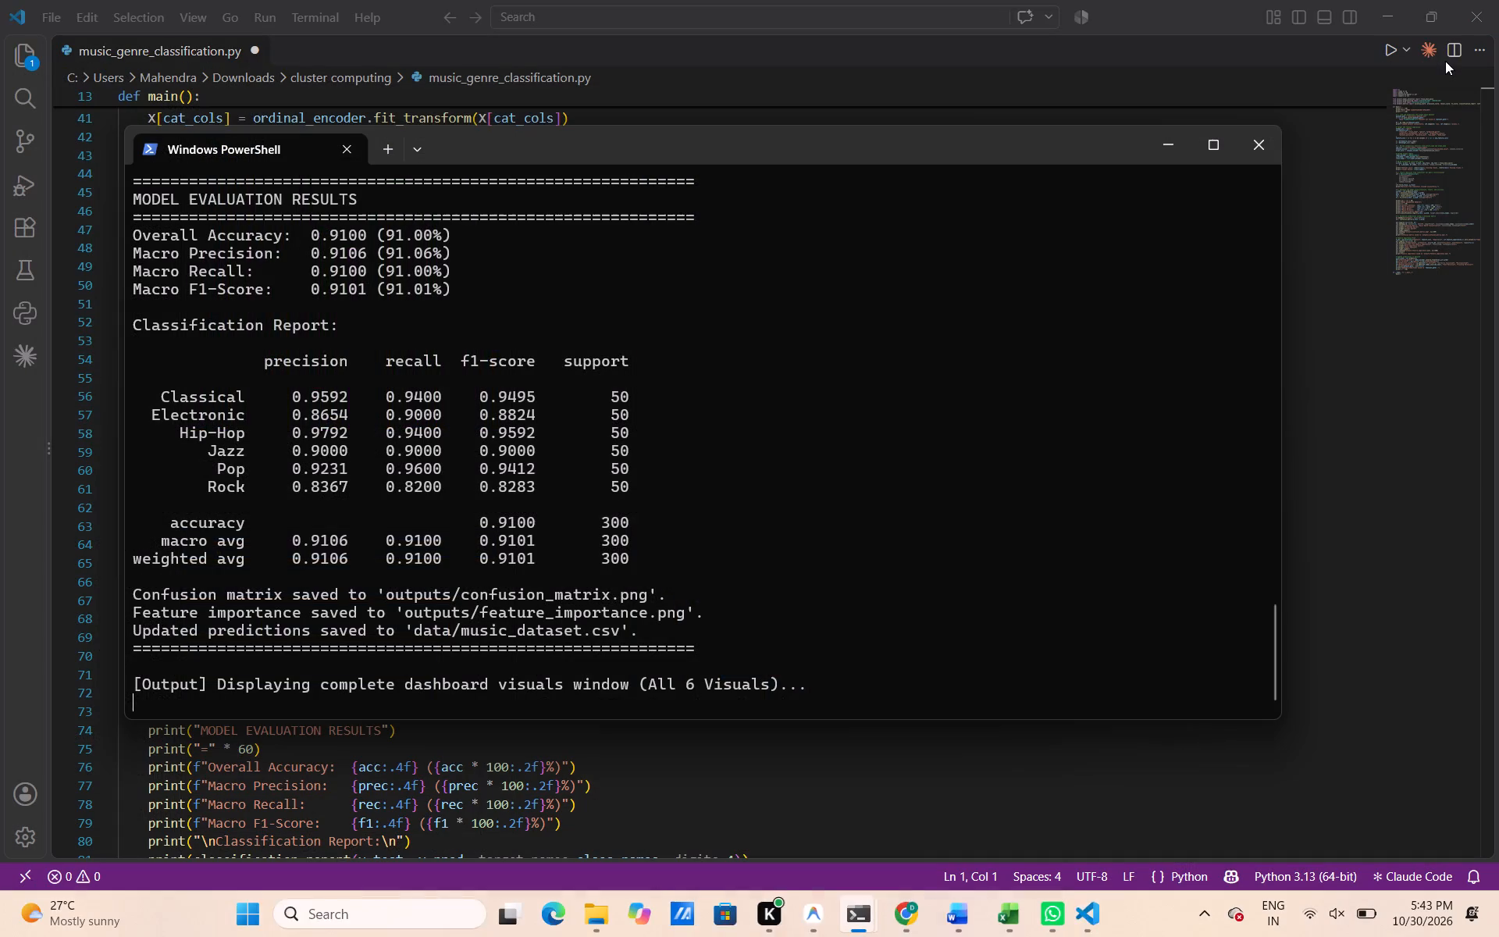
scroll(1237, 285, "down", 1)
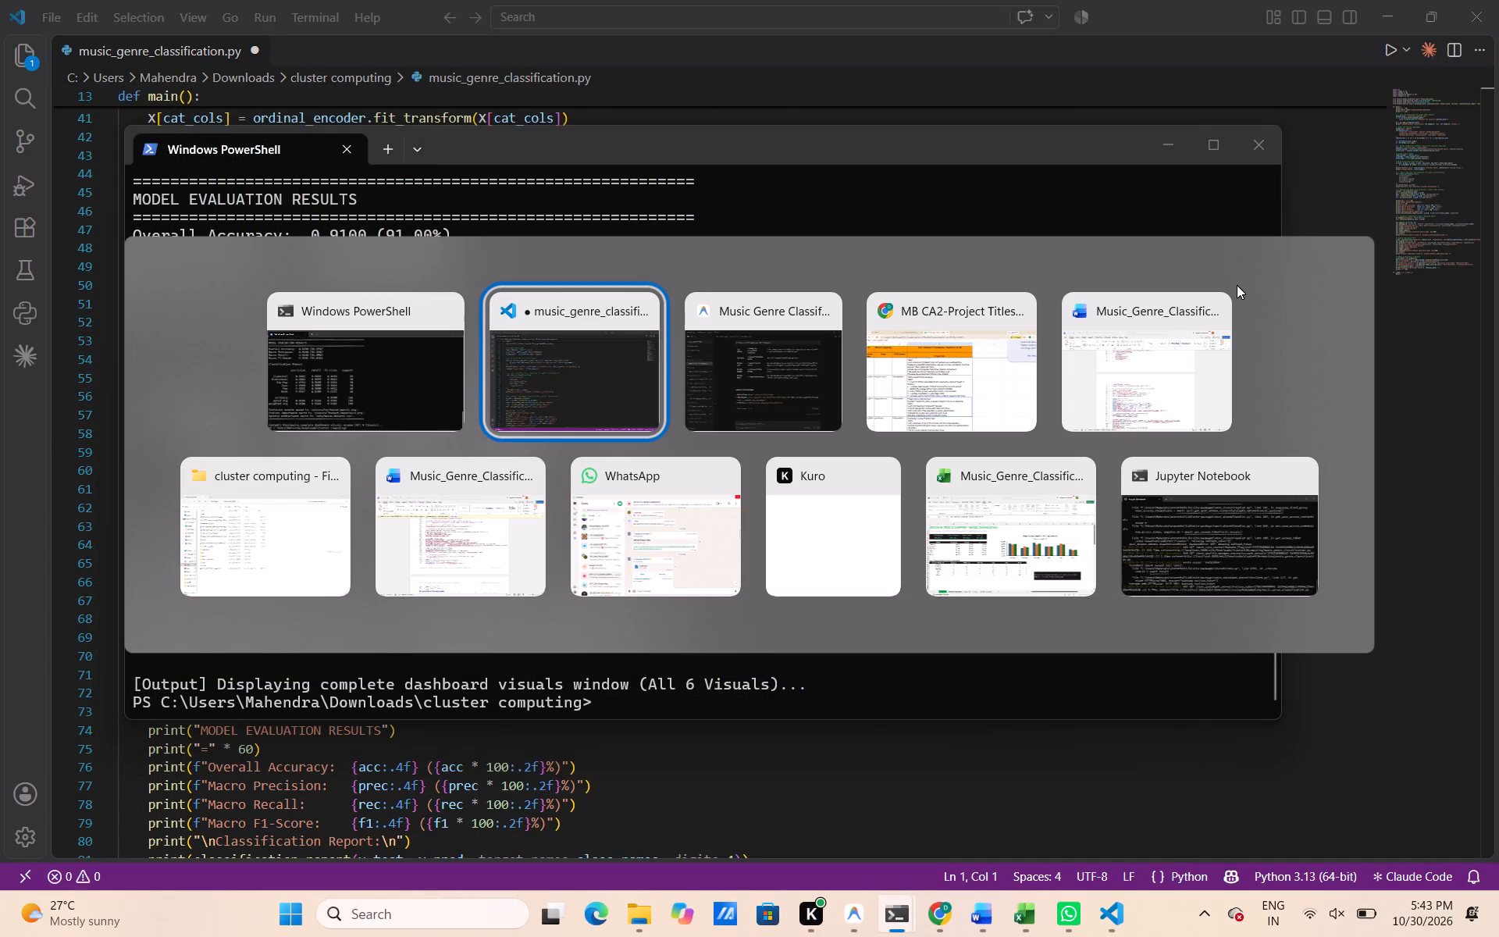
Close the Visual Studio Code window showing music_genre_classification.py.
left_click(1497, 0)
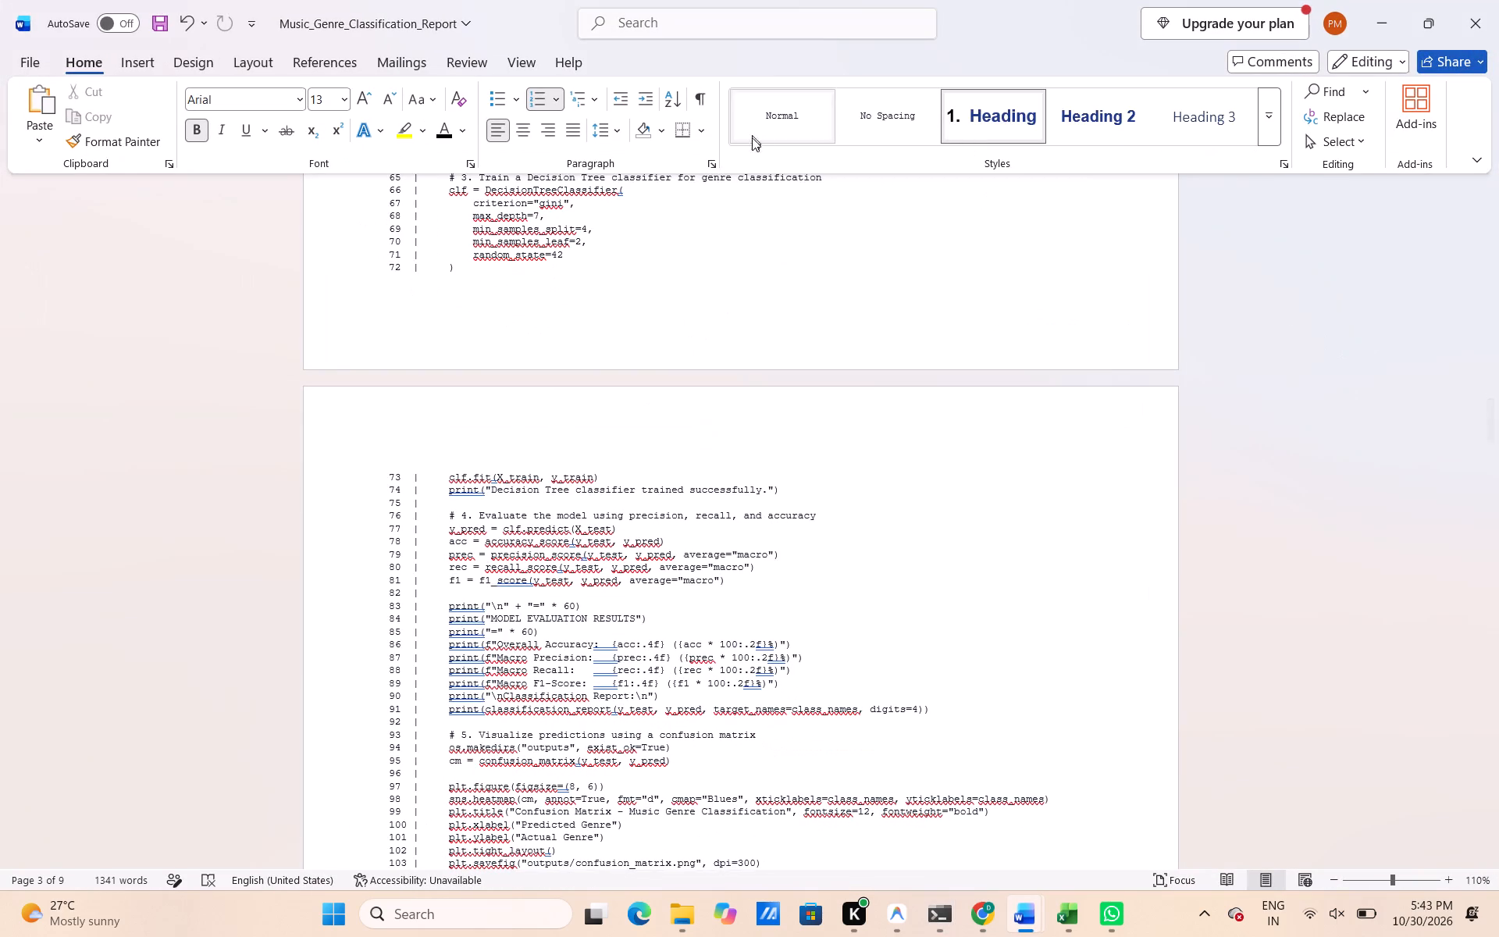
In Word, examine Music_Genre_Classification_Report from the source code listing through the code screenshots and the output sections 5.2 to 5.4.
scroll(827, 406, "down", 17)
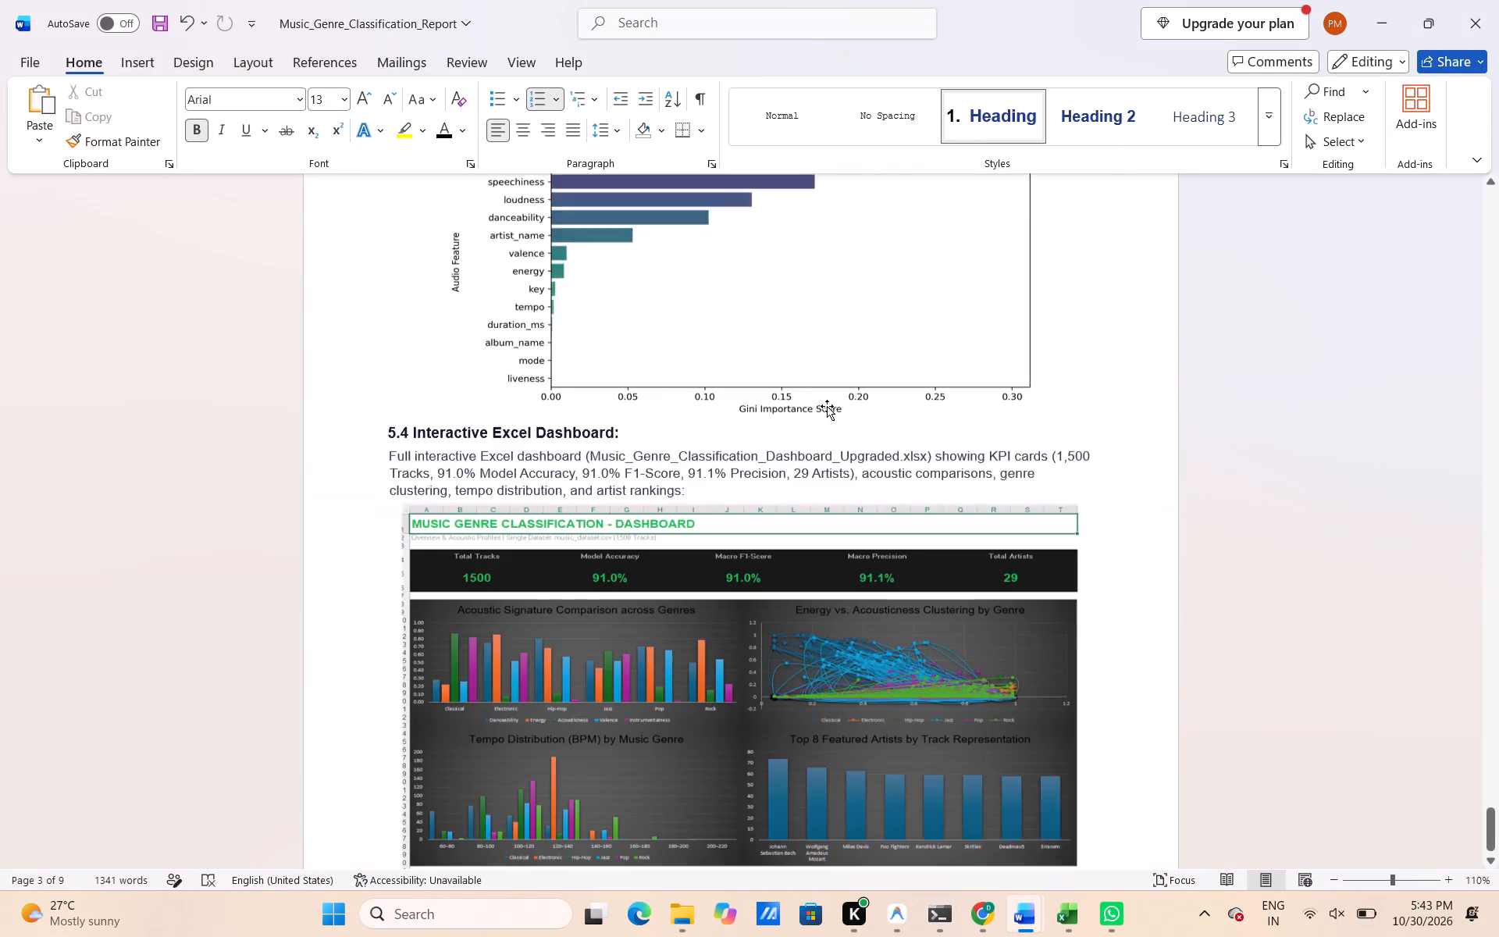
scroll(827, 406, "down", 4)
scroll(827, 406, "up", 6)
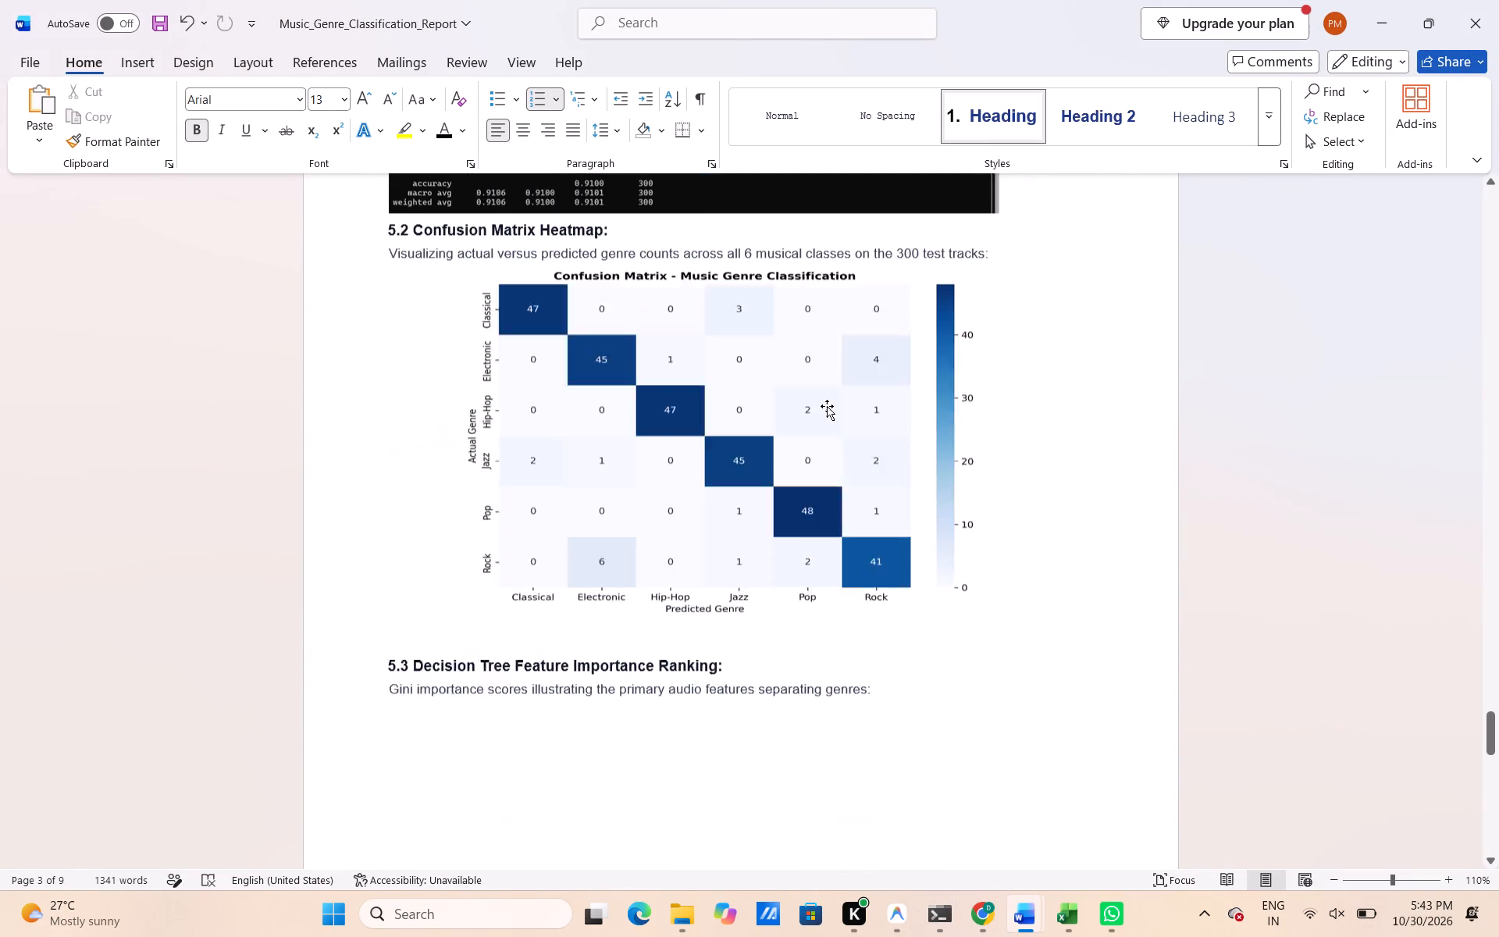
scroll(827, 406, "up", 3)
scroll(827, 406, "down", 5)
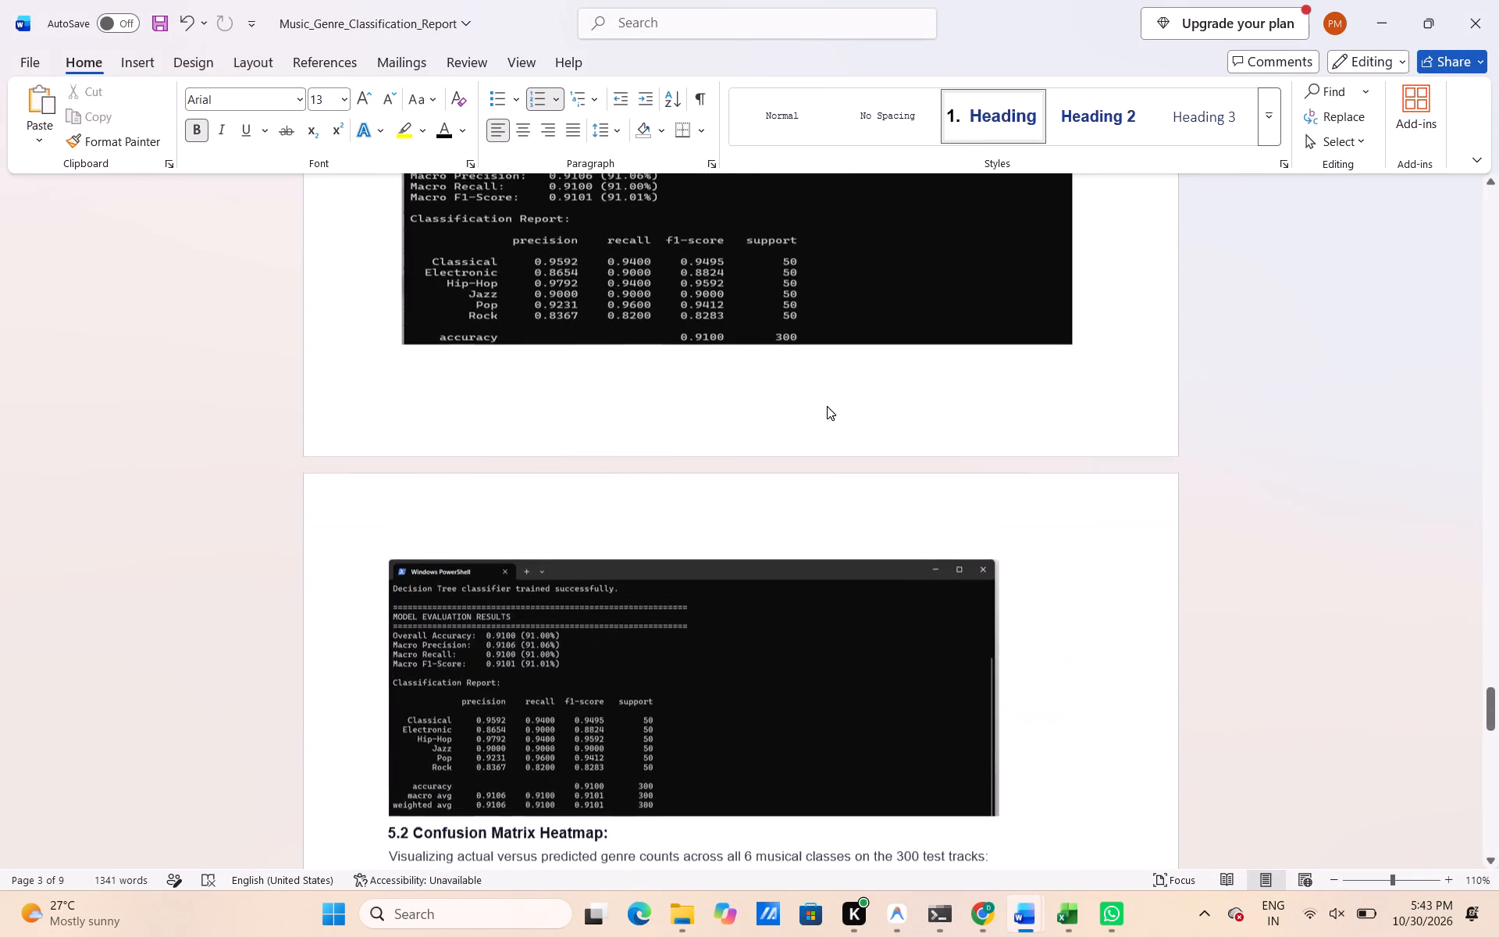
scroll(827, 406, "down", 3)
scroll(827, 406, "up", 2)
scroll(827, 406, "down", 2)
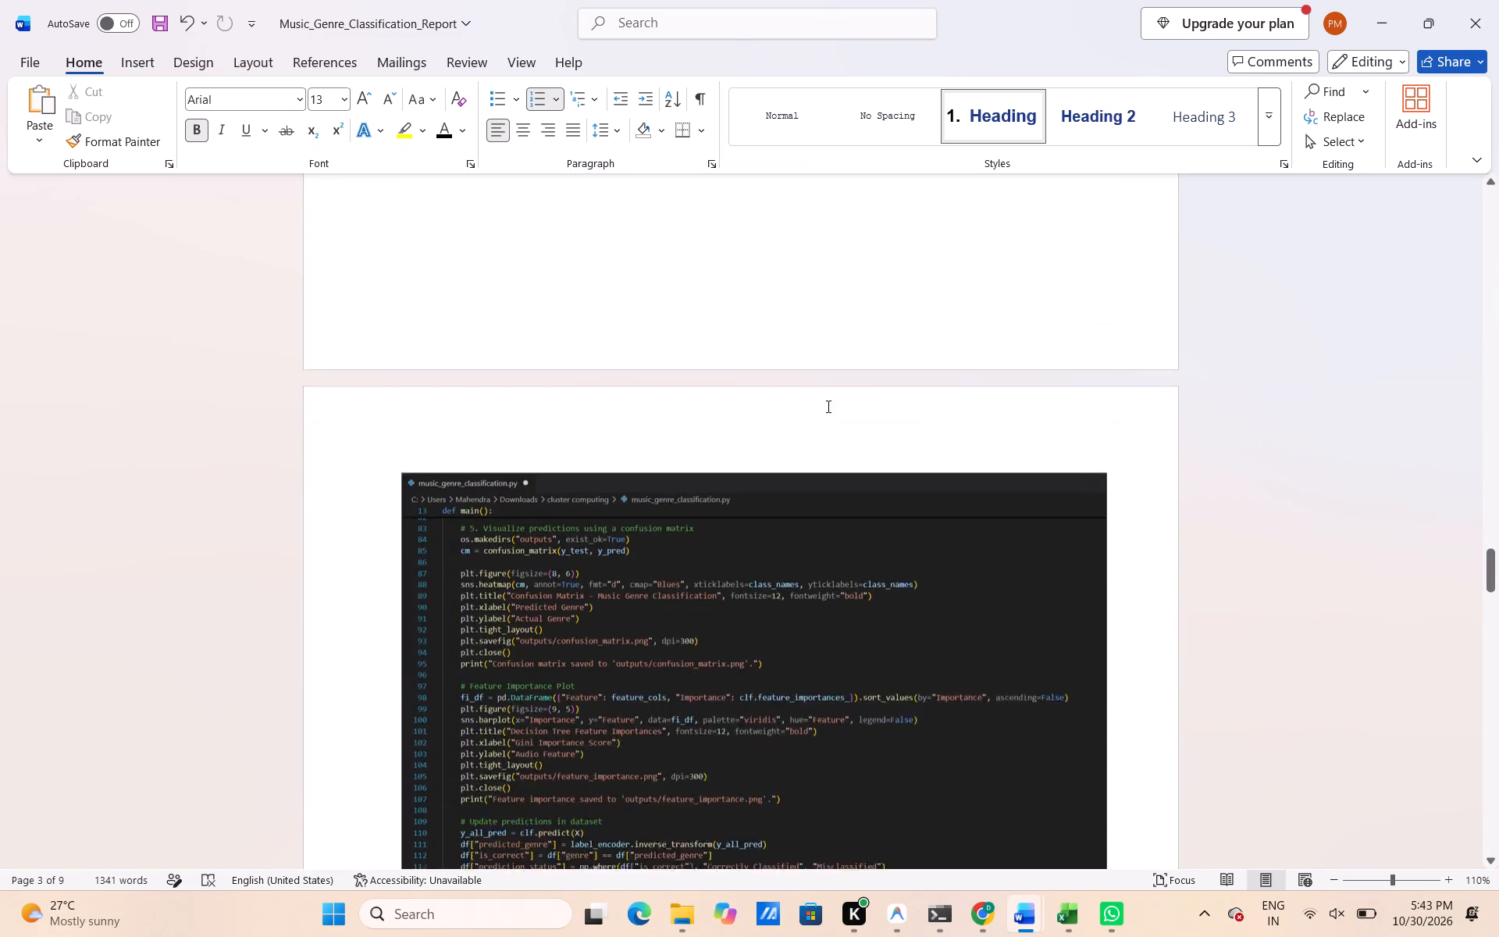
scroll(827, 406, "down", 10)
scroll(827, 406, "up", 6)
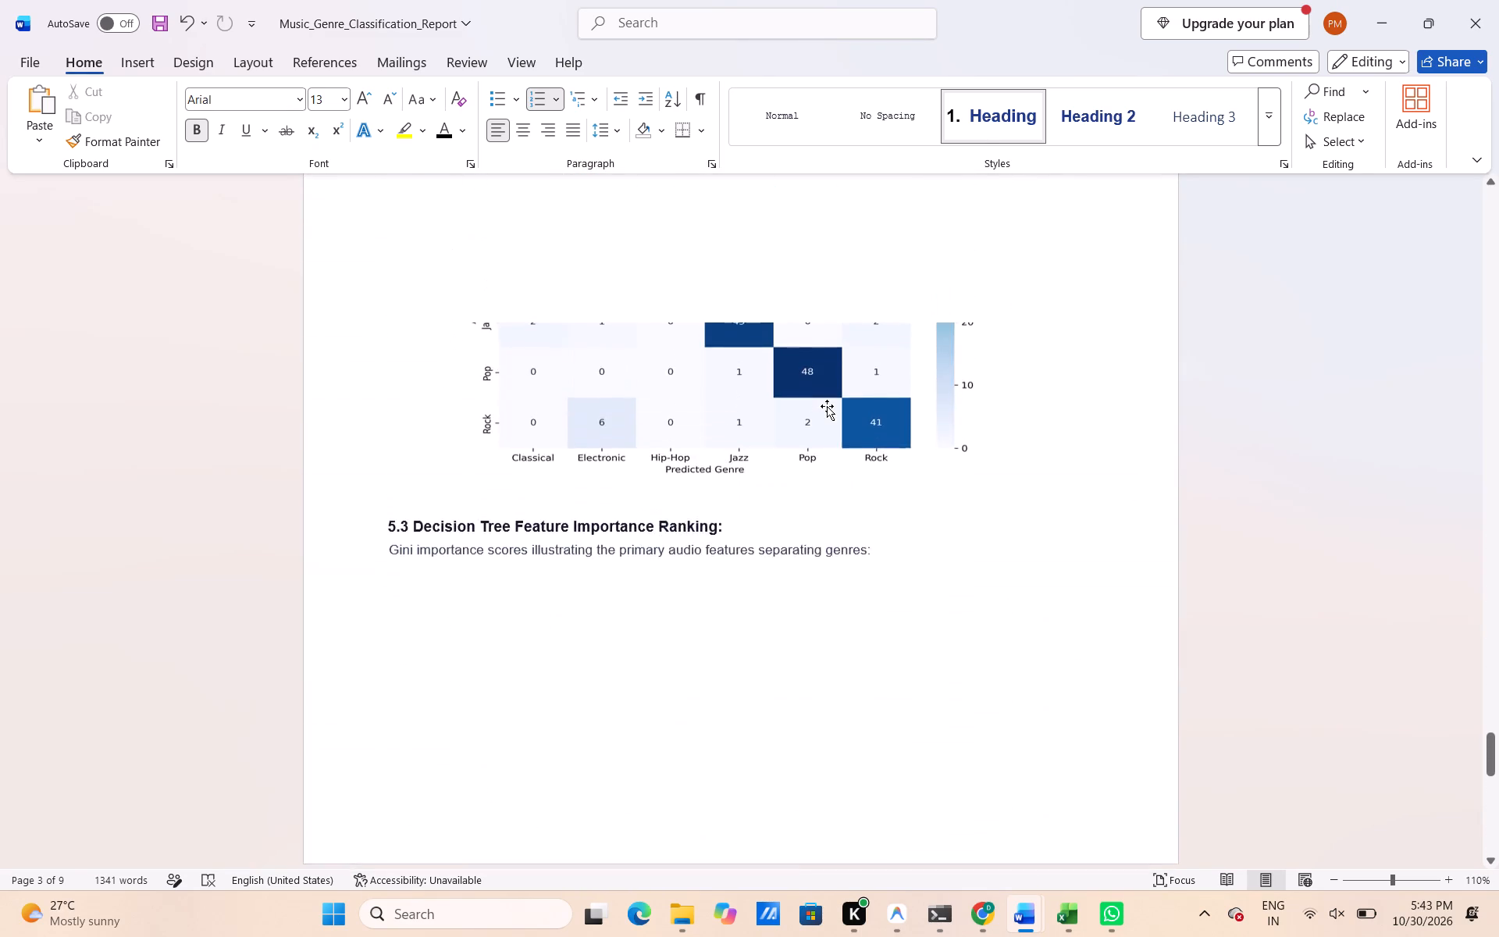
scroll(827, 406, "up", 1)
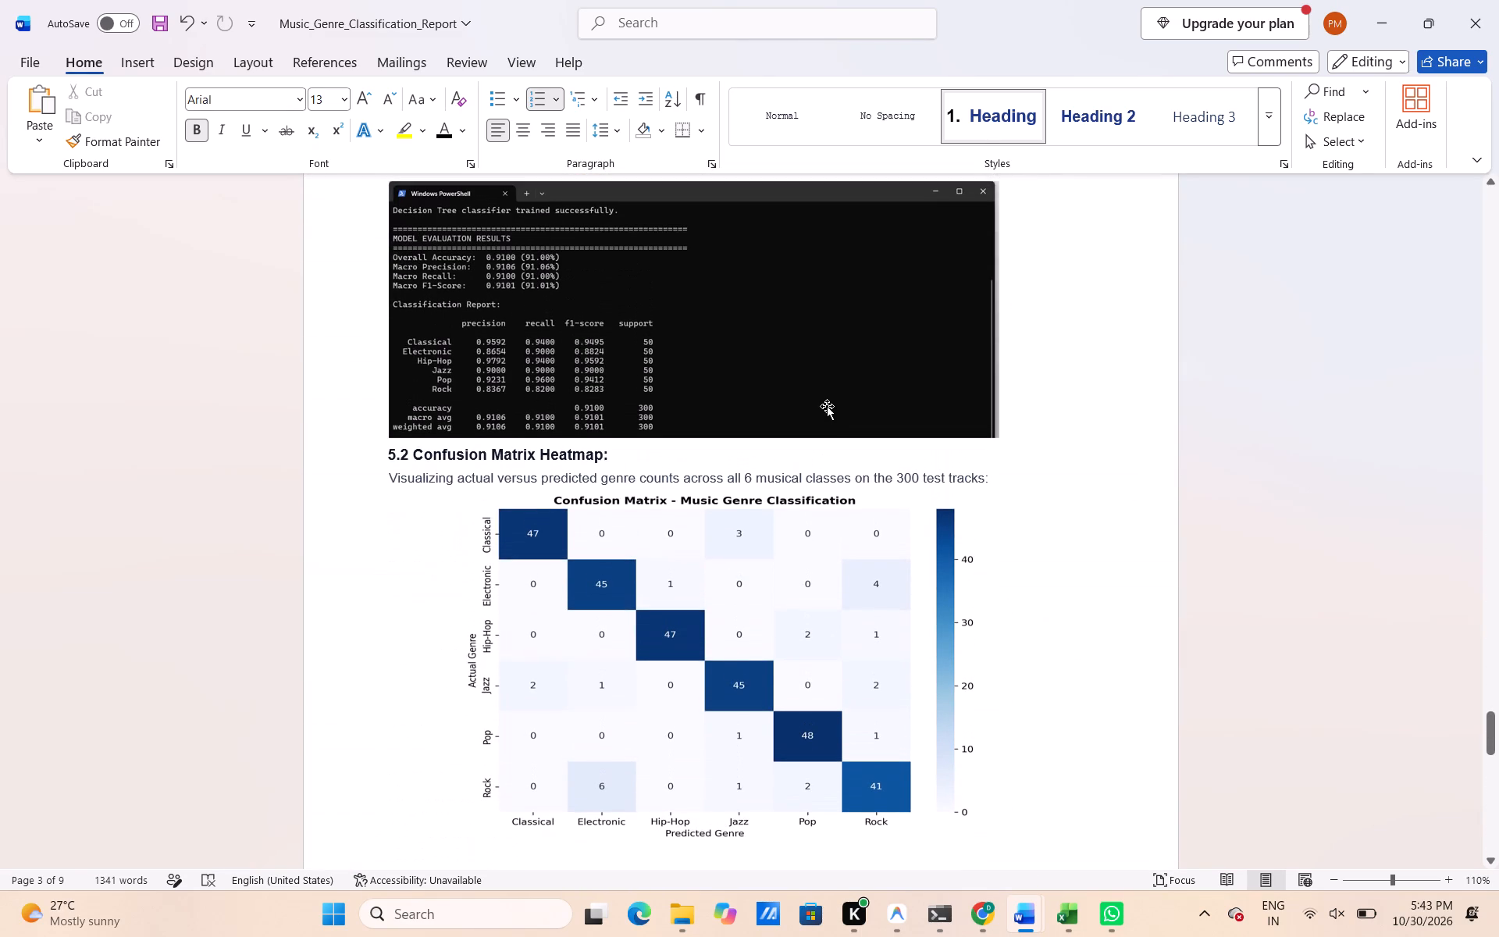
scroll(827, 406, "down", 1)
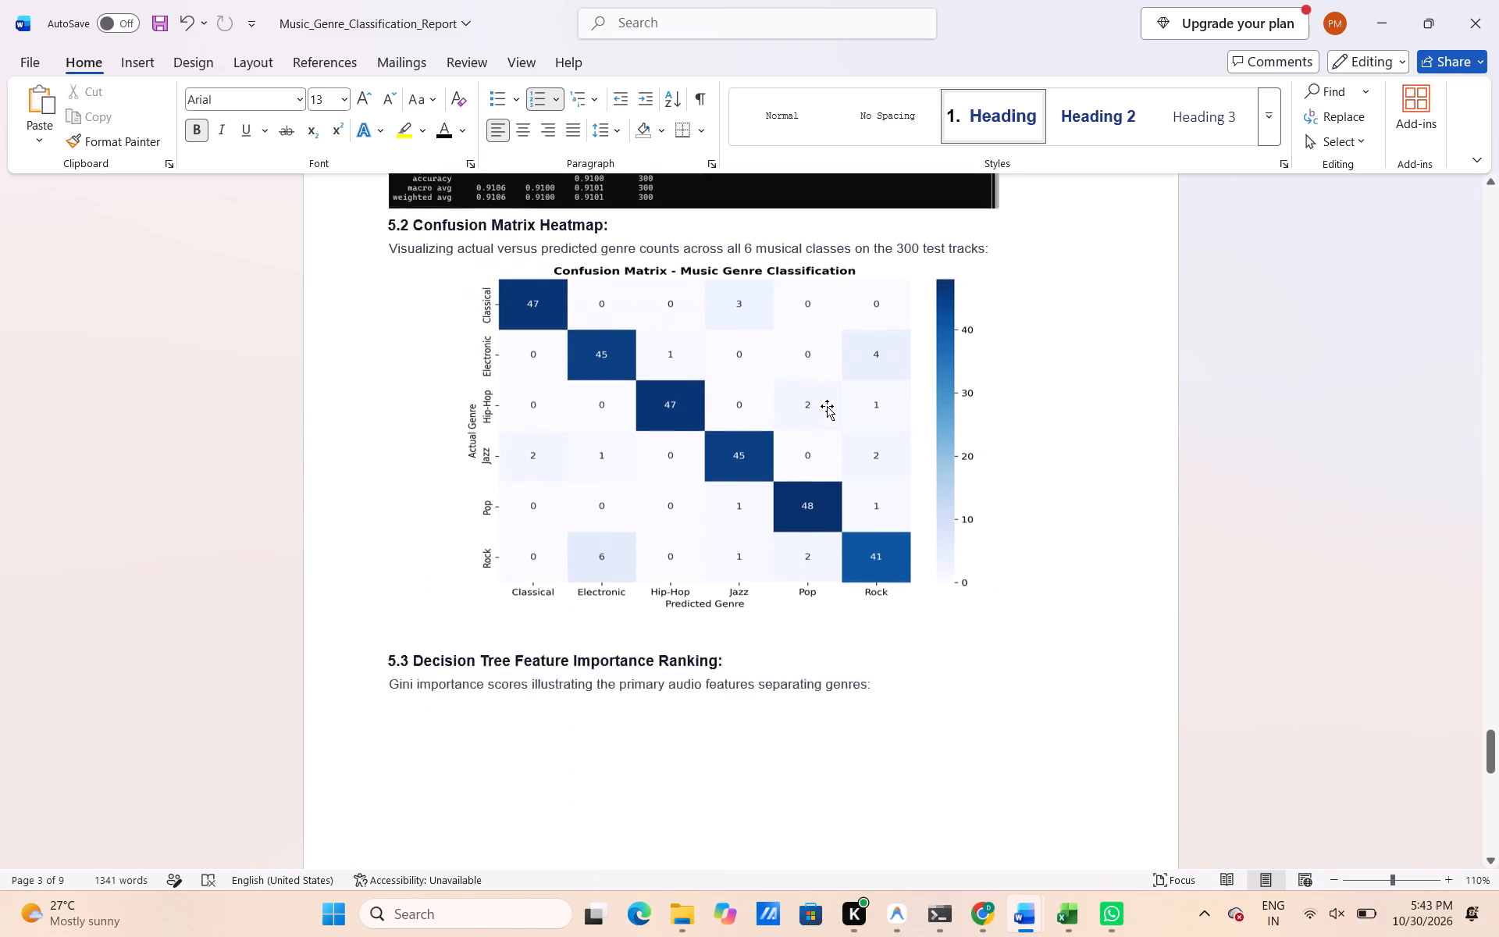
scroll(827, 406, "down", 1)
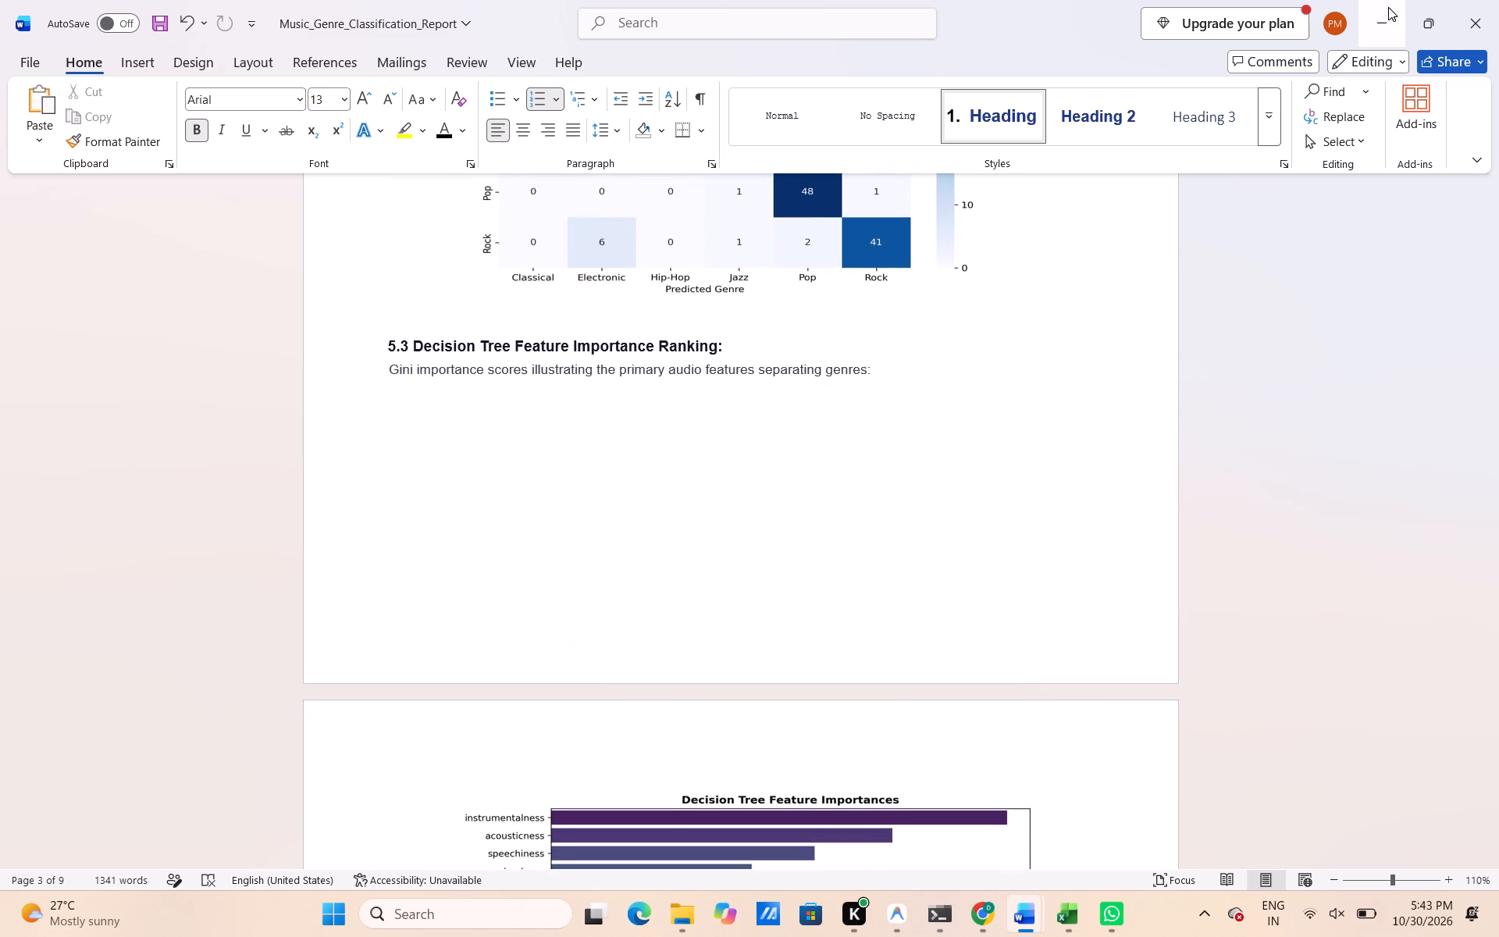
Minimize the report and open the Music_Genre_Classification_Report PDF from the cluster computing folder in File Explorer.
left_click(1388, 5)
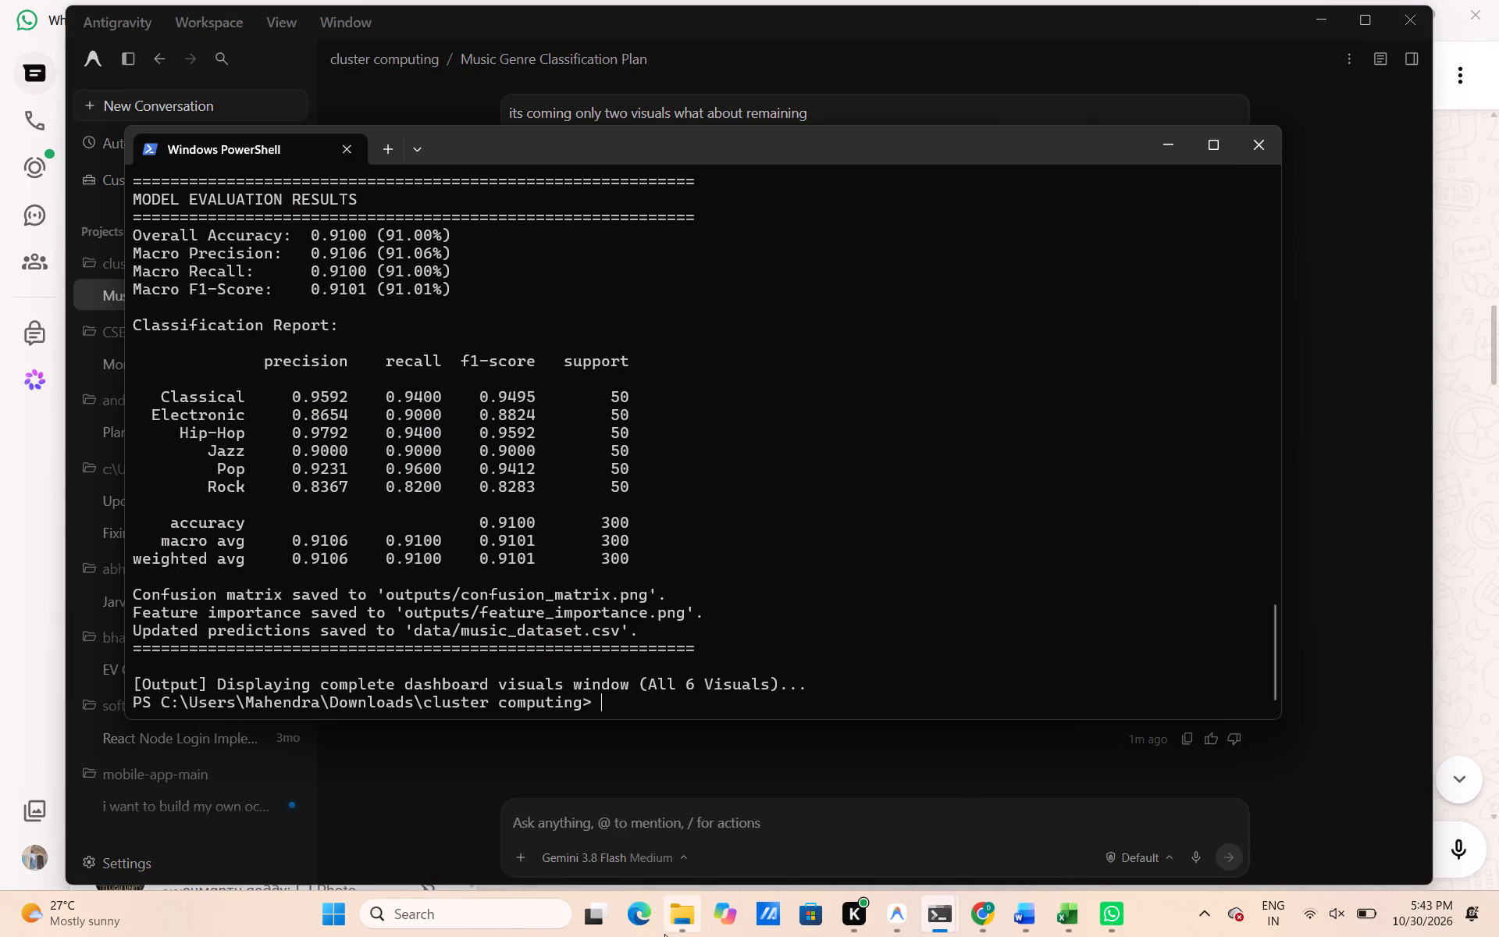
left_click(662, 787)
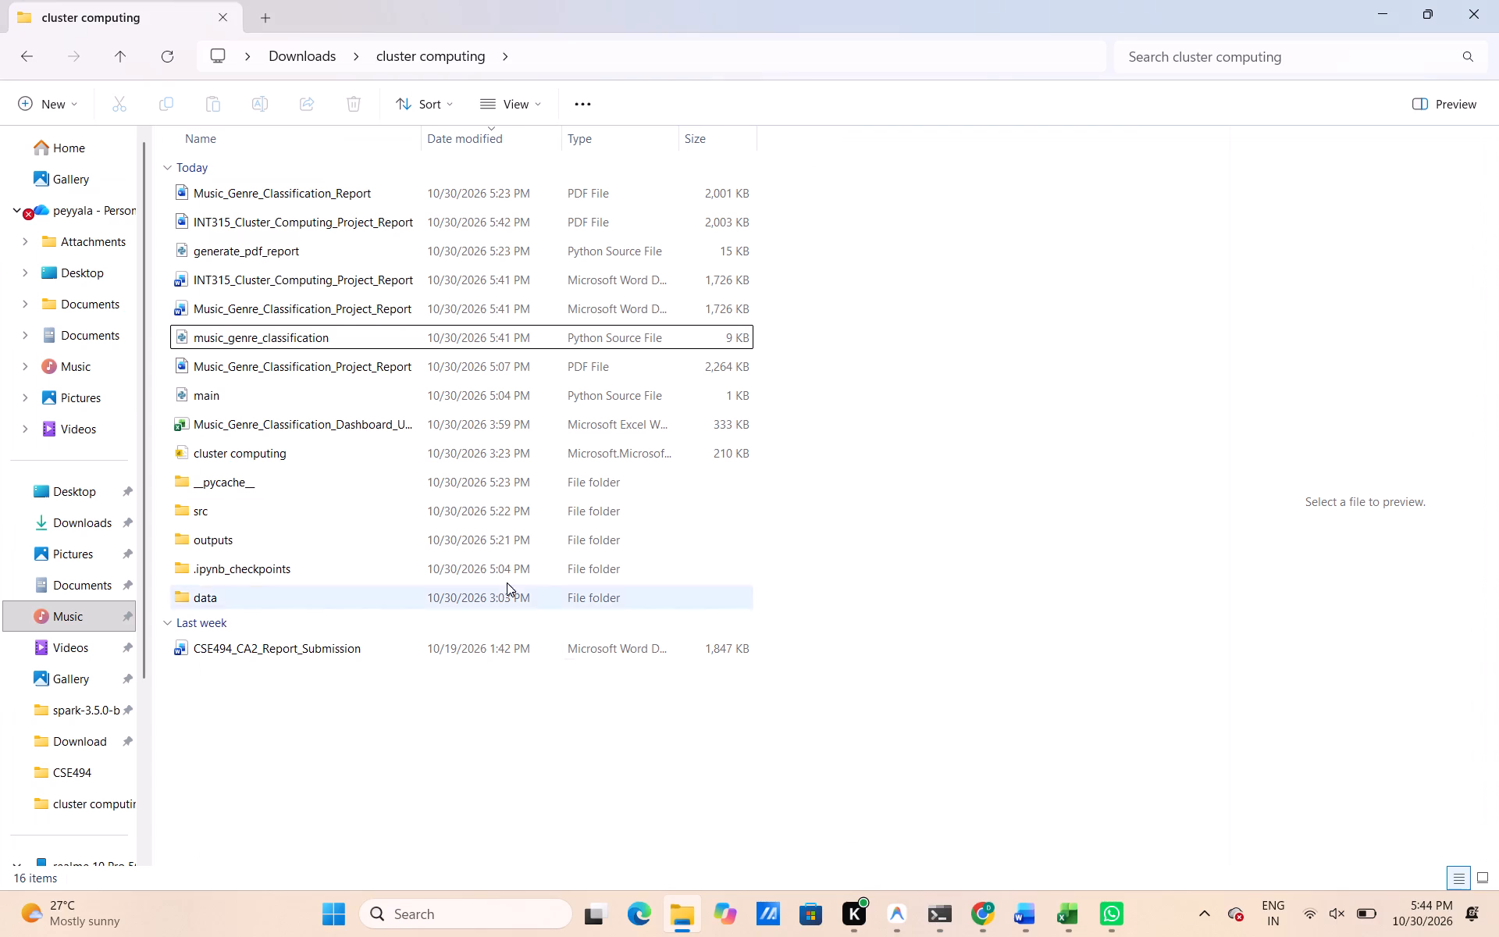
double_click(348, 194)
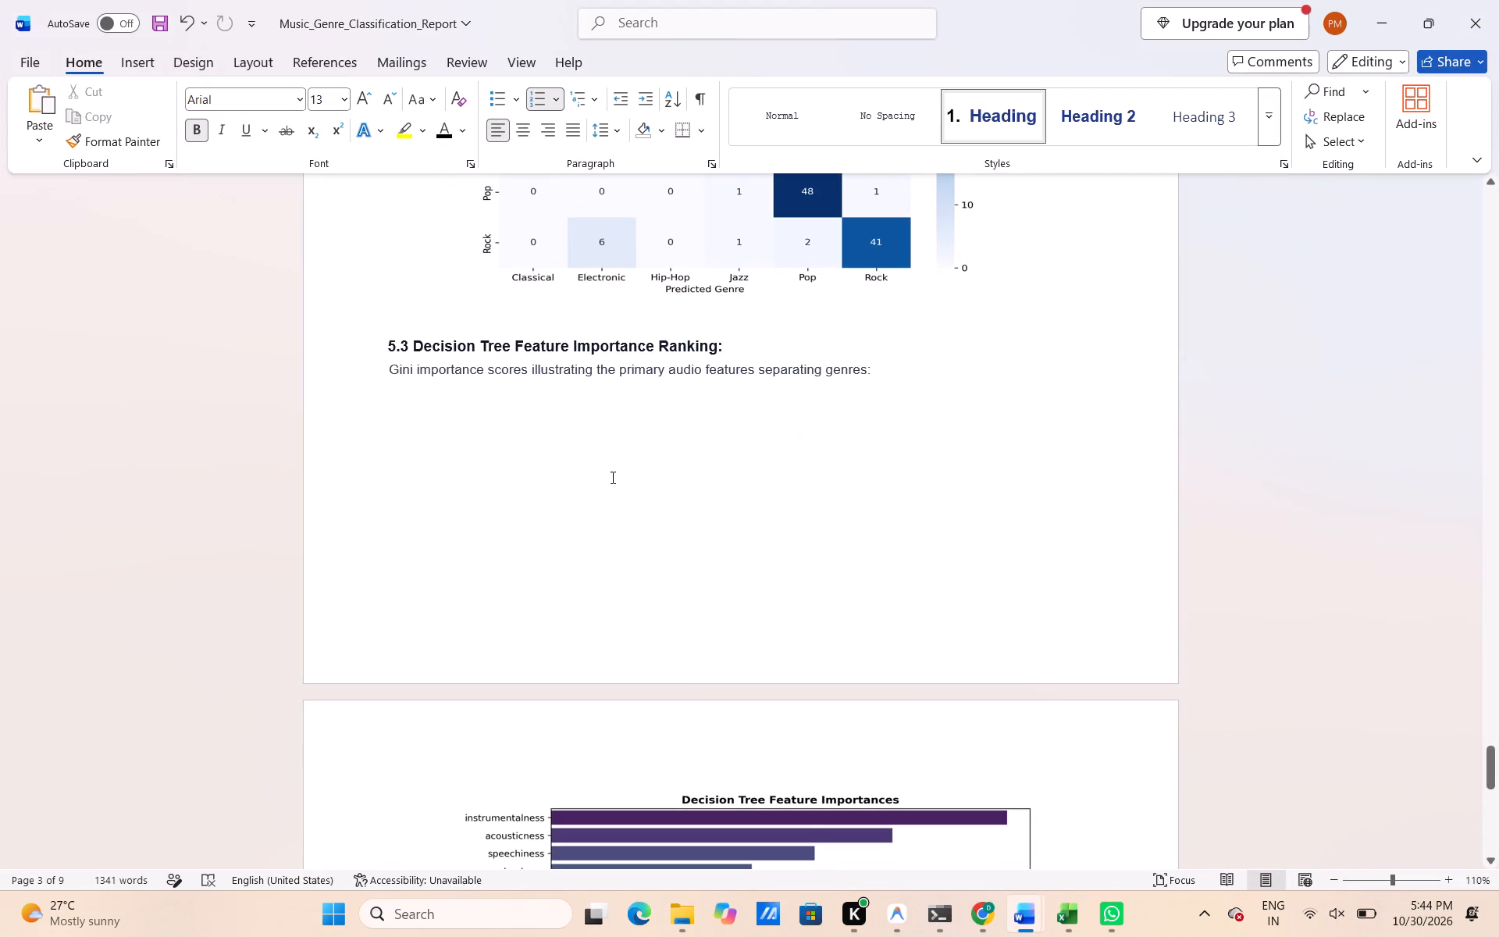
In Word, review the cover page of Music_Genre_Classification_Report and the main execution code in the longer Music_Genre_Classification_Project_Report.
scroll(611, 477, "up", 16)
scroll(611, 477, "up", 9)
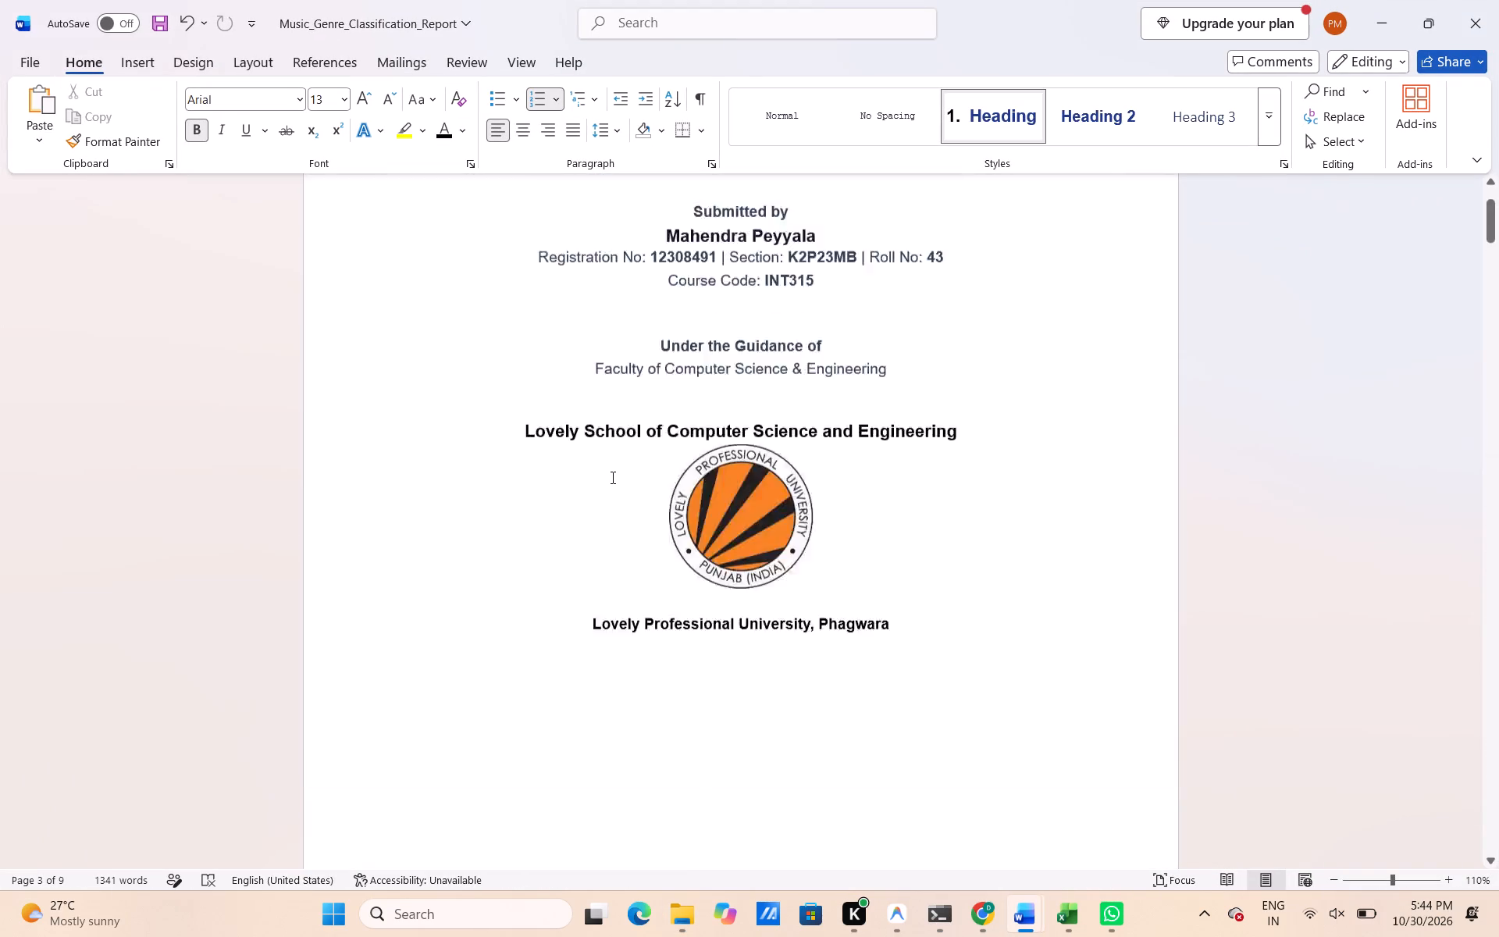
scroll(611, 477, "up", 13)
scroll(611, 477, "down", 5)
scroll(611, 477, "up", 1, "ctrl")
scroll(611, 477, "down", 3, "ctrl")
scroll(611, 477, "down", 3)
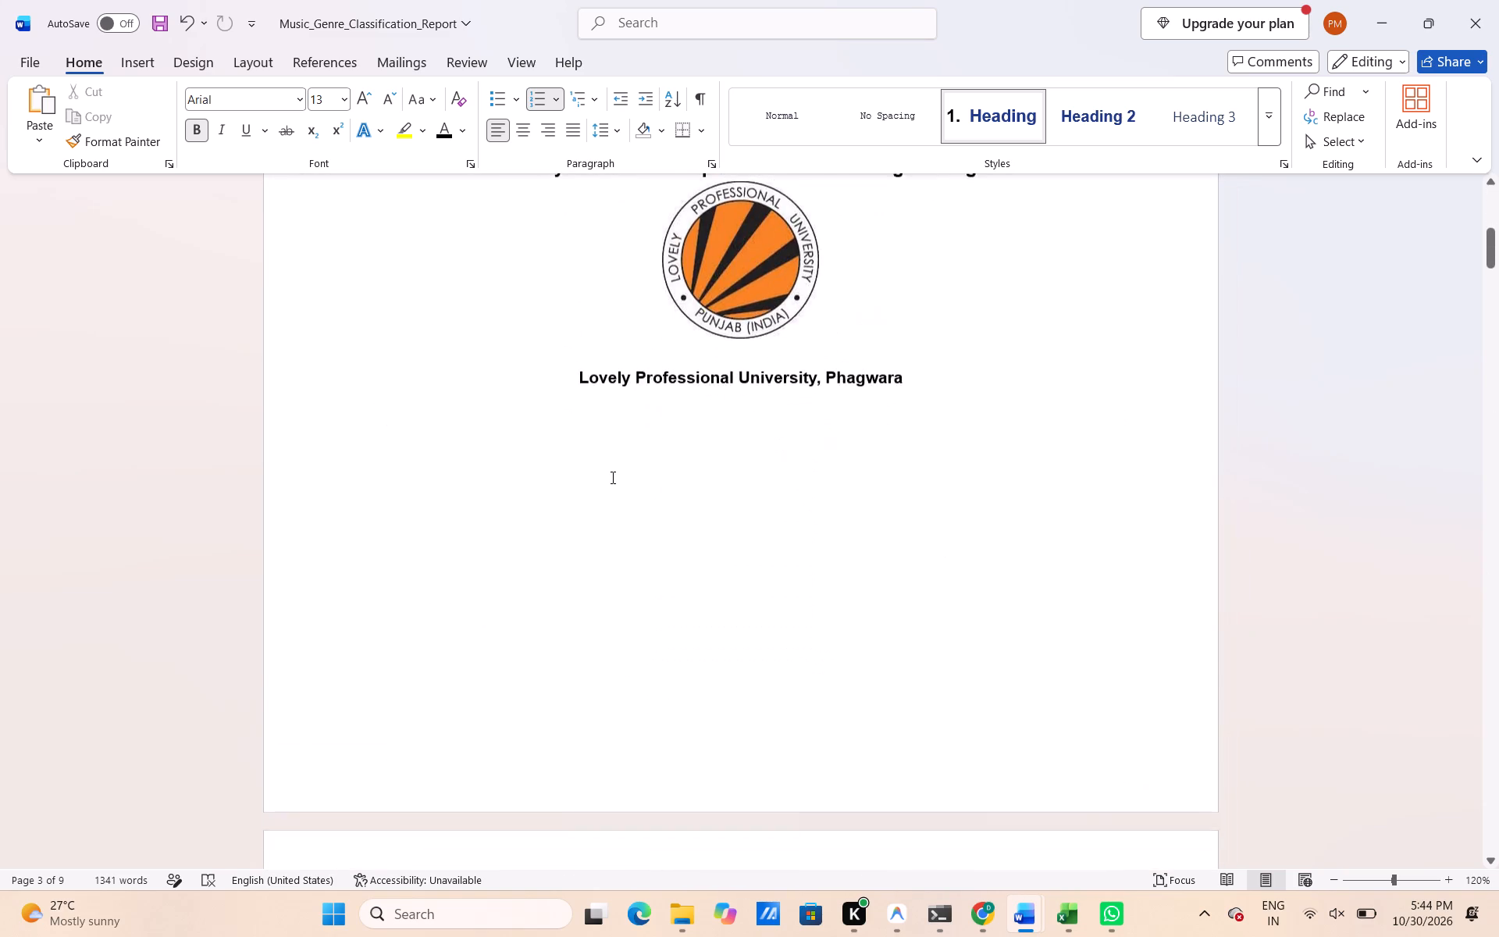
scroll(611, 477, "down", 3)
scroll(611, 477, "up", 1, "ctrl")
scroll(611, 477, "down", 1, "ctrl")
scroll(611, 477, "up", 1, "ctrl")
scroll(611, 477, "down", 1, "ctrl")
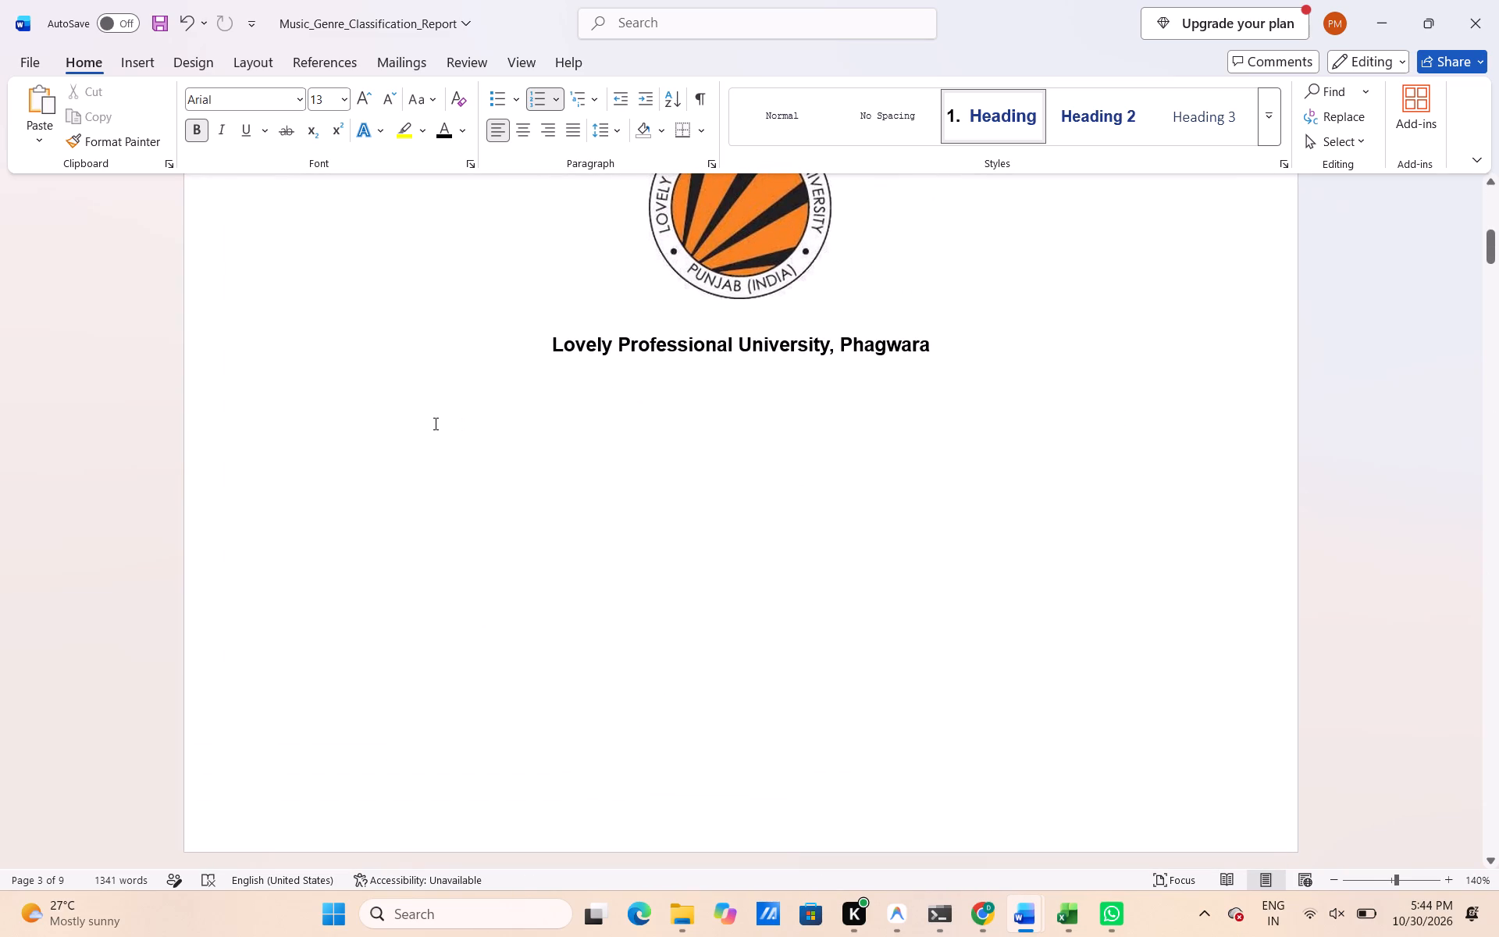
scroll(434, 423, "down", 9, "ctrl")
scroll(434, 423, "up", 1)
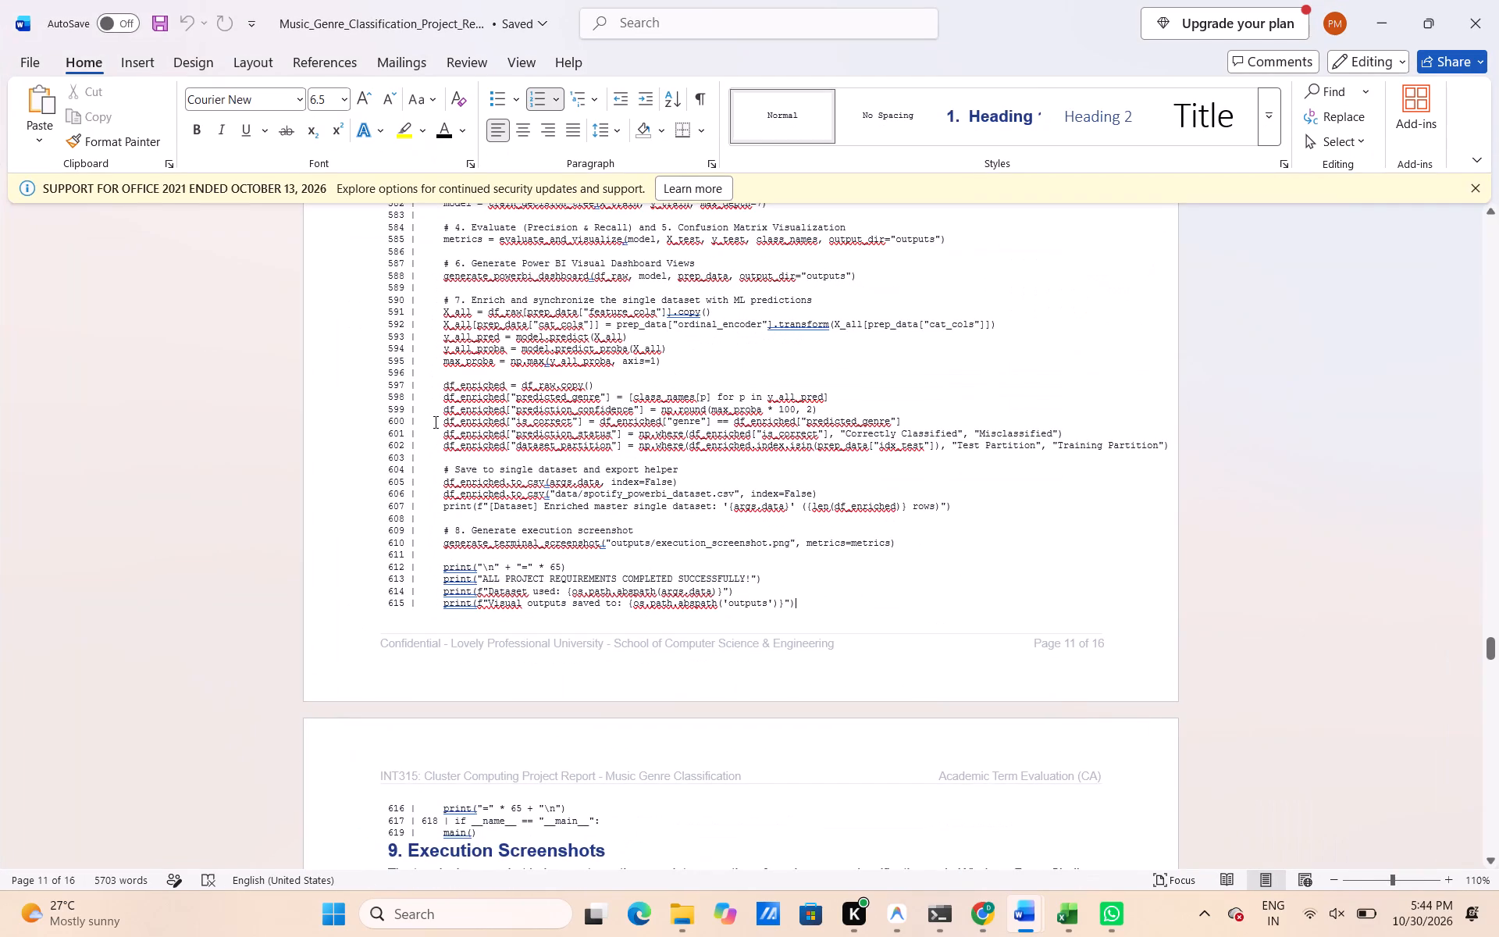
scroll(461, 380, "up", 3)
scroll(461, 380, "down", 2)
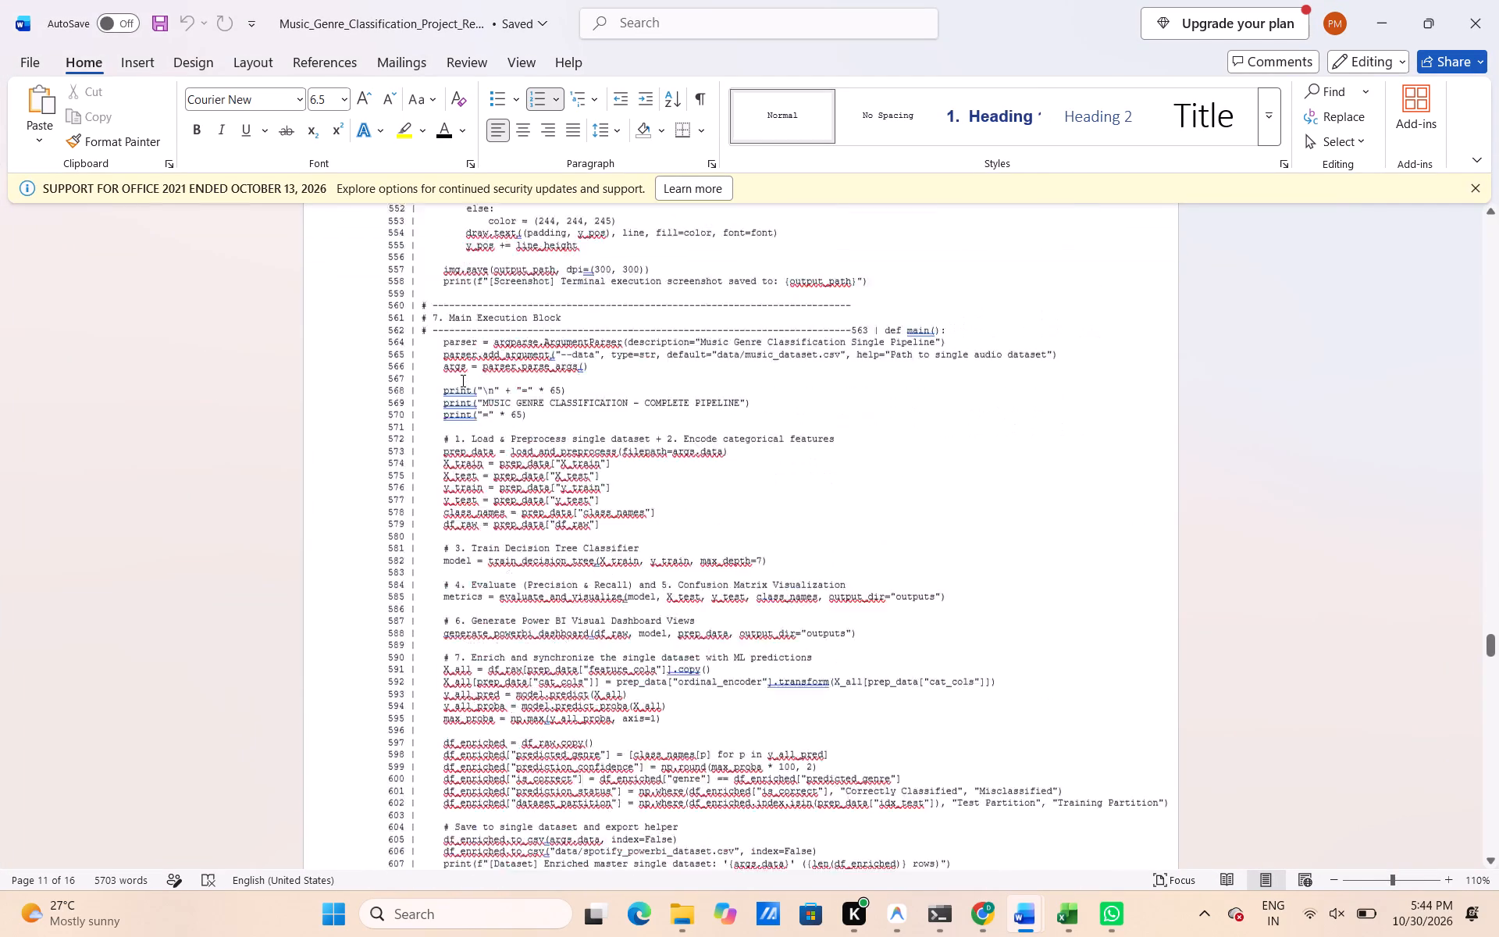
scroll(461, 380, "down", 5)
scroll(461, 380, "right", 1)
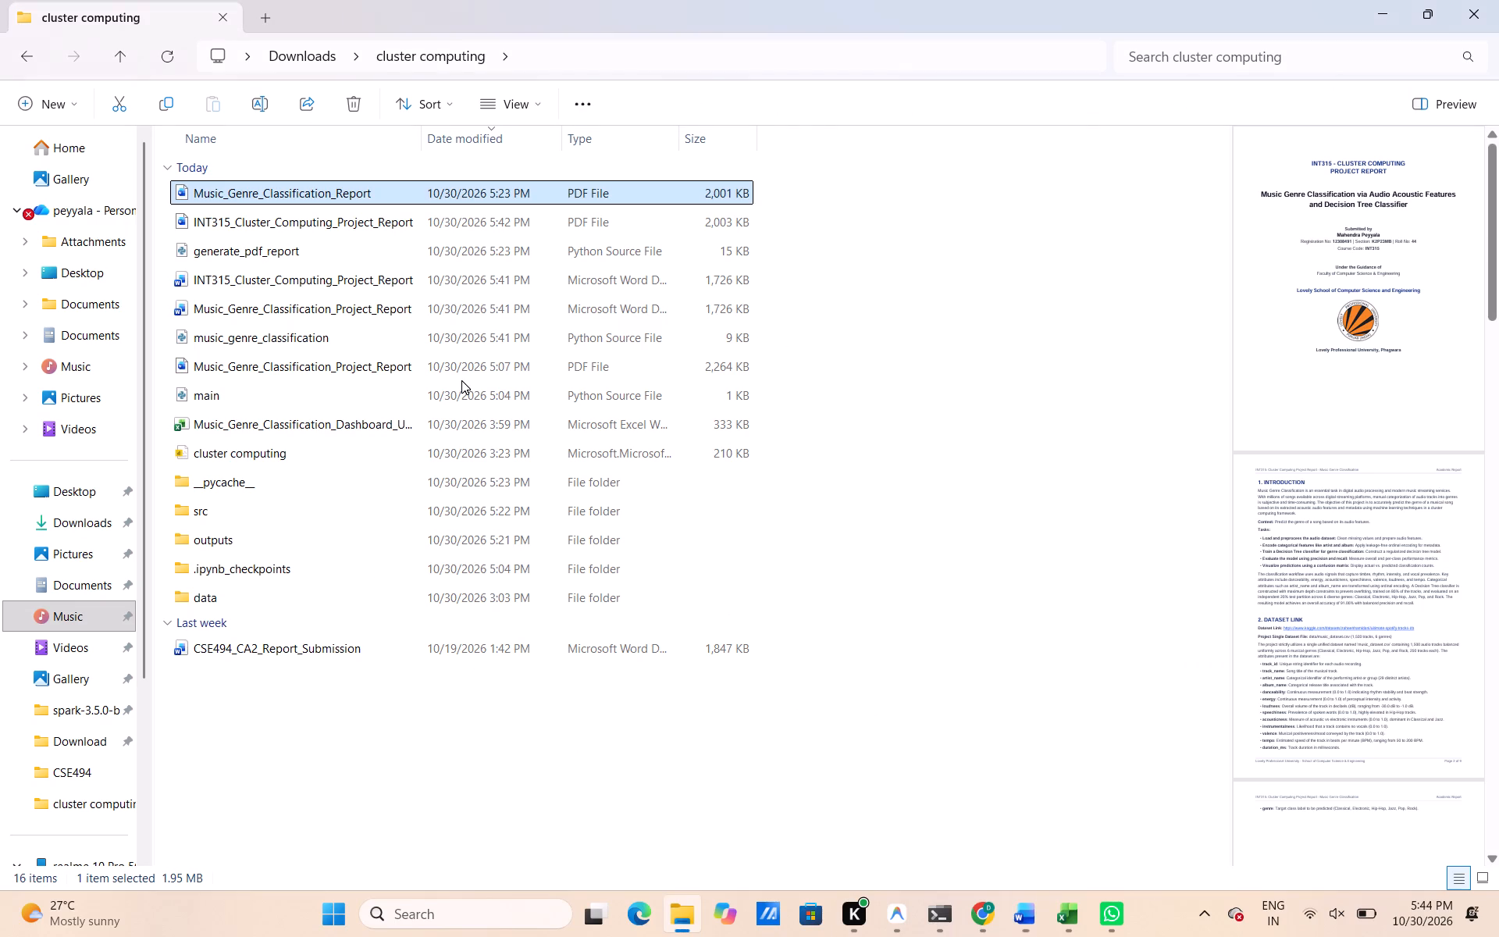
In File Explorer, preview the INT315_Cluster_Computing_Project_Report PDF and examine its source code, code screenshot and output pages.
left_click(483, 216)
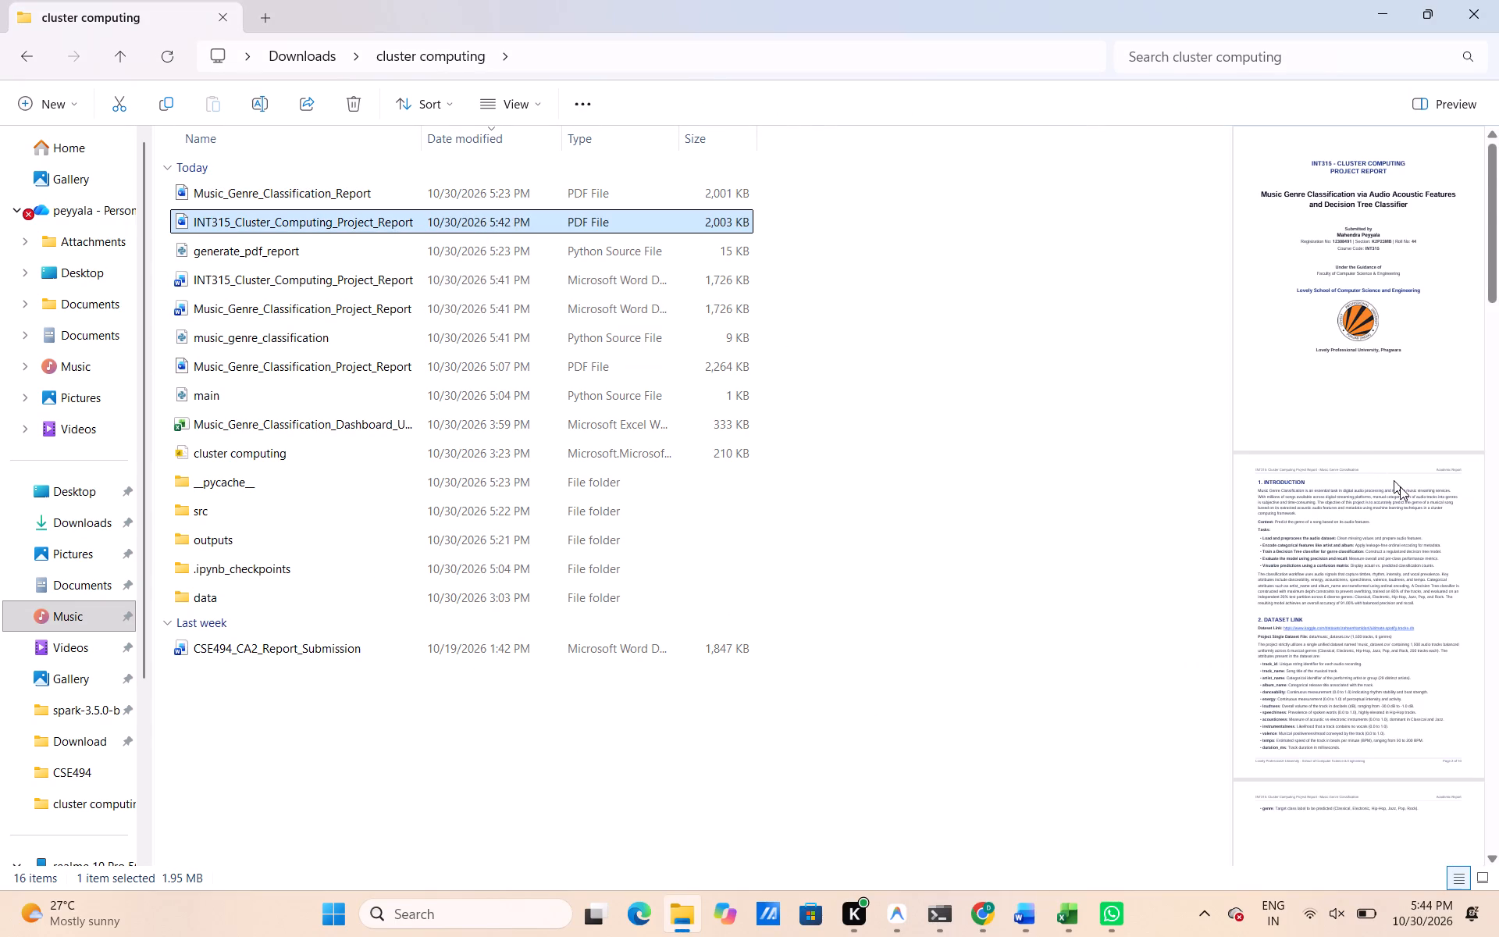
scroll(1424, 507, "down", 11)
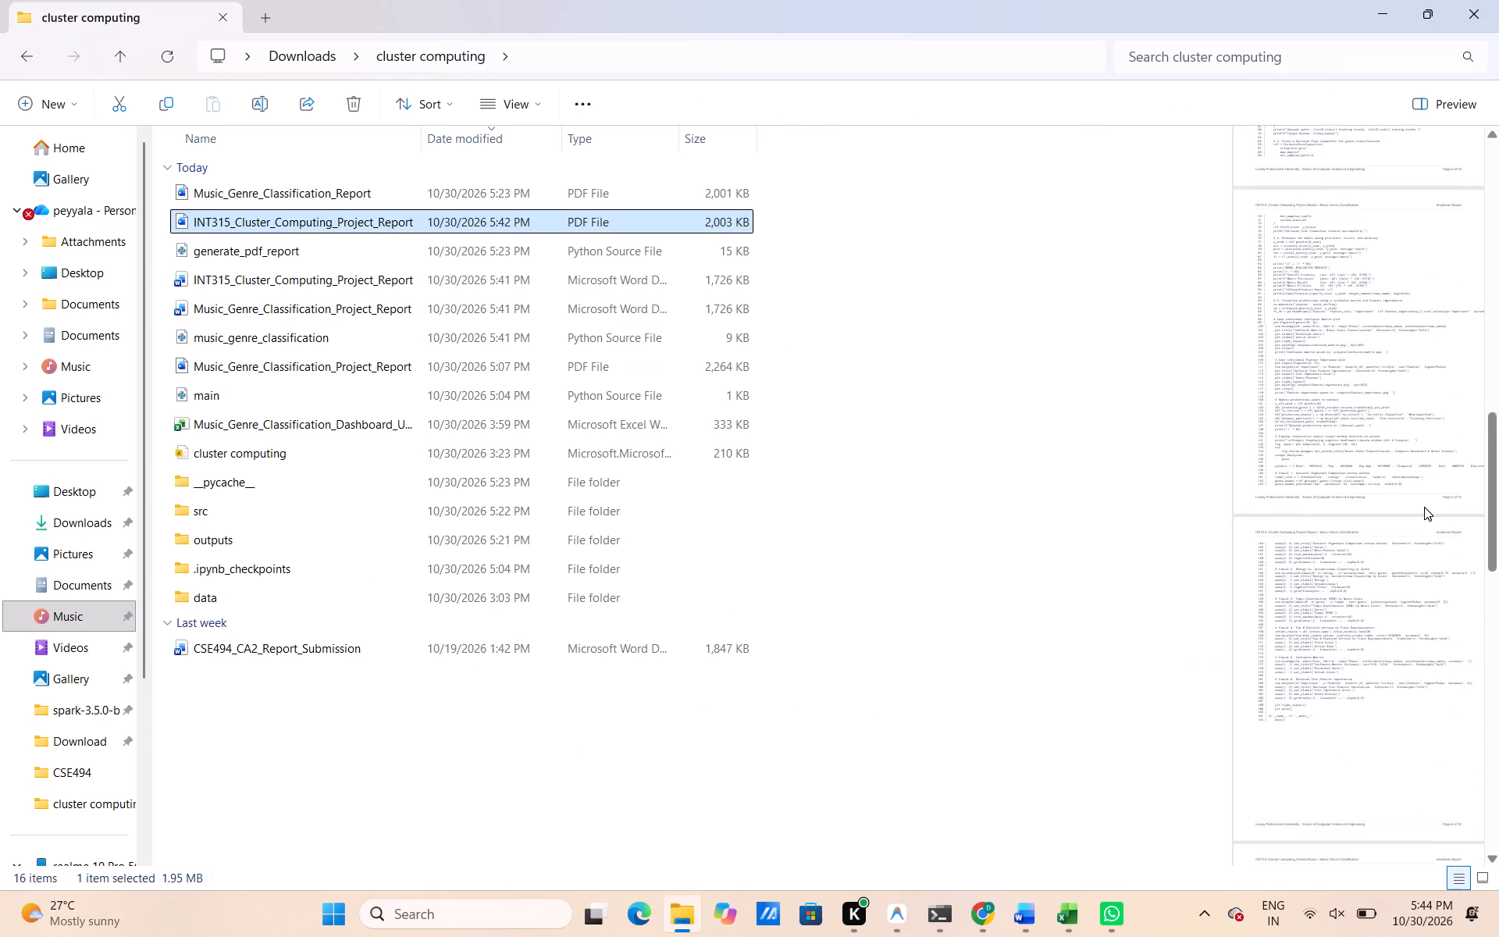
scroll(1424, 507, "down", 7)
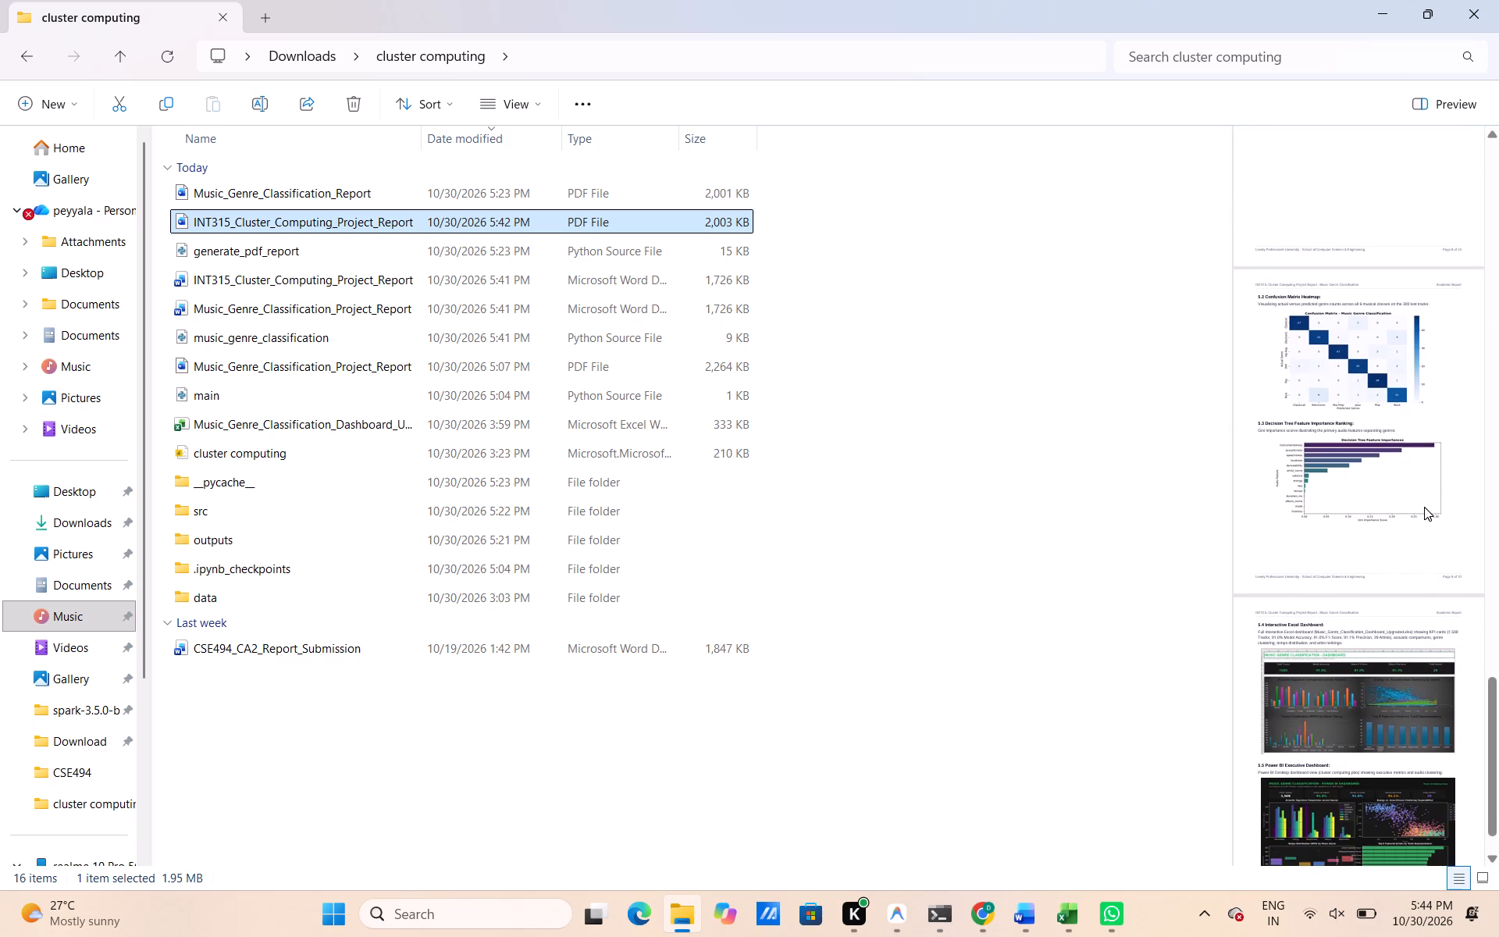
scroll(1424, 507, "down", 3)
scroll(1383, 409, "up", 4)
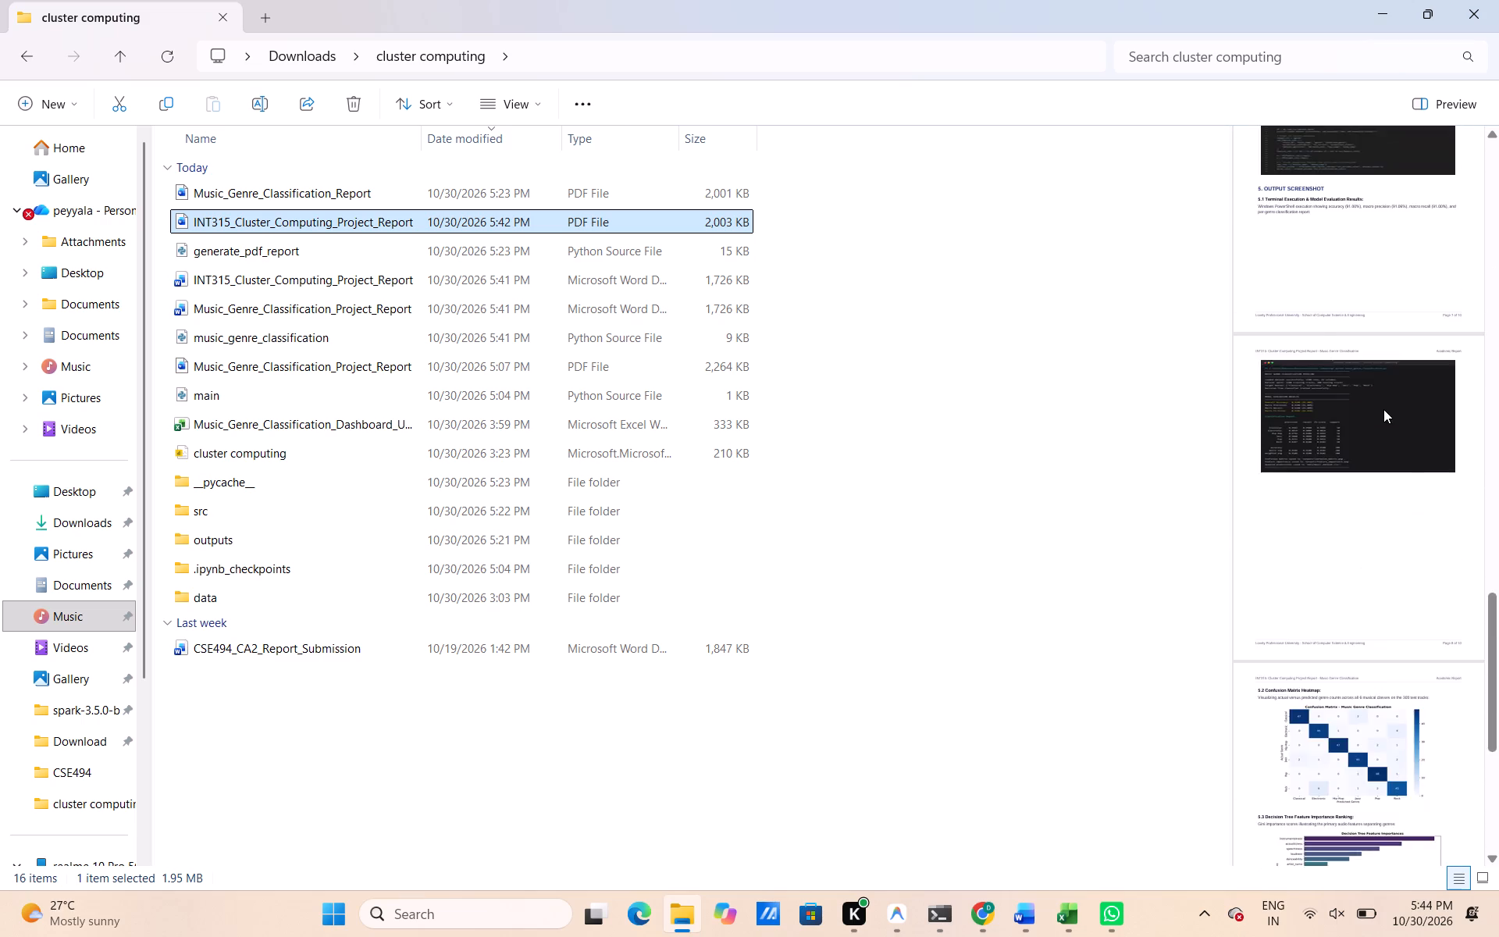
scroll(1383, 409, "up", 11)
scroll(1383, 409, "down", 14)
scroll(1383, 409, "up", 1)
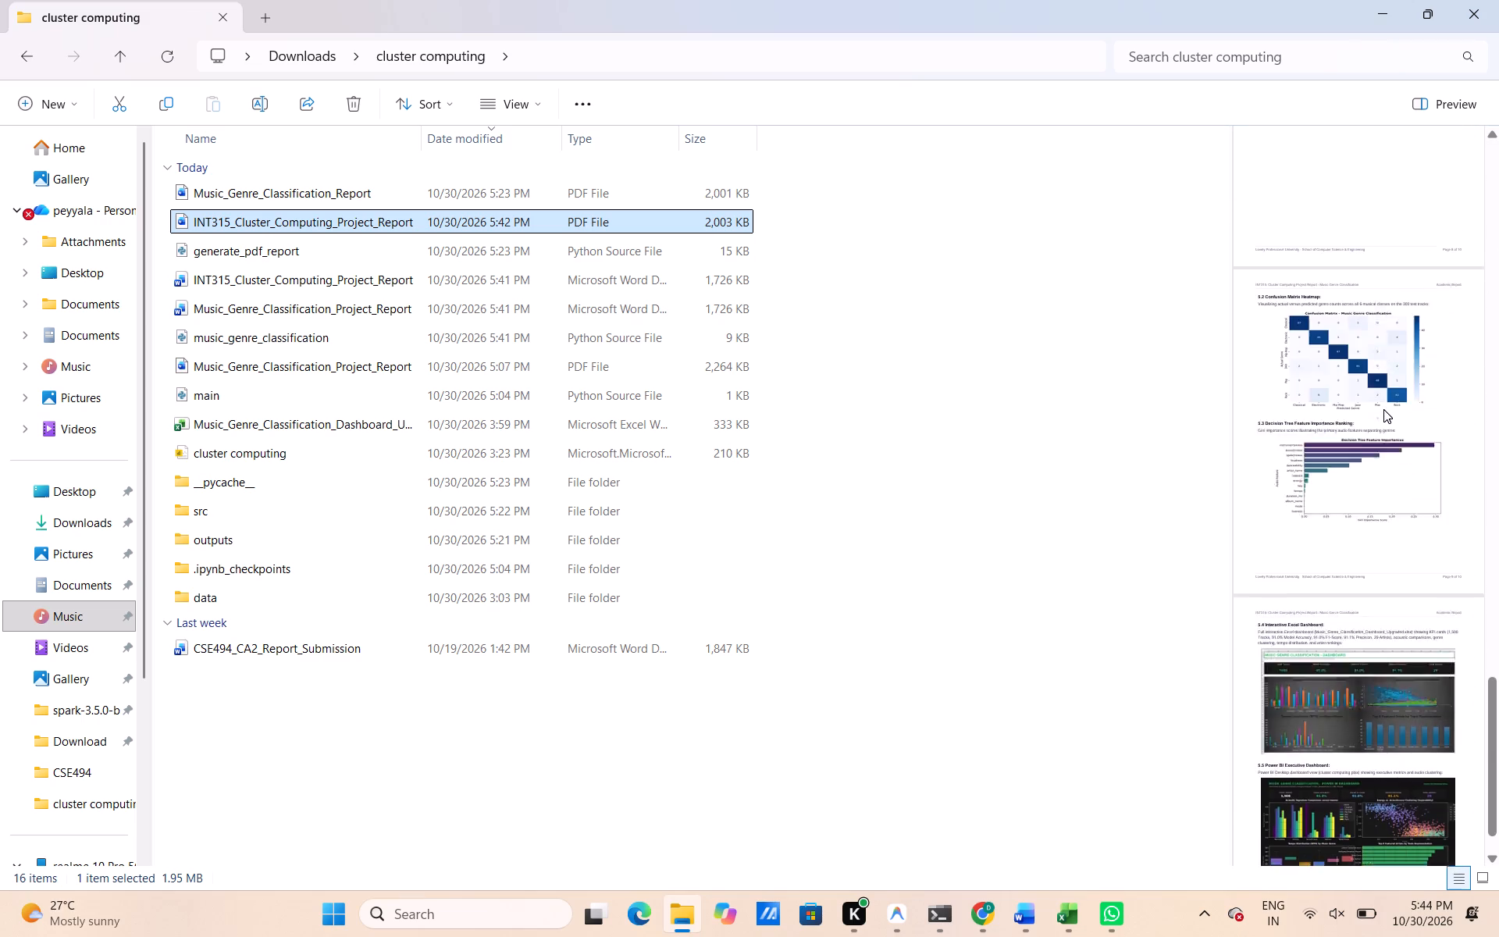
scroll(1383, 409, "up", 5)
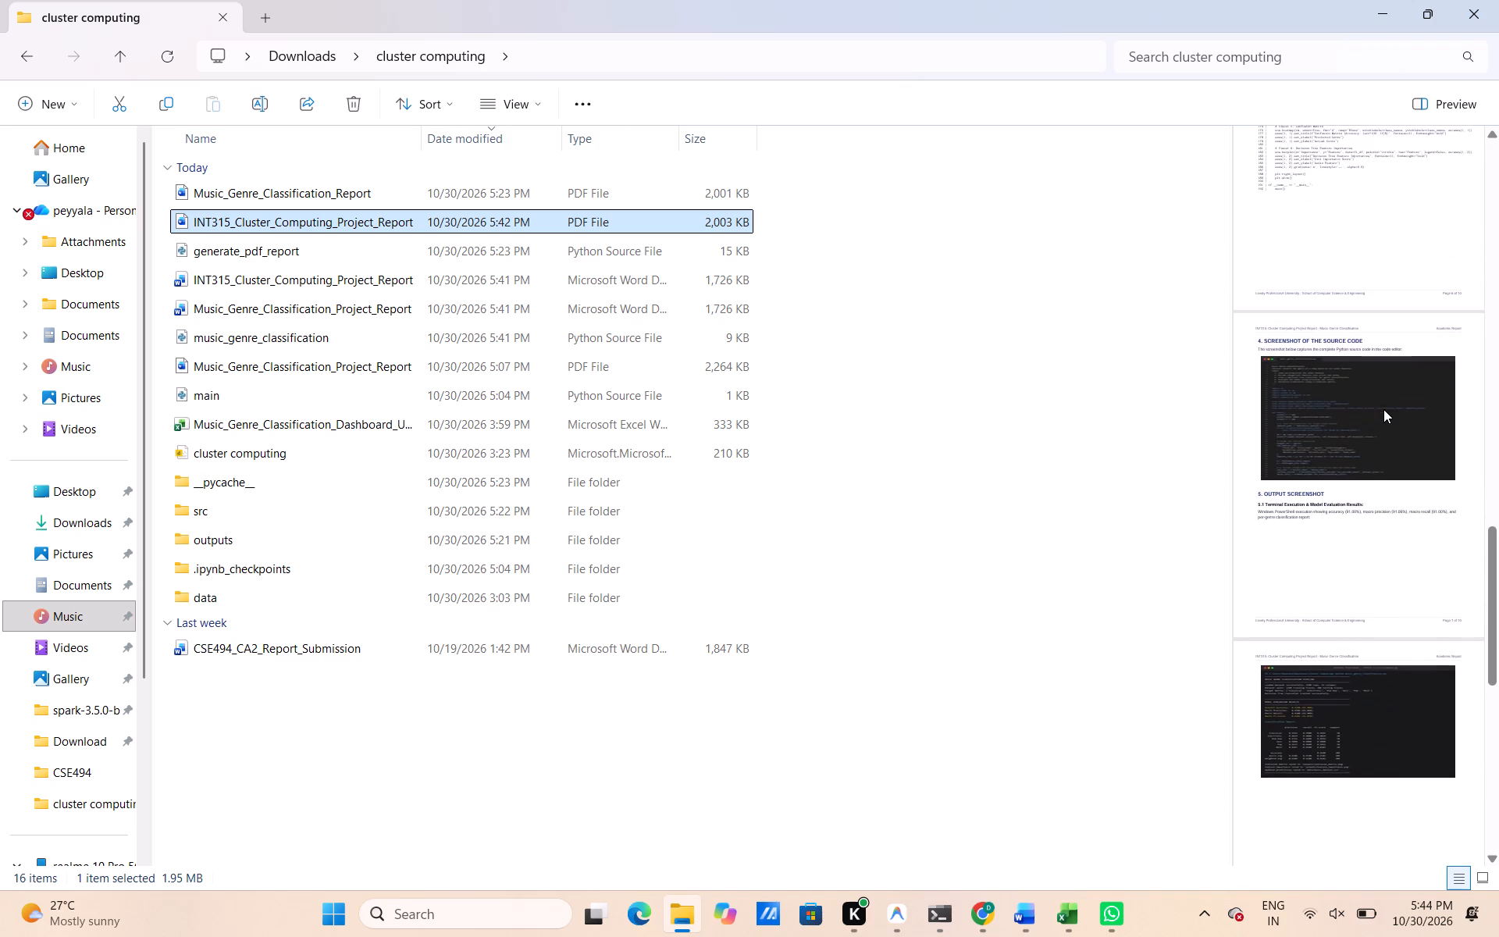
Preview the Music_Genre_Classification_Report PDF and skim it from the cover page through the output and dashboard pages.
left_click(467, 193)
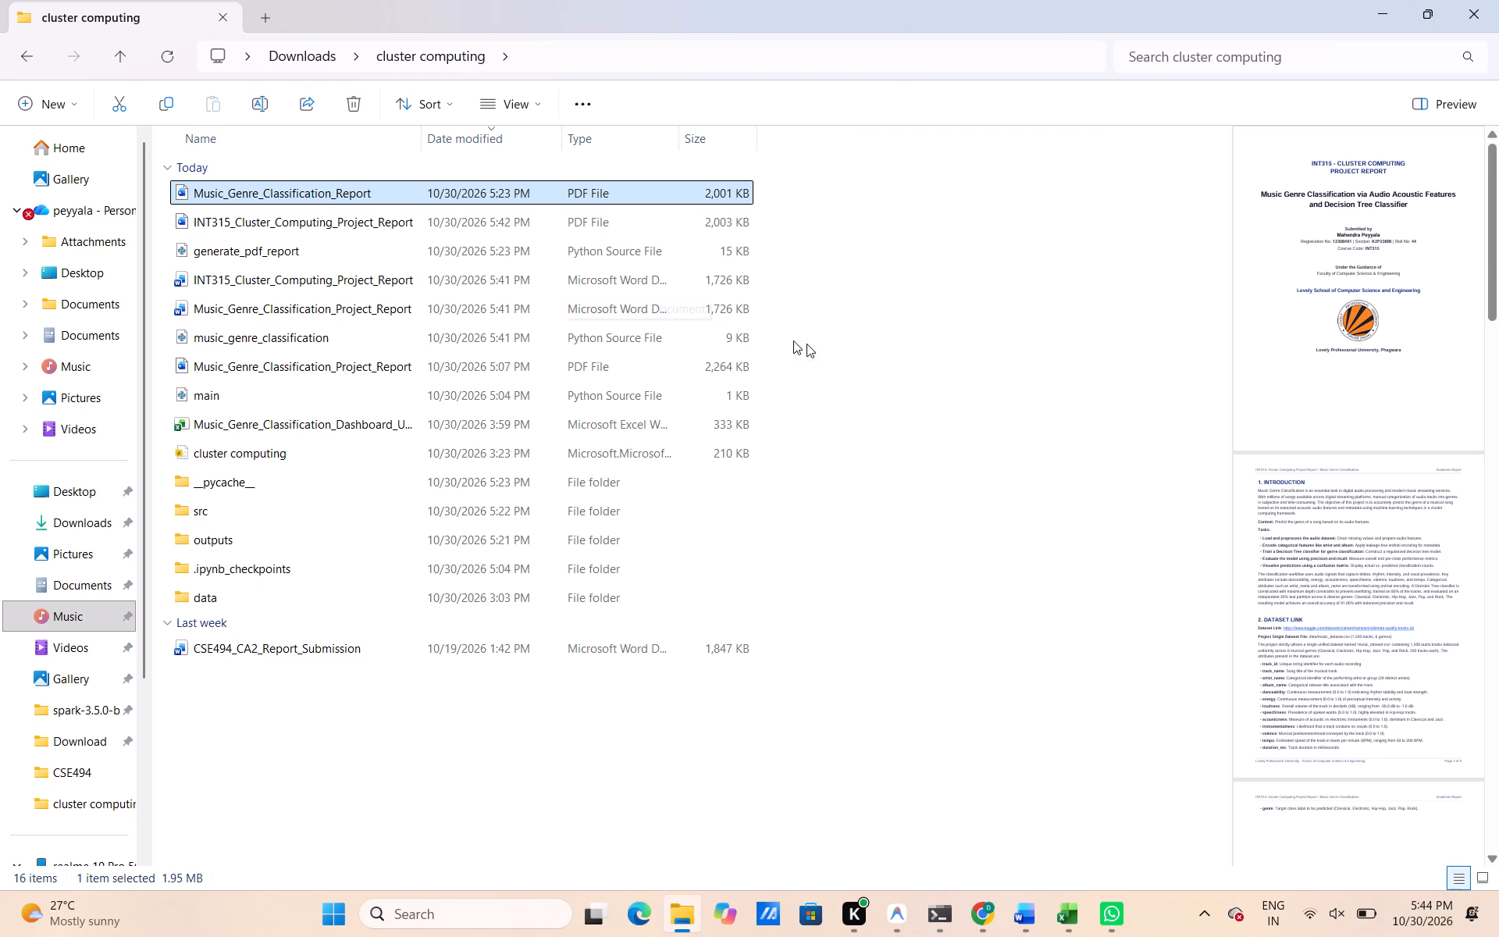
scroll(1293, 490, "down", 6)
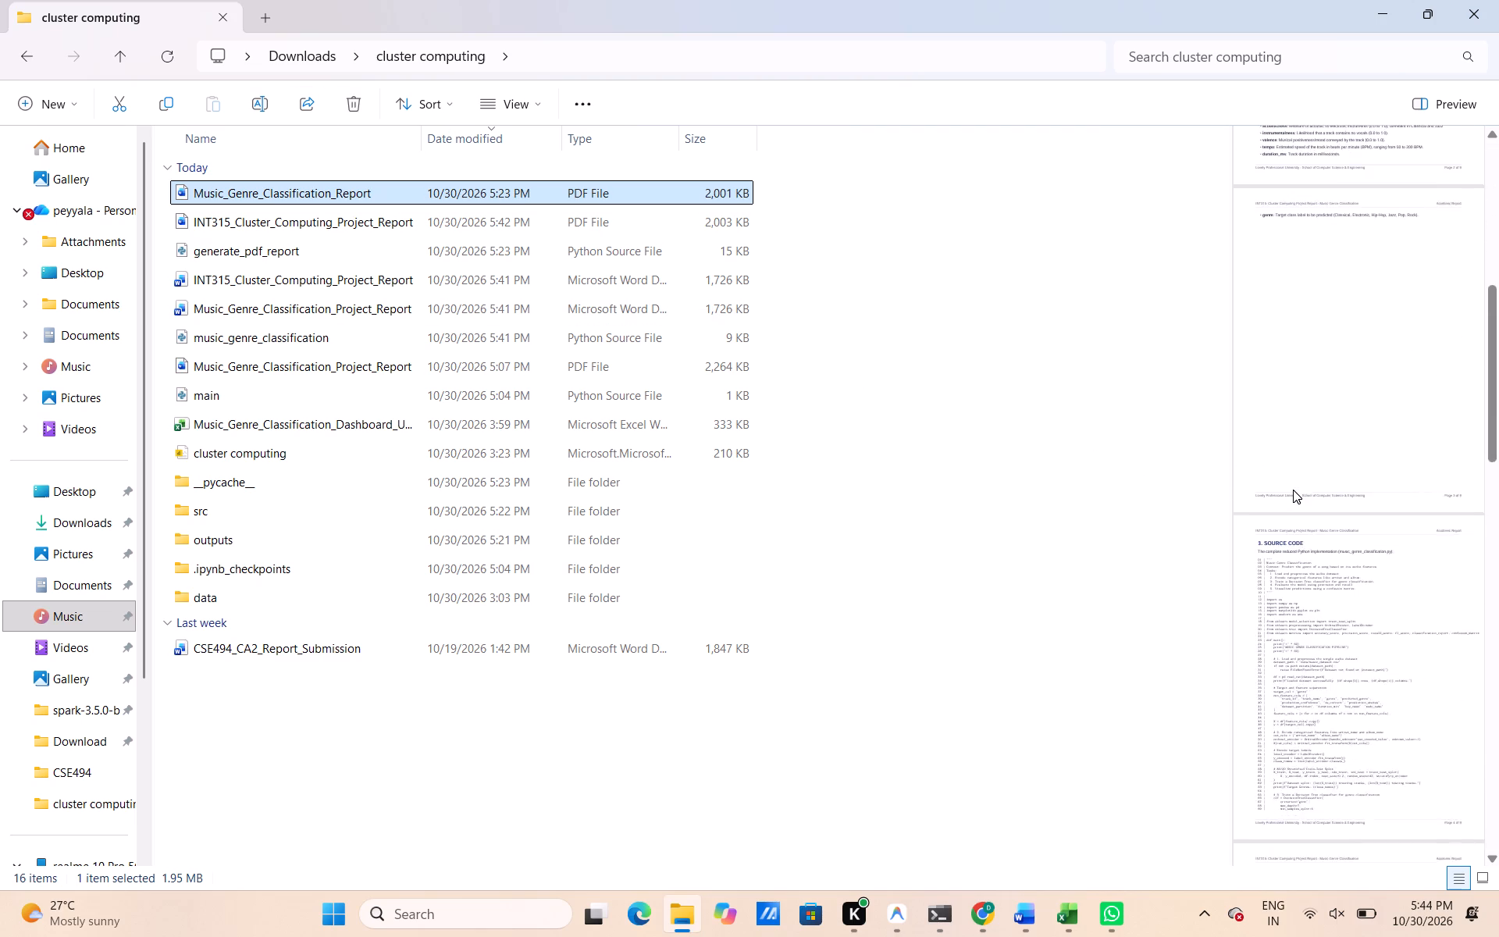
scroll(1293, 490, "down", 8)
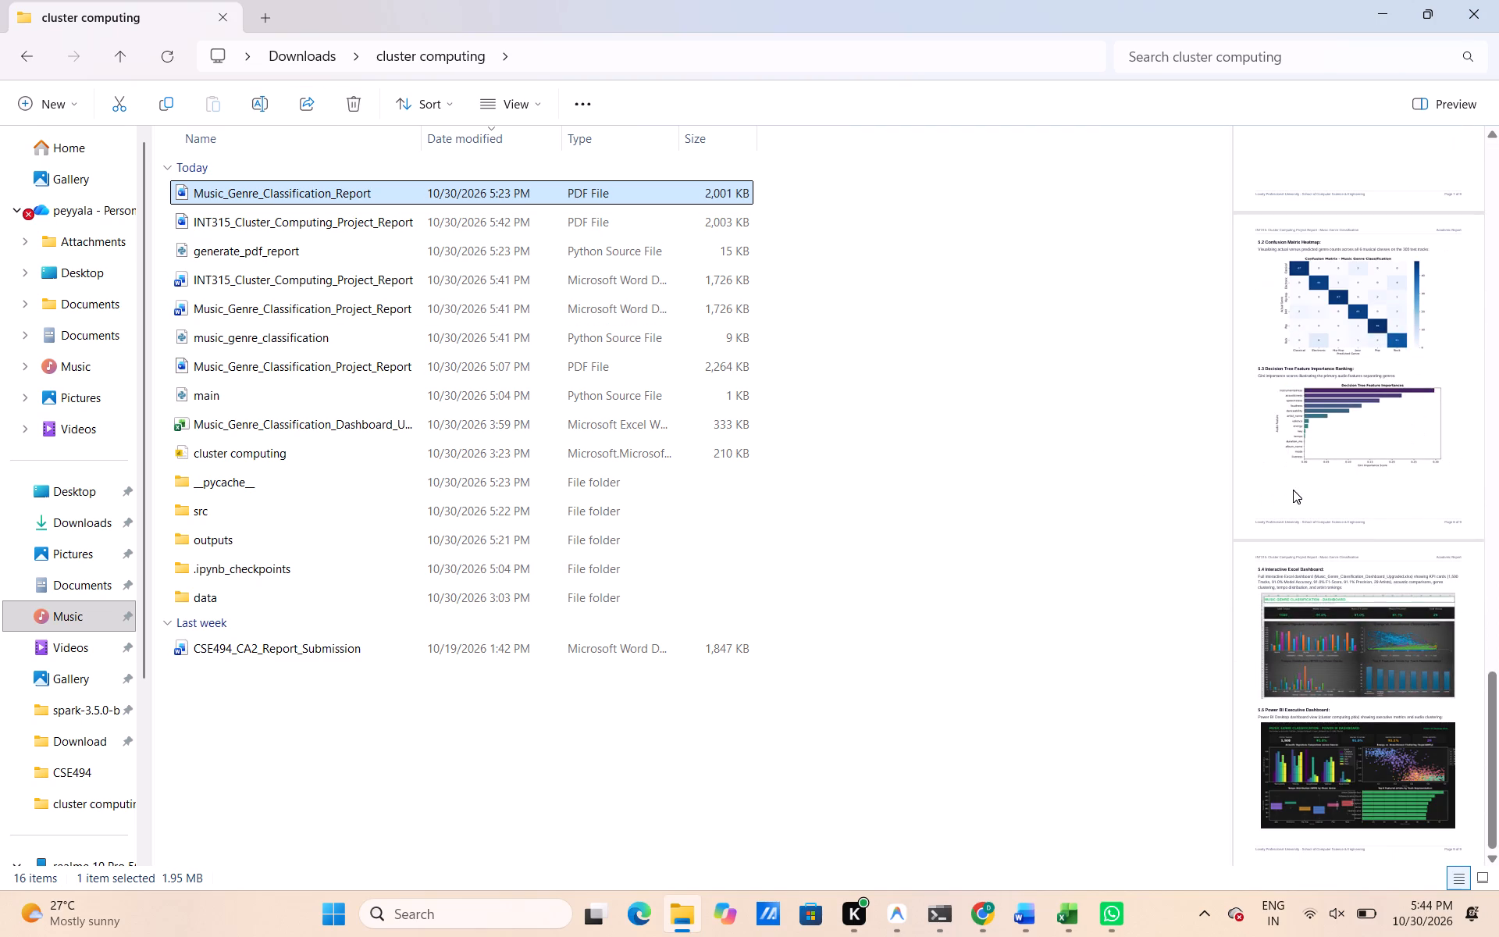
scroll(1293, 490, "up", 11)
scroll(1293, 490, "up", 11)
scroll(1293, 490, "left", 2)
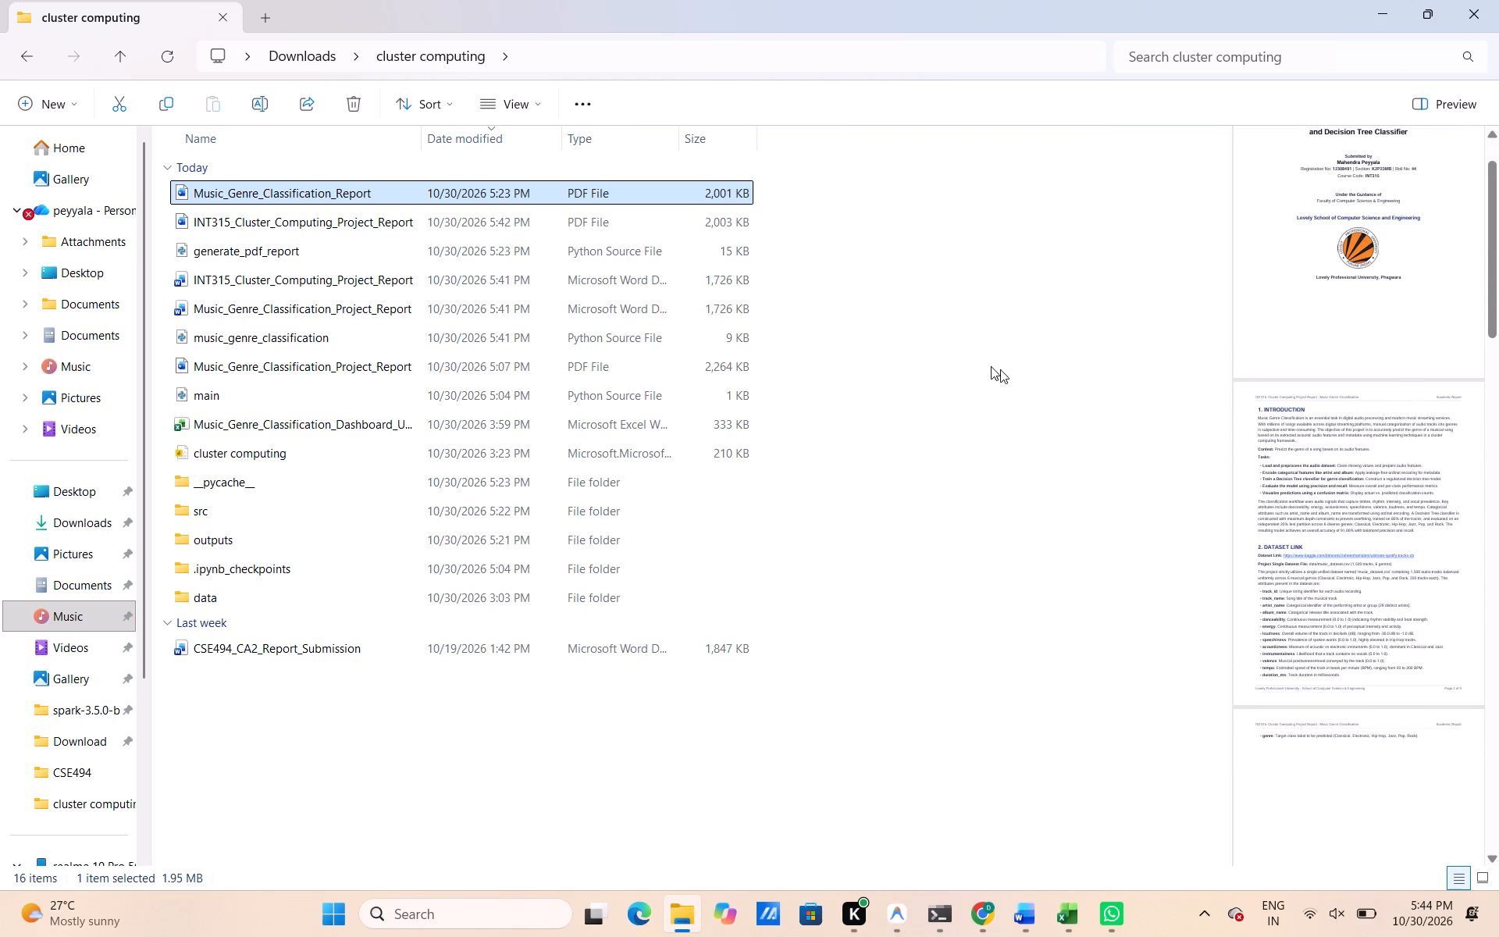
Preview the INT315_Cluster_Computing_Project_Report Word document and examine its introduction, output charts and Power BI dashboard section.
left_click(386, 280)
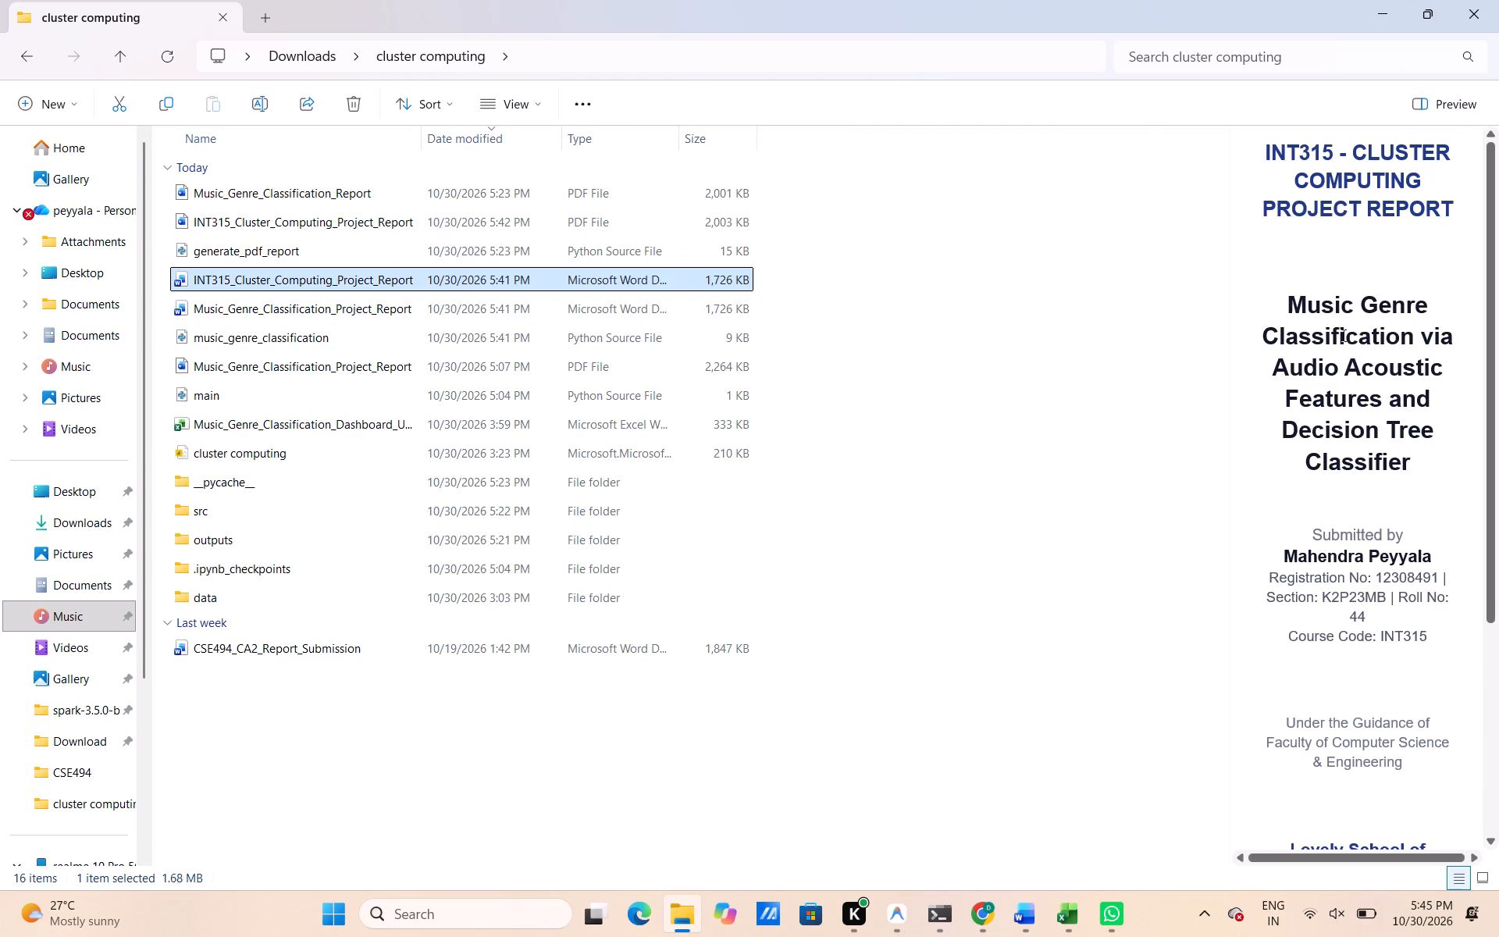
scroll(1408, 334, "down", 5)
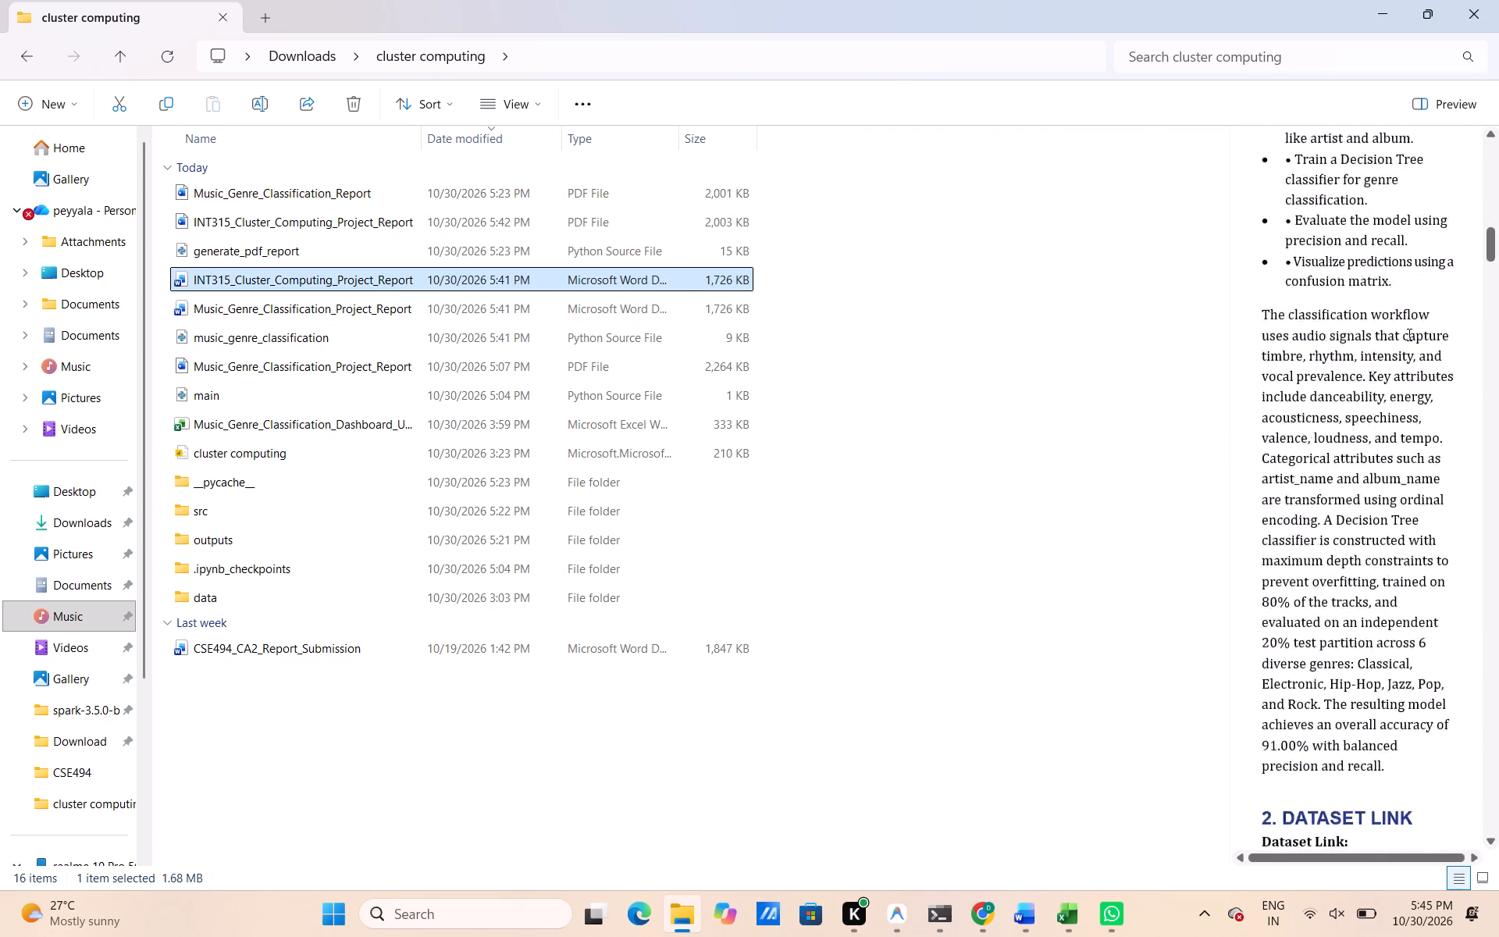
scroll(1408, 334, "down", 9)
scroll(1408, 334, "down", 12)
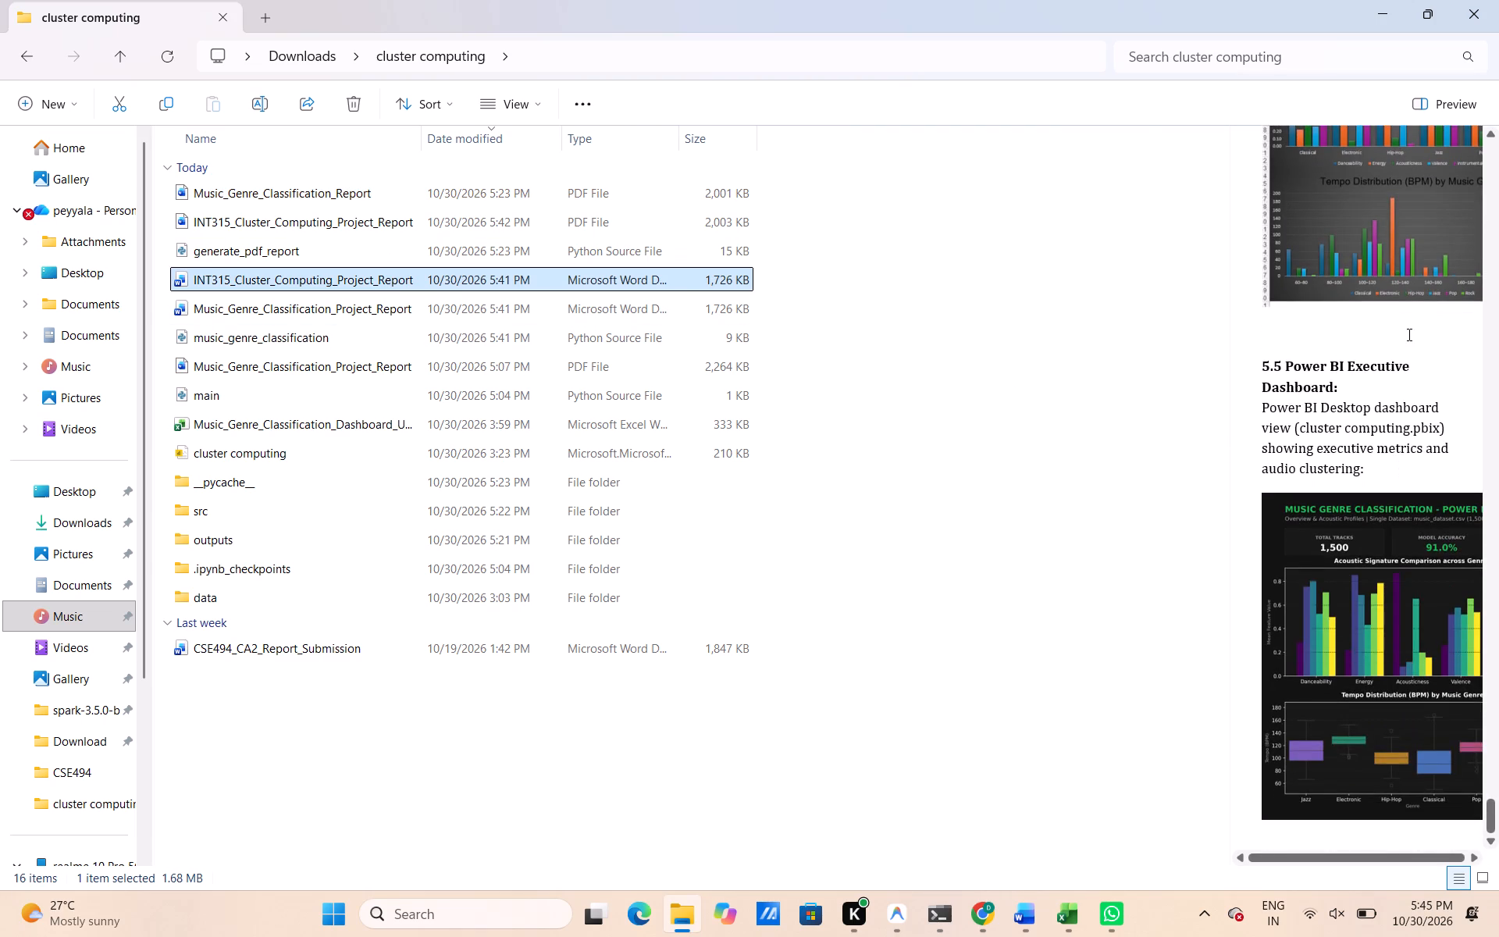
scroll(1408, 334, "down", 2)
scroll(1408, 334, "up", 10)
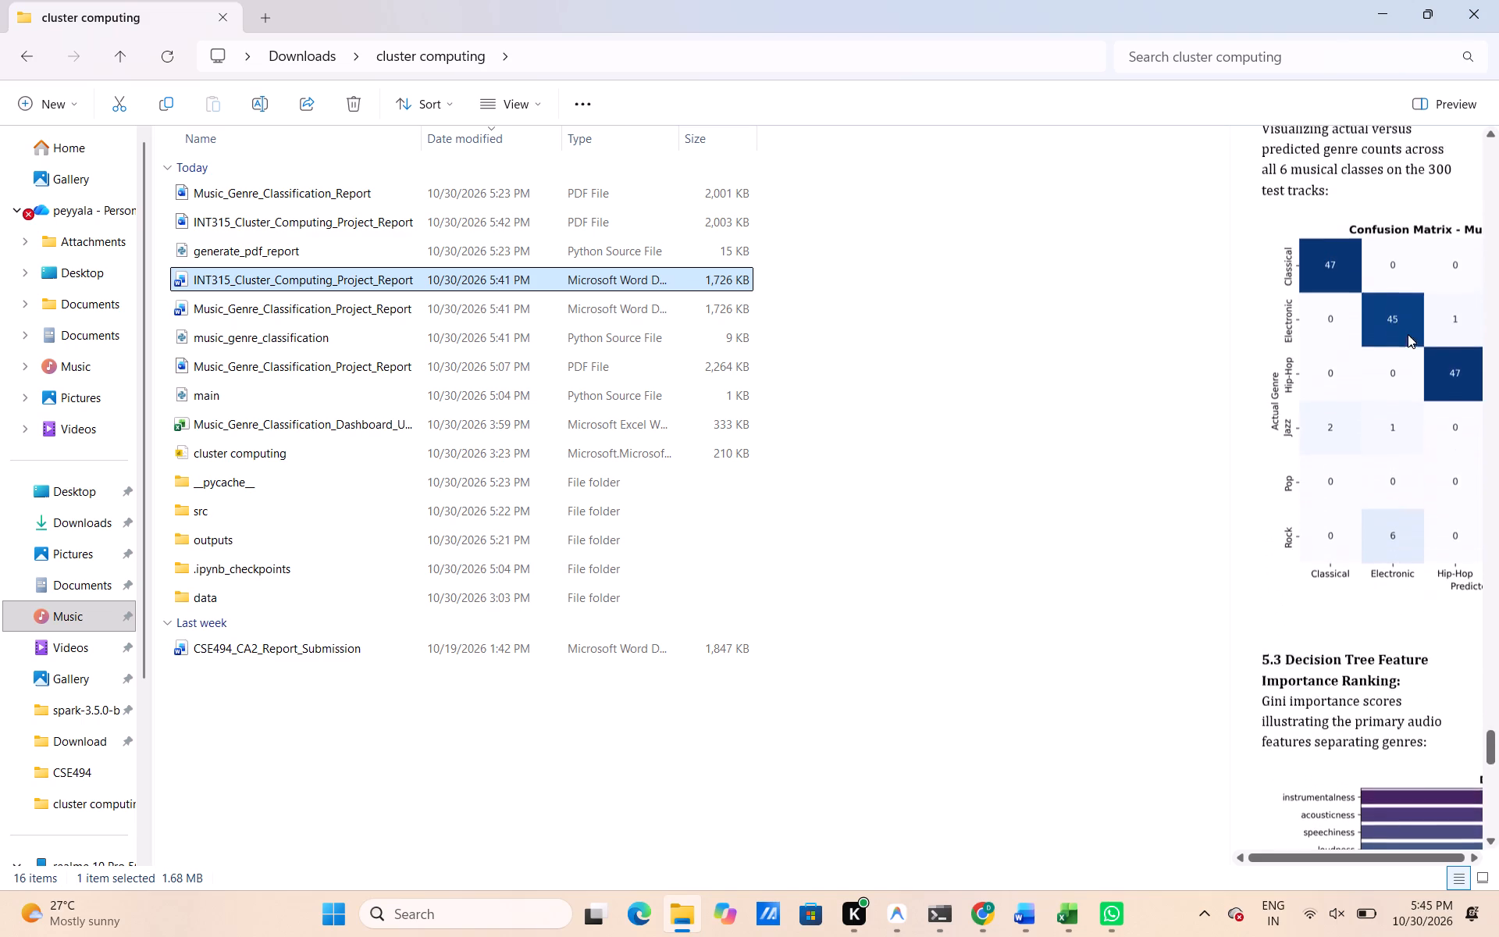
scroll(1408, 334, "up", 14)
scroll(1408, 334, "up", 16)
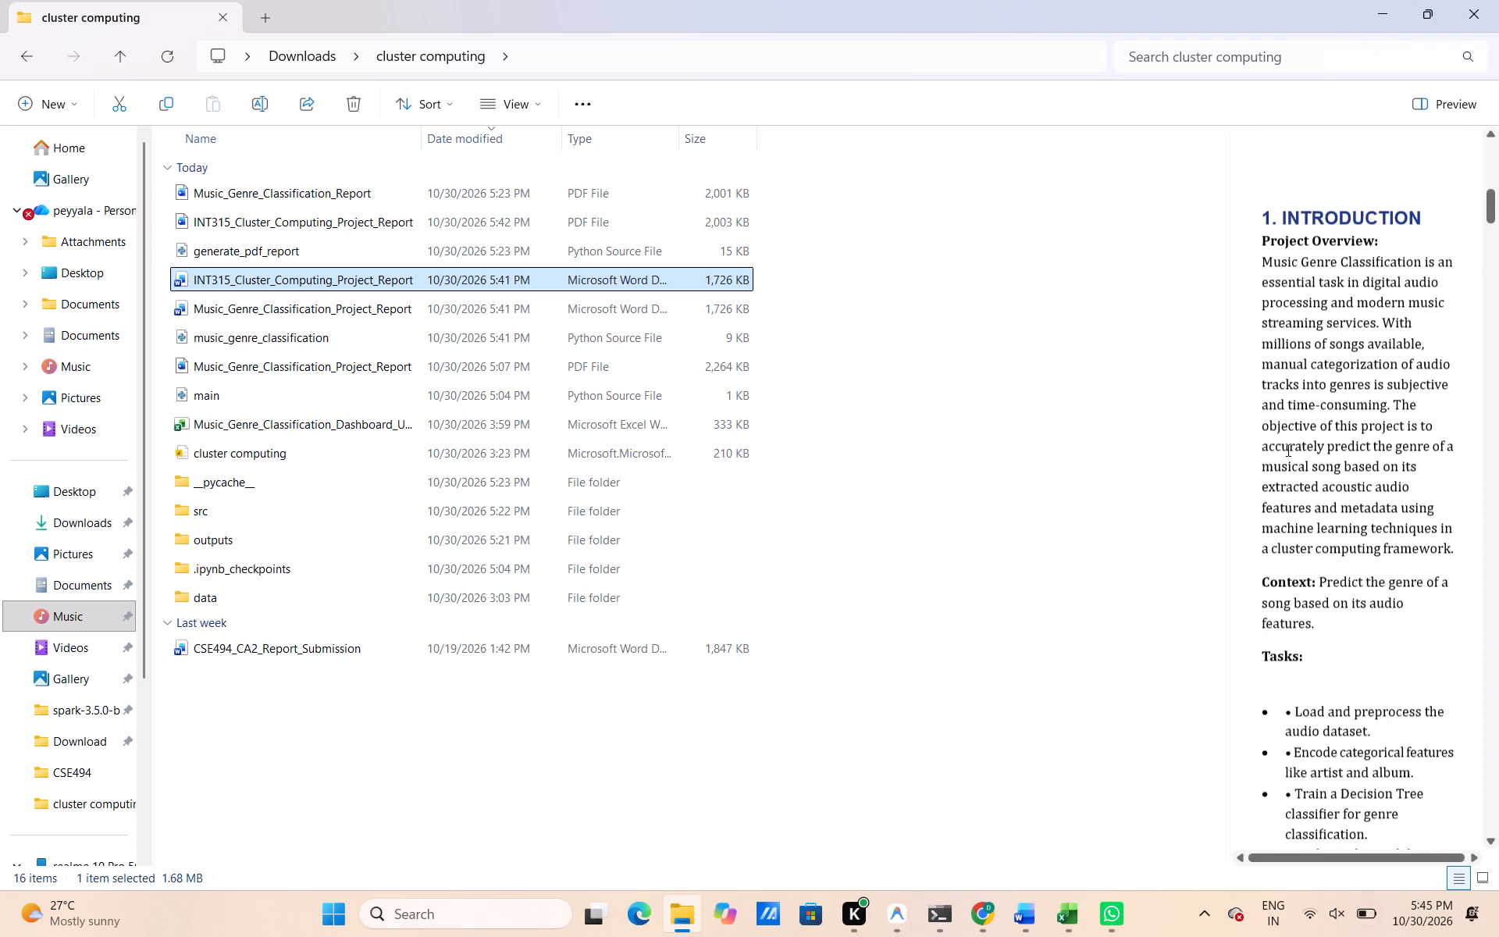
Preview the Music_Genre_Classification_Project_Report Word document and skim through to its section 5.5 Power BI dashboard.
left_click(361, 312)
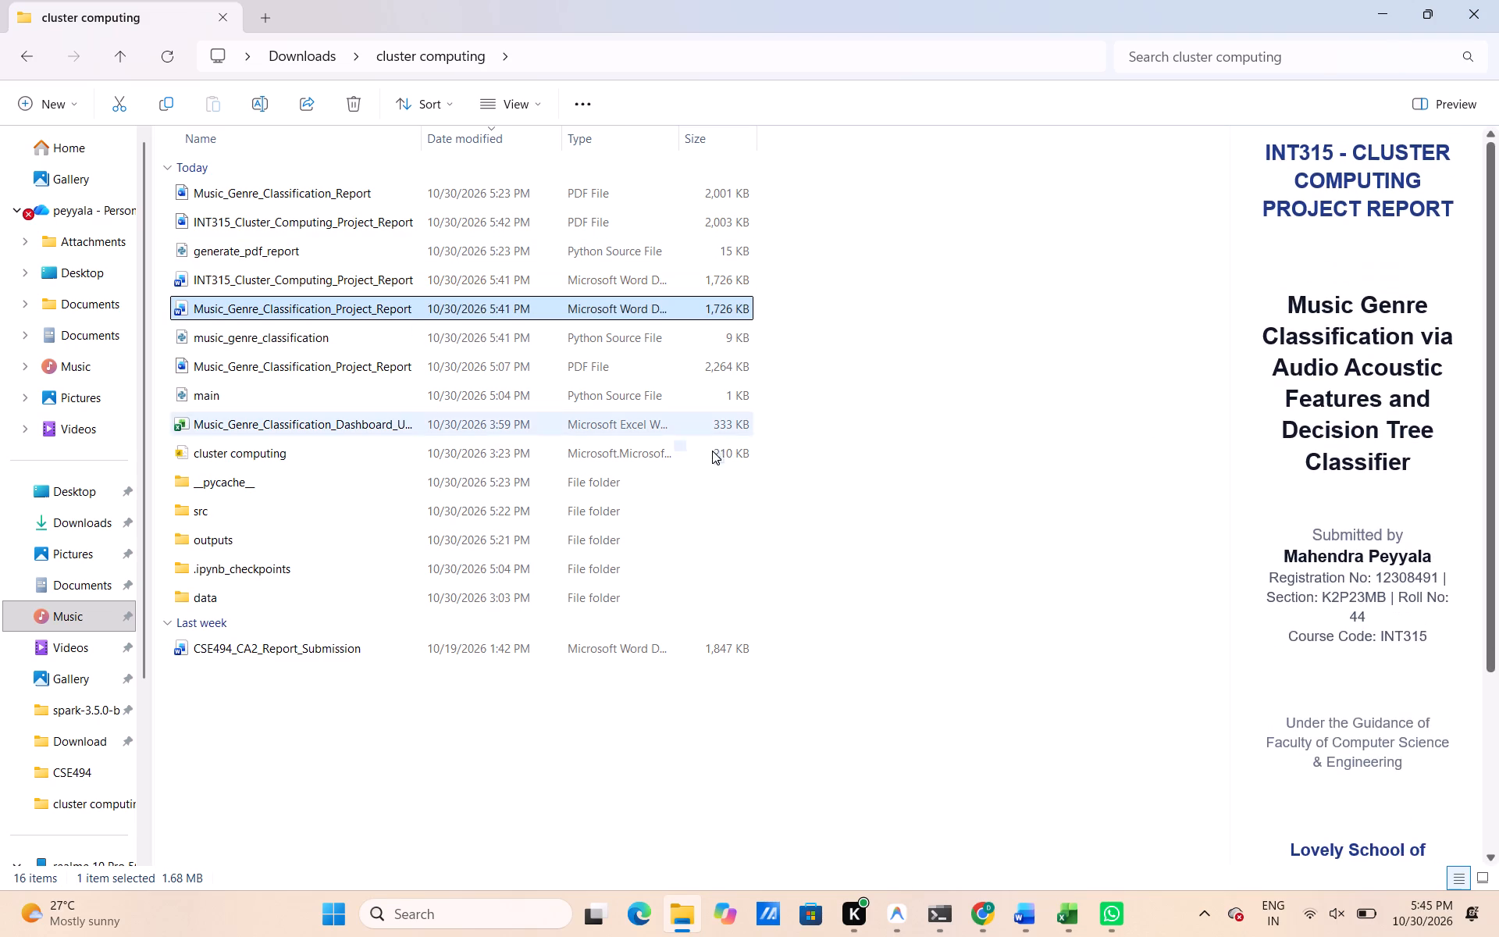
scroll(1461, 817, "down", 14)
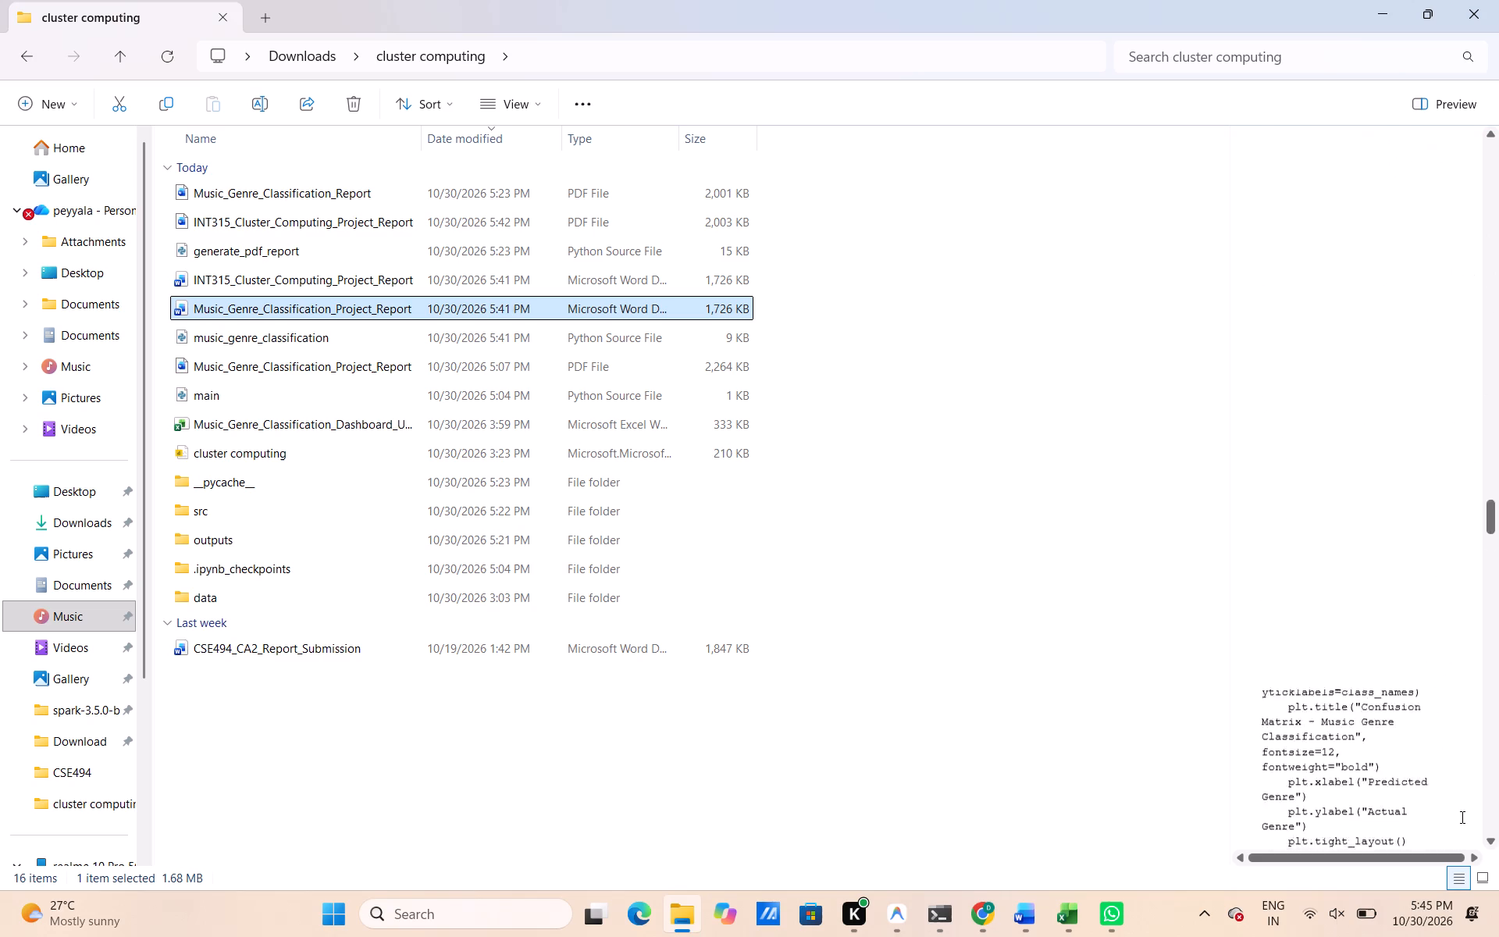
scroll(1461, 817, "down", 20)
scroll(1461, 817, "down", 7)
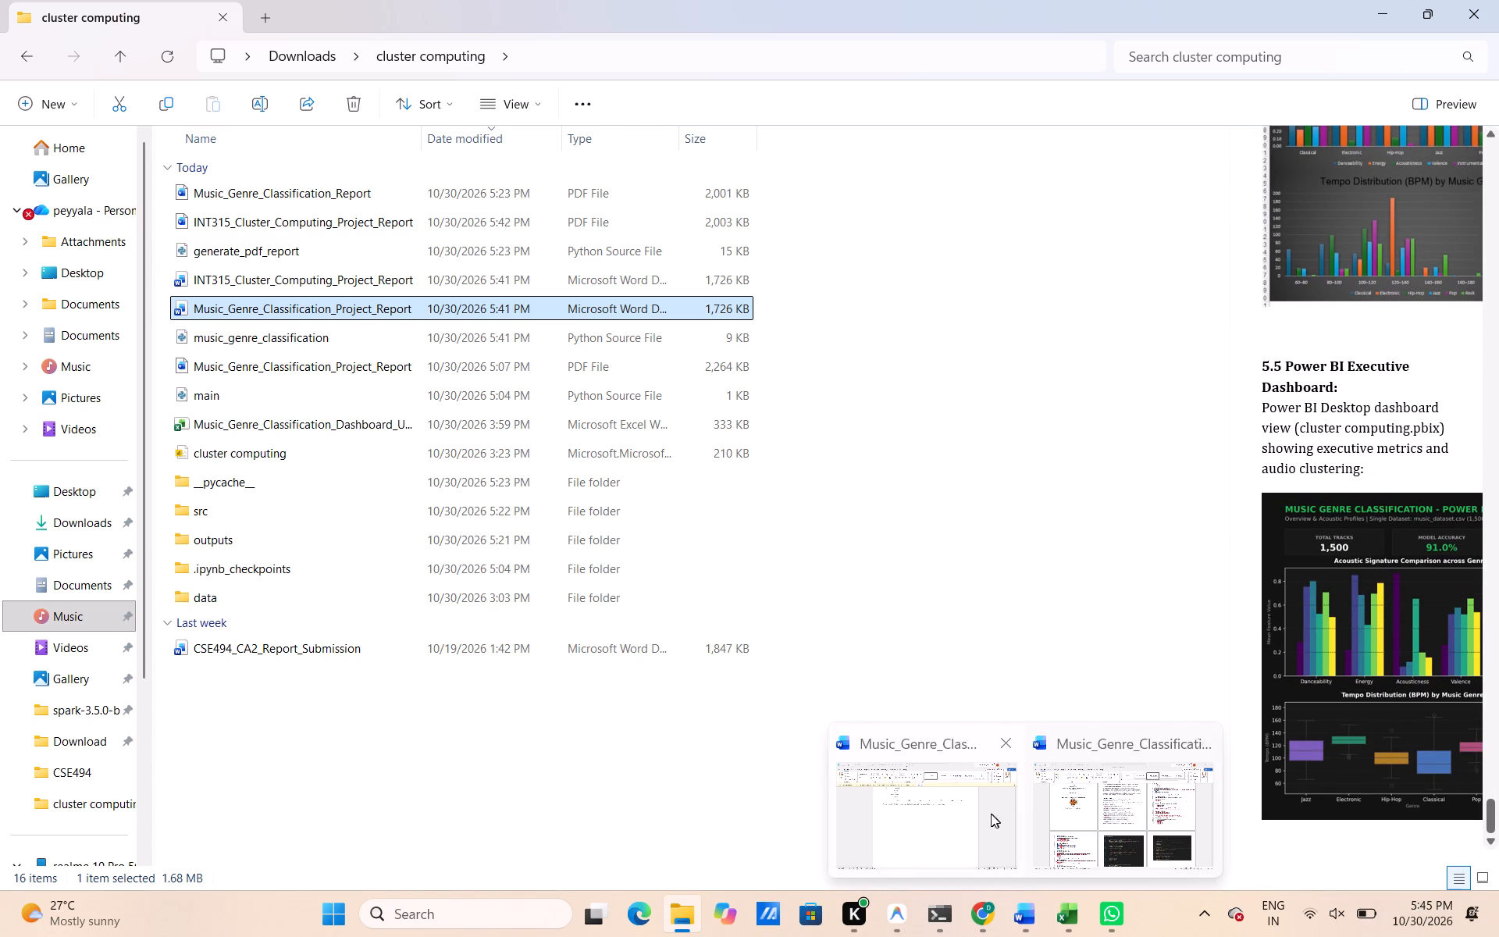
Switch to the Music_Genre_Classification_Project_Report in Word and examine its terminal output, confusion matrix and Power BI dashboard sections 10.1 to 10.4.
left_click(971, 829)
scroll(570, 741, "up", 4)
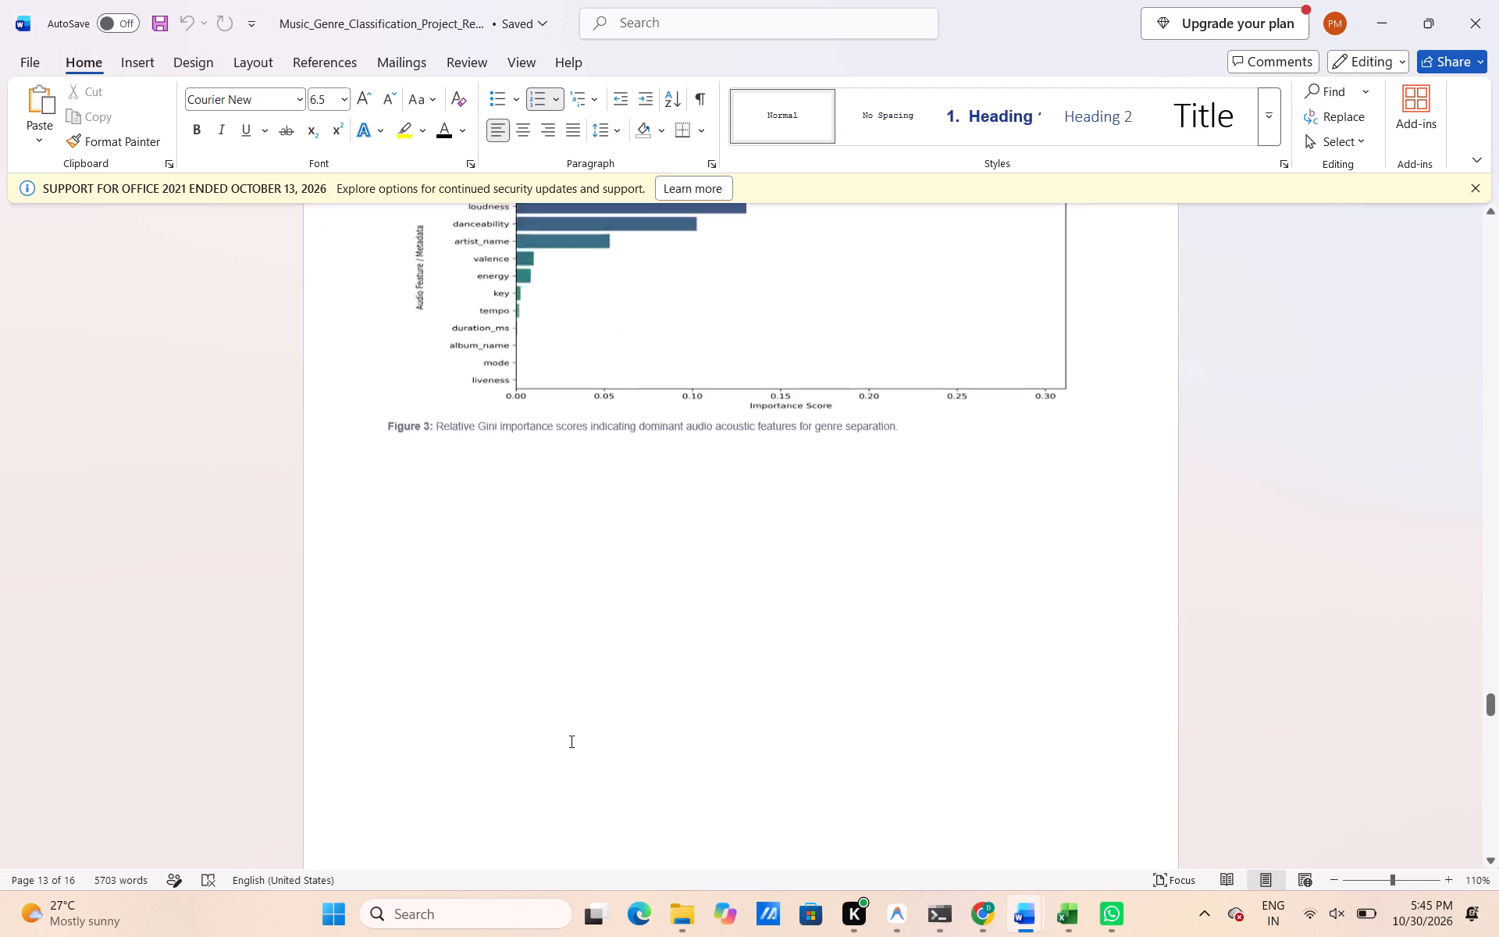
scroll(570, 741, "up", 9)
scroll(570, 741, "down", 1)
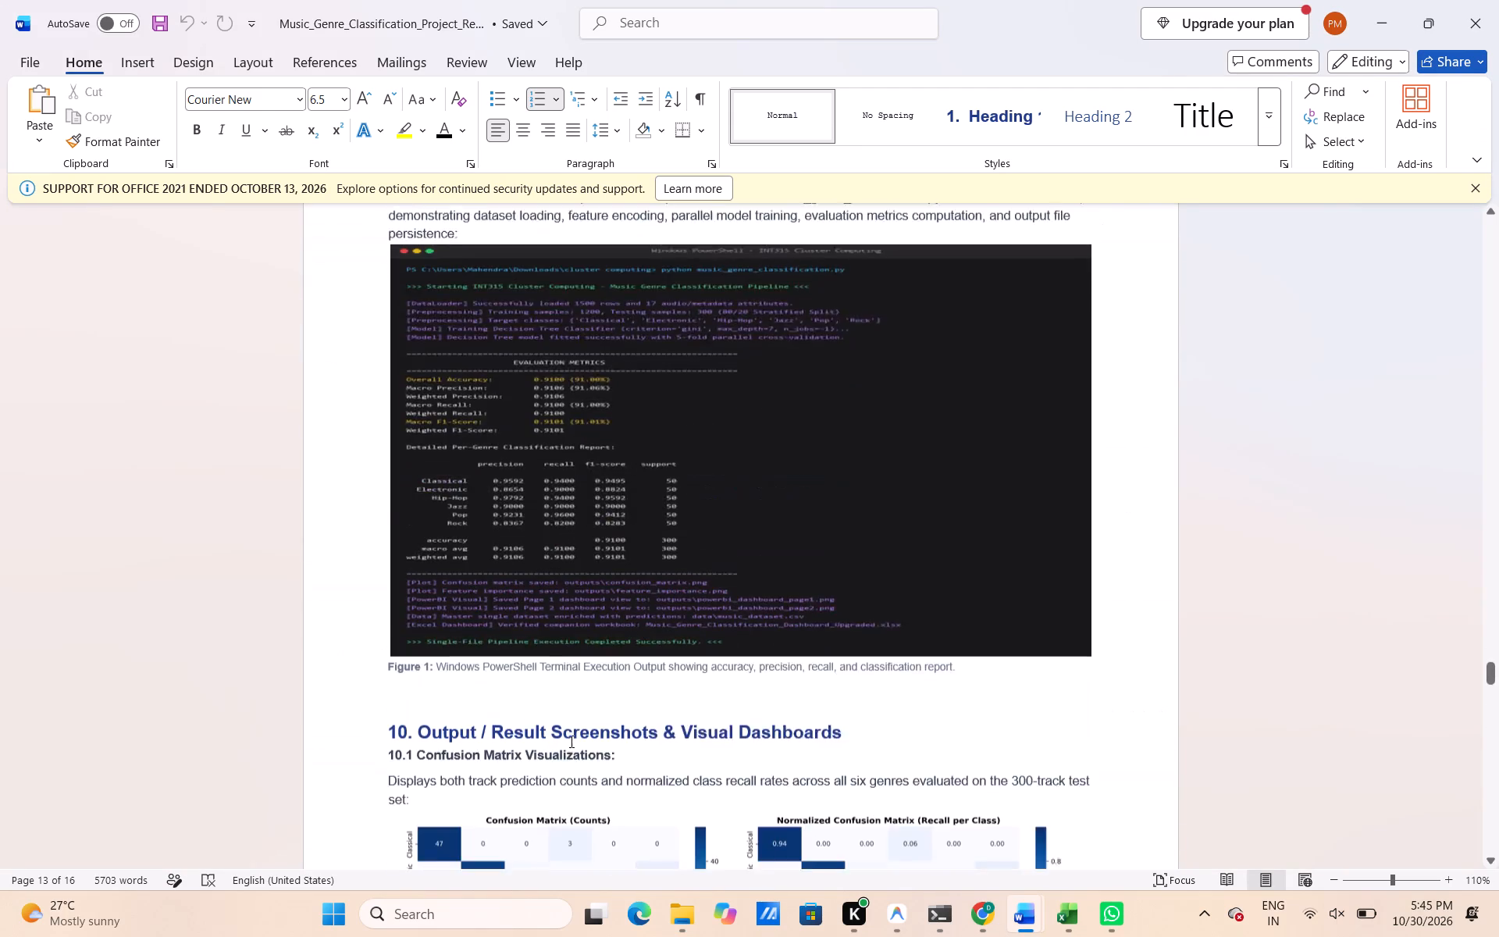
scroll(570, 741, "down", 5)
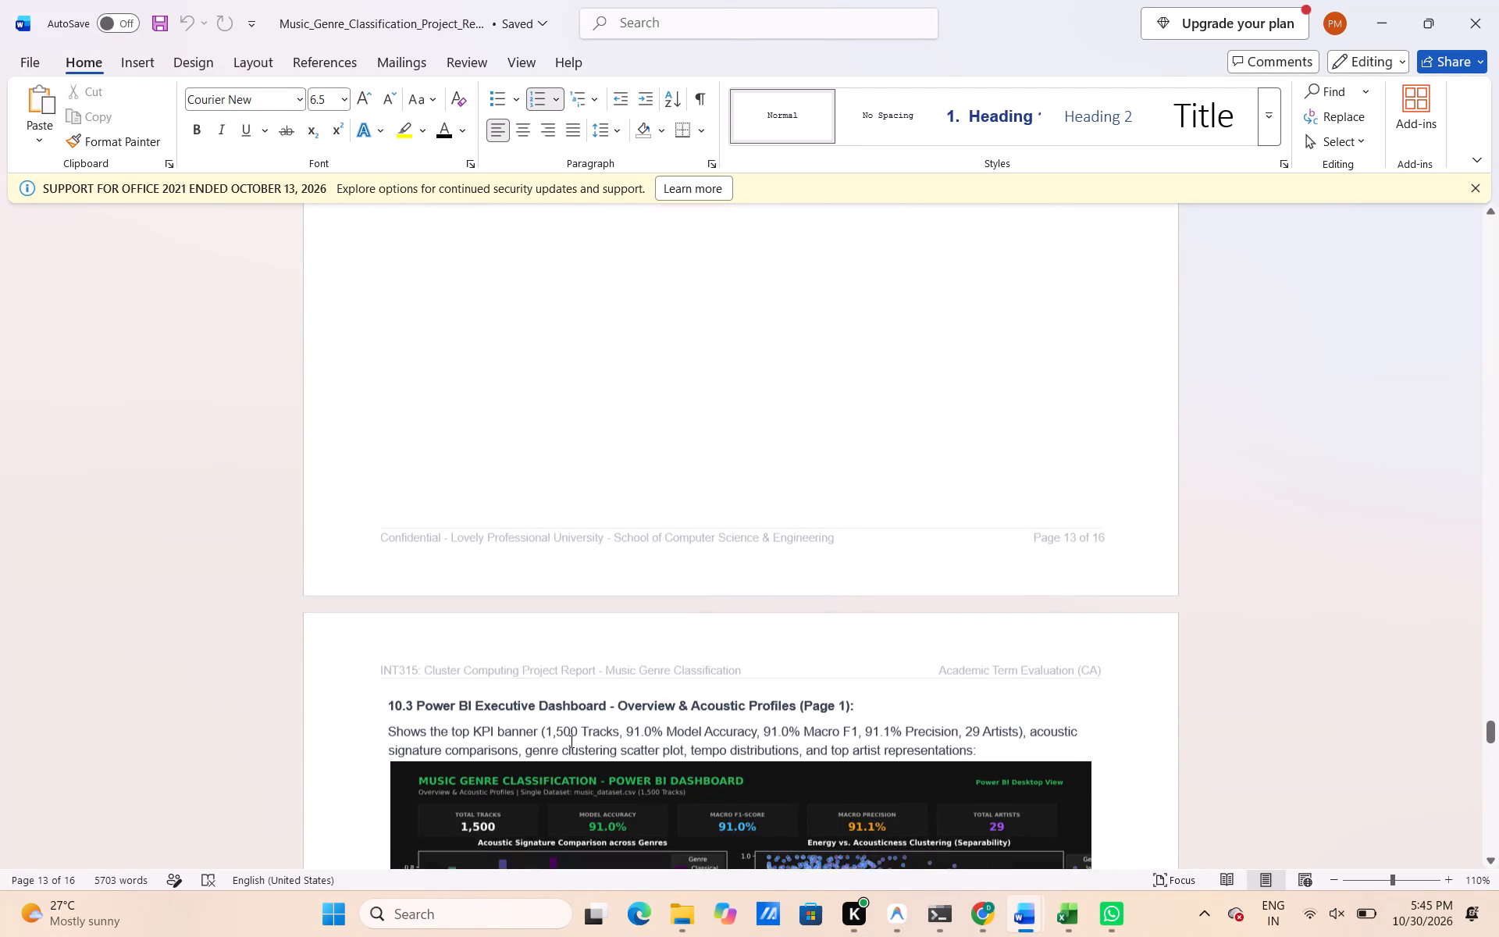
scroll(570, 741, "down", 3)
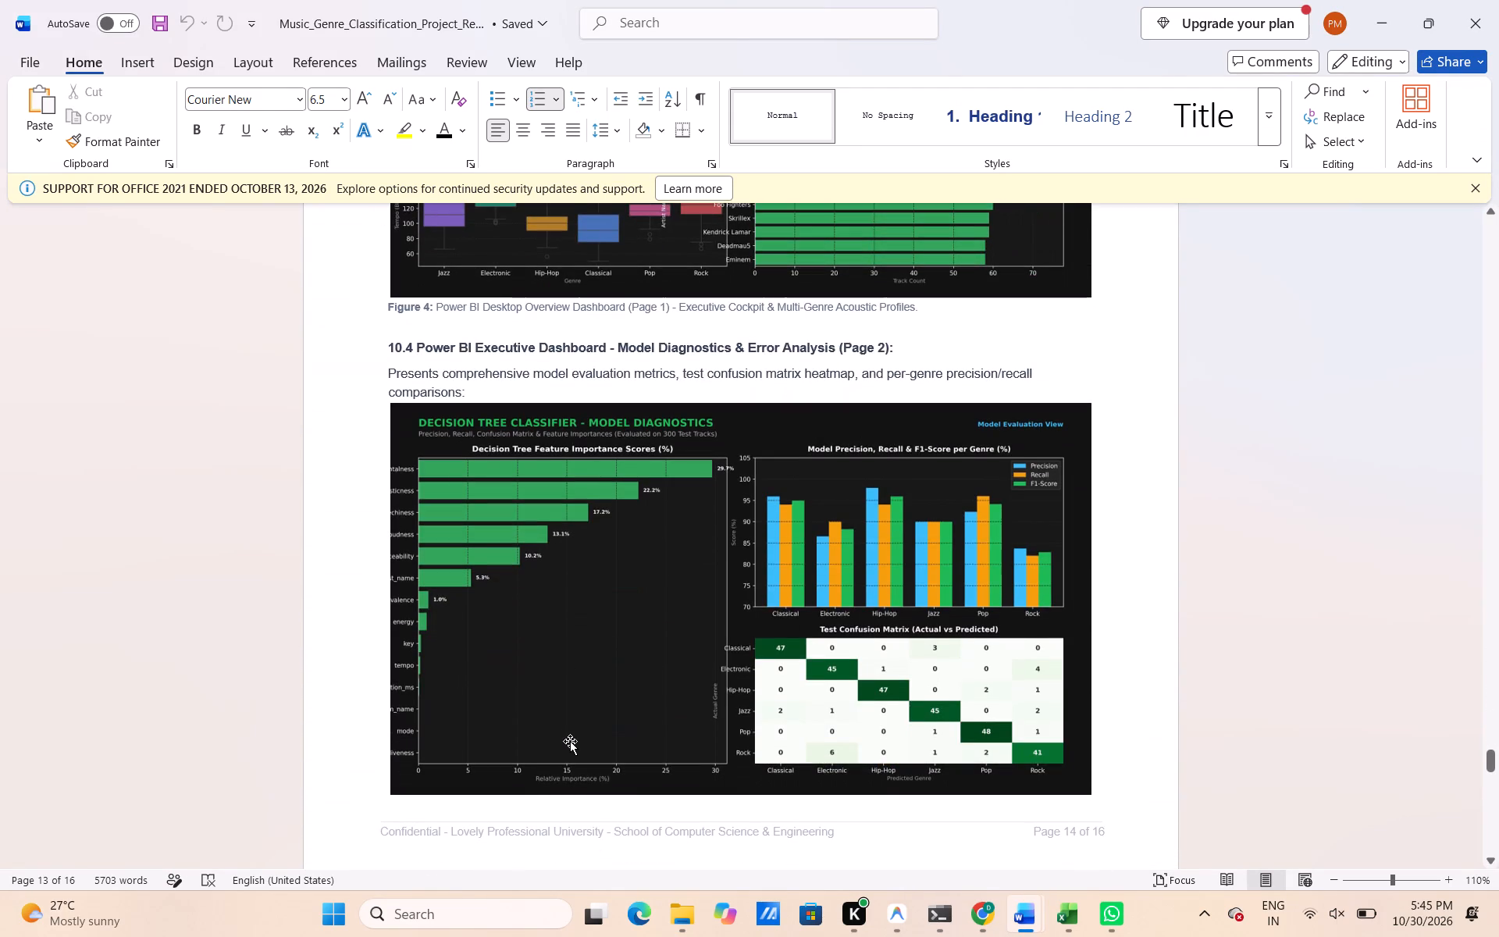
scroll(570, 741, "up", 3)
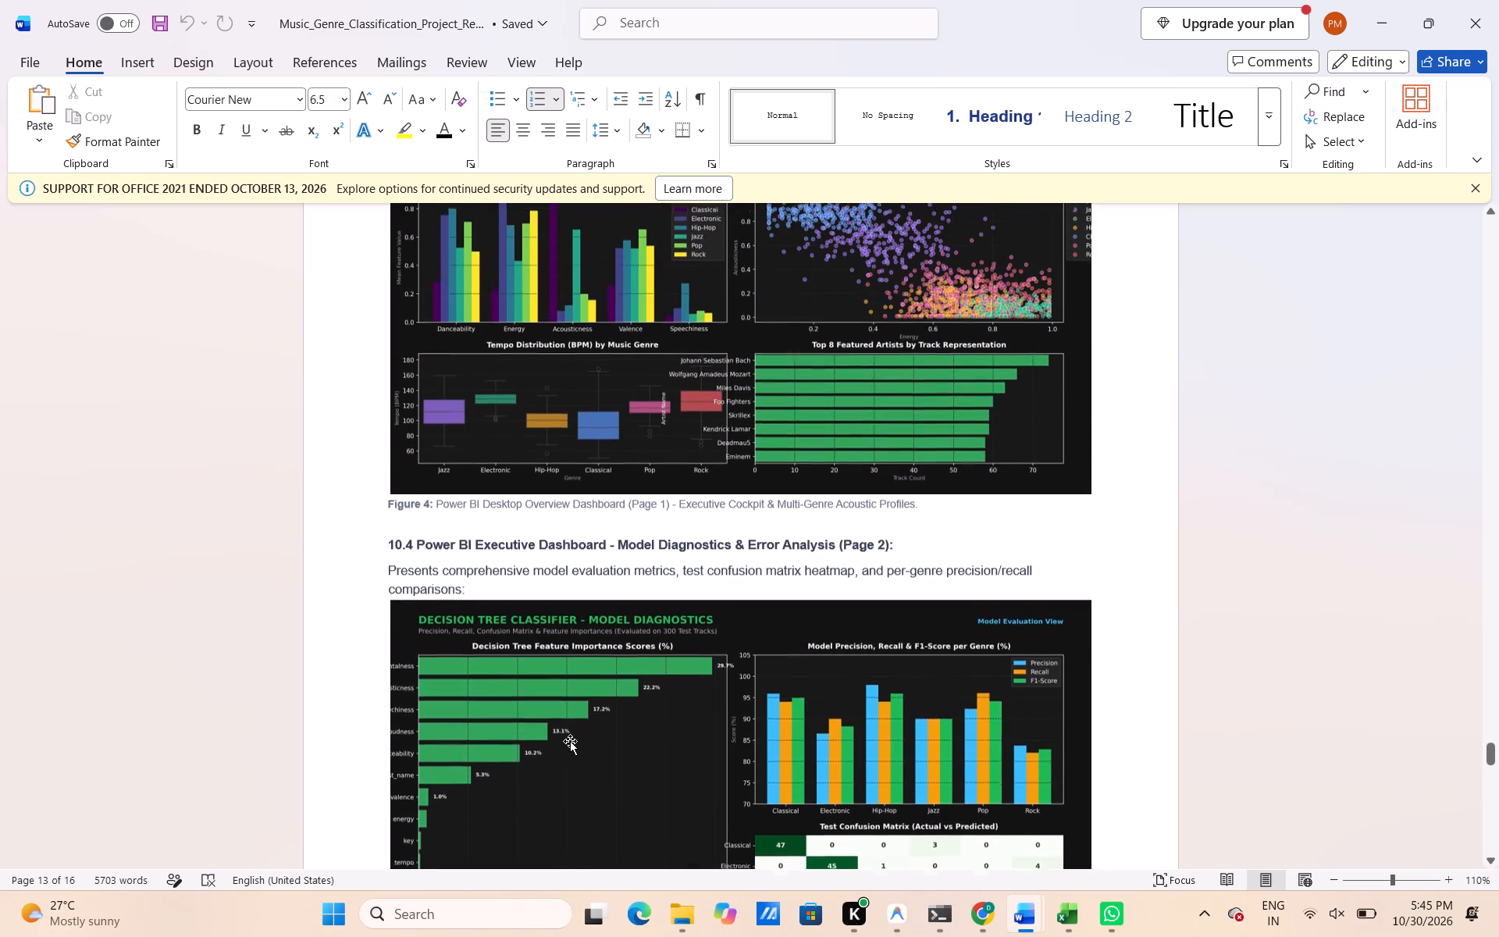
scroll(570, 741, "up", 2)
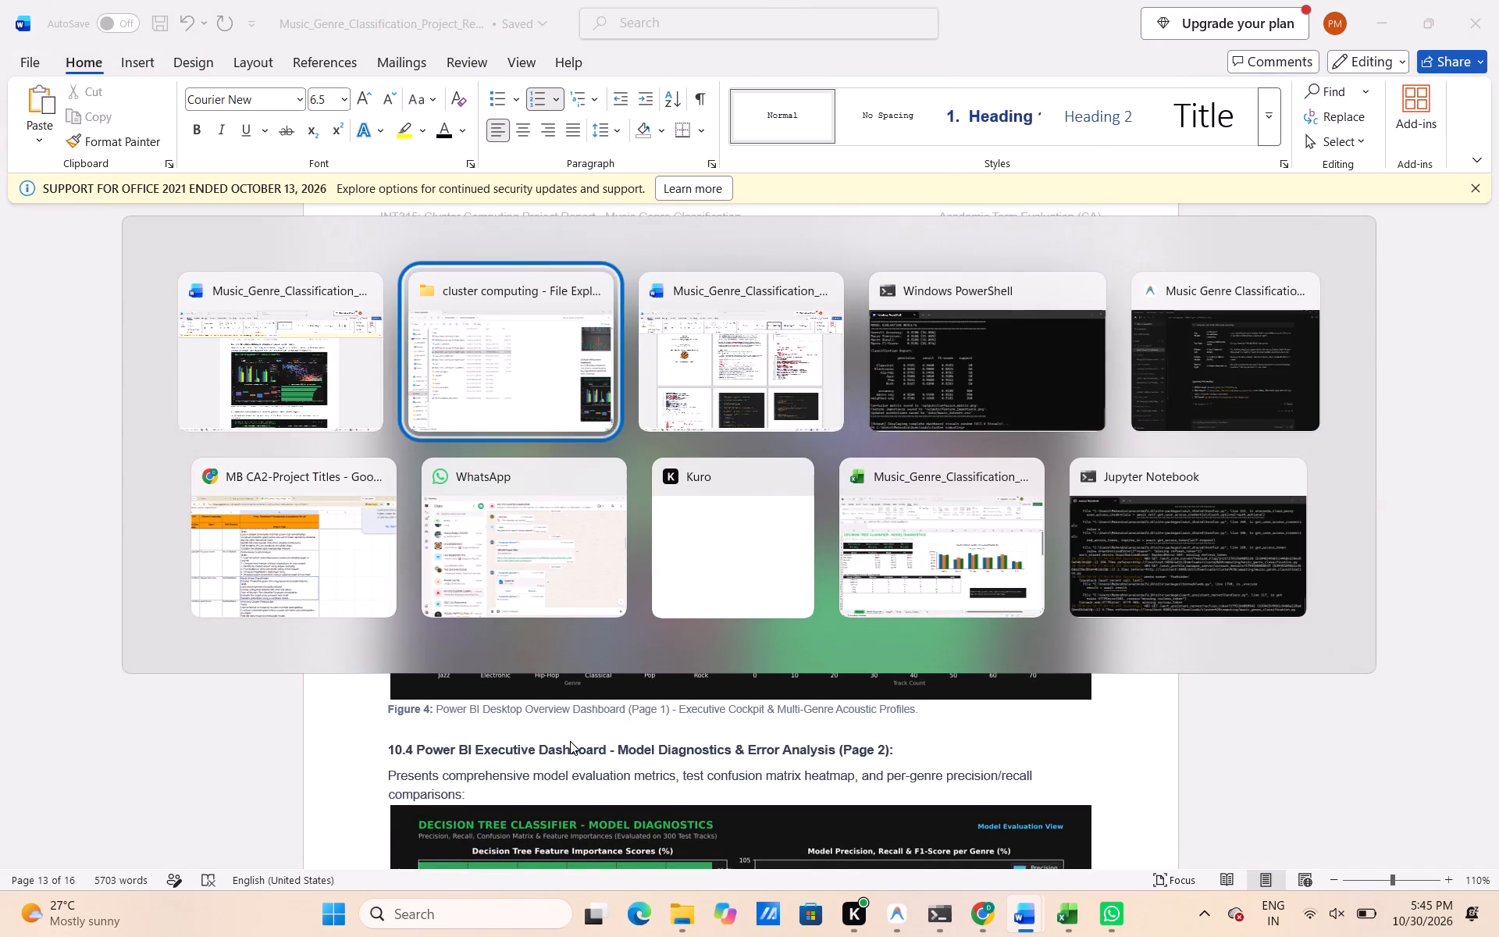
Switch to the Music_Genre_Classification_Report document in Word and review its pages from the cover to the section 5.4 Excel dashboard.
scroll(645, 553, "up", 2)
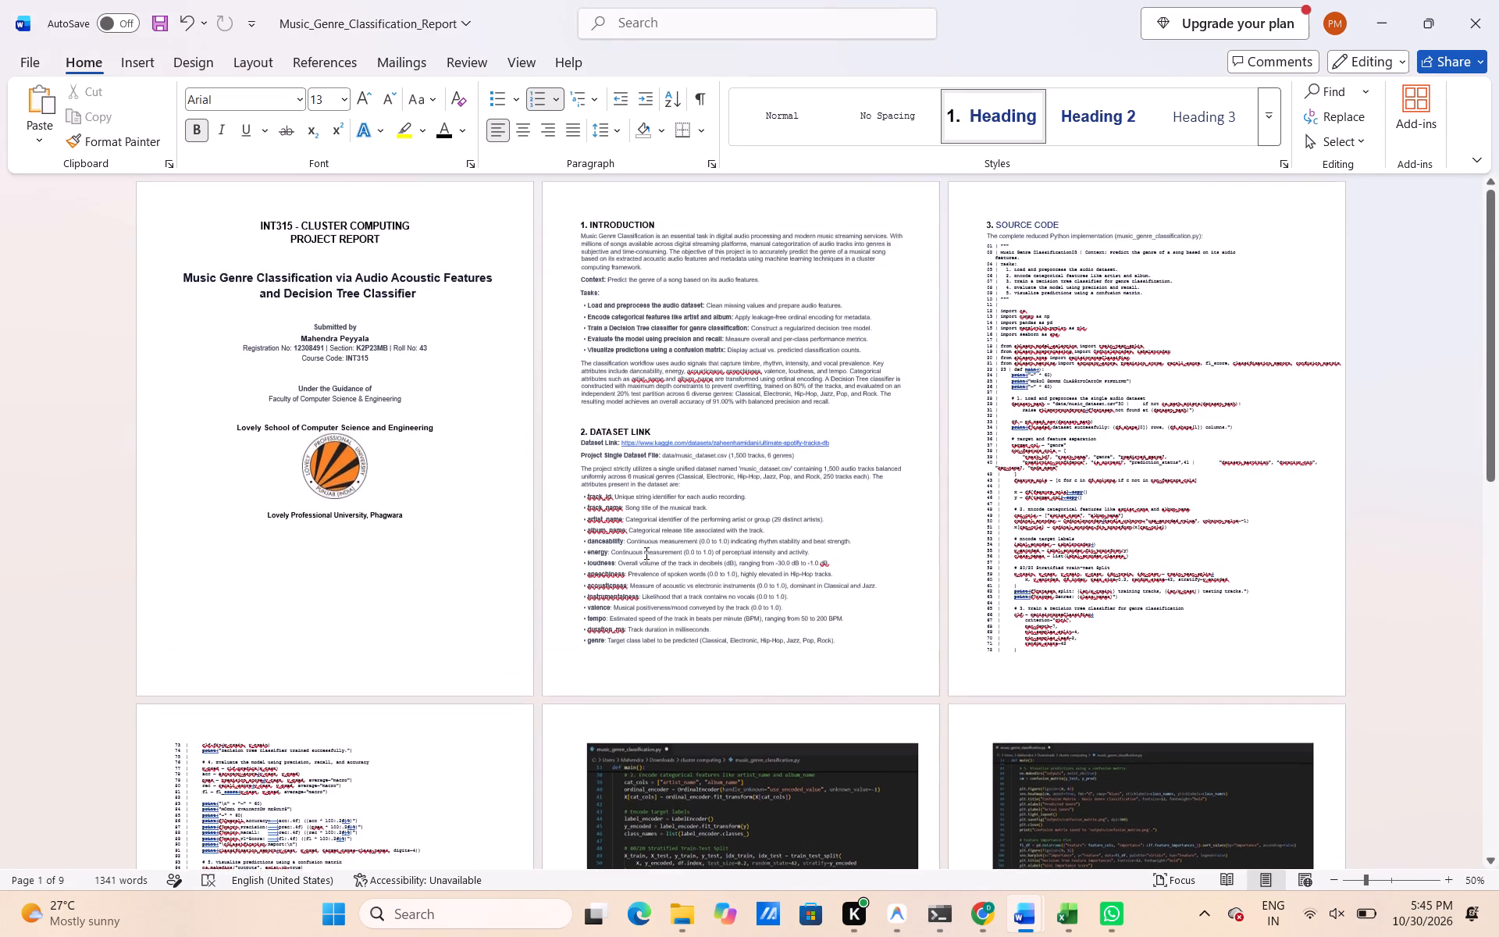
scroll(645, 553, "up", 2, "ctrl")
scroll(645, 553, "down", 7)
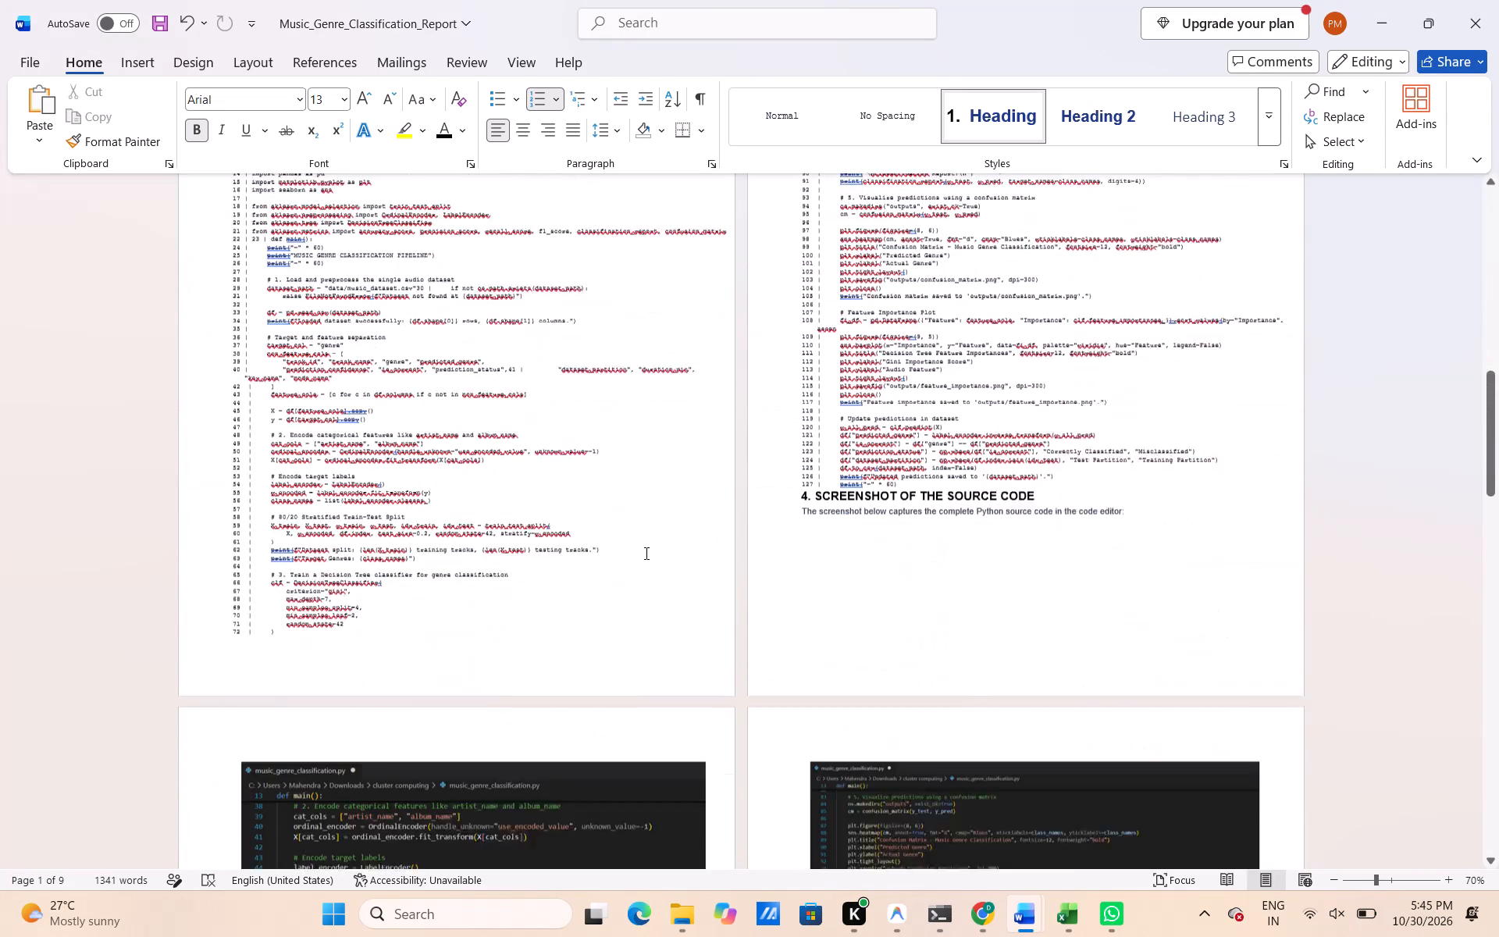
scroll(645, 553, "down", 6)
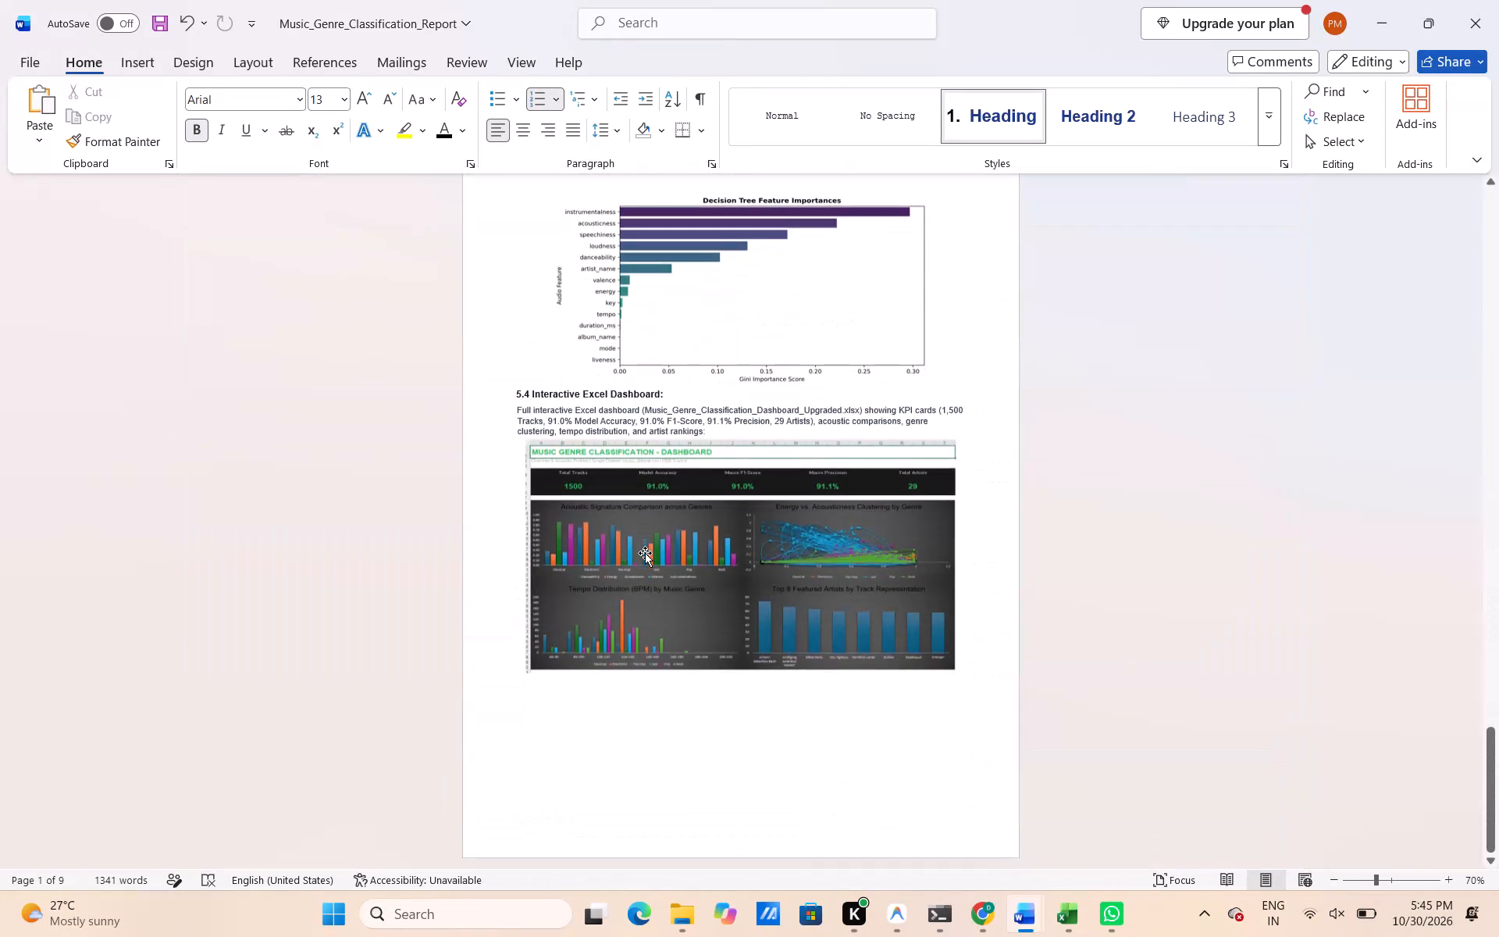
scroll(645, 553, "down", 2)
scroll(645, 553, "up", 3)
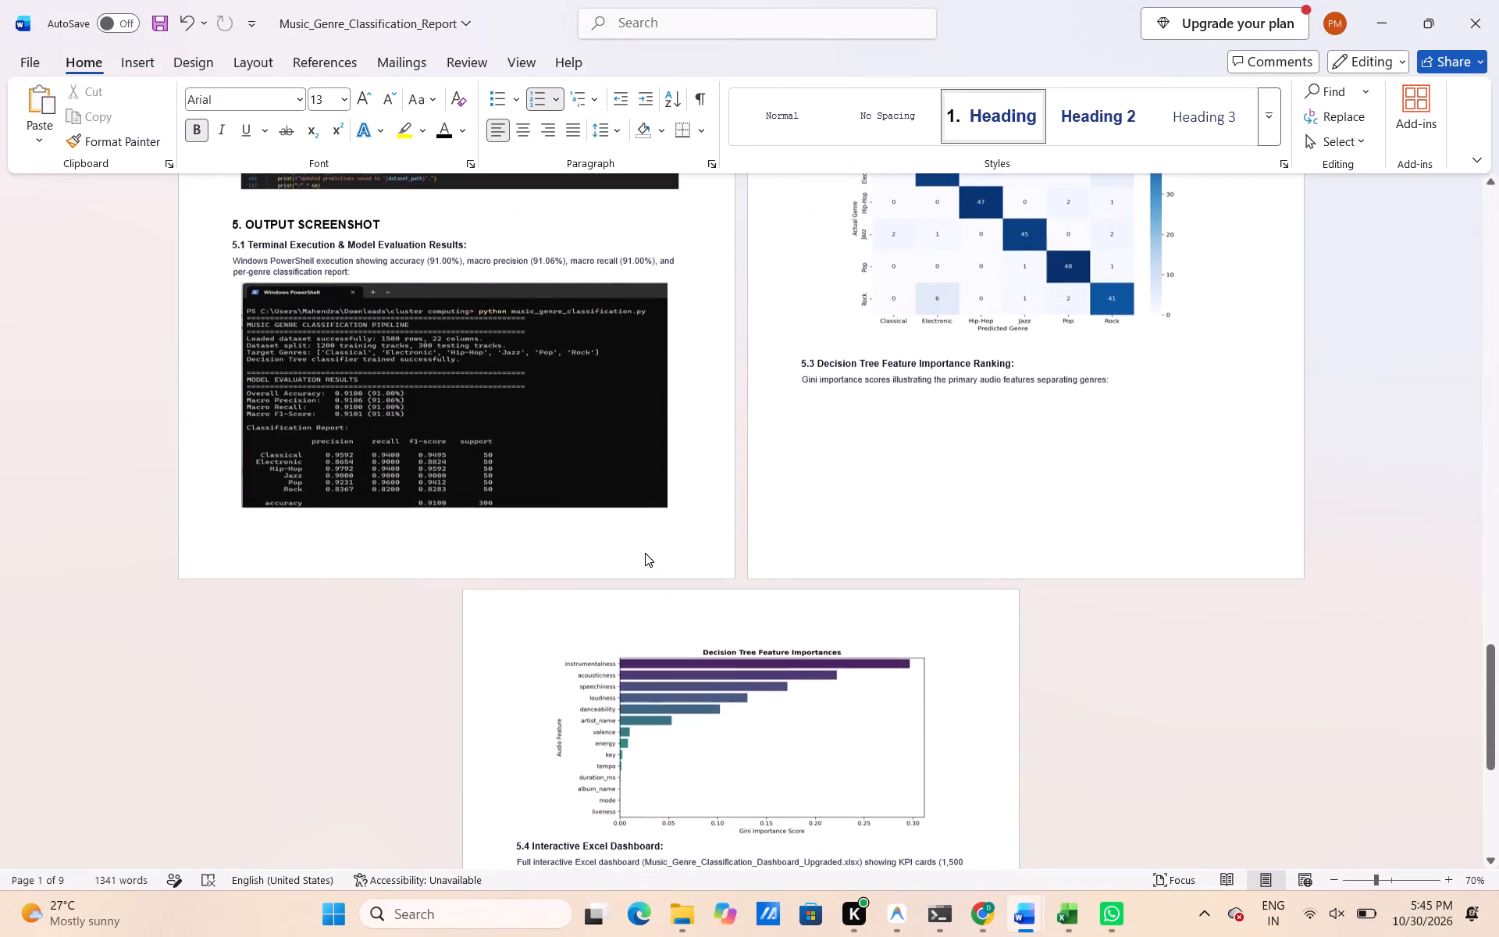
scroll(645, 553, "up", 2)
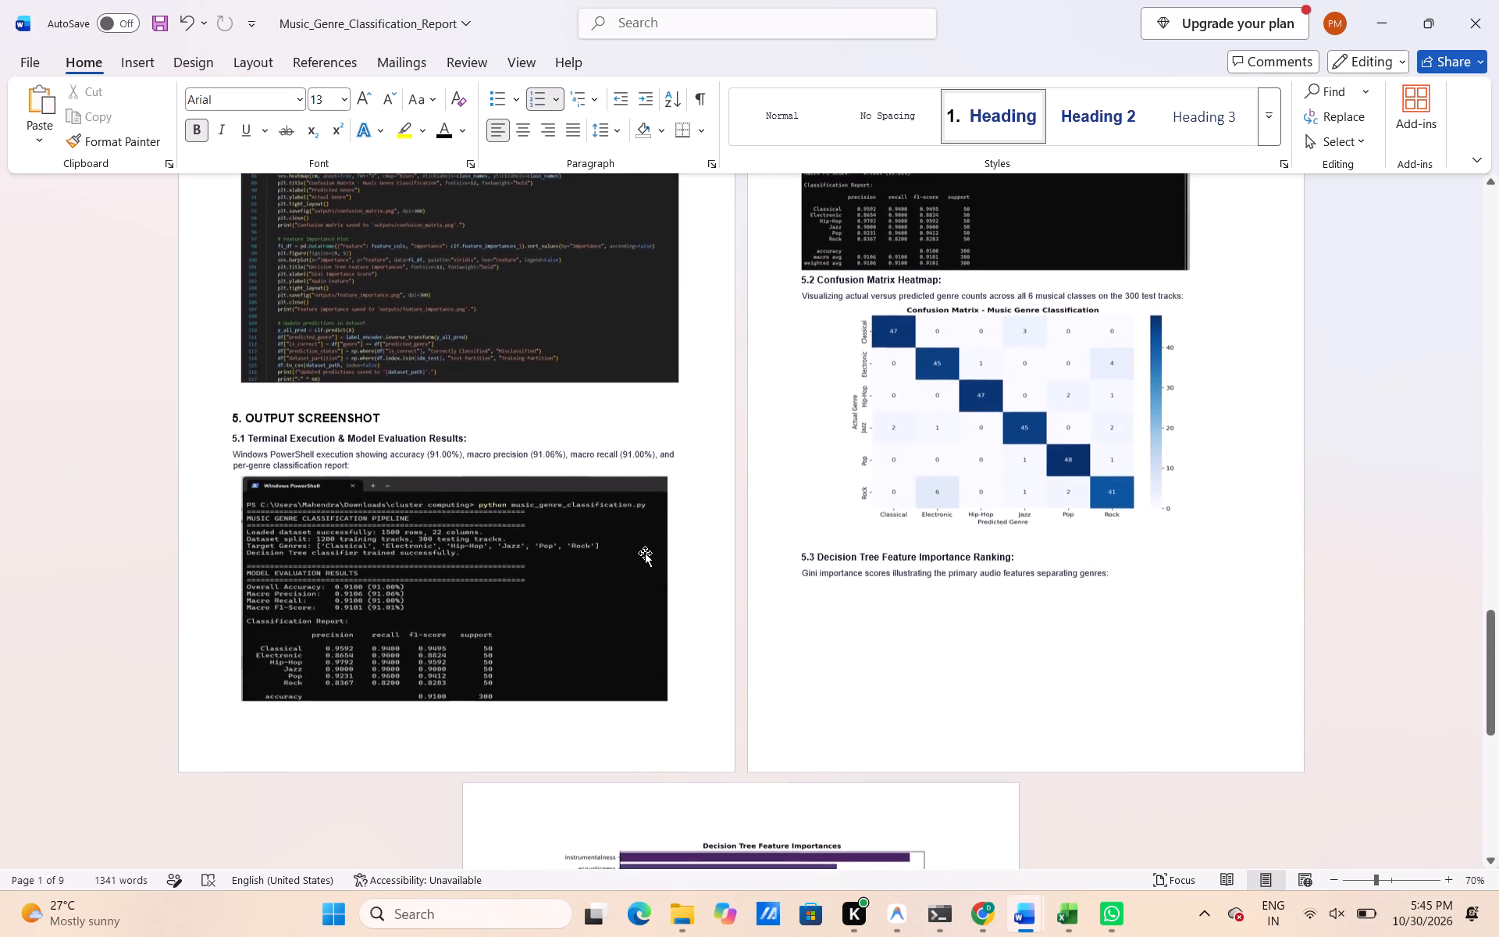
Examine the report's feature importance chart, code editor screenshots and the end of the source code listing at closer range.
scroll(645, 553, "up", 4, "ctrl")
scroll(645, 553, "up", 3)
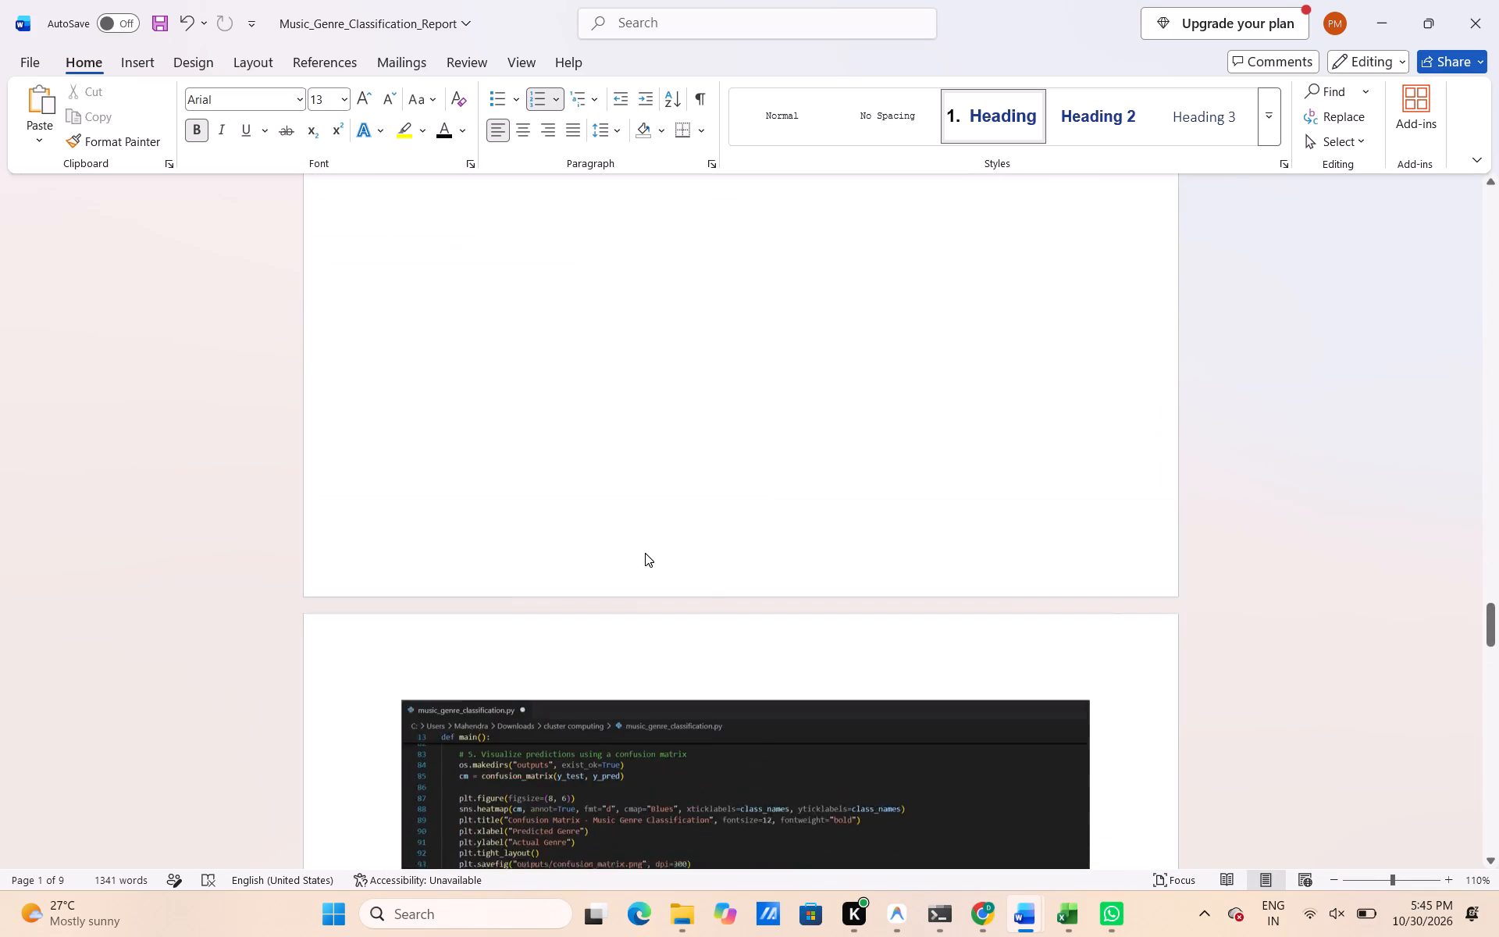
scroll(645, 553, "up", 2)
scroll(645, 553, "down", 6)
scroll(645, 553, "up", 1)
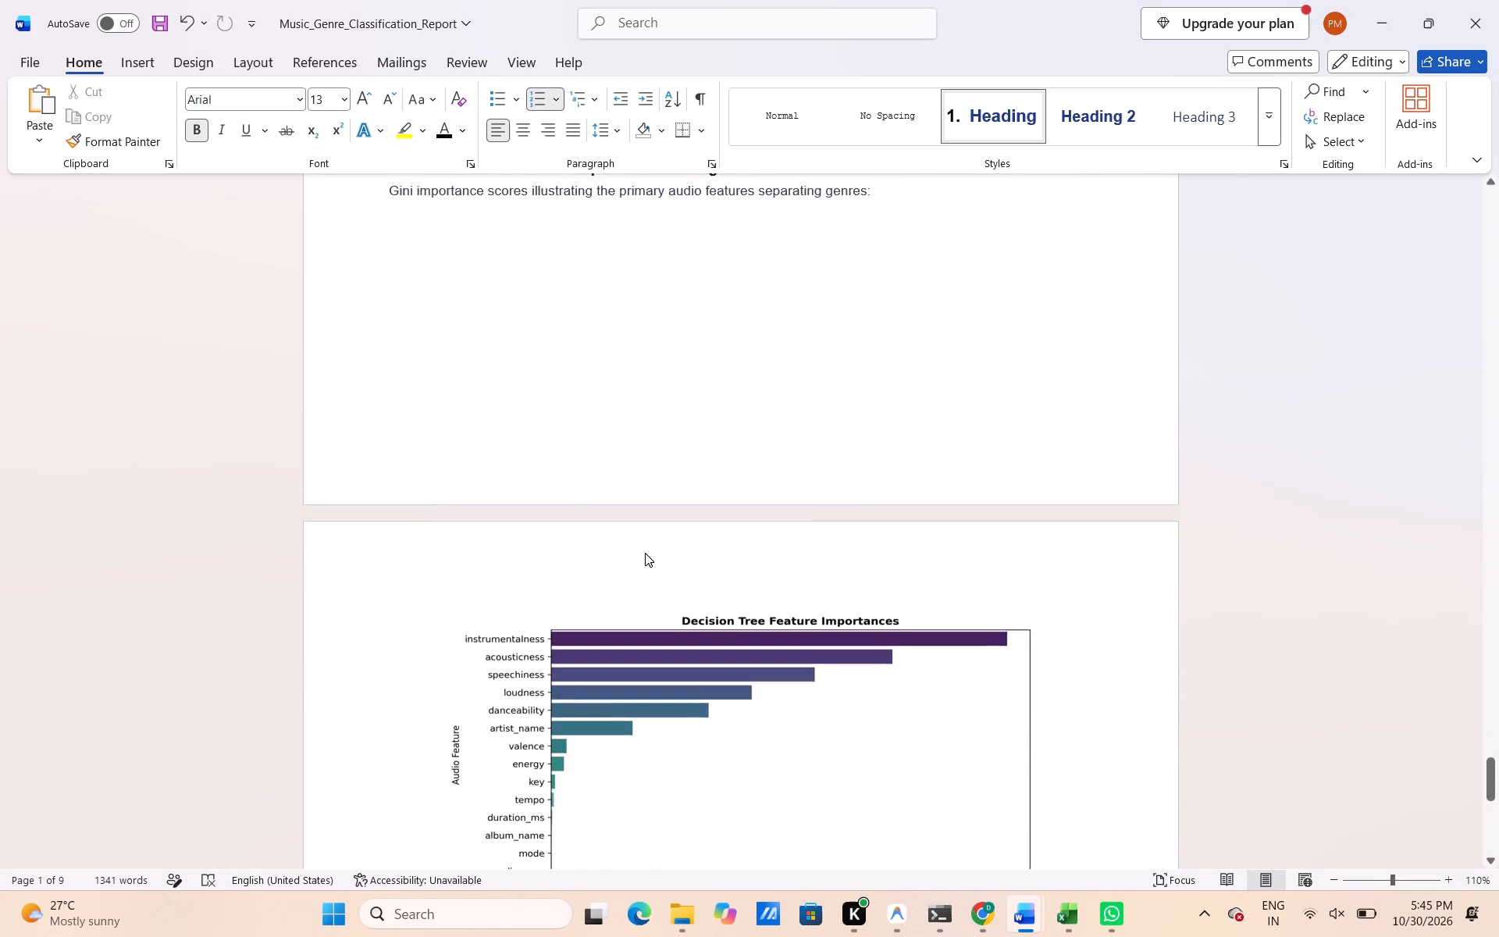
scroll(645, 553, "up", 9)
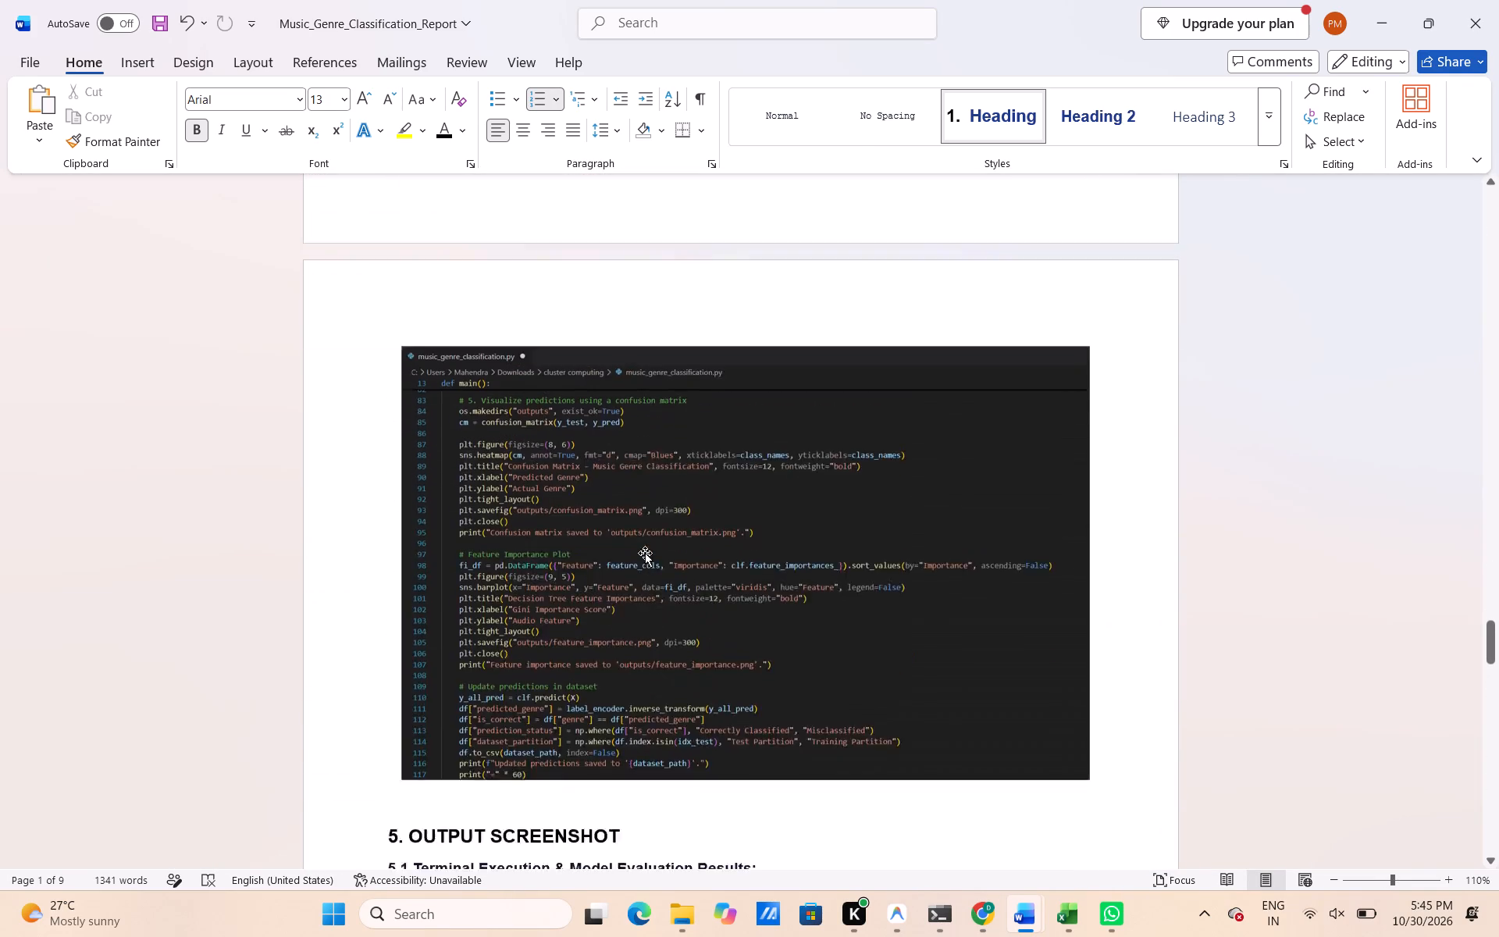
scroll(645, 553, "up", 7)
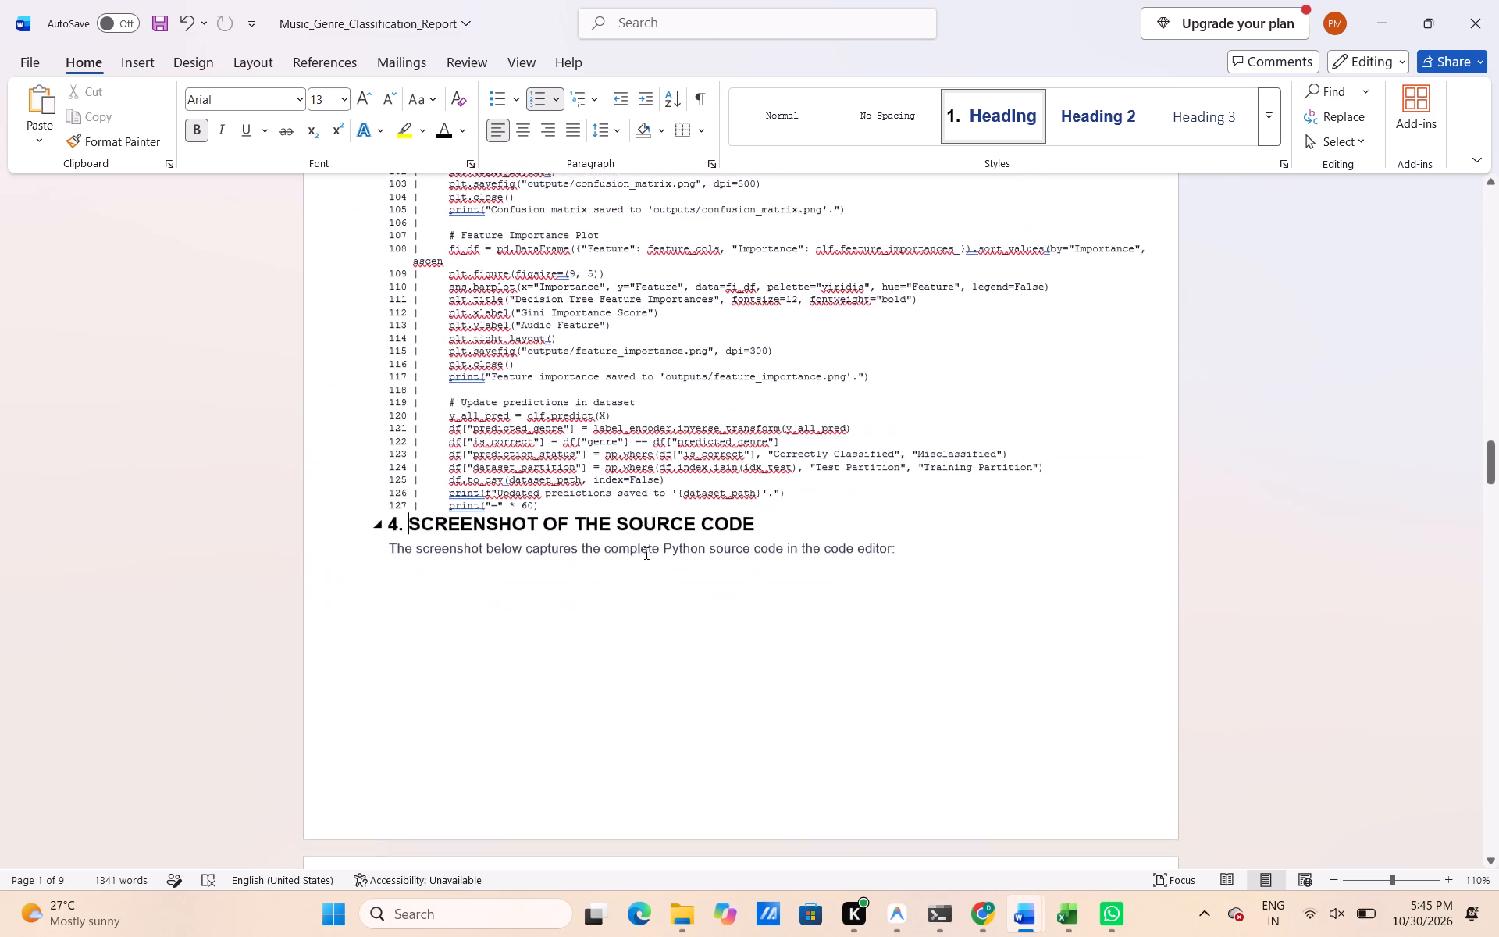
scroll(645, 553, "up", 6)
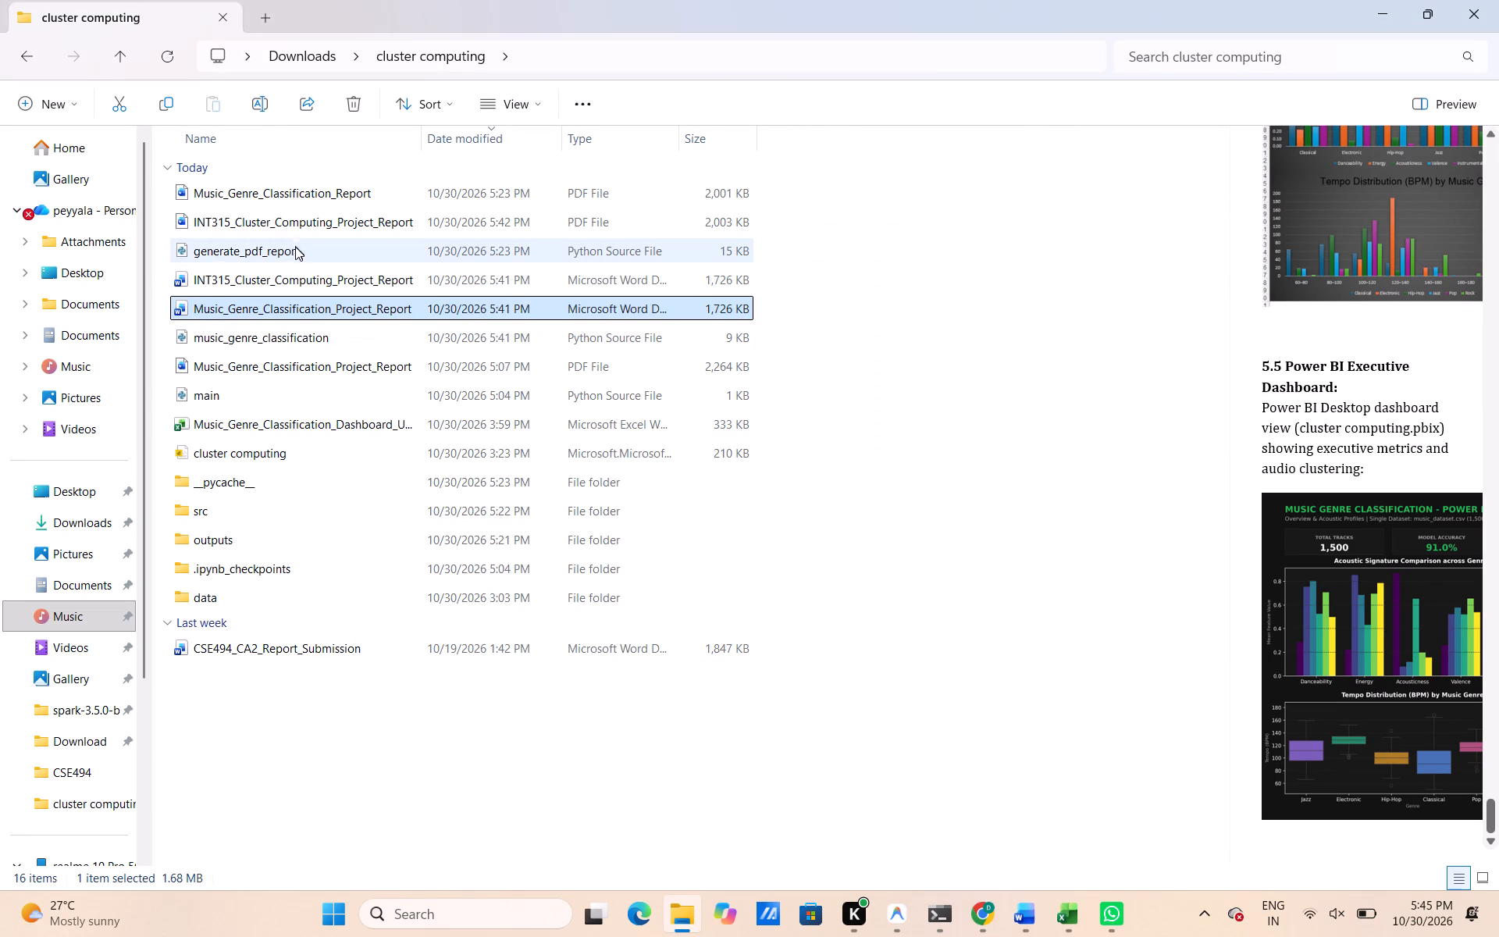
From the cluster computing folder in File Explorer, open music_genre_classification.py in Visual Studio Code, review it and copy the entire script.
double_click(310, 333)
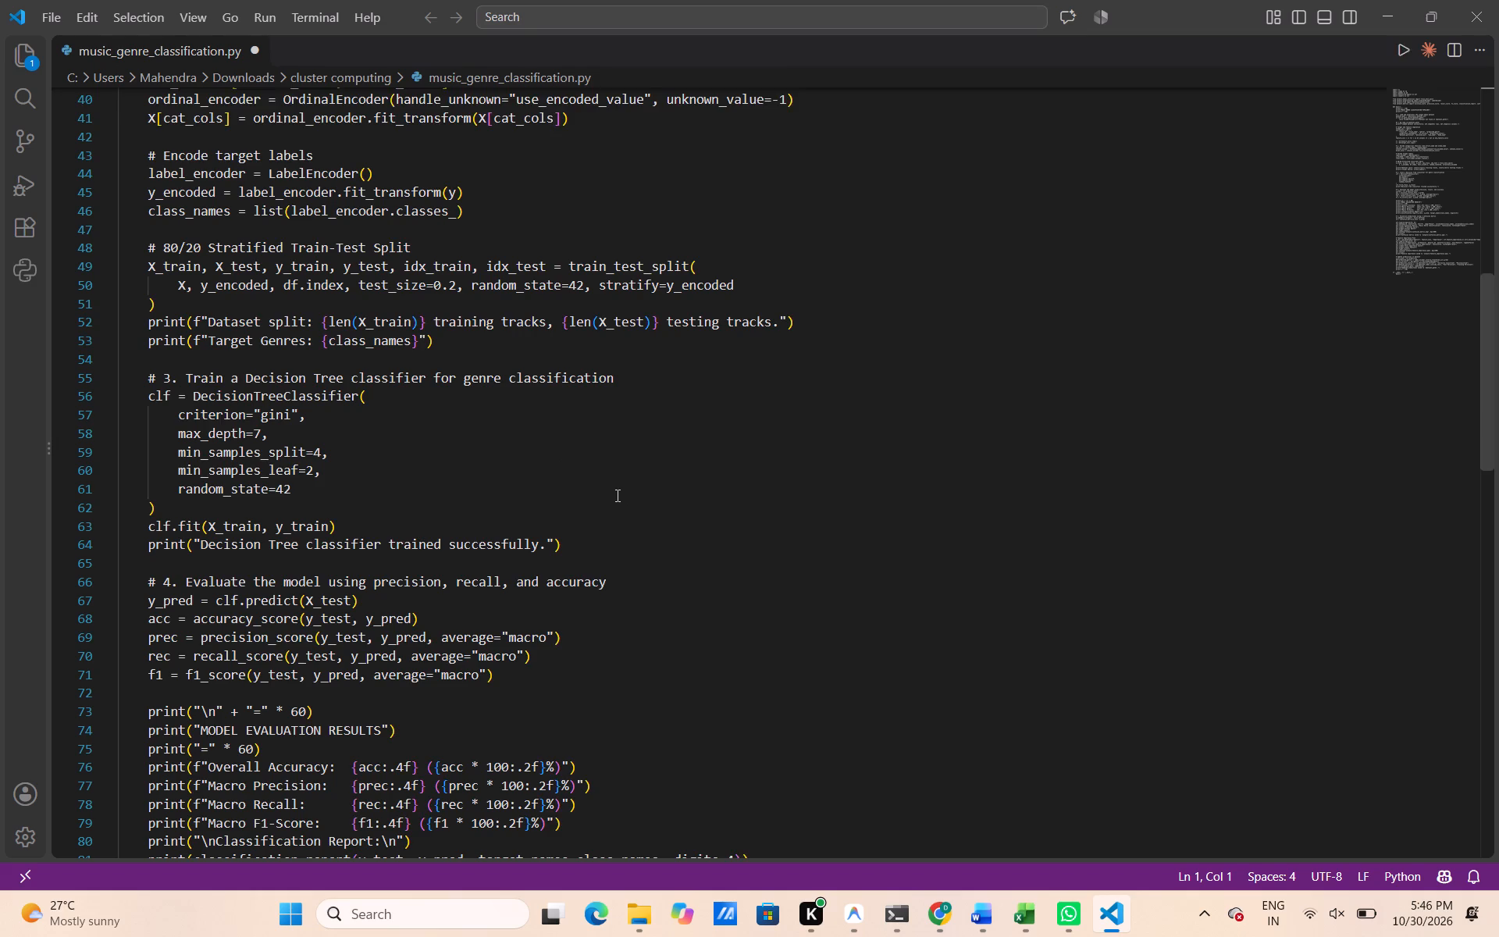
scroll(527, 325, "up", 20)
scroll(527, 325, "up", 6)
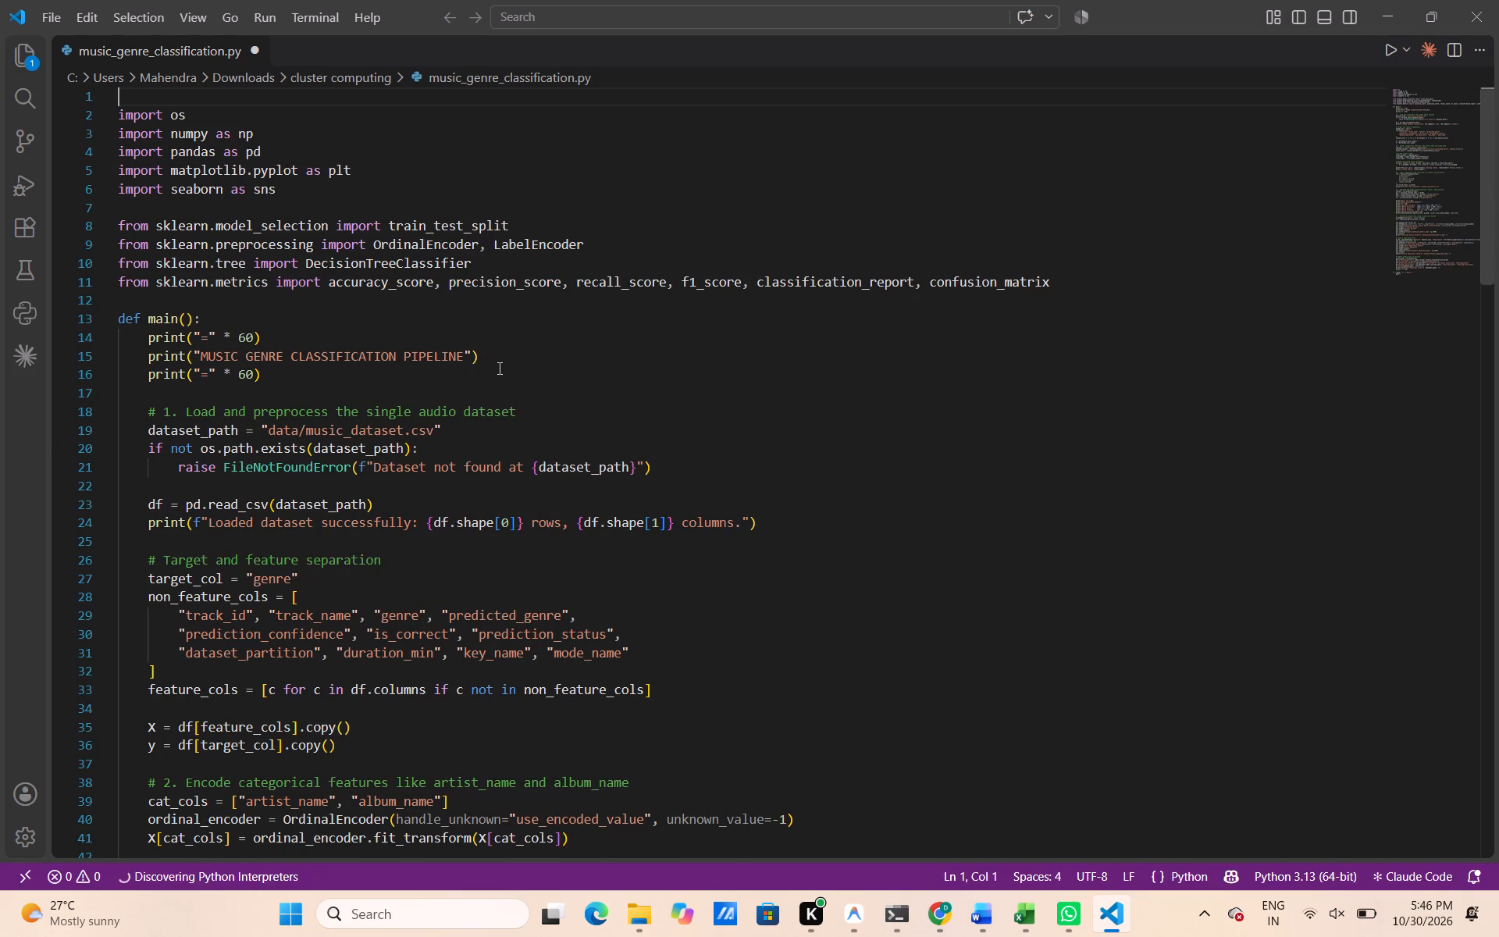
scroll(498, 368, "down", 7)
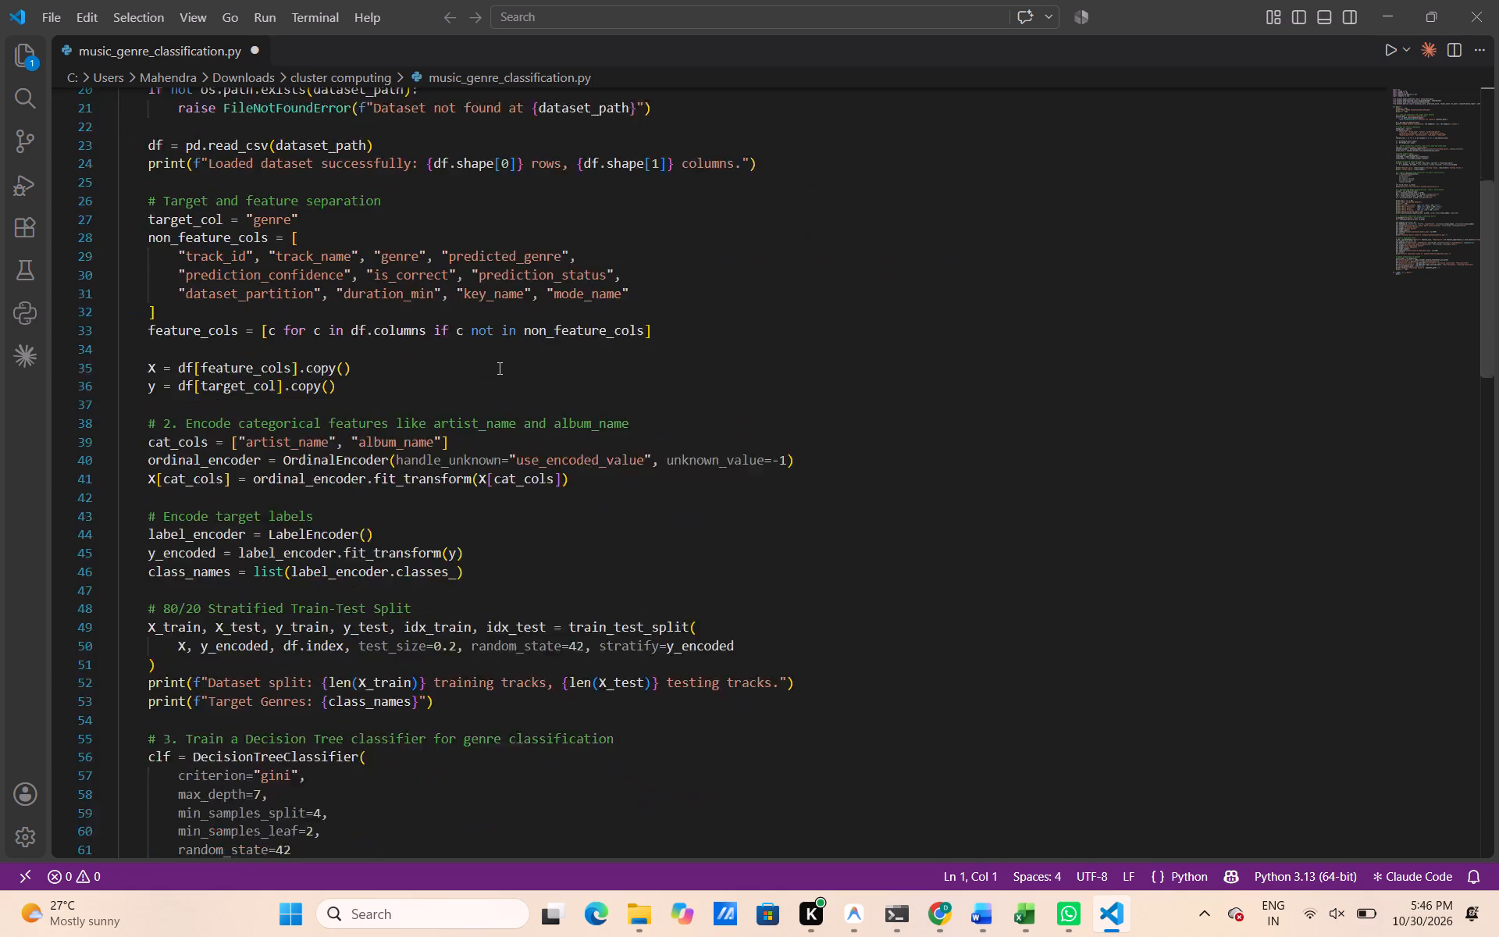
scroll(498, 368, "down", 20)
scroll(498, 368, "up", 6)
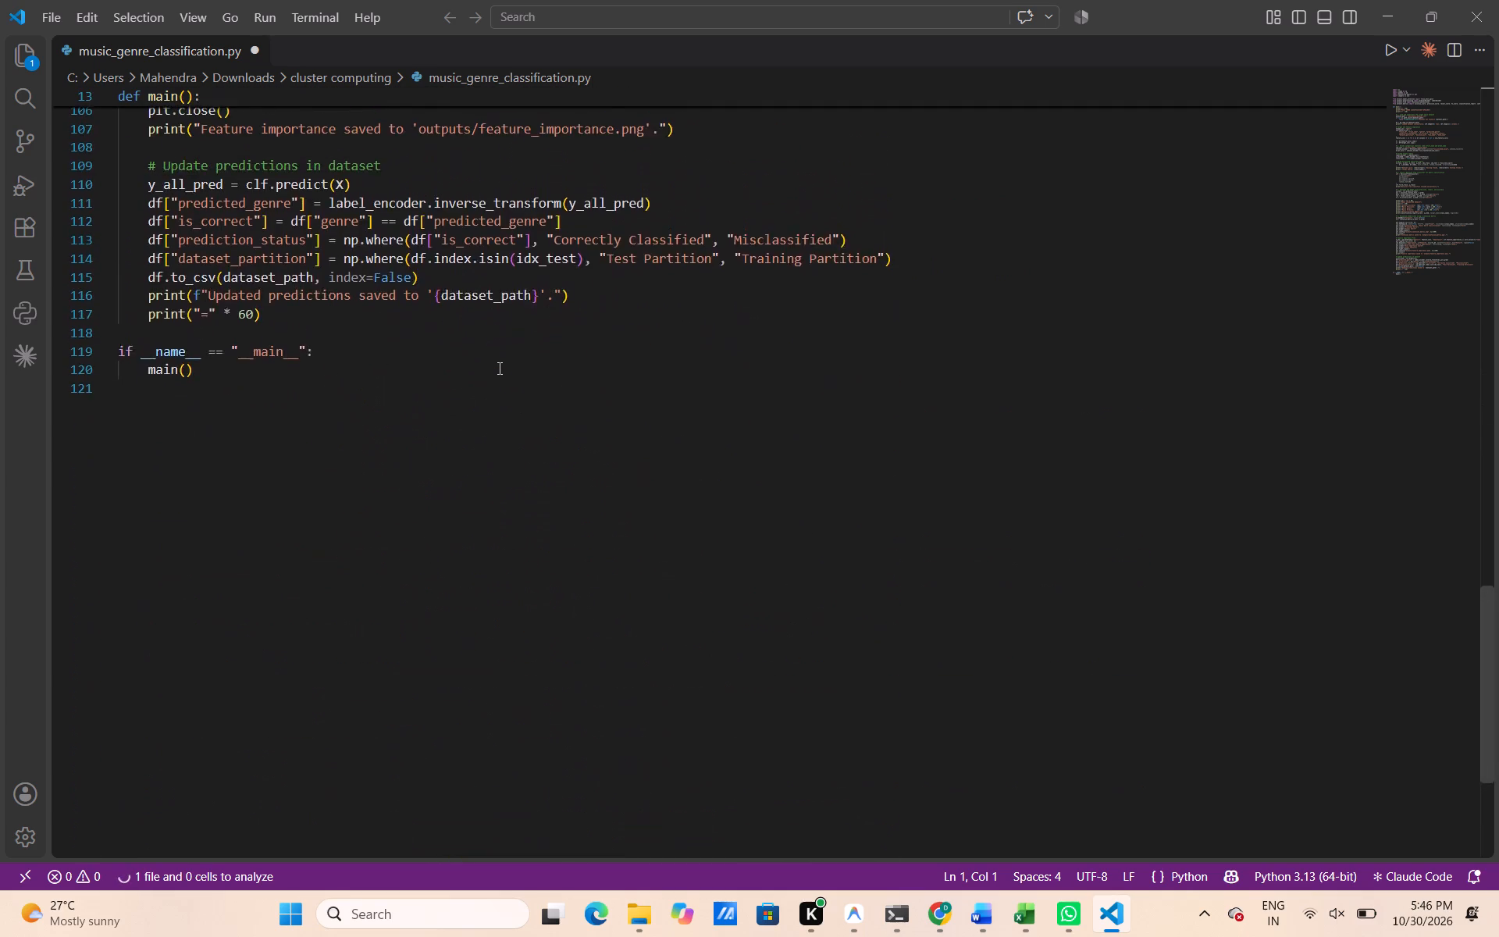
scroll(498, 368, "up", 1)
key("ctrl+a")
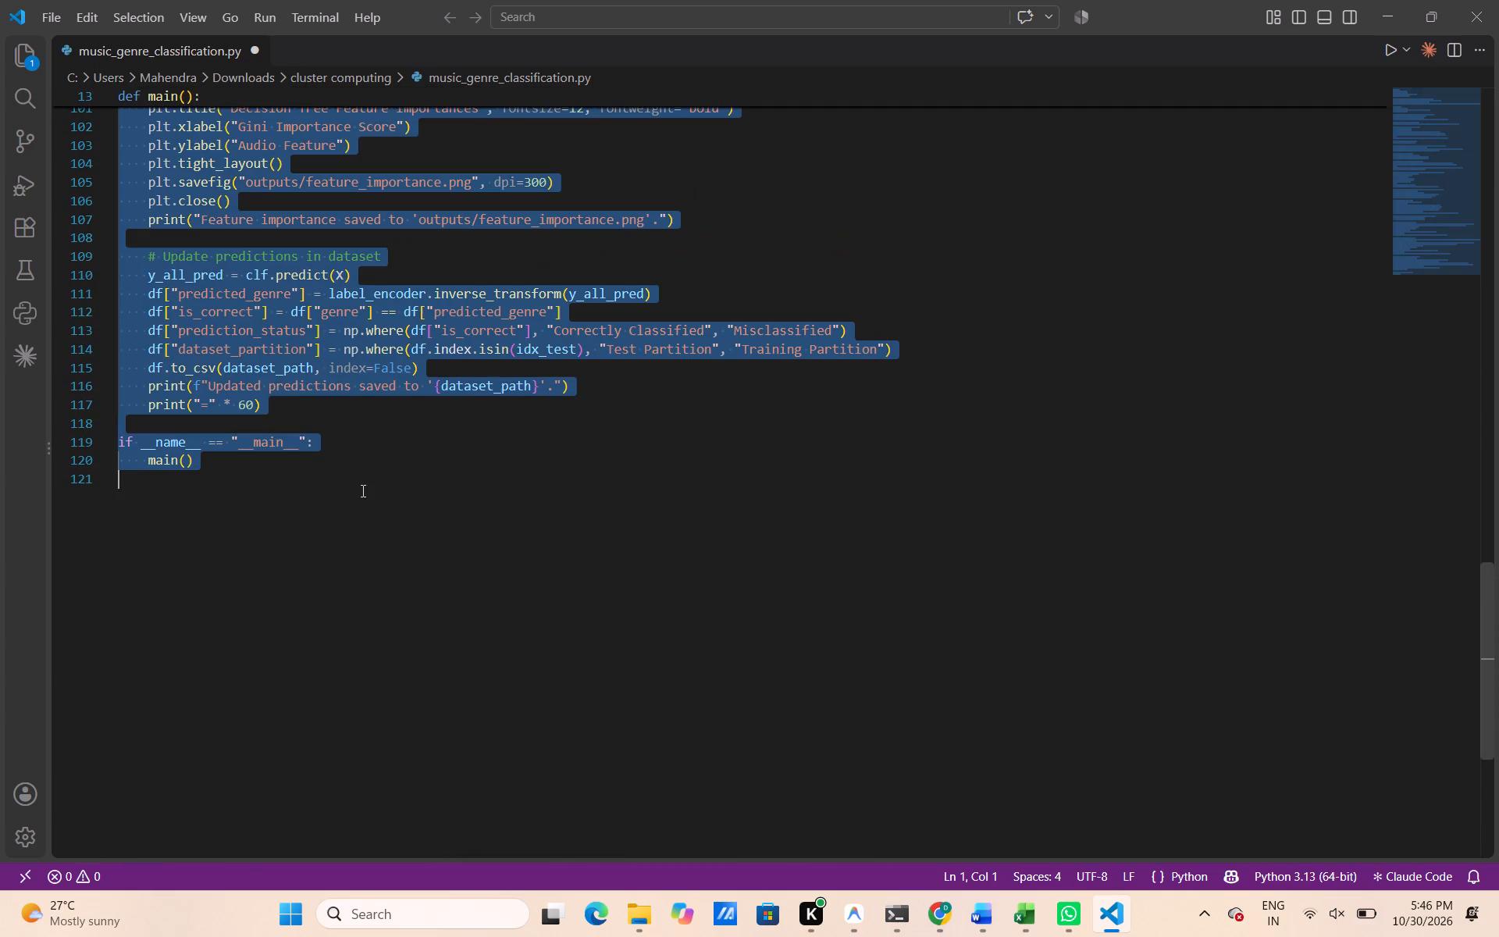
key("ctrl+c")
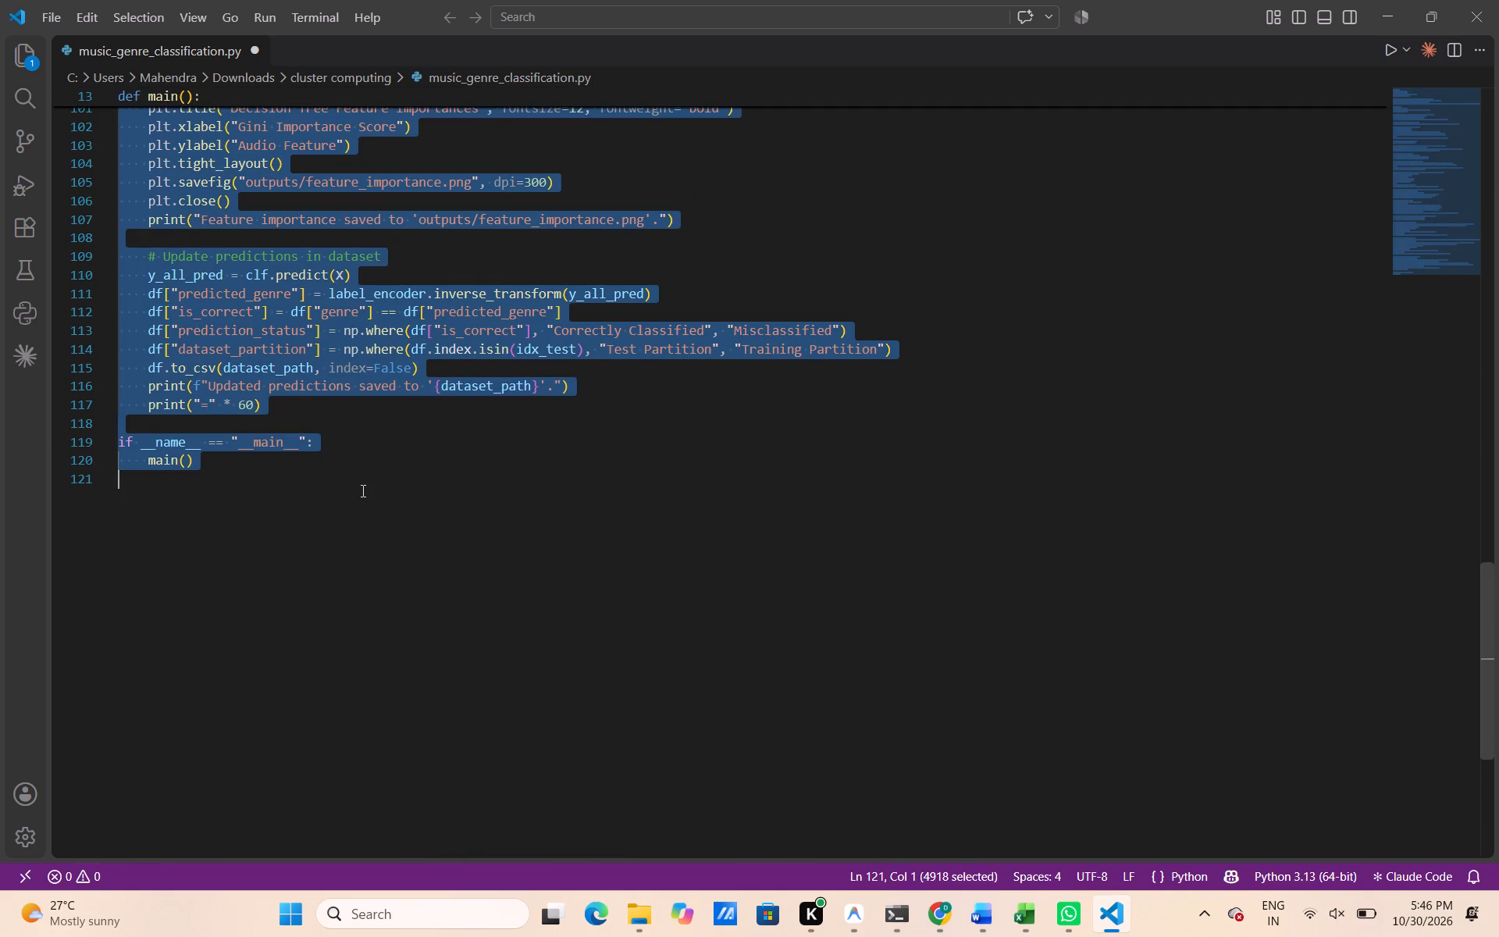
left_click(361, 490)
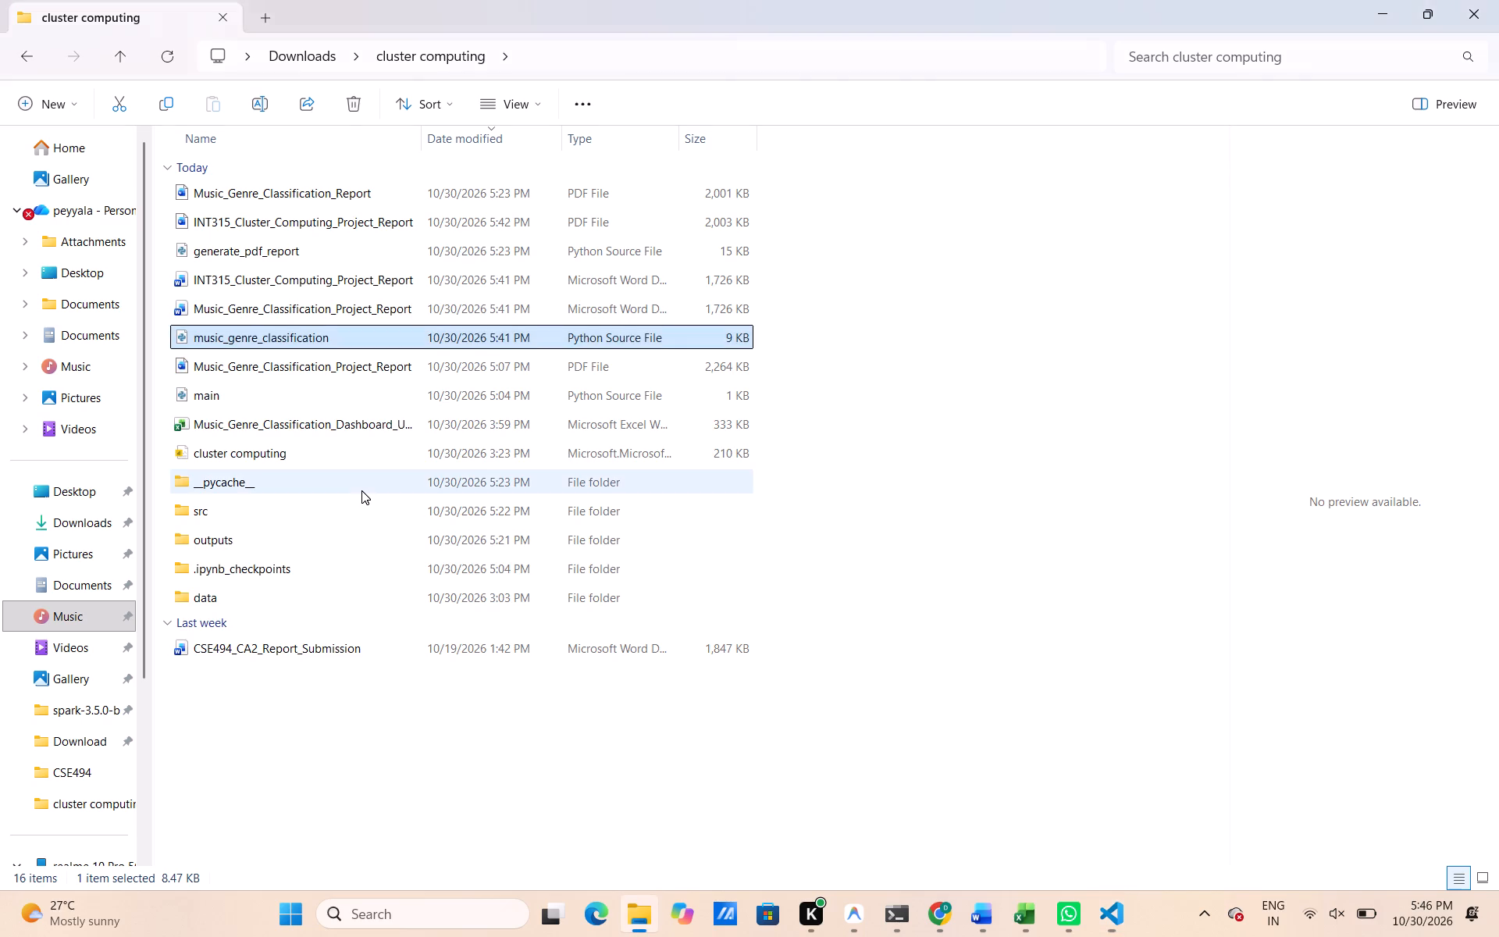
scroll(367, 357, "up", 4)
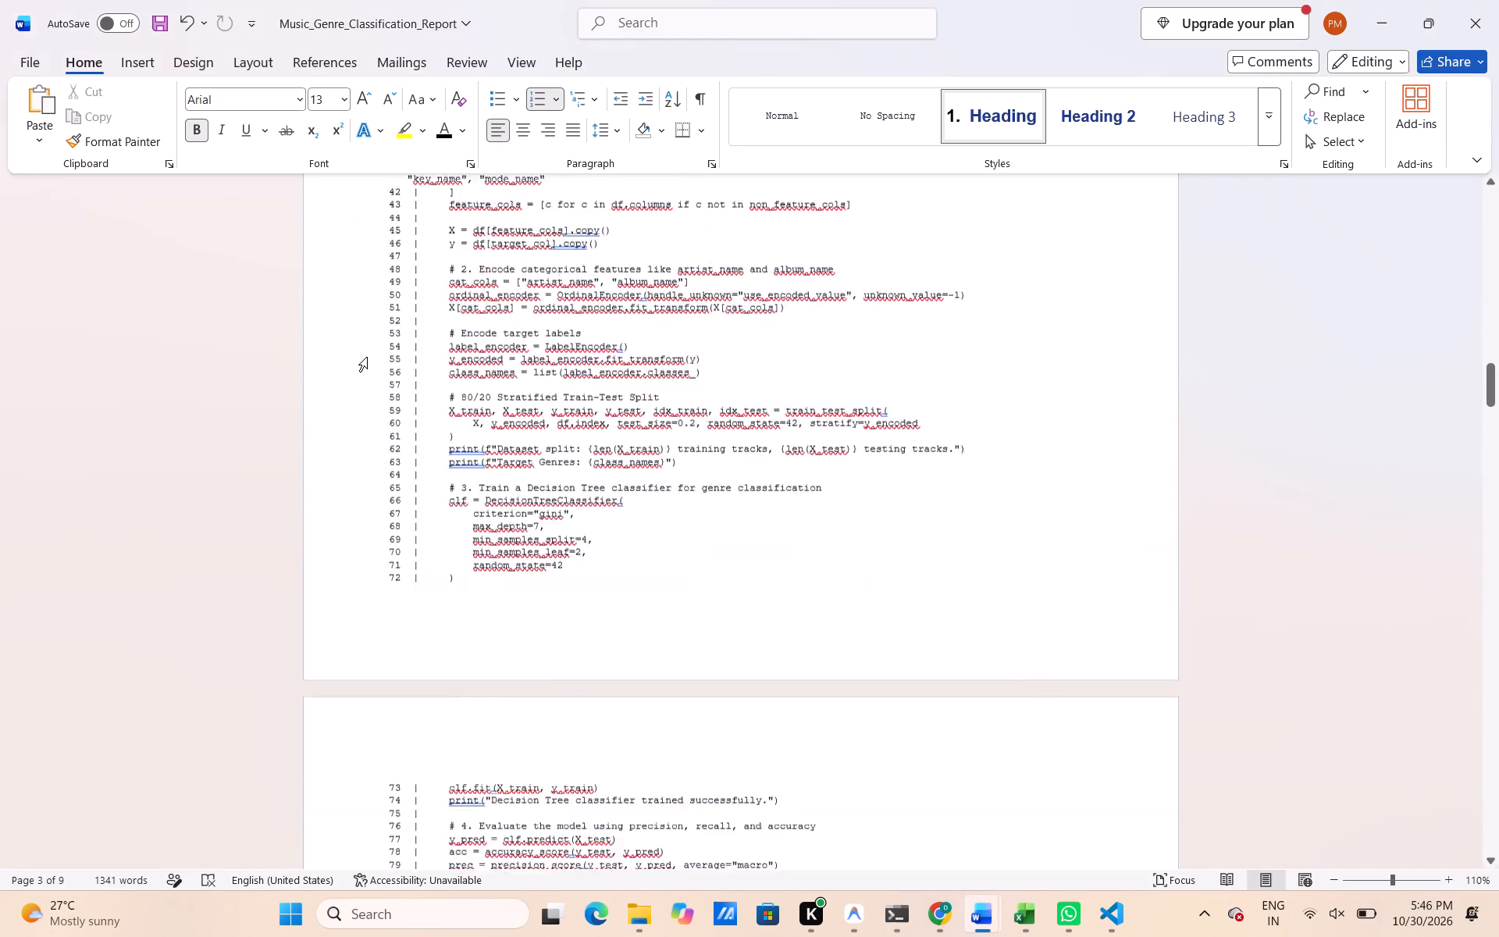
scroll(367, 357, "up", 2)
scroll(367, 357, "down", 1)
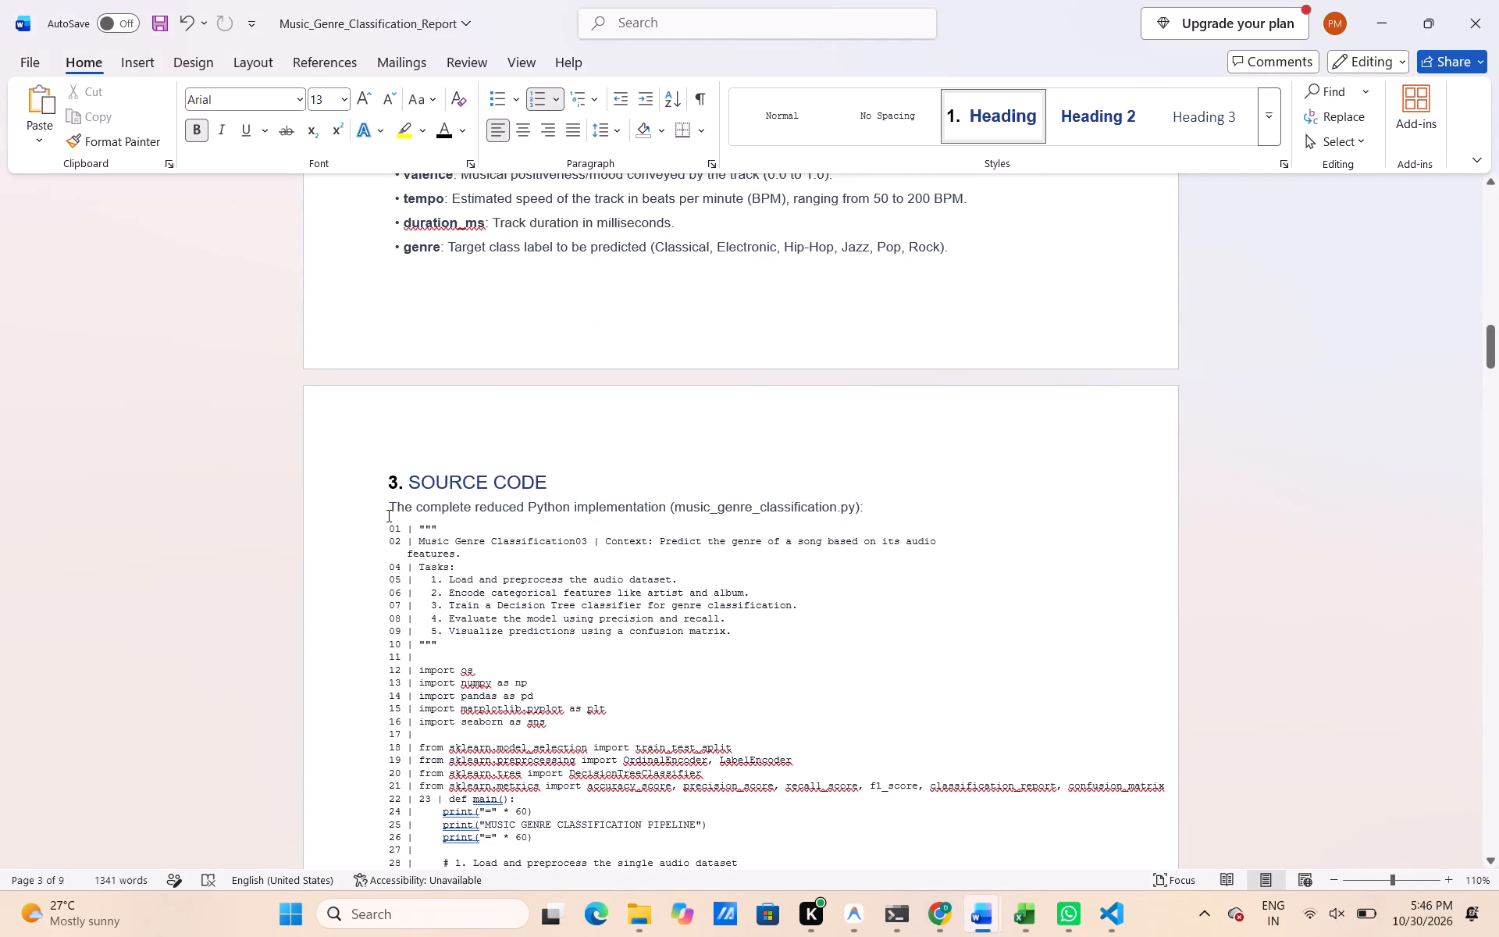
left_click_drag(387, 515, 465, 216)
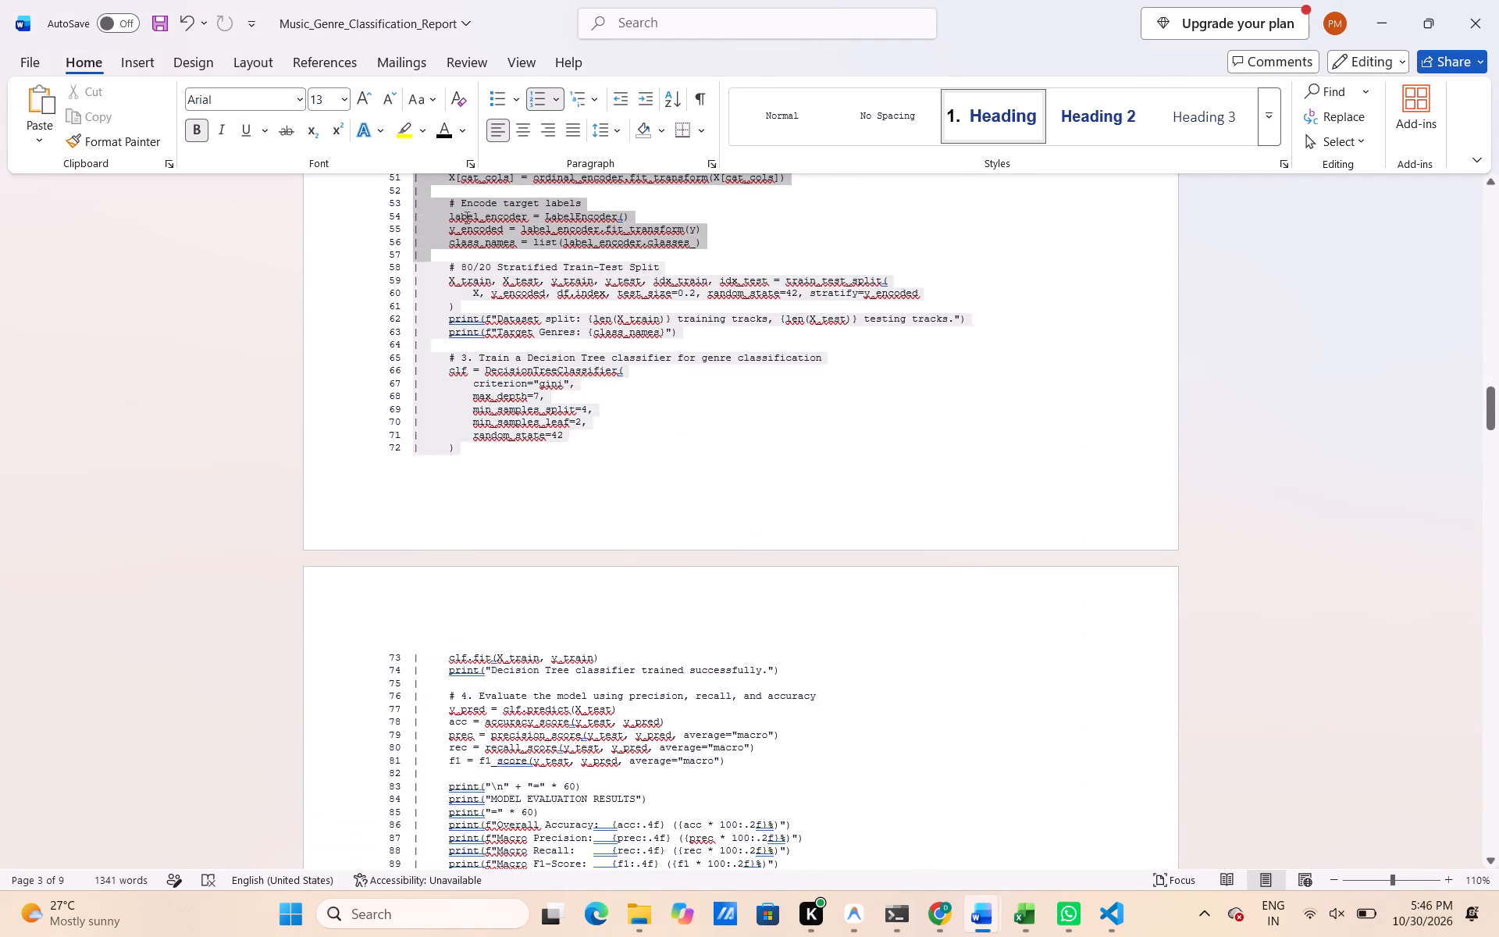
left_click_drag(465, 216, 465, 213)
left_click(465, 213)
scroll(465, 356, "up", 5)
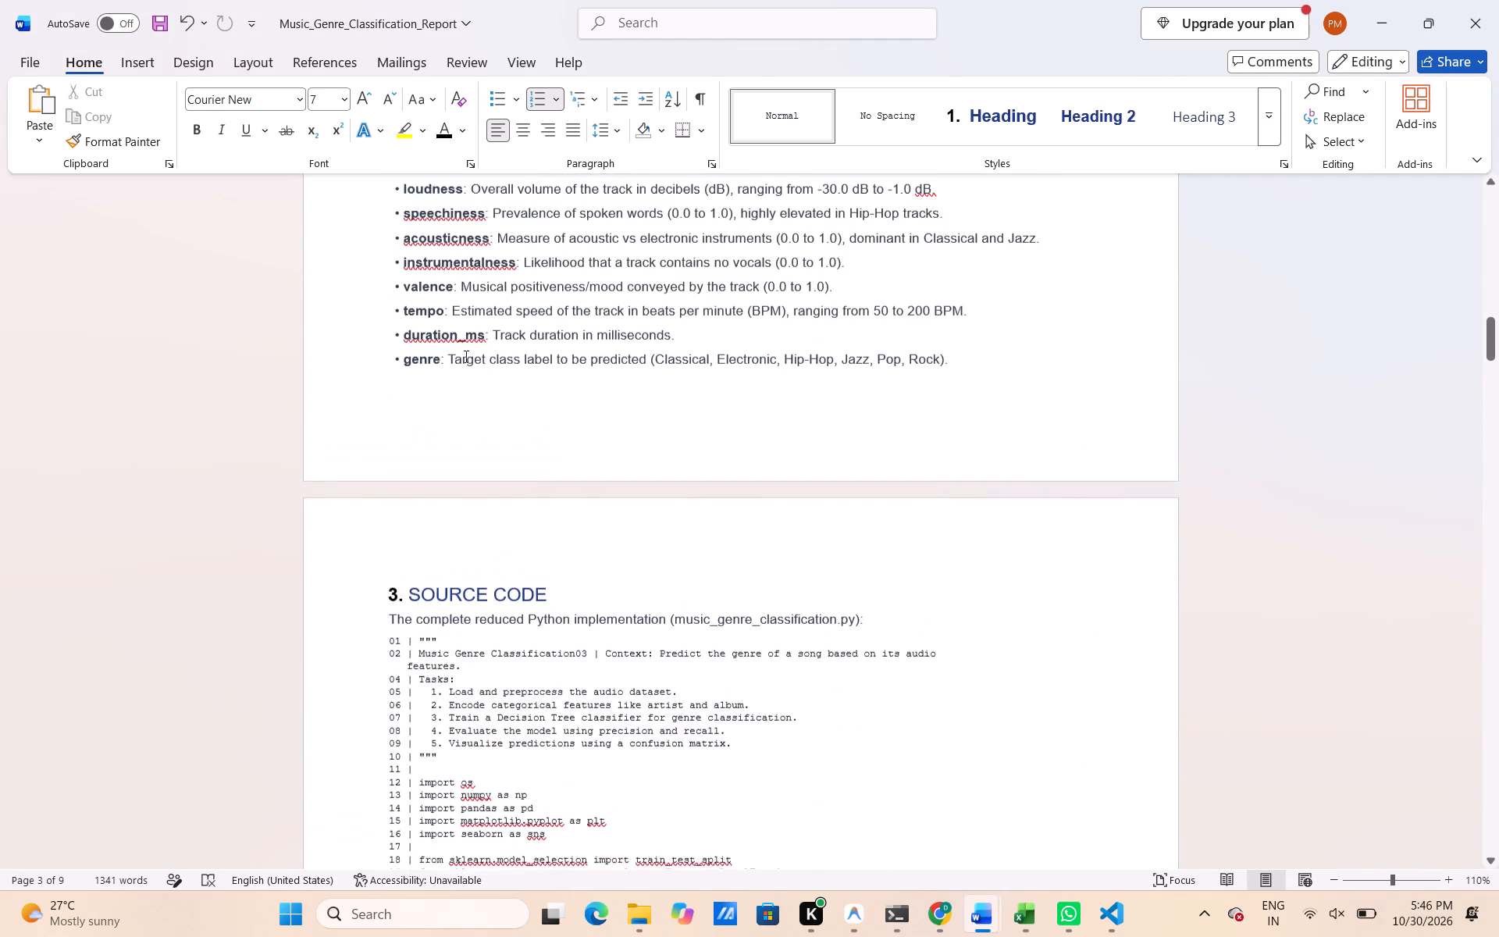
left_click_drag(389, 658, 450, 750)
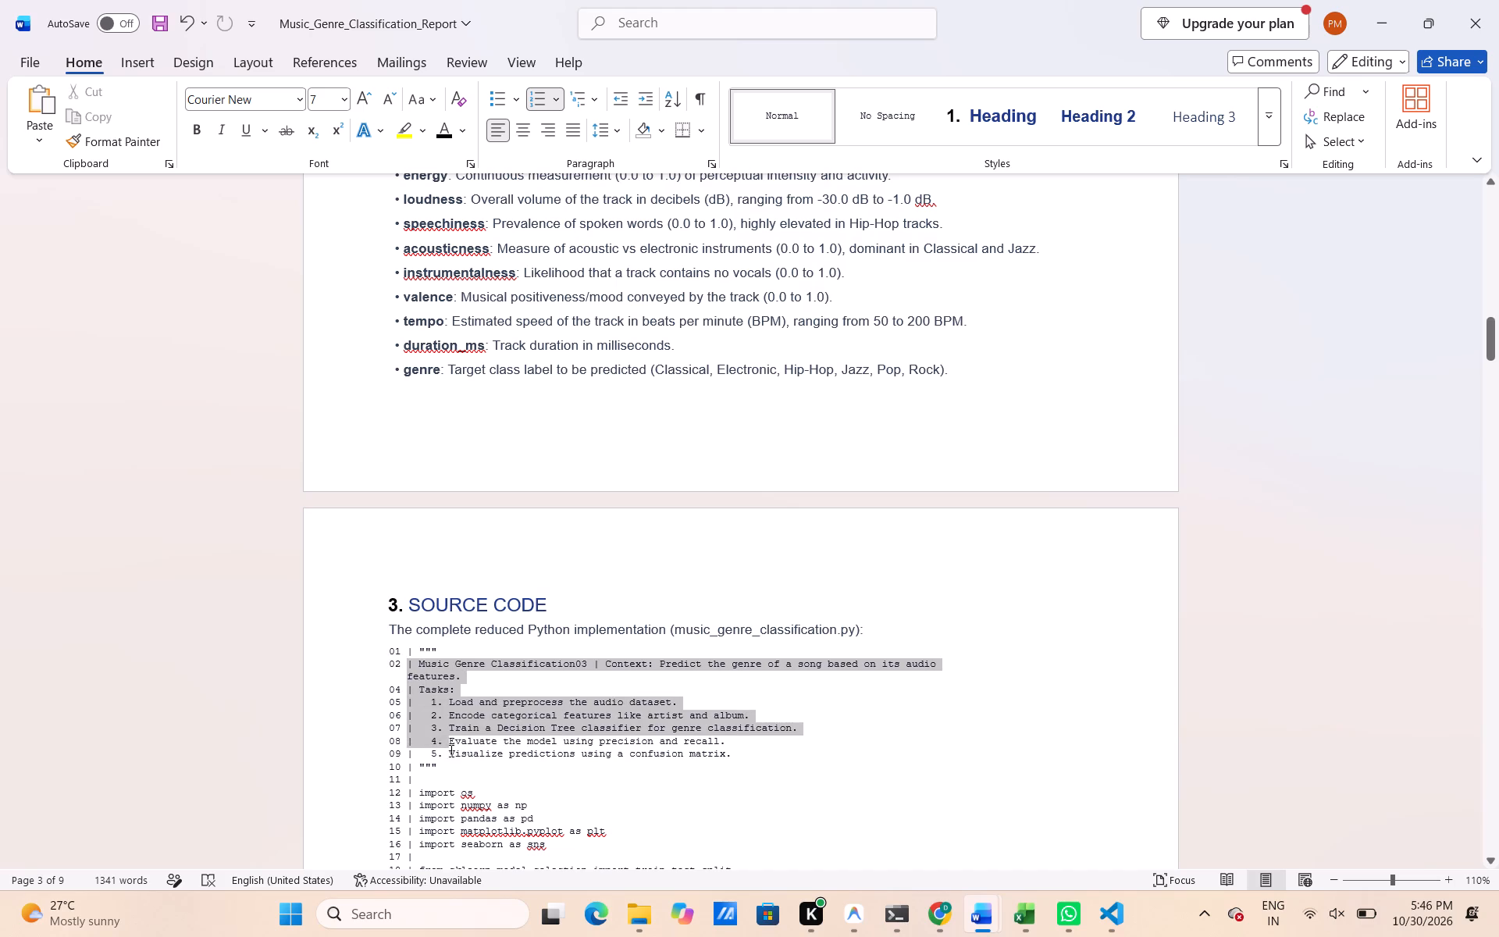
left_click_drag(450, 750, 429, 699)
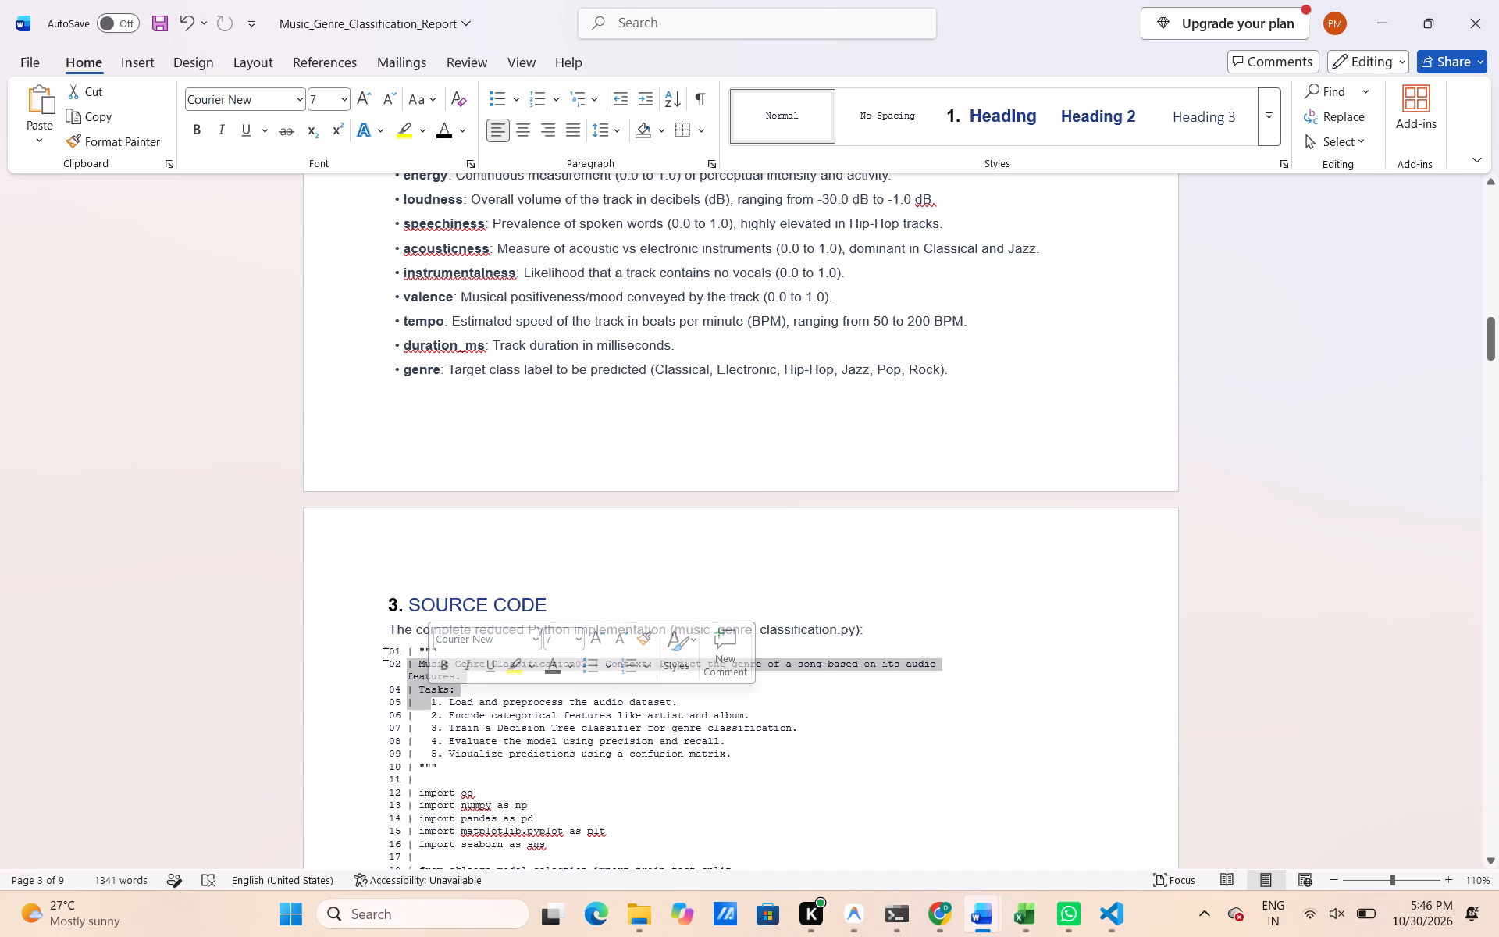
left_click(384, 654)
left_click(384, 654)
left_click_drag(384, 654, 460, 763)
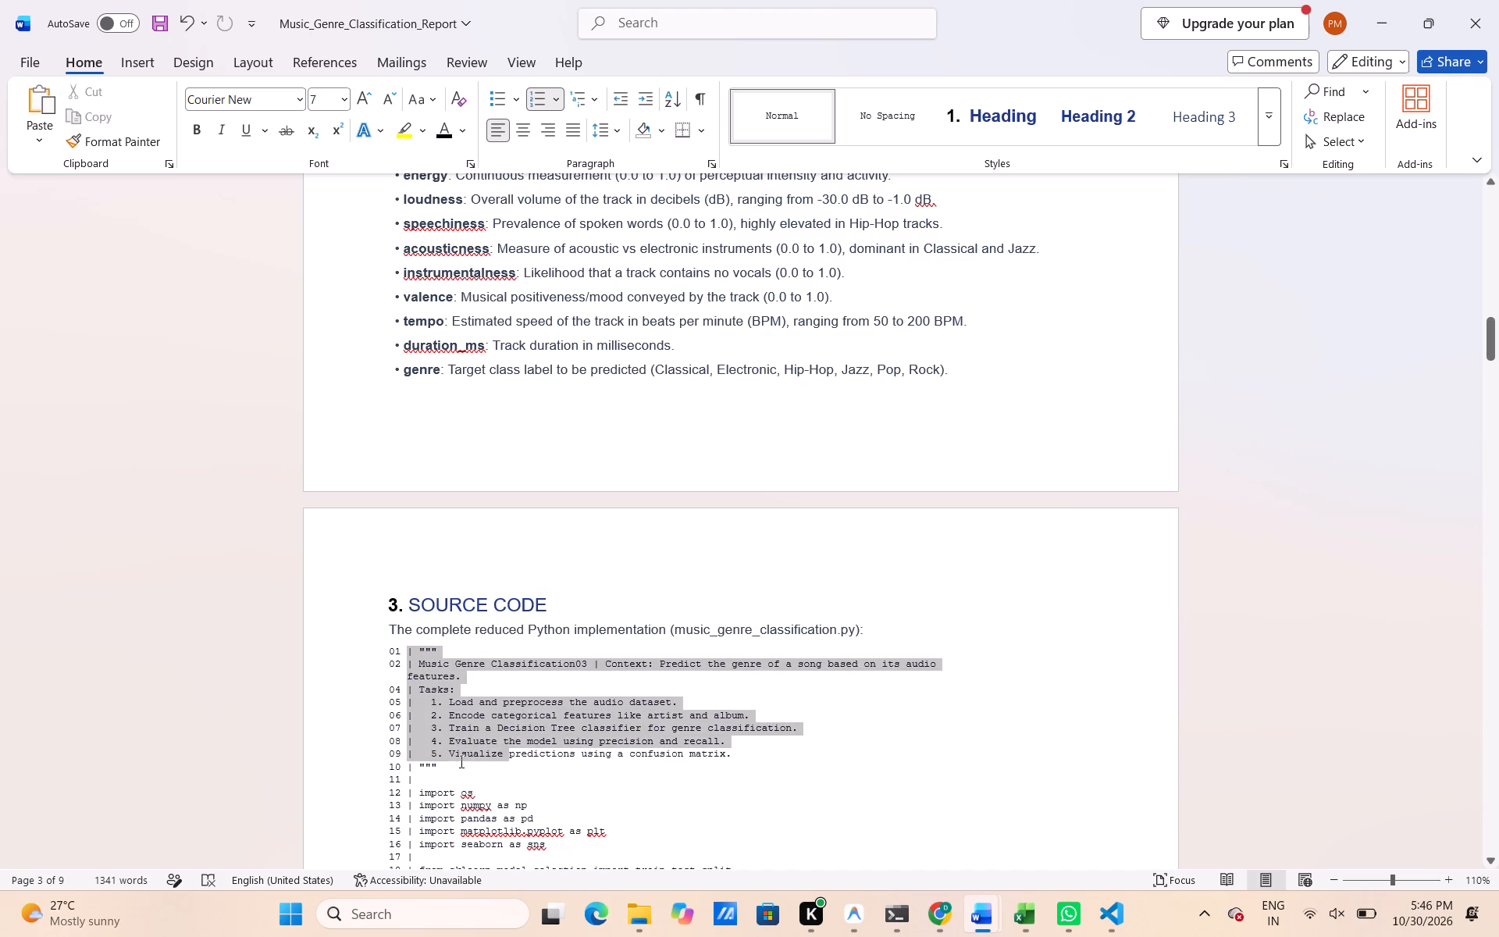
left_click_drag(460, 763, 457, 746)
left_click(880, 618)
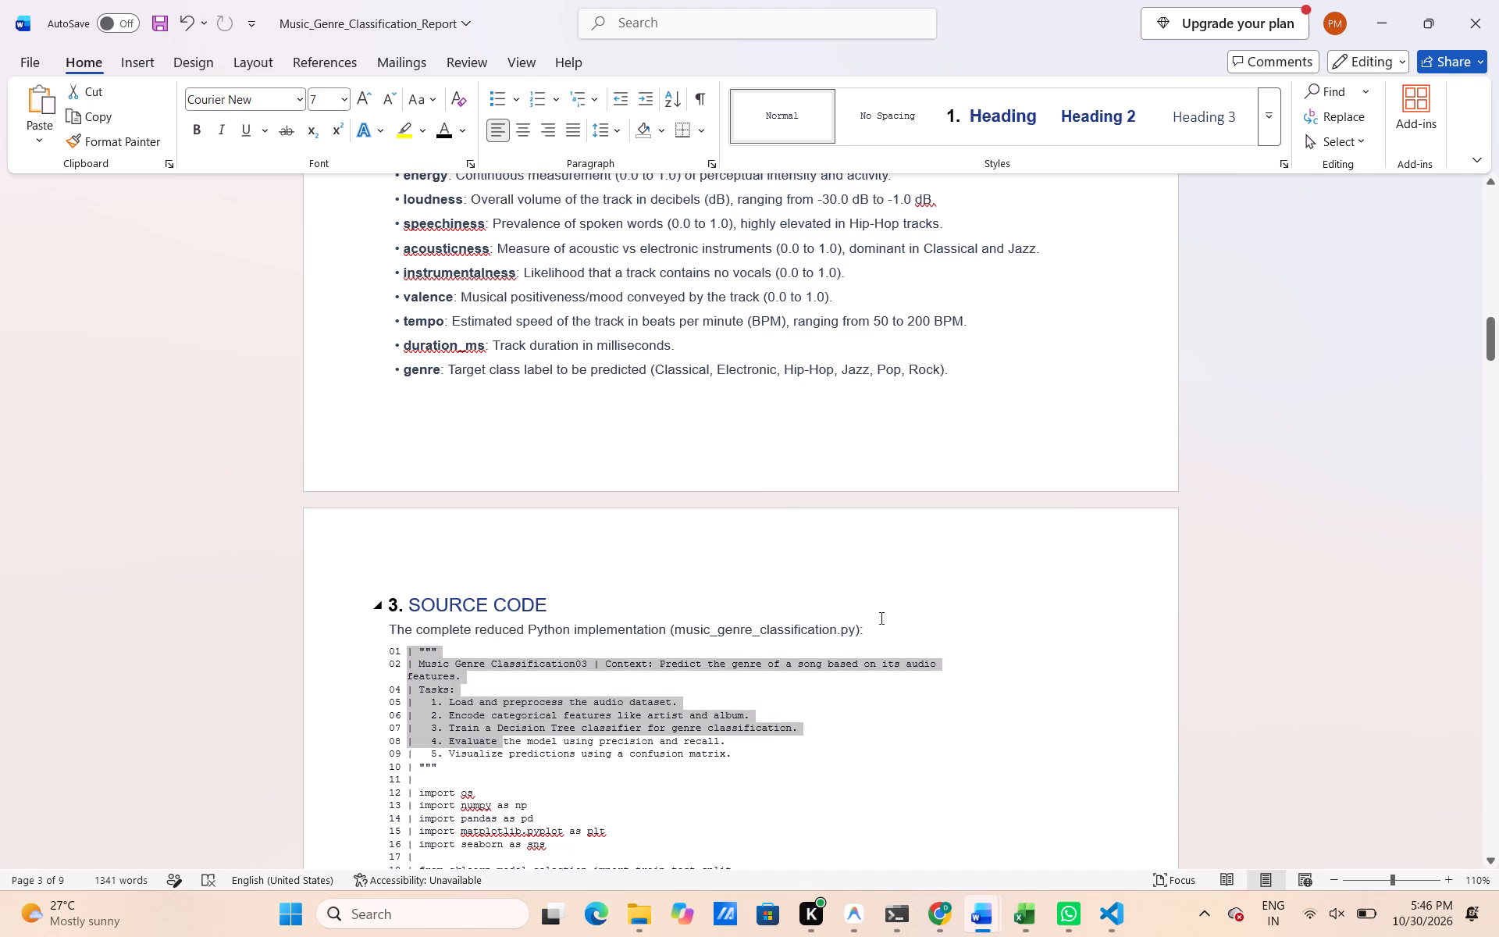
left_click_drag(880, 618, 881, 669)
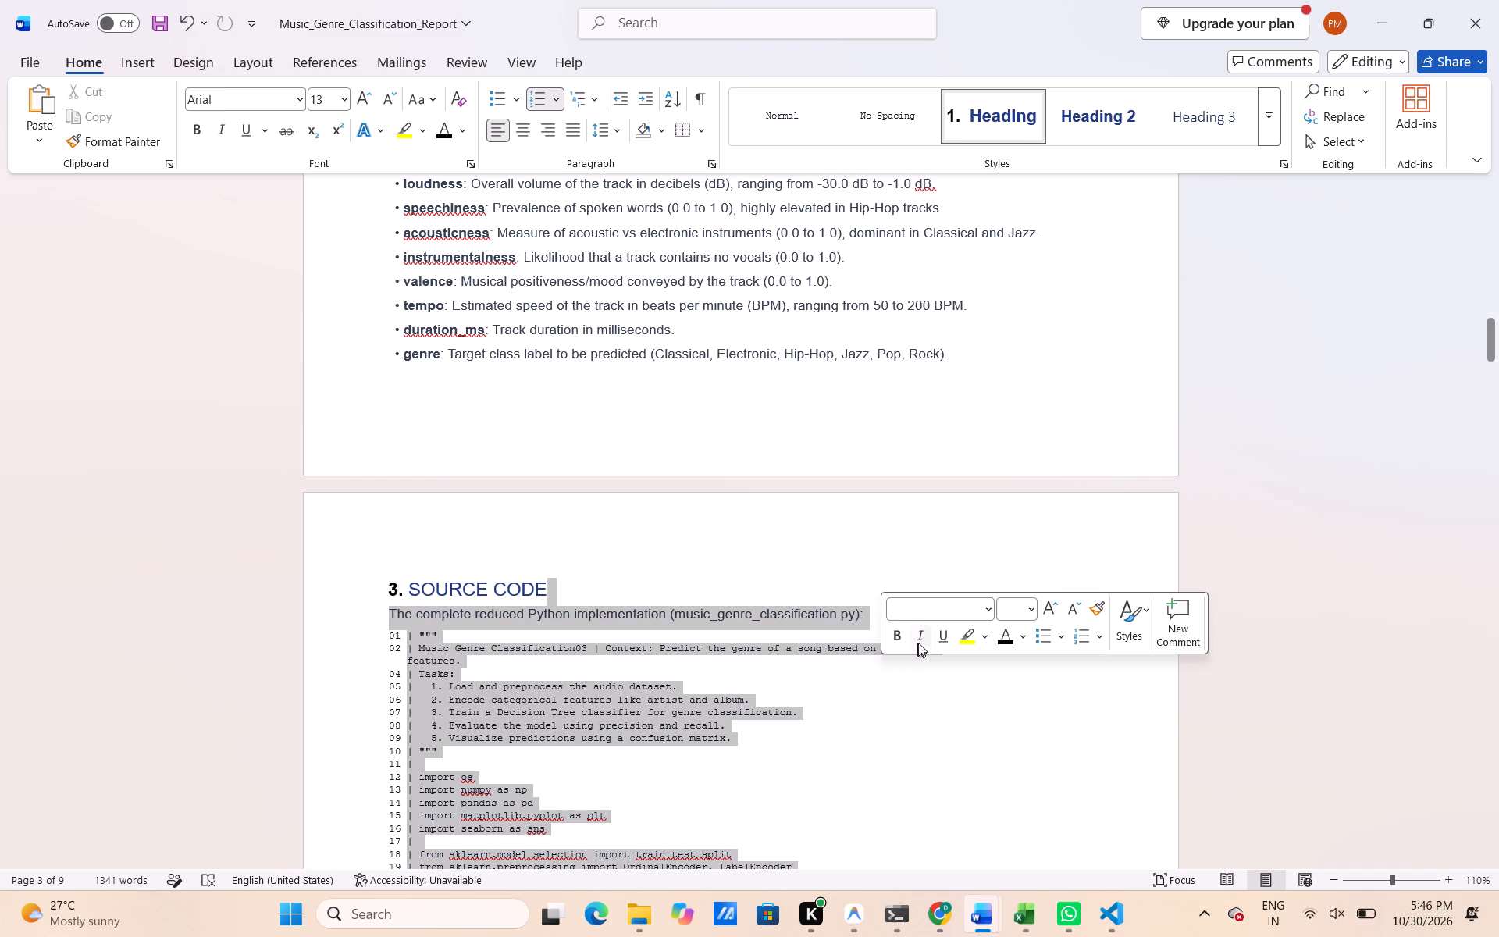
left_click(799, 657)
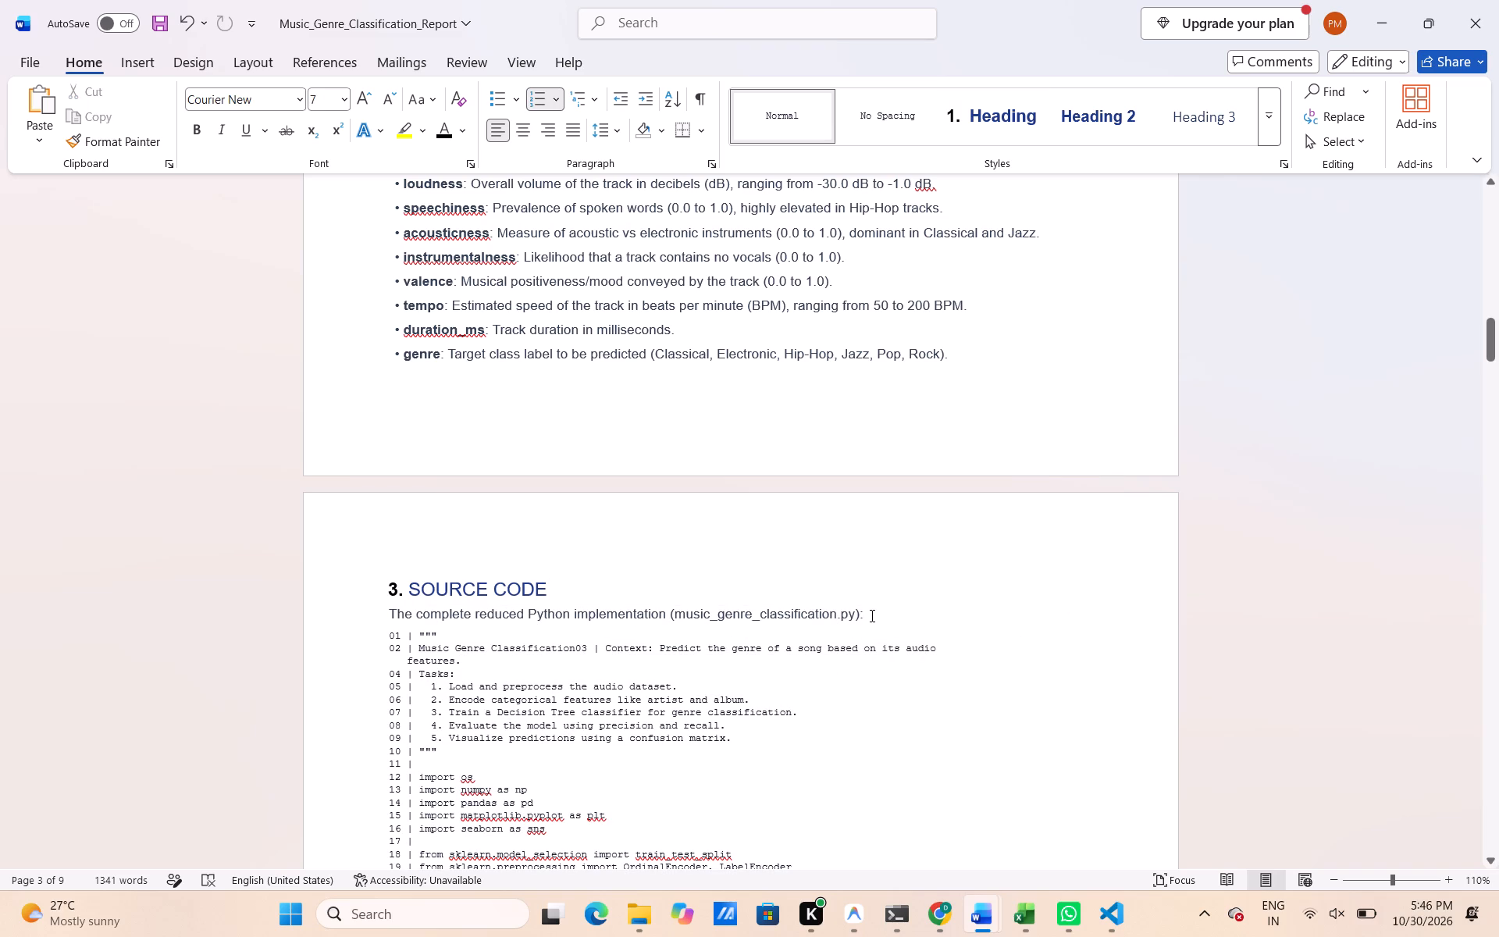
In section 3 of the Word report, replace the entire numbered source code listing with the copied script.
left_click_drag(871, 622, 874, 936)
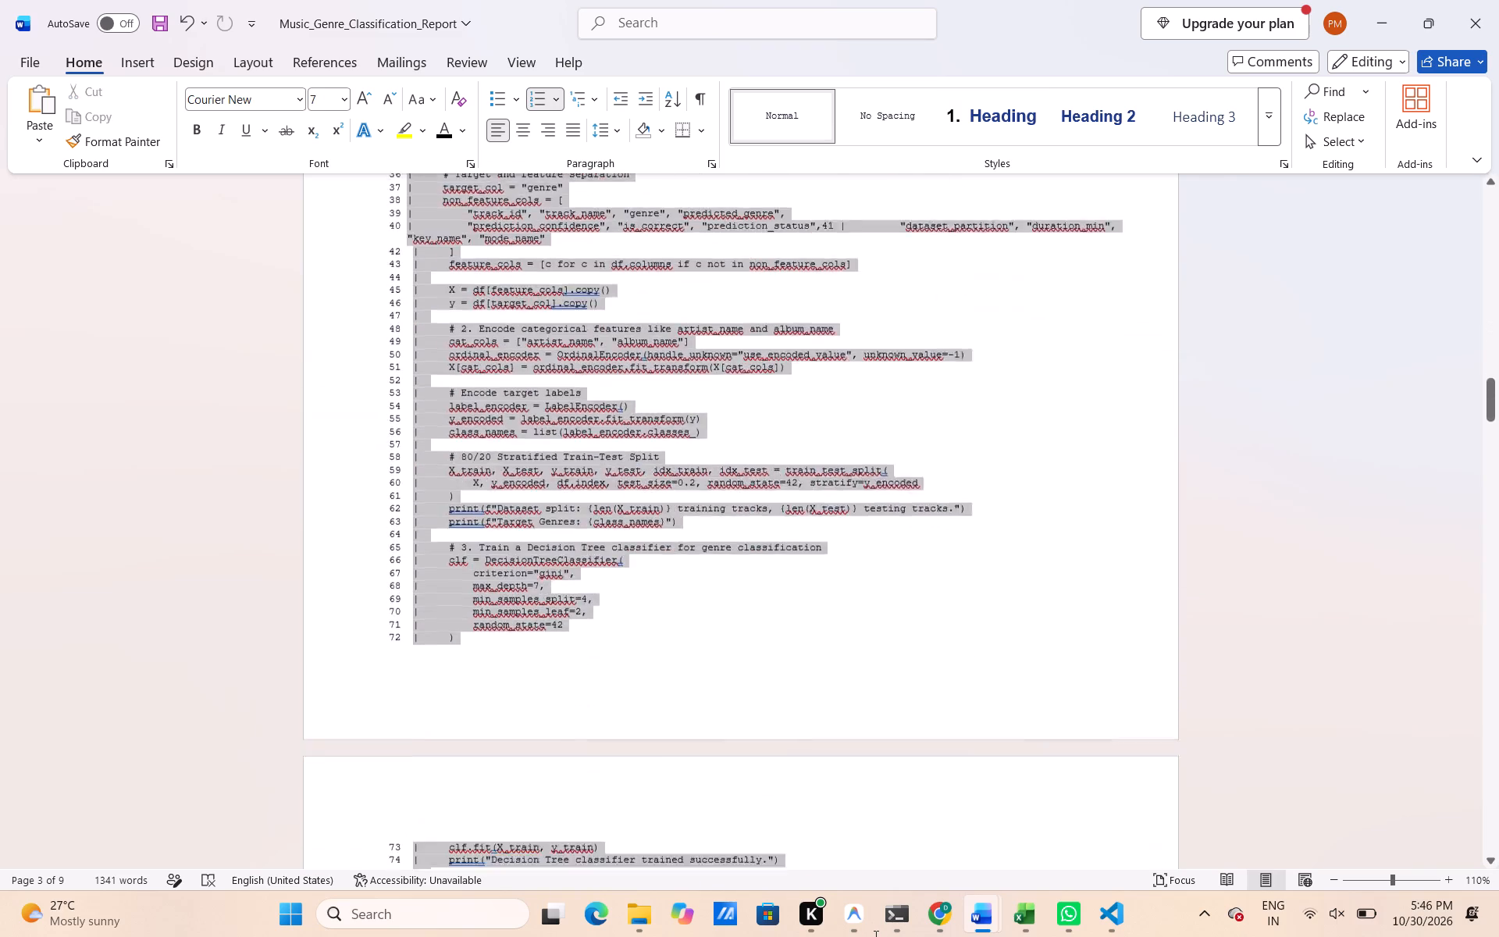
left_click_drag(874, 936, 860, 190)
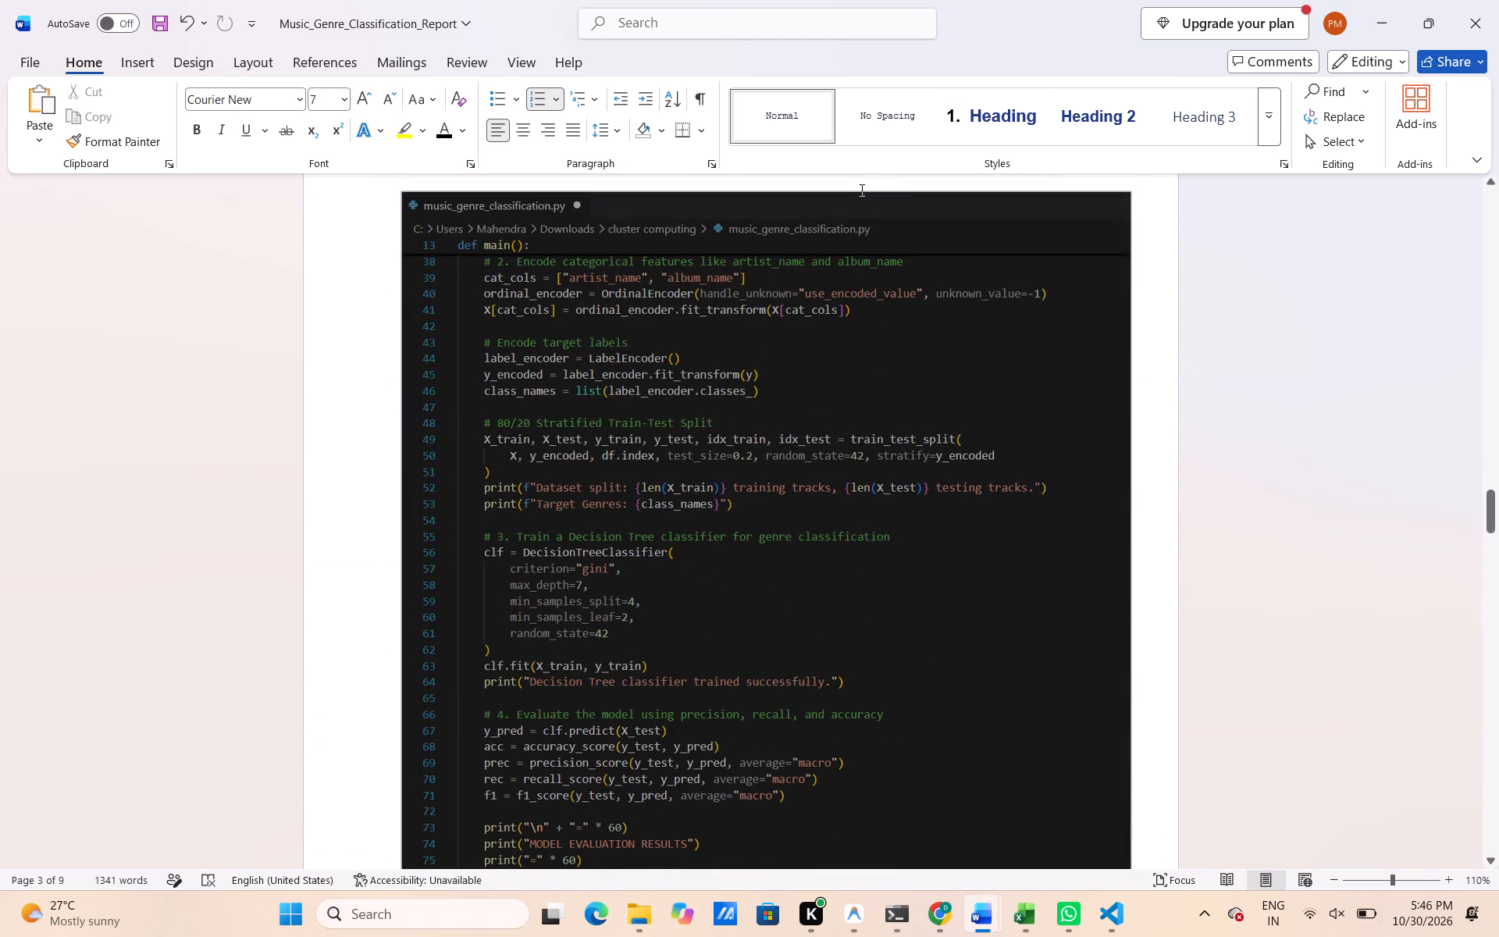
left_click_drag(860, 190, 856, 159)
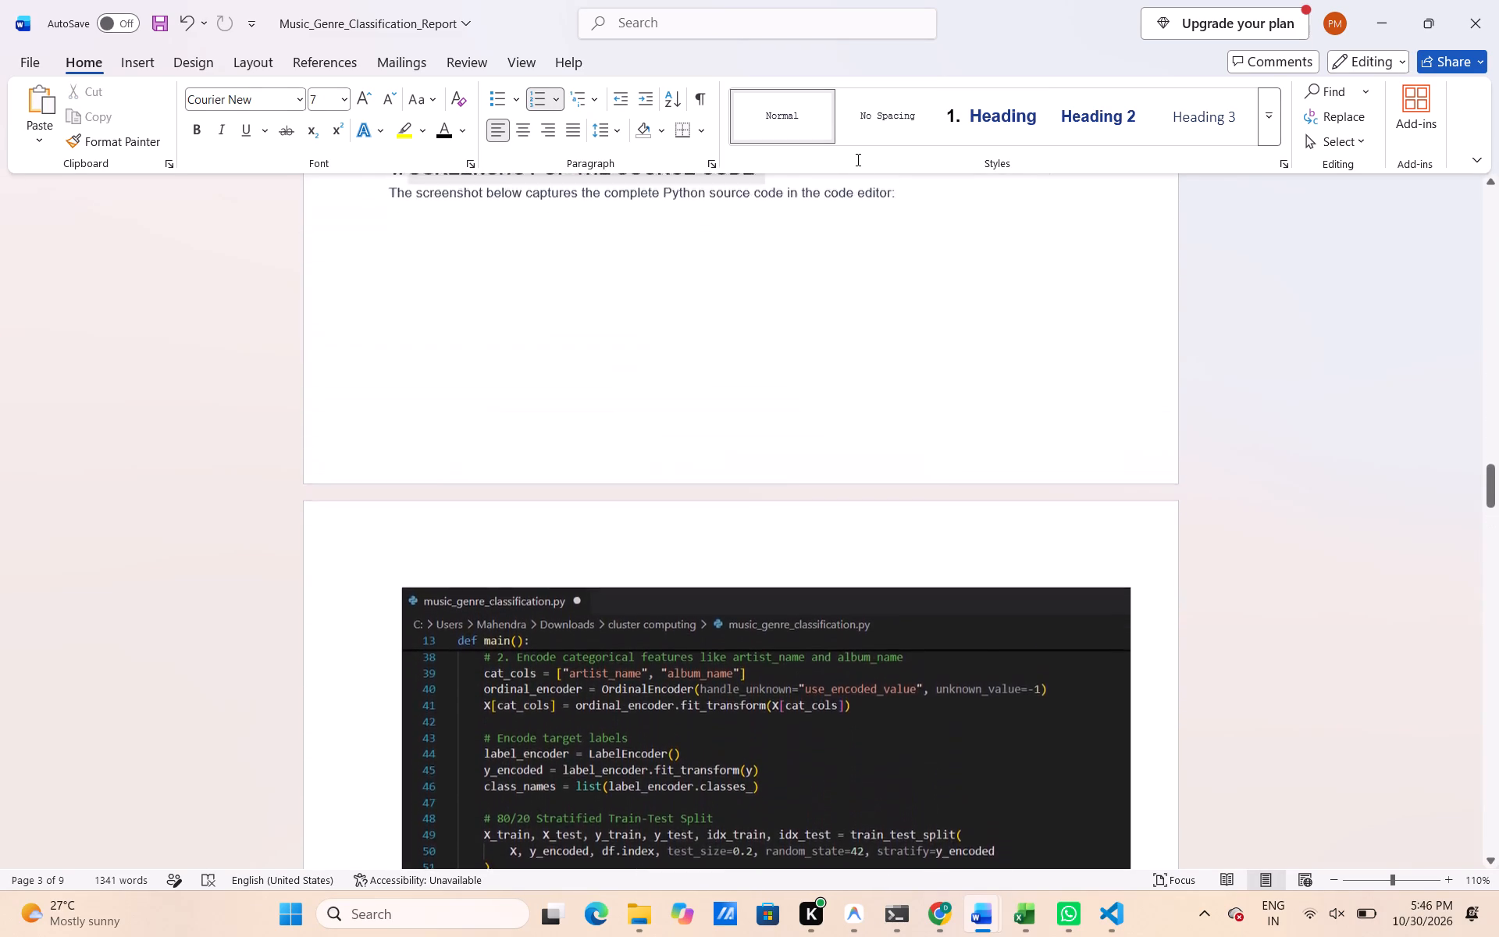
left_click_drag(856, 159, 804, 314)
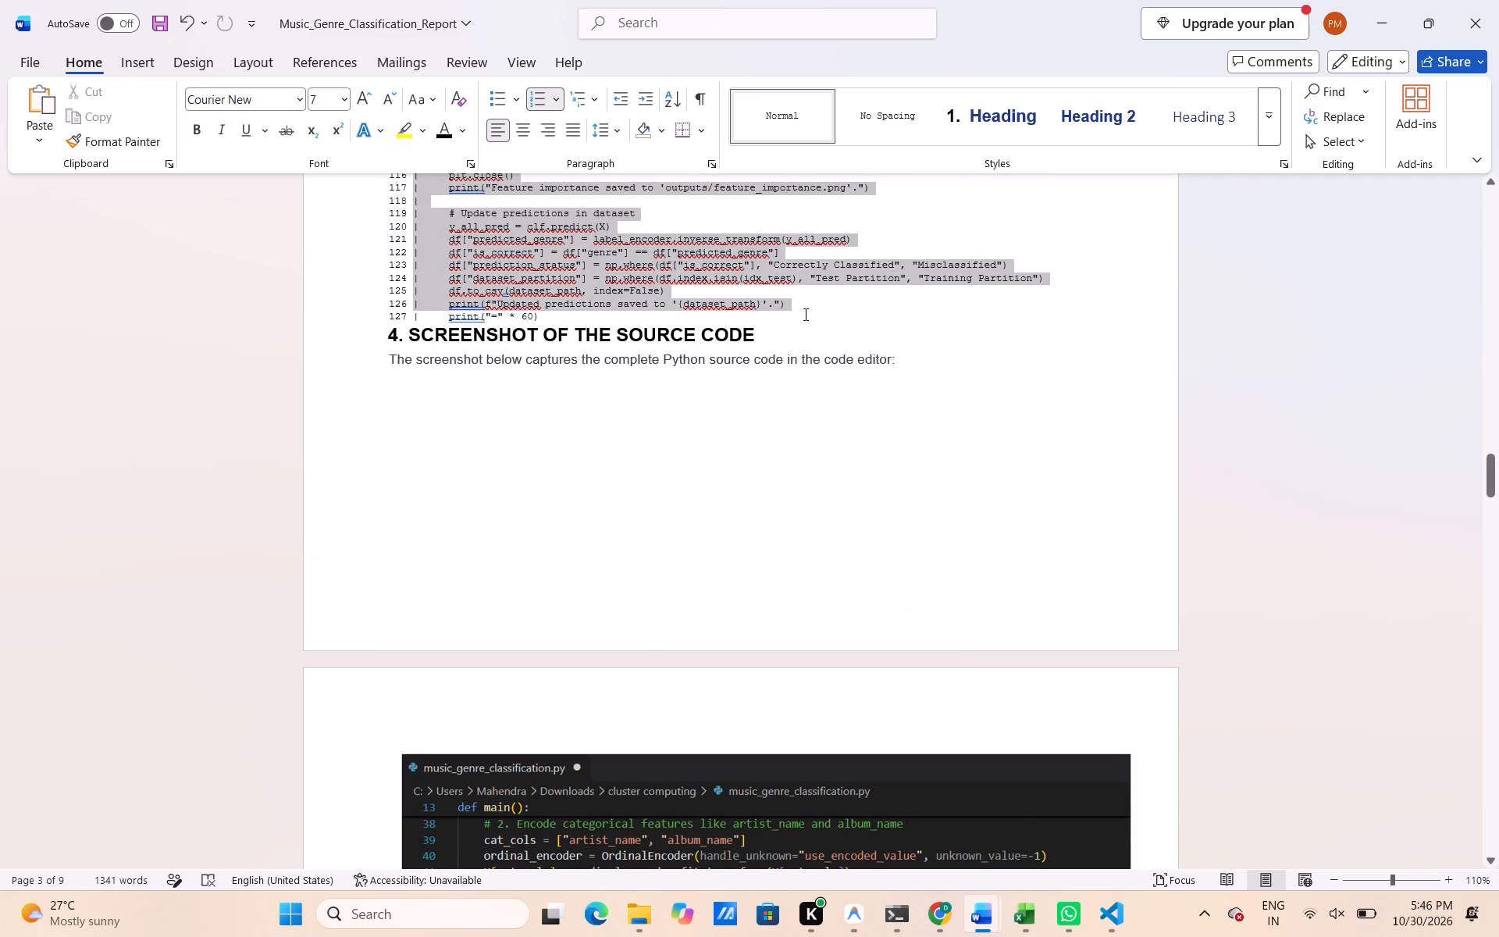
left_click_drag(804, 314, 802, 312)
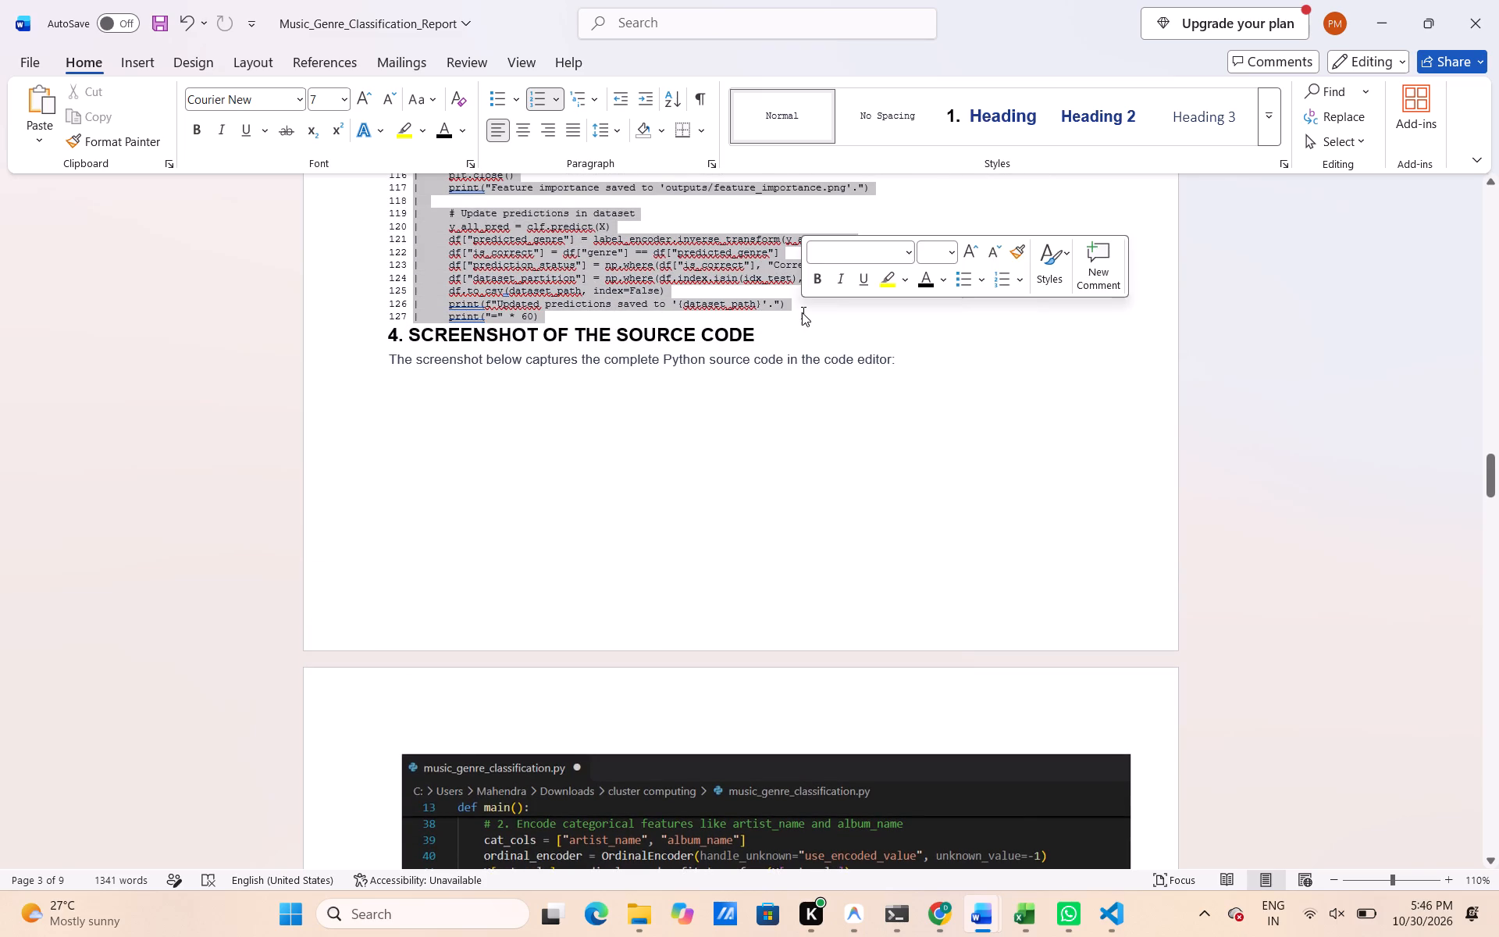
key("BackSpace")
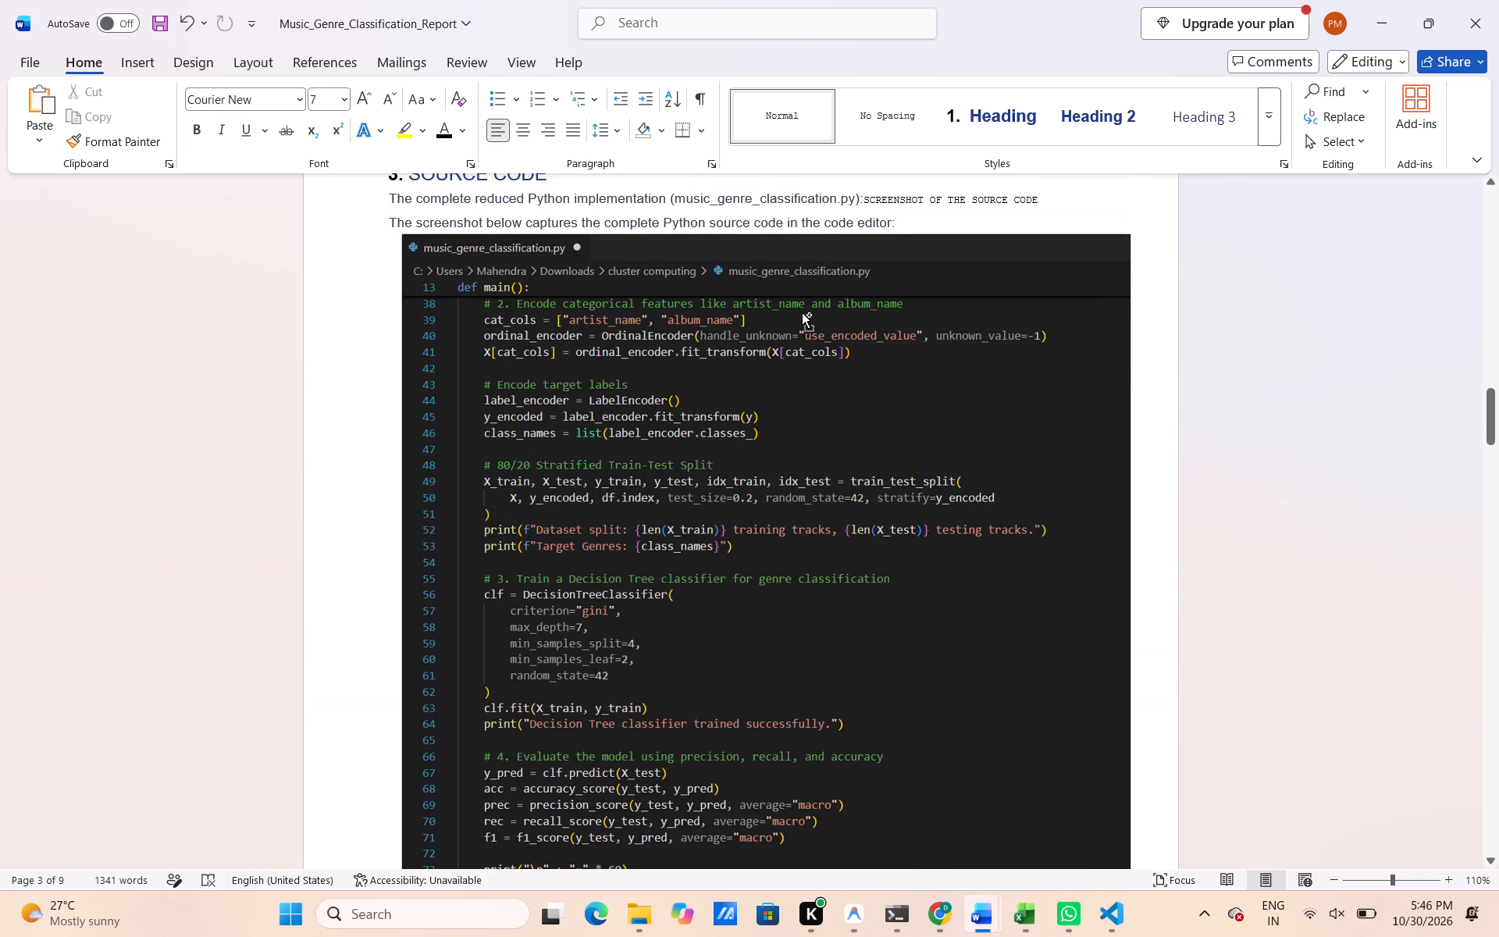
key("ctrl+v")
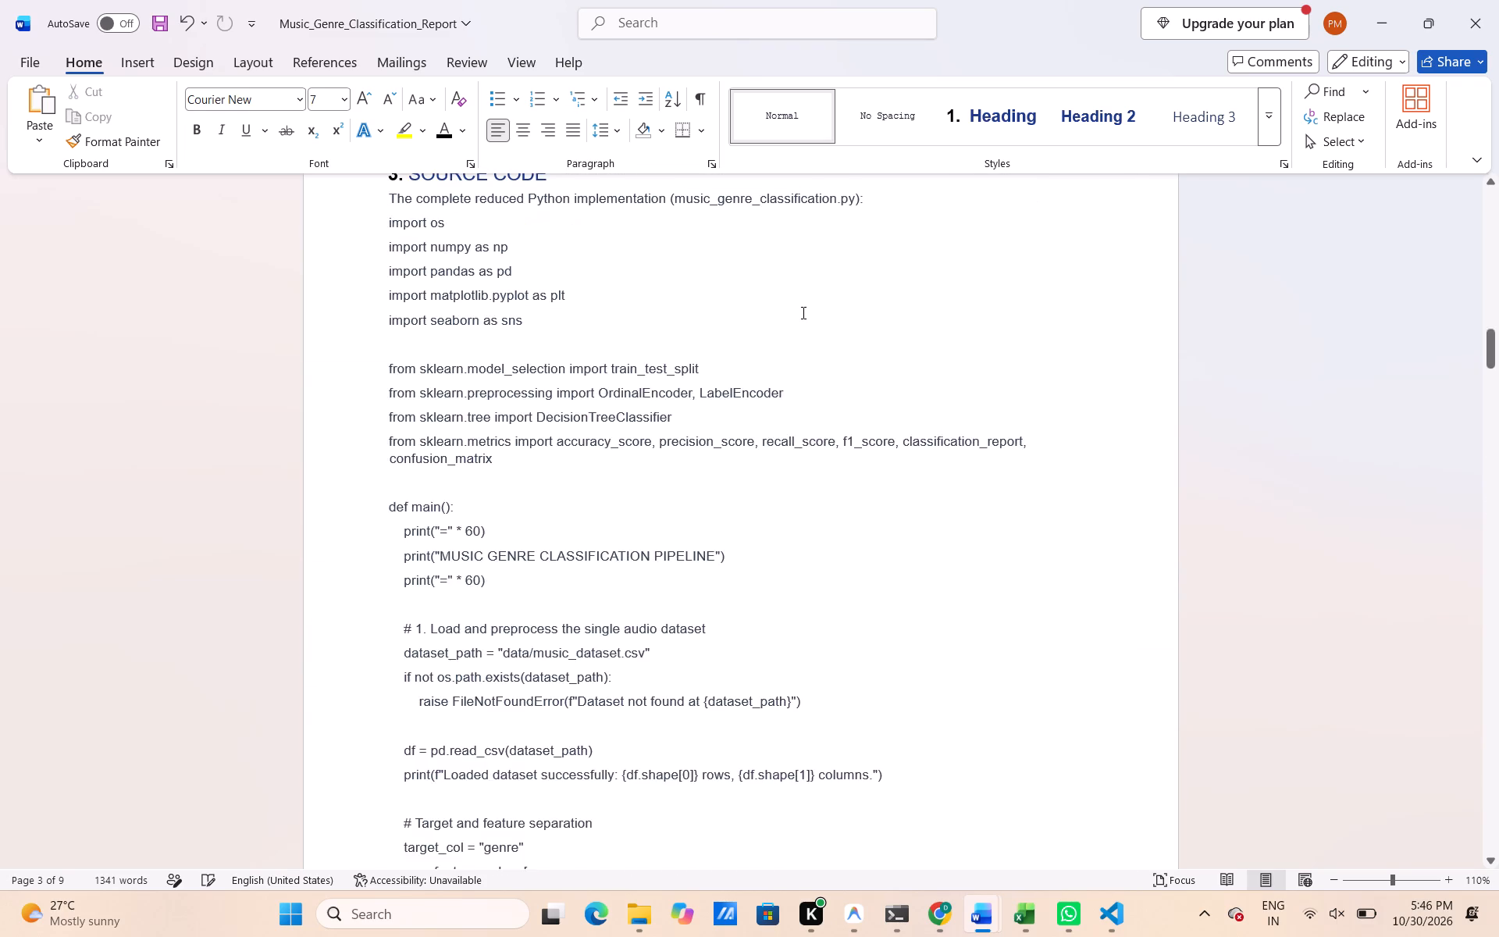
Delete the closing if __name__ == "__main__" block with its main() call from the end of the pasted code.
scroll(802, 312, "down", 2)
scroll(802, 312, "up", 1)
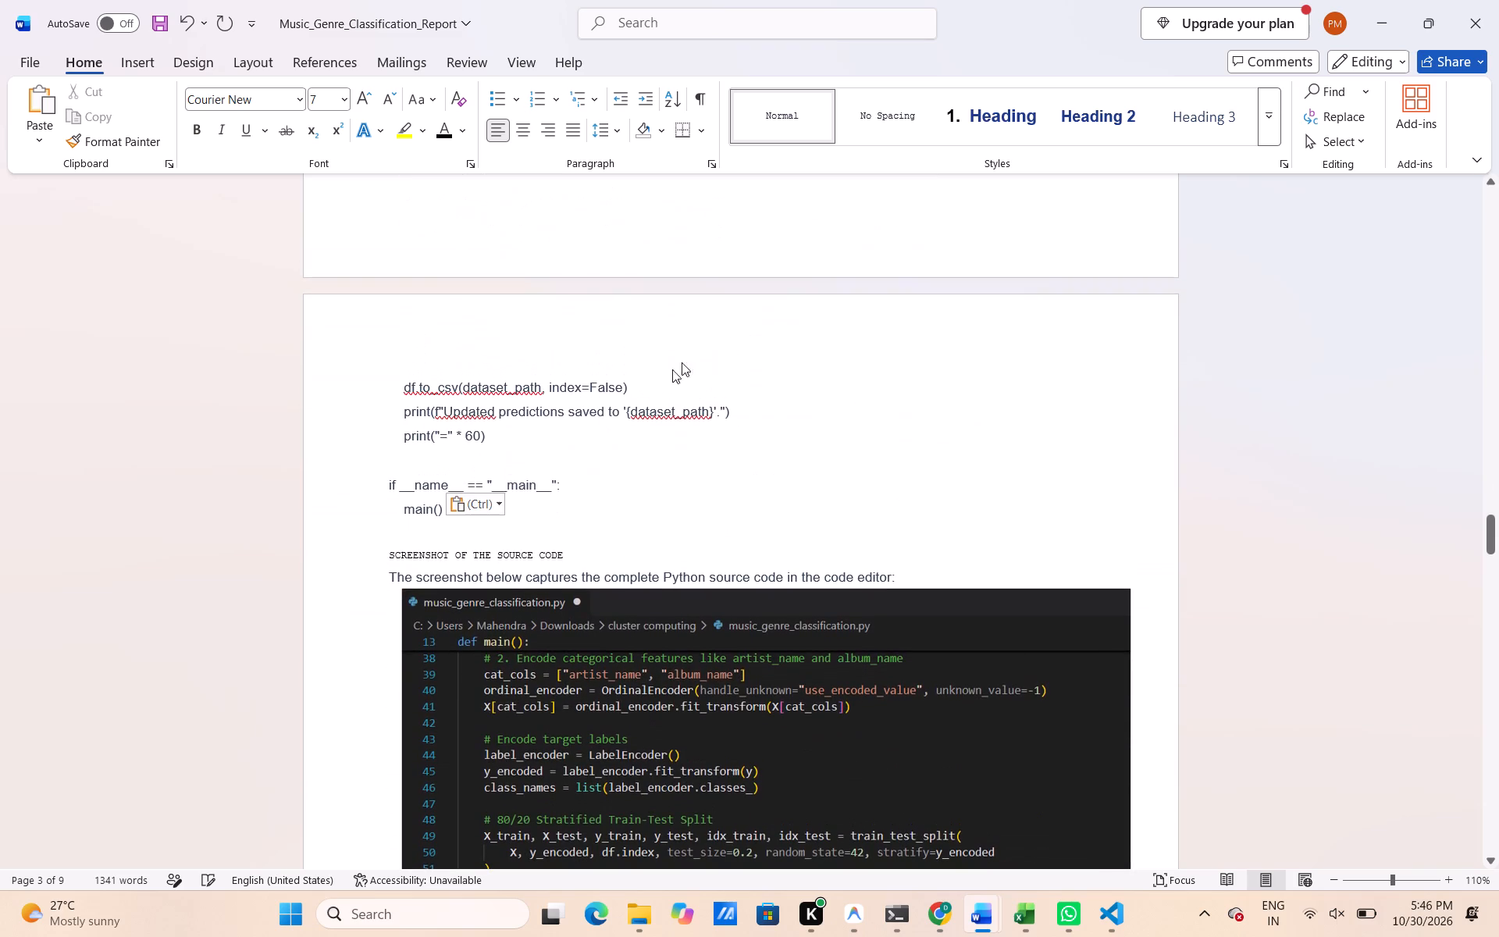
left_click_drag(448, 512, 369, 472)
key("BackSpace")
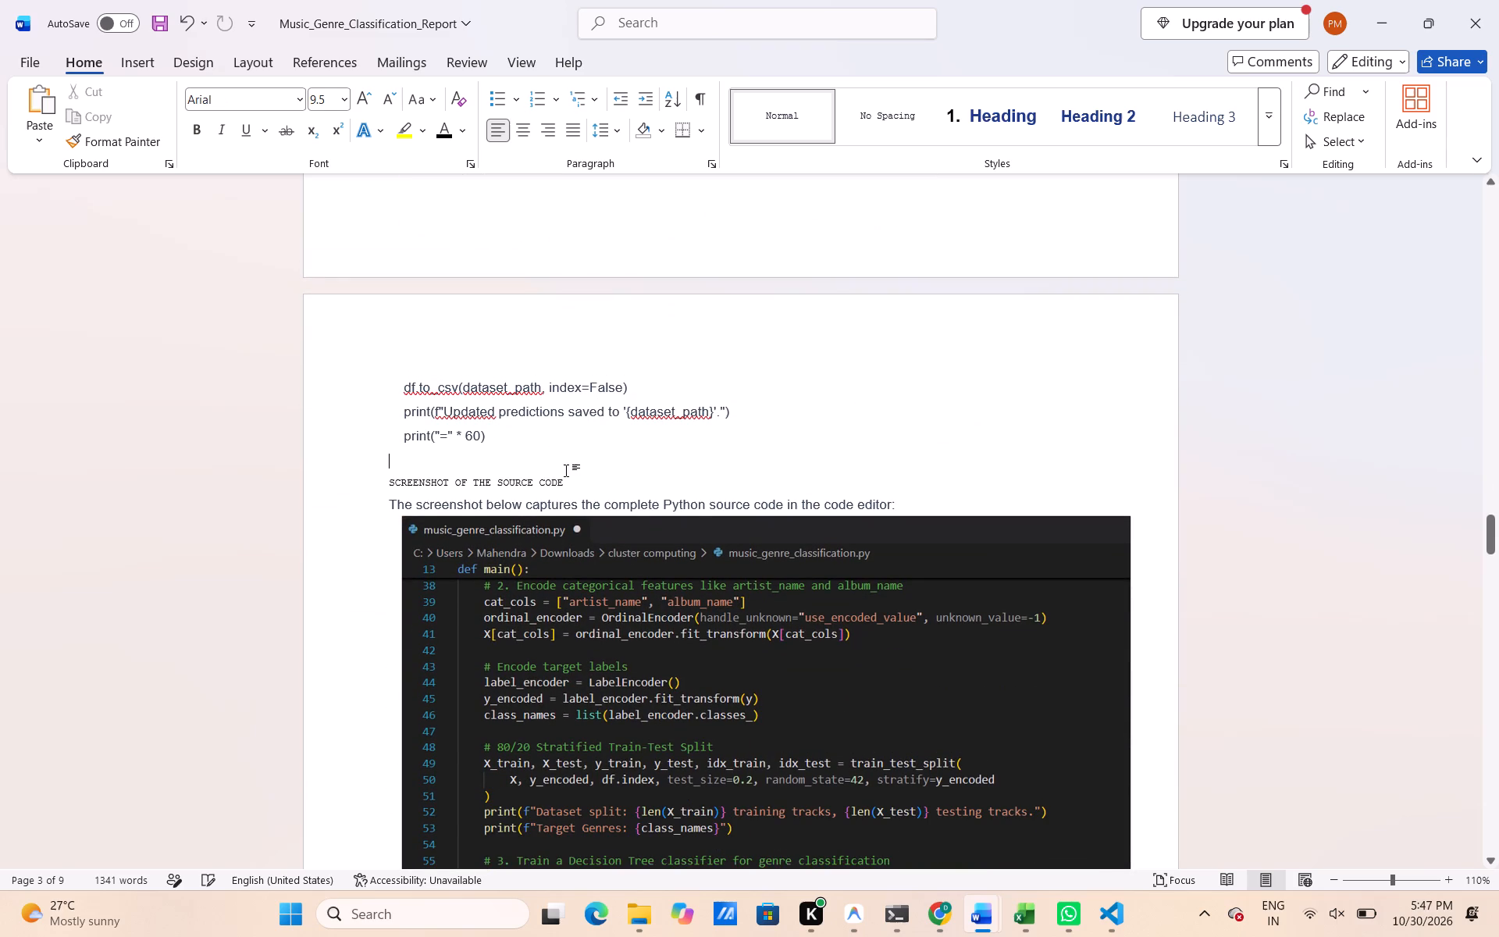
Format the SCREENSHOT OF THE SOURCE CODE heading as bold Arial at 9 pt.
left_click_drag(382, 480, 549, 472)
left_click_drag(549, 472, 573, 479)
left_click(589, 450)
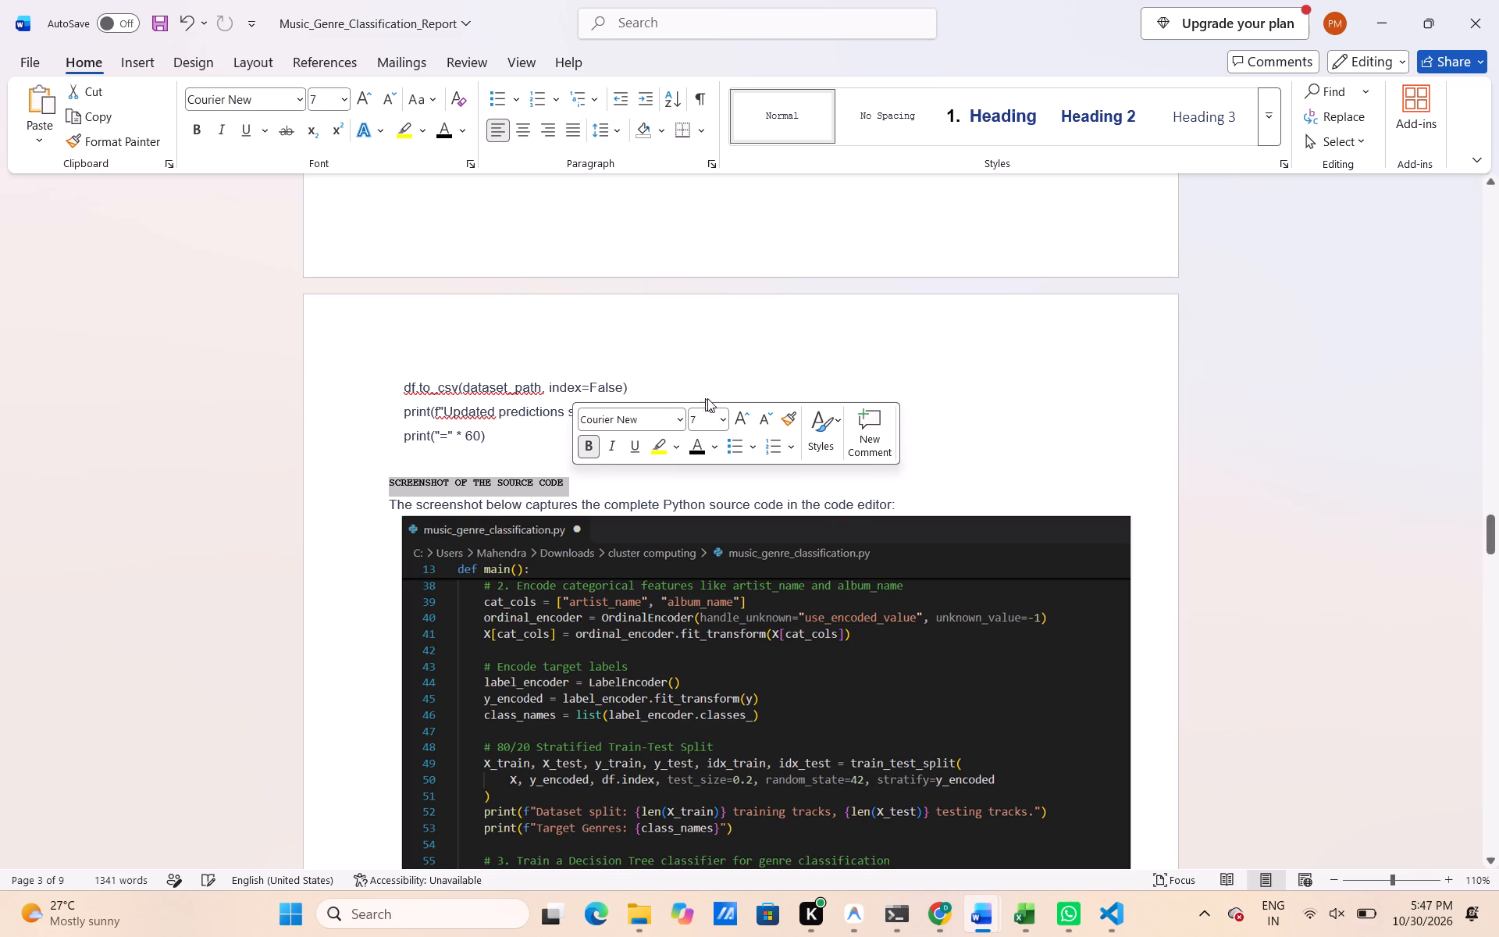
left_click(722, 415)
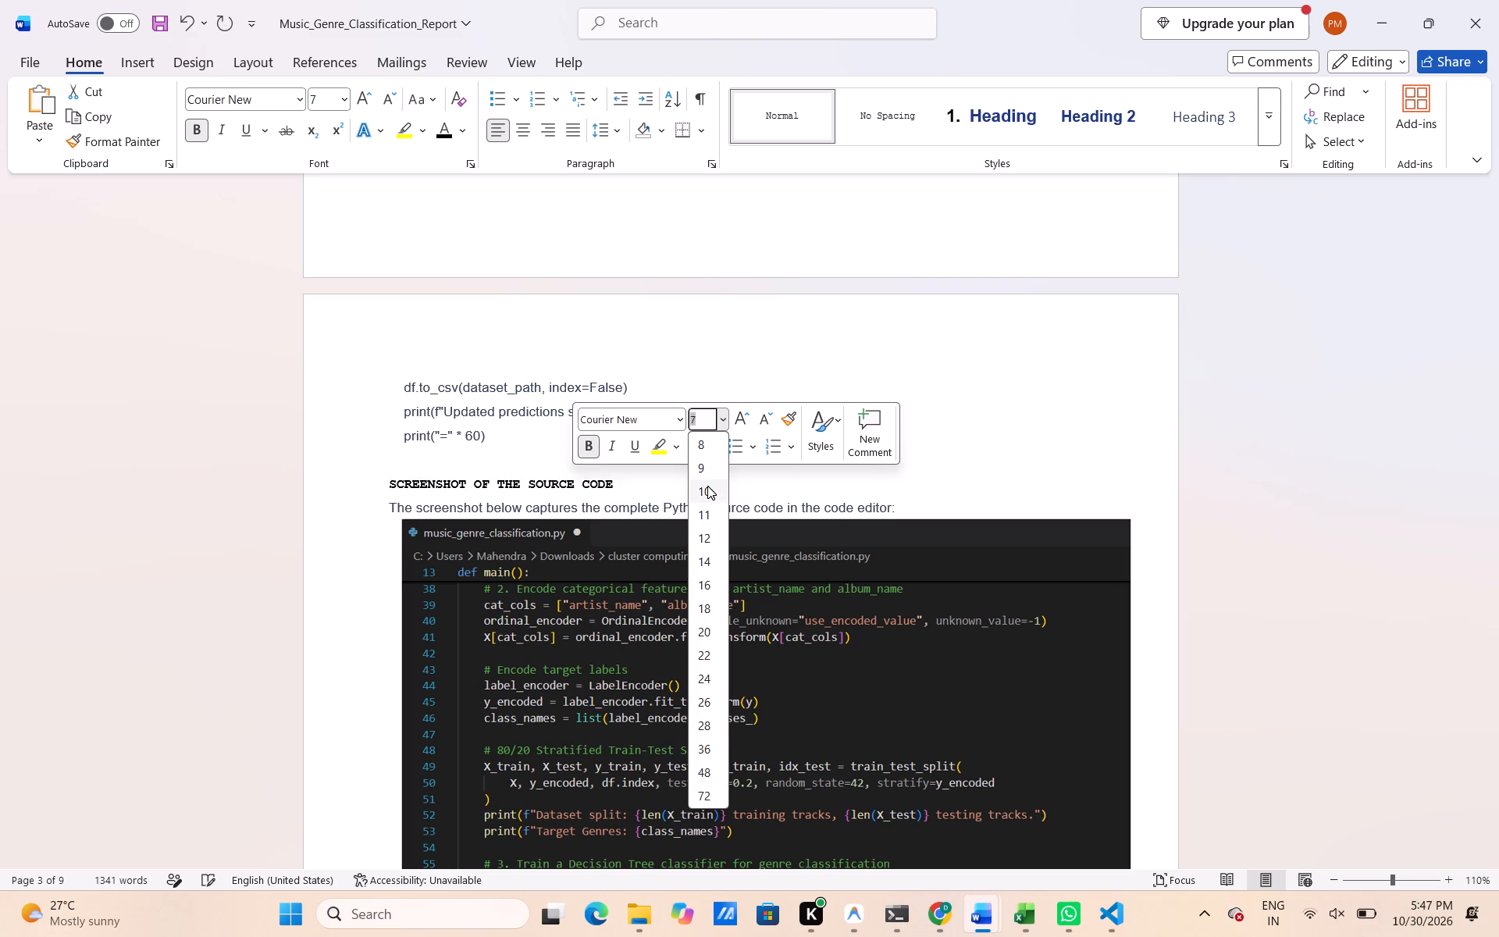
left_click(703, 470)
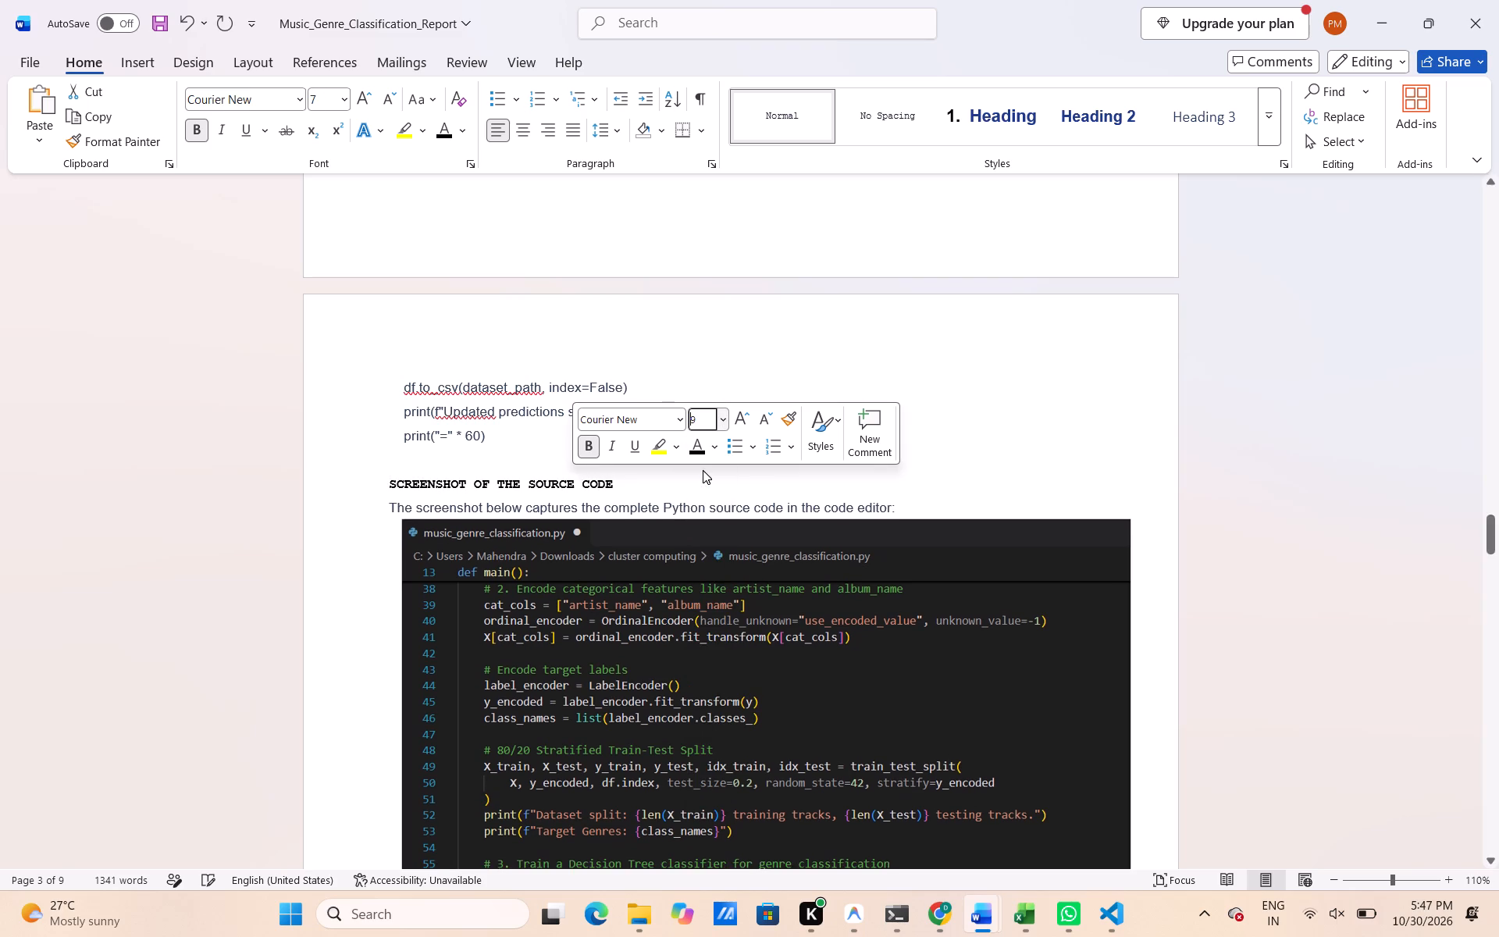
left_click(678, 419)
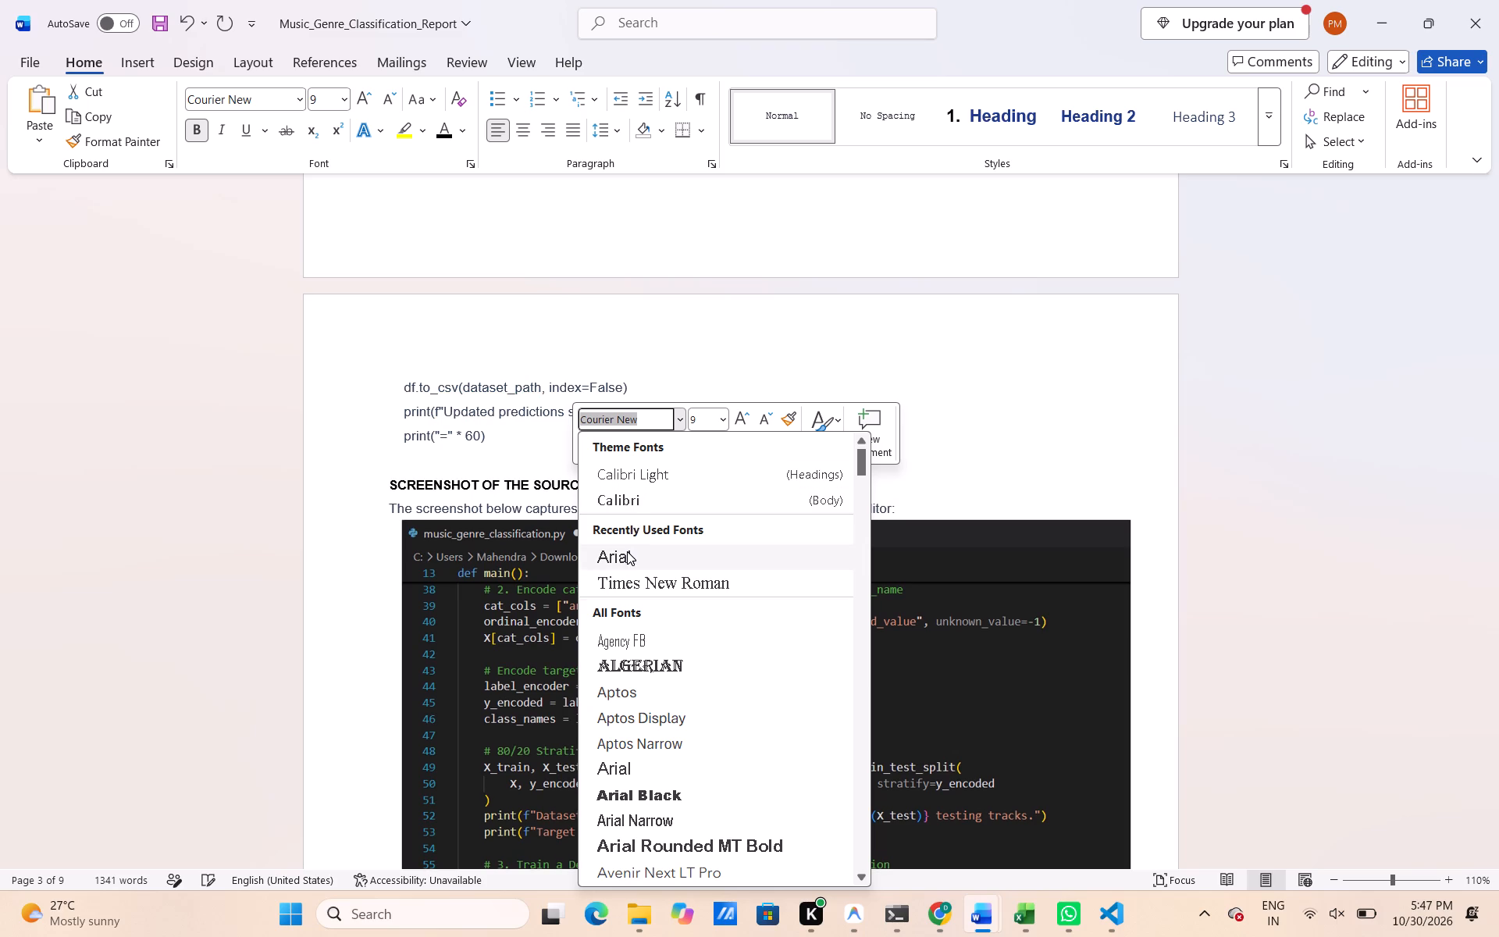
left_click(627, 551)
left_click(578, 496)
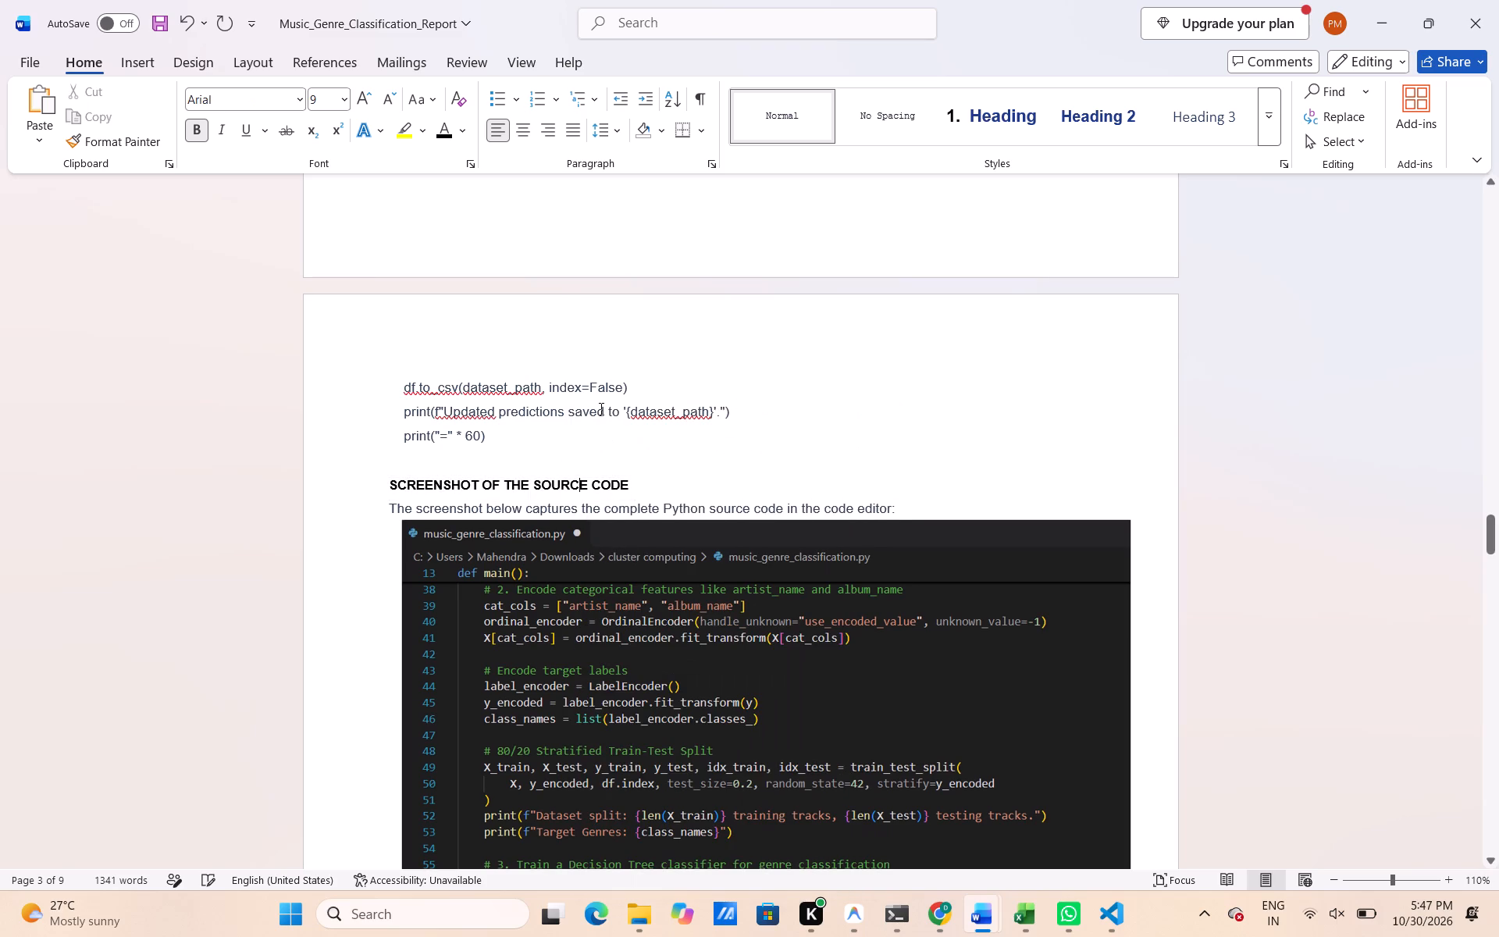
Review the report from the code editor screenshots through the terminal output, confusion matrix and feature importance sections 5.1 to 5.3.
scroll(600, 408, "down", 5)
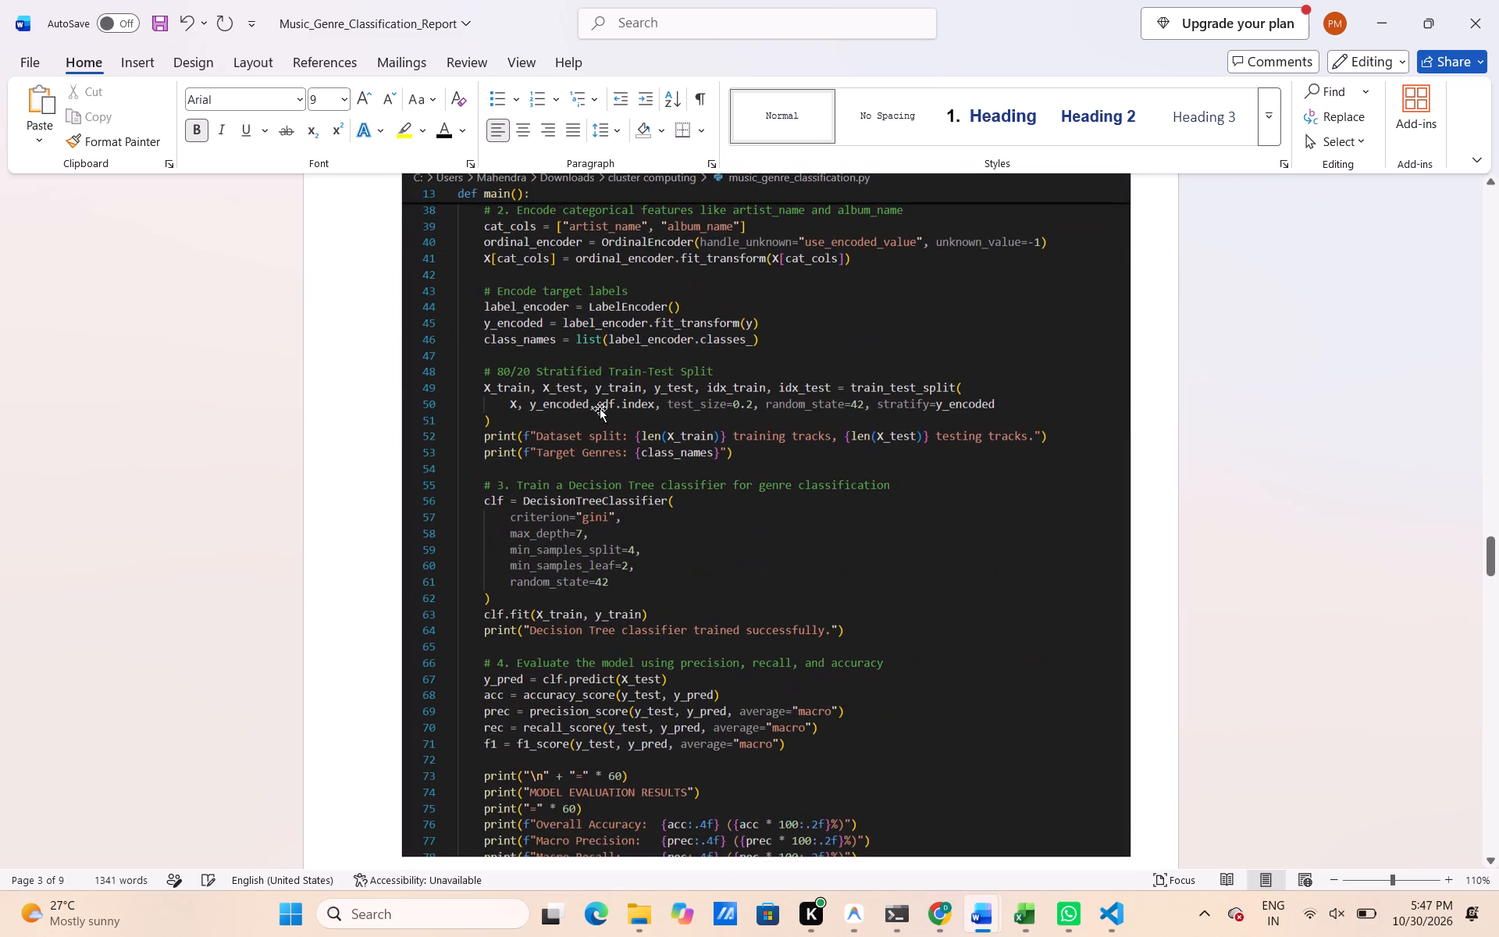
scroll(600, 408, "down", 5)
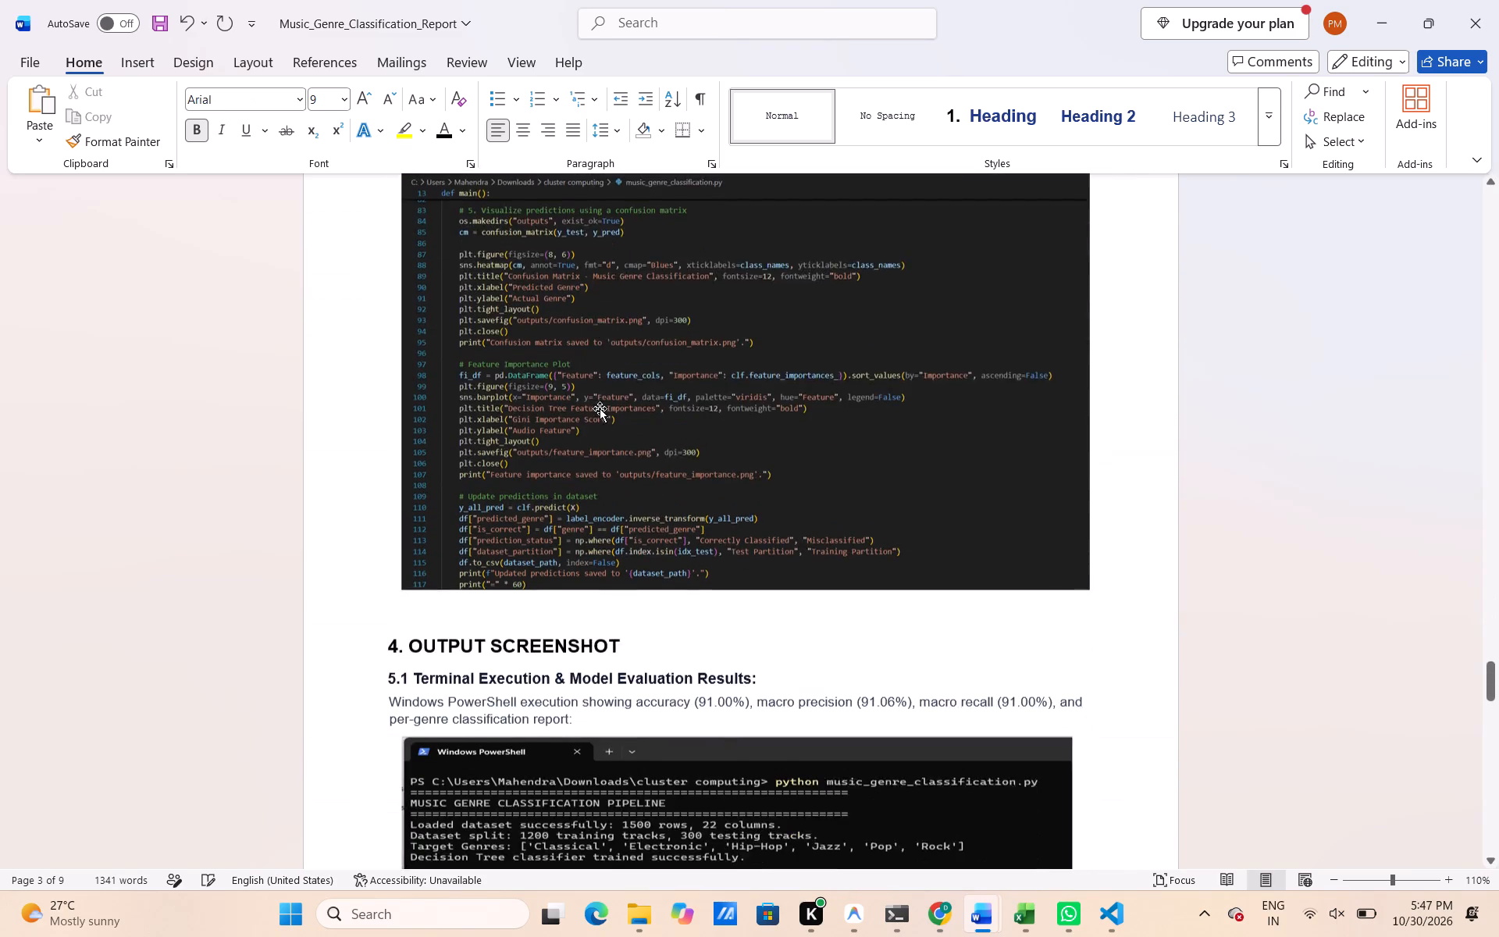
scroll(600, 408, "down", 4)
scroll(600, 408, "up", 1)
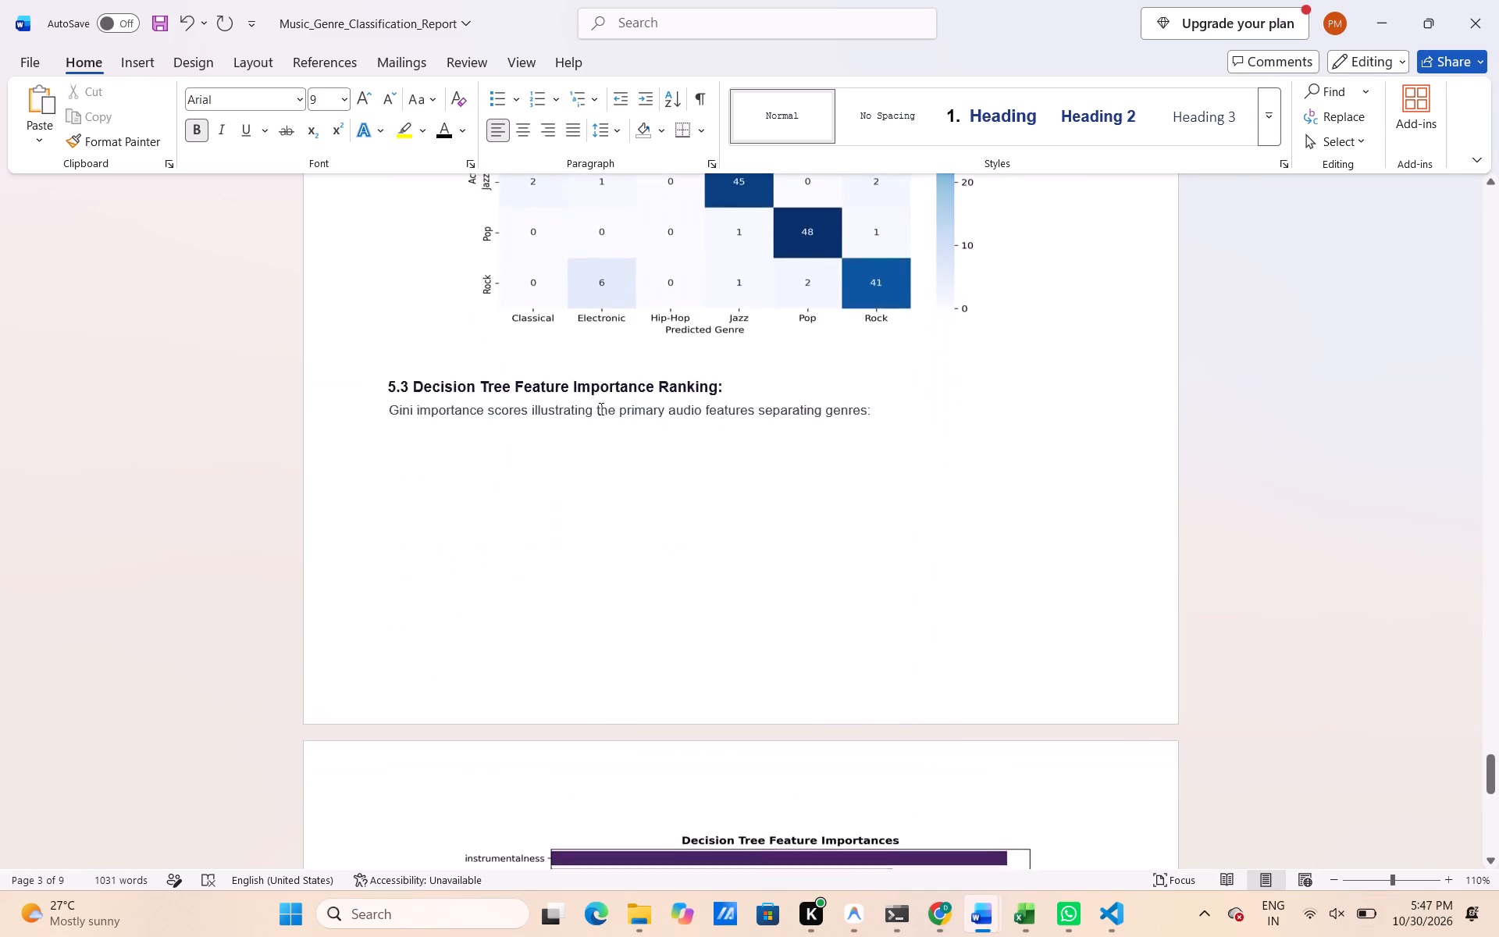
scroll(600, 408, "up", 2)
scroll(600, 408, "down", 1)
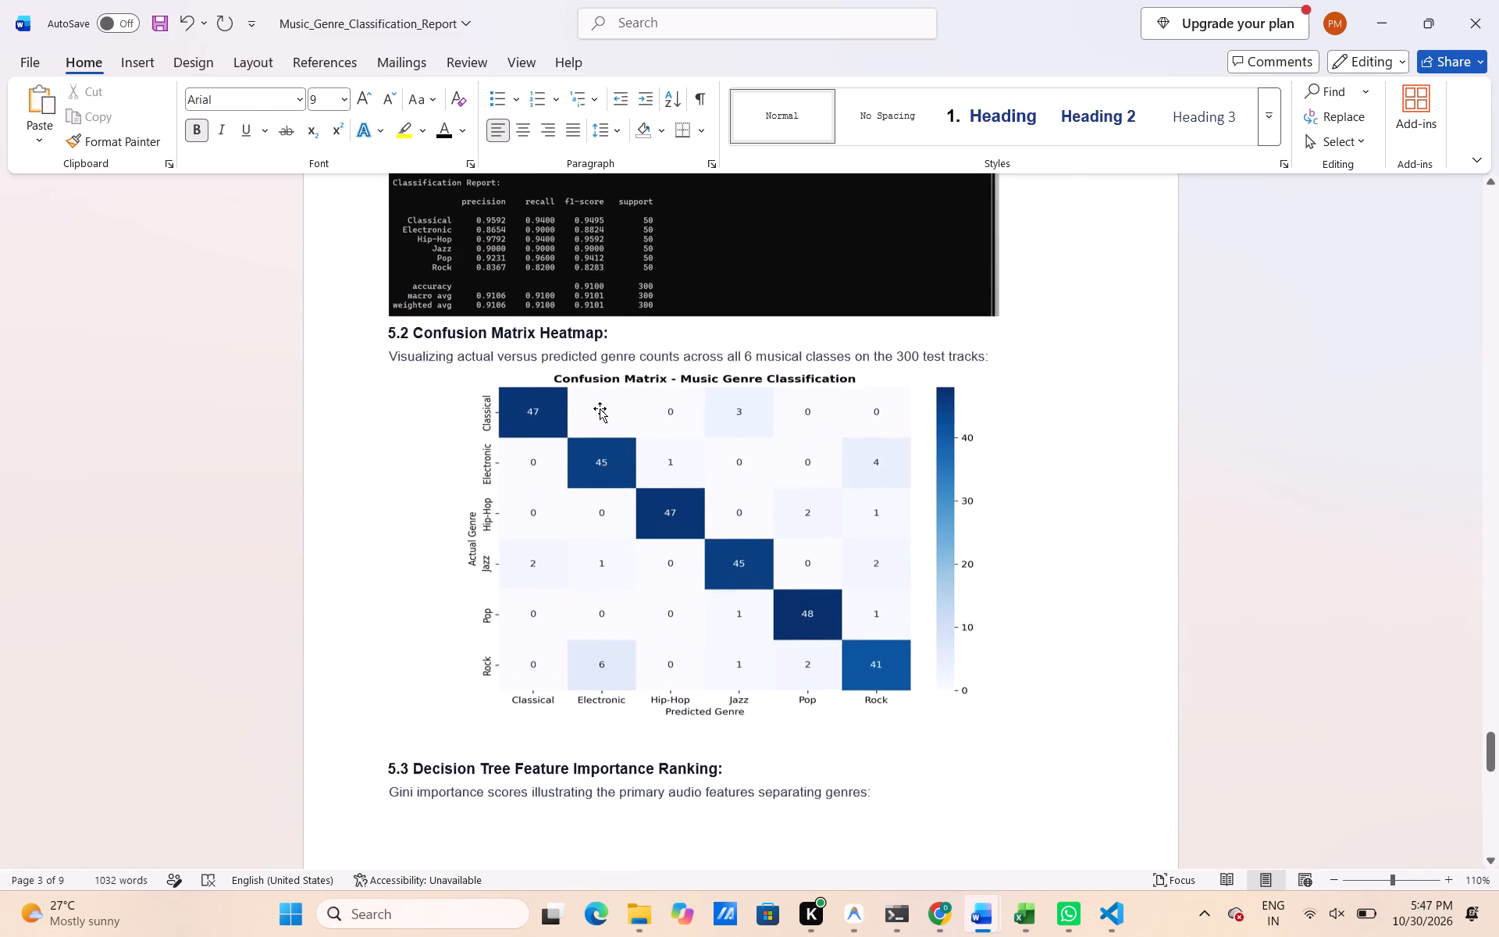
scroll(600, 408, "up", 2)
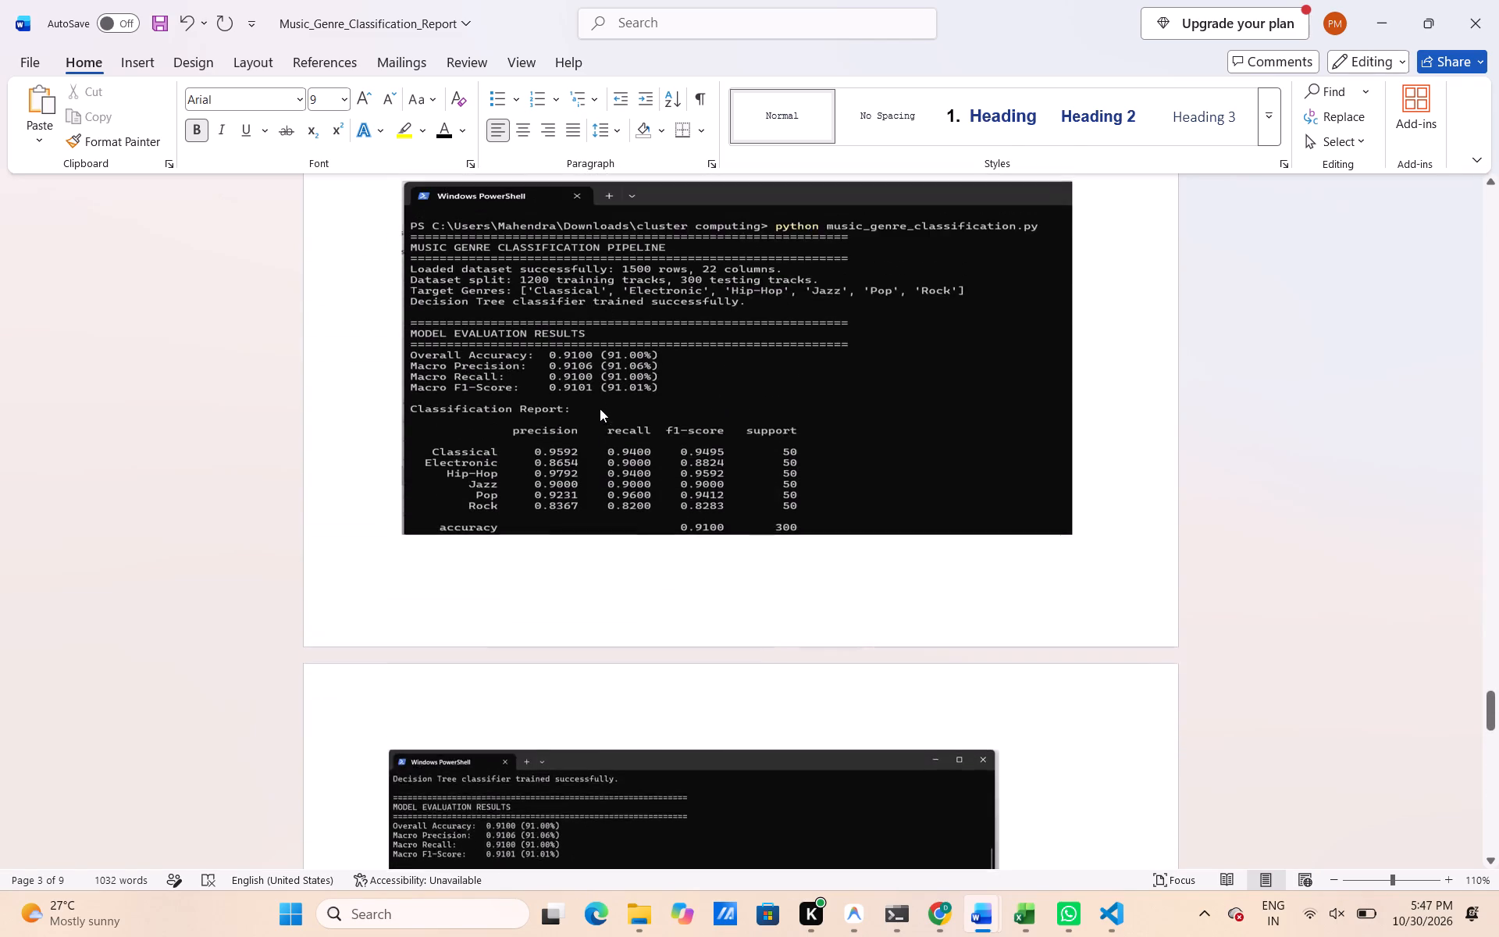
scroll(600, 408, "up", 2)
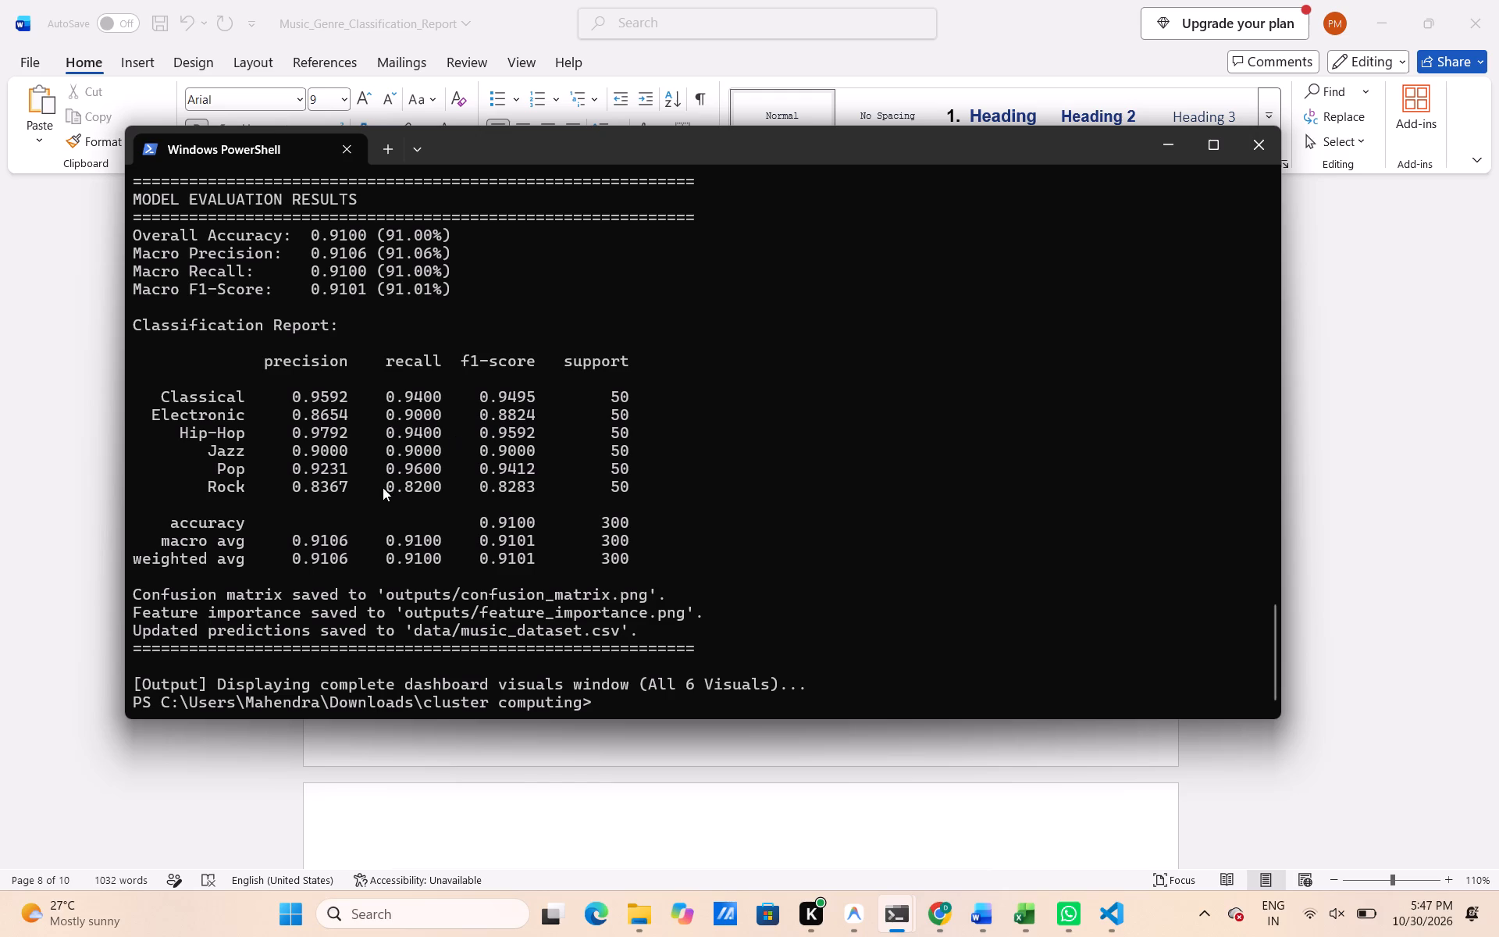
Switch to Windows PowerShell, check the previous evaluation output and run python music_genre_classification.py again.
scroll(349, 512, "down", 3)
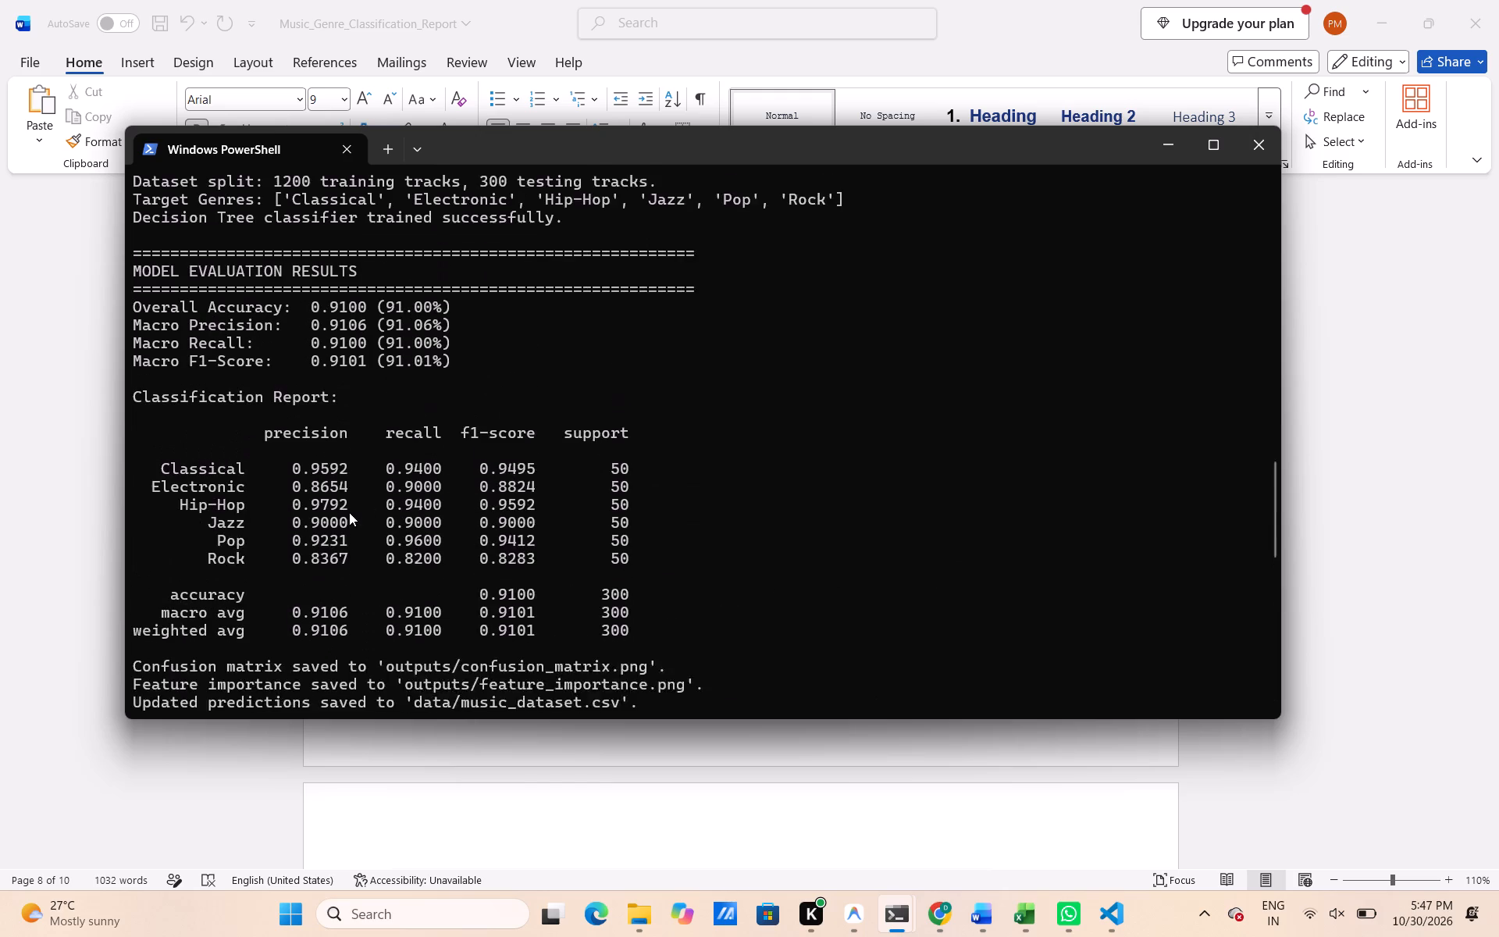
scroll(349, 512, "down", 7)
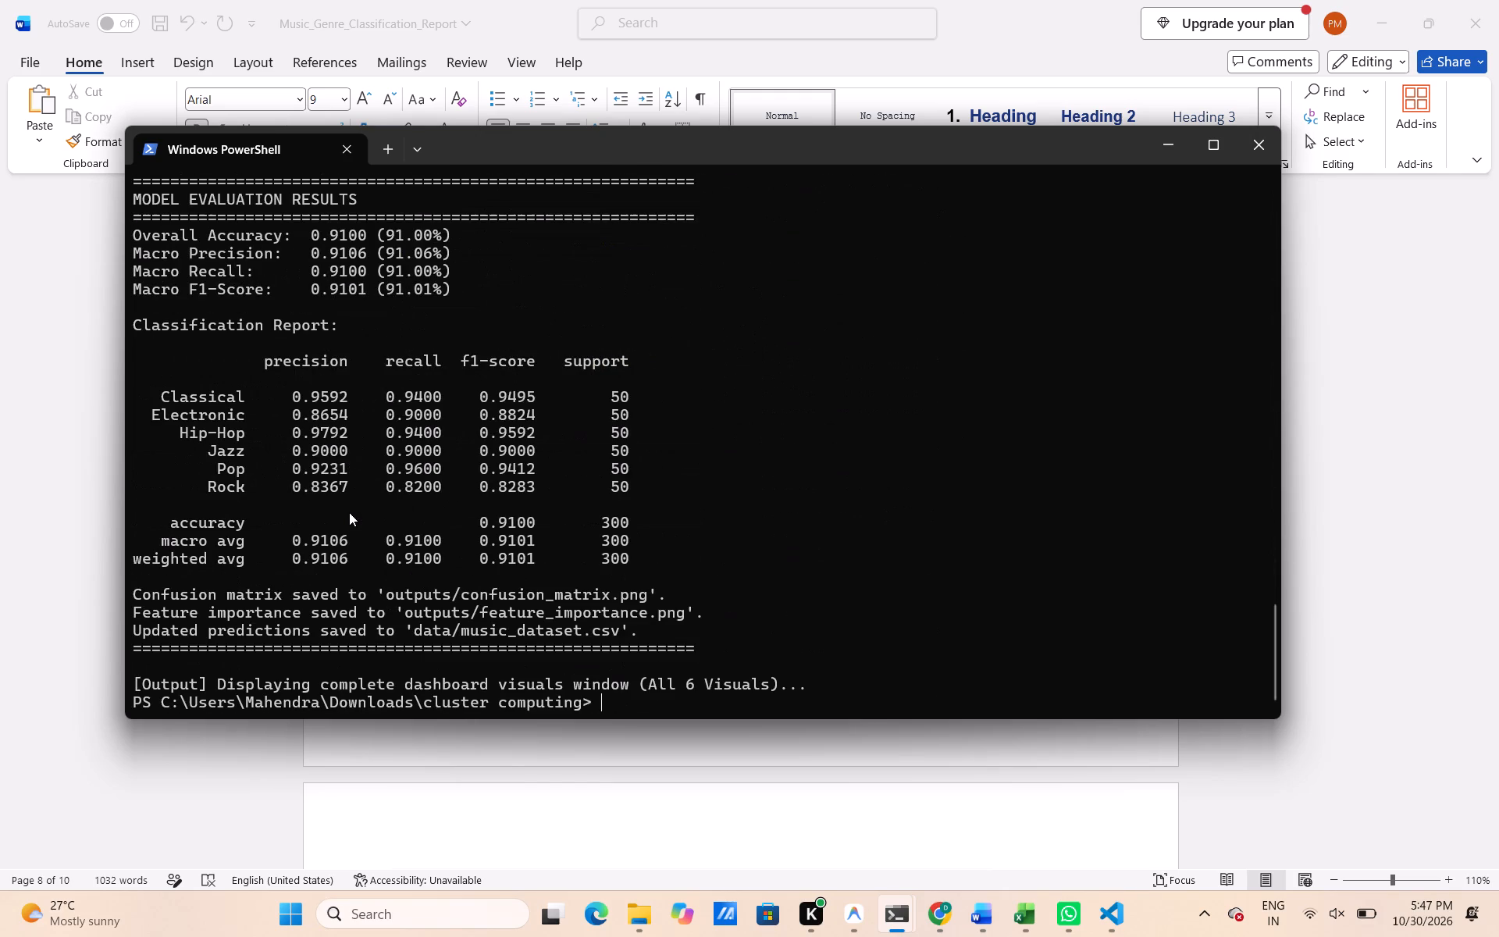
scroll(349, 512, "down", 6)
key("Up")
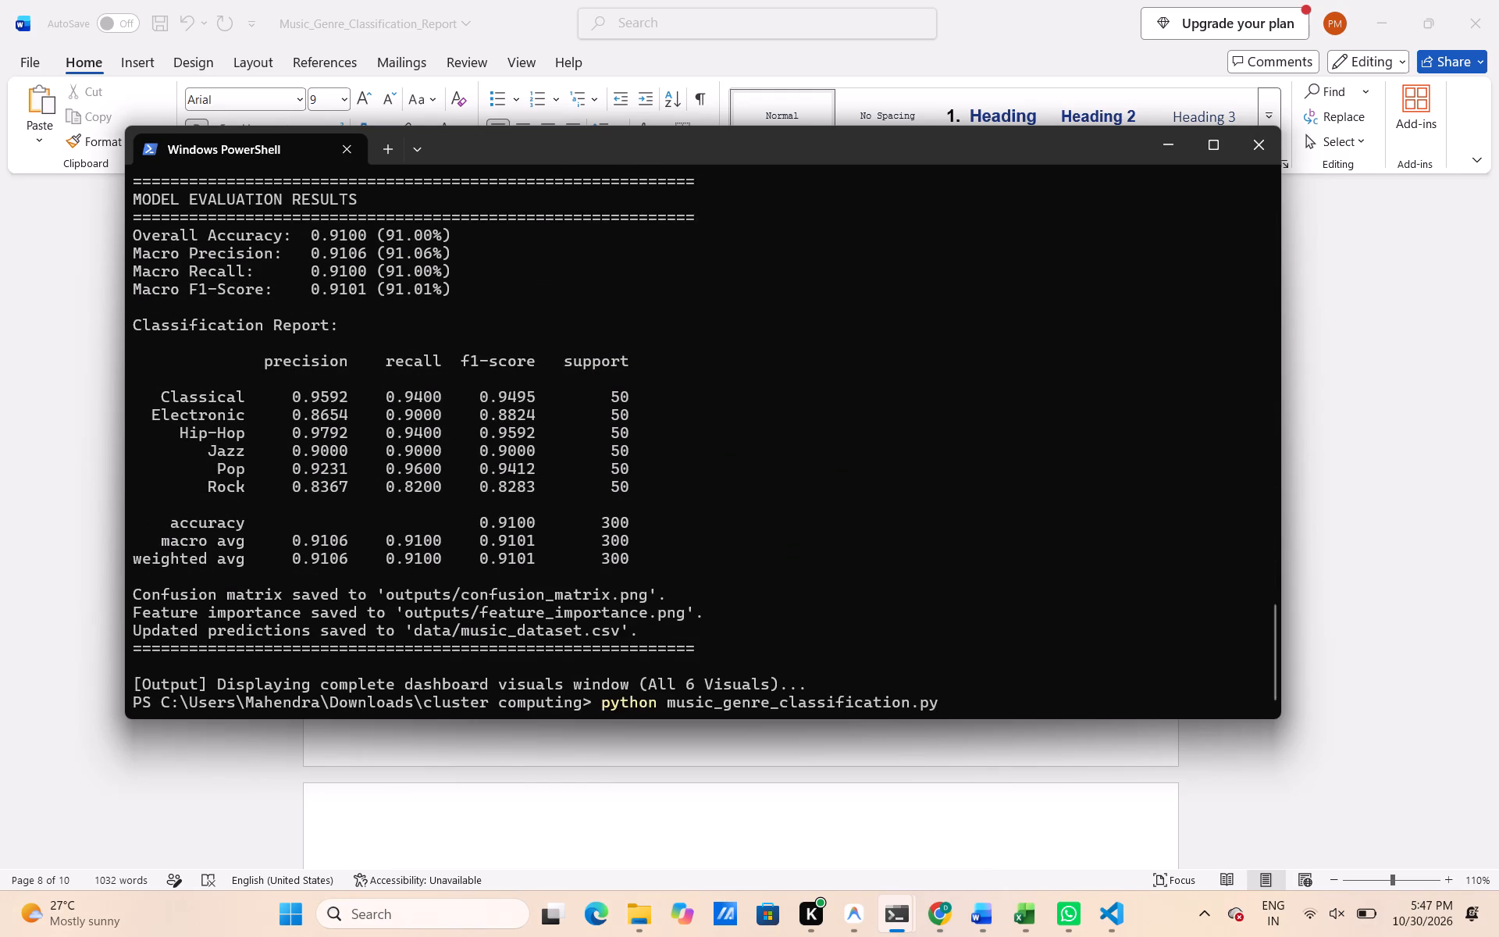
key("Return")
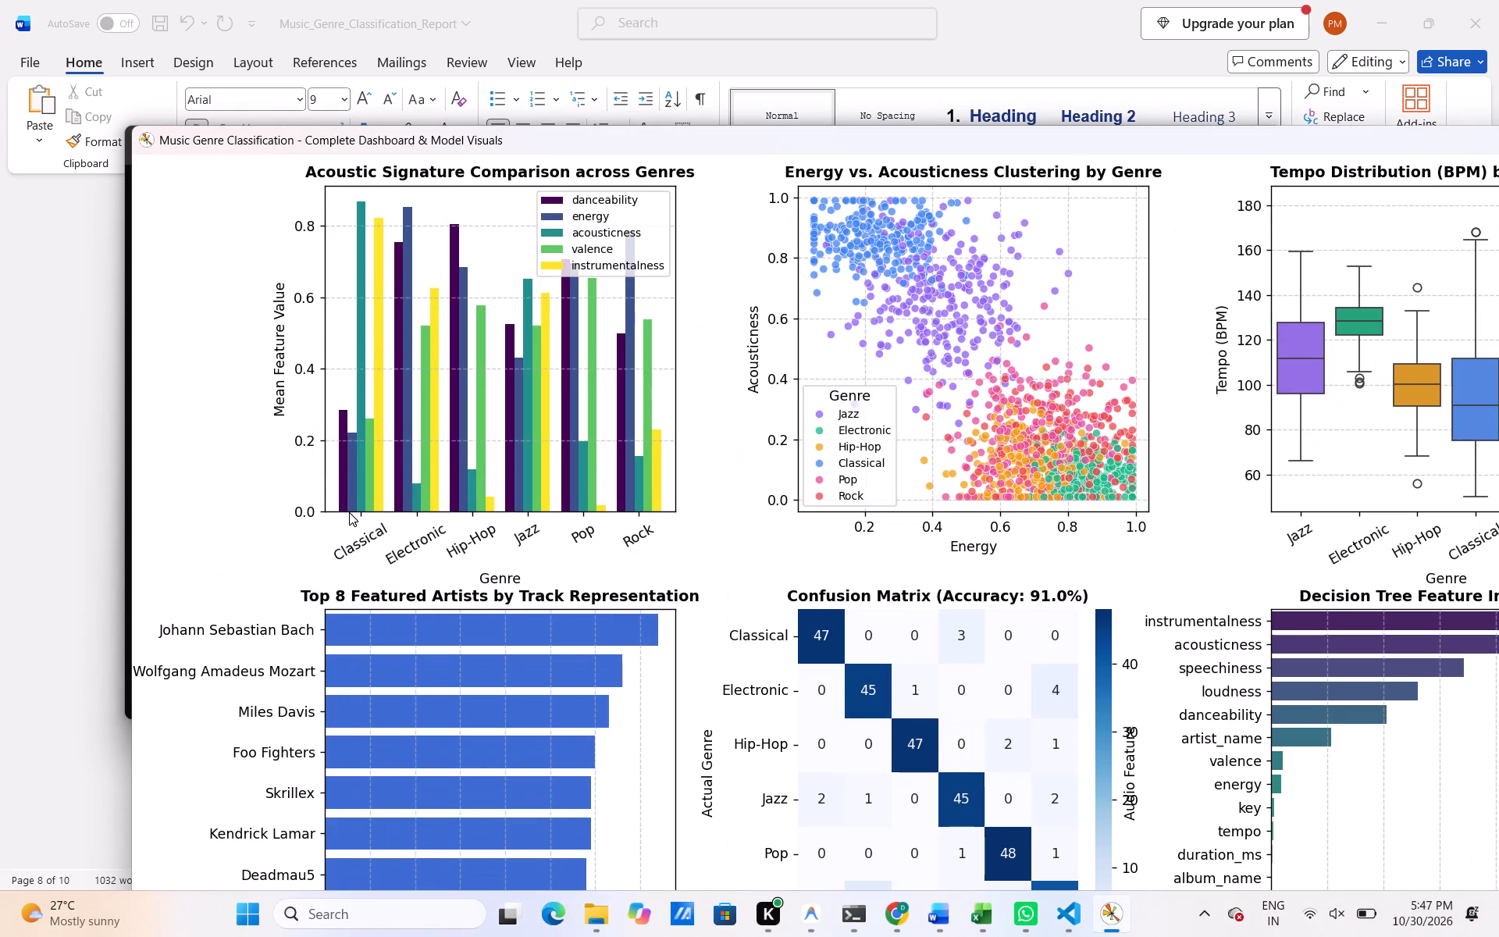
Maximize the dashboard visuals window and snip the Acoustic Signature Comparison across Genres chart including its genre labels.
scroll(349, 512, "down", 1)
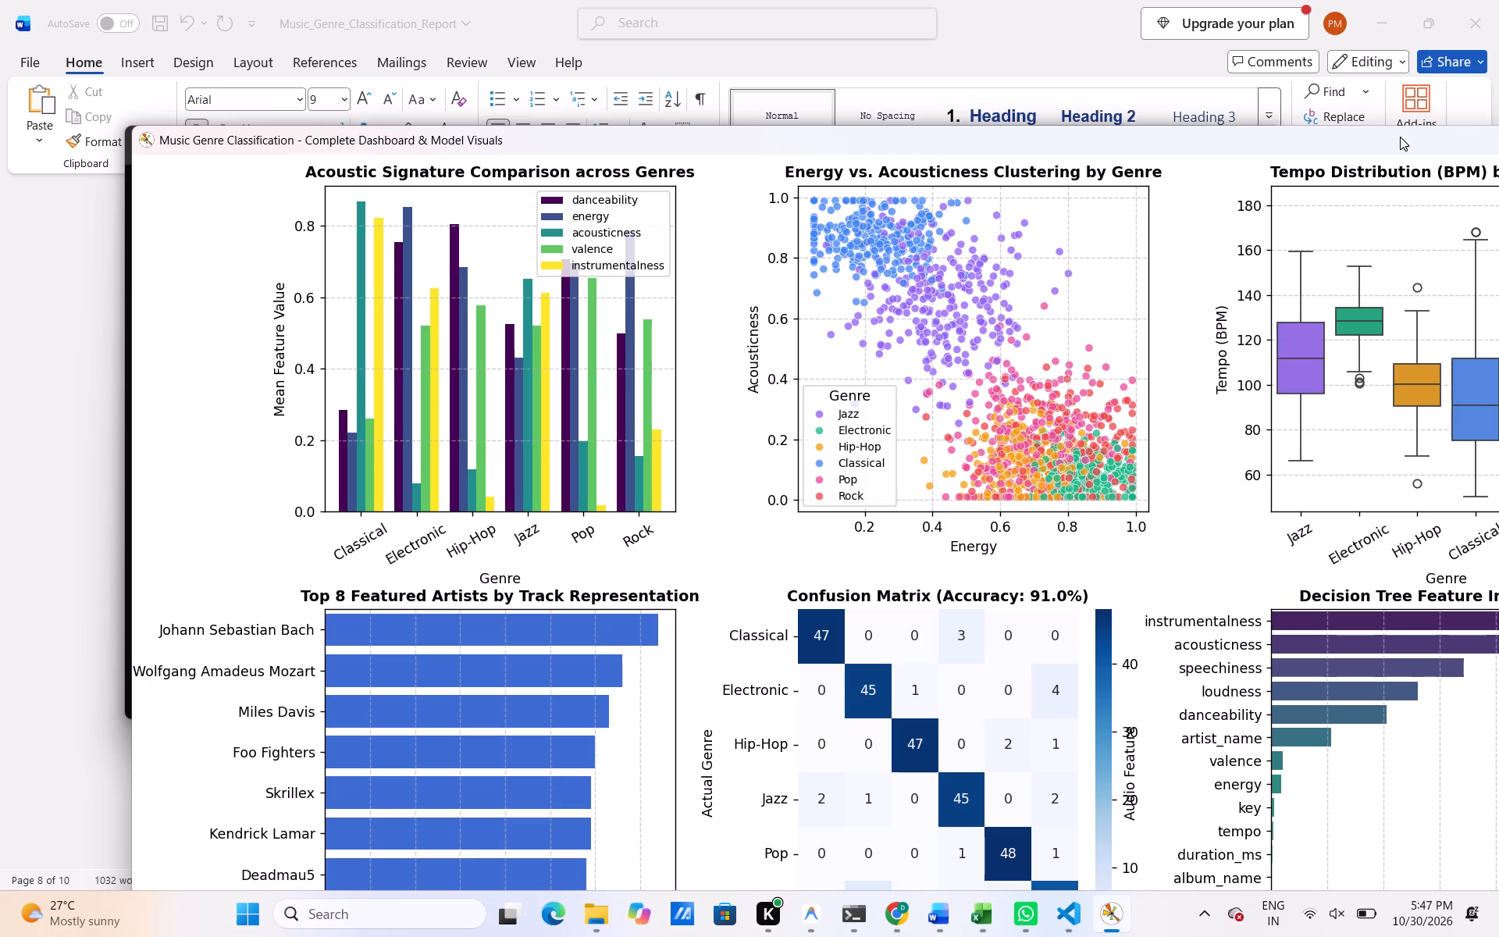
left_click_drag(1395, 141, 1208, 144)
left_click(1380, 140)
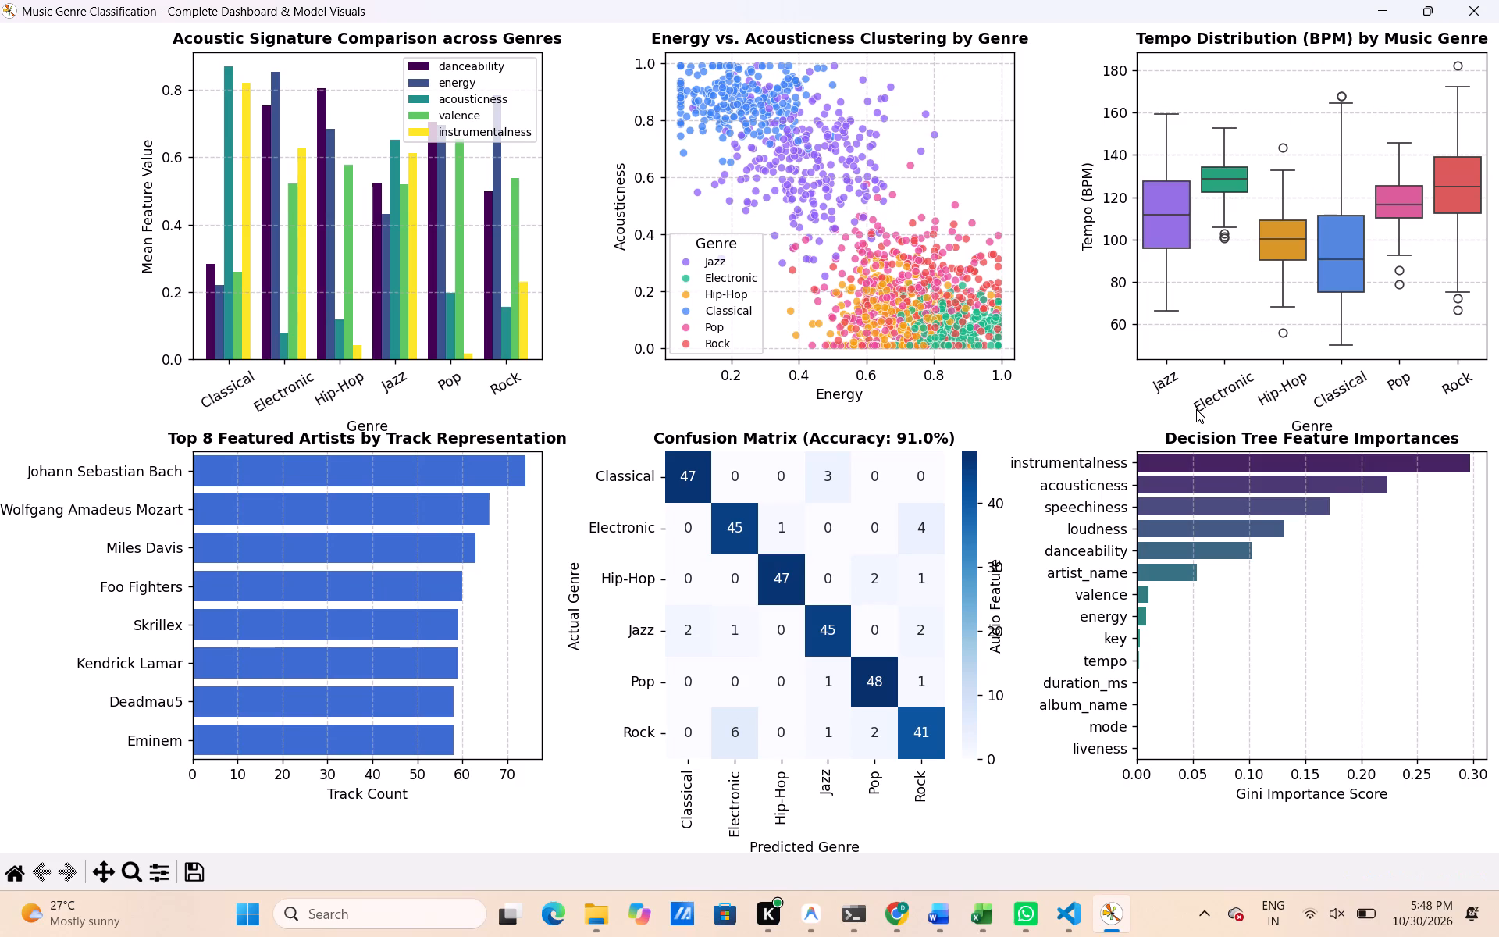
key("shift+super+s")
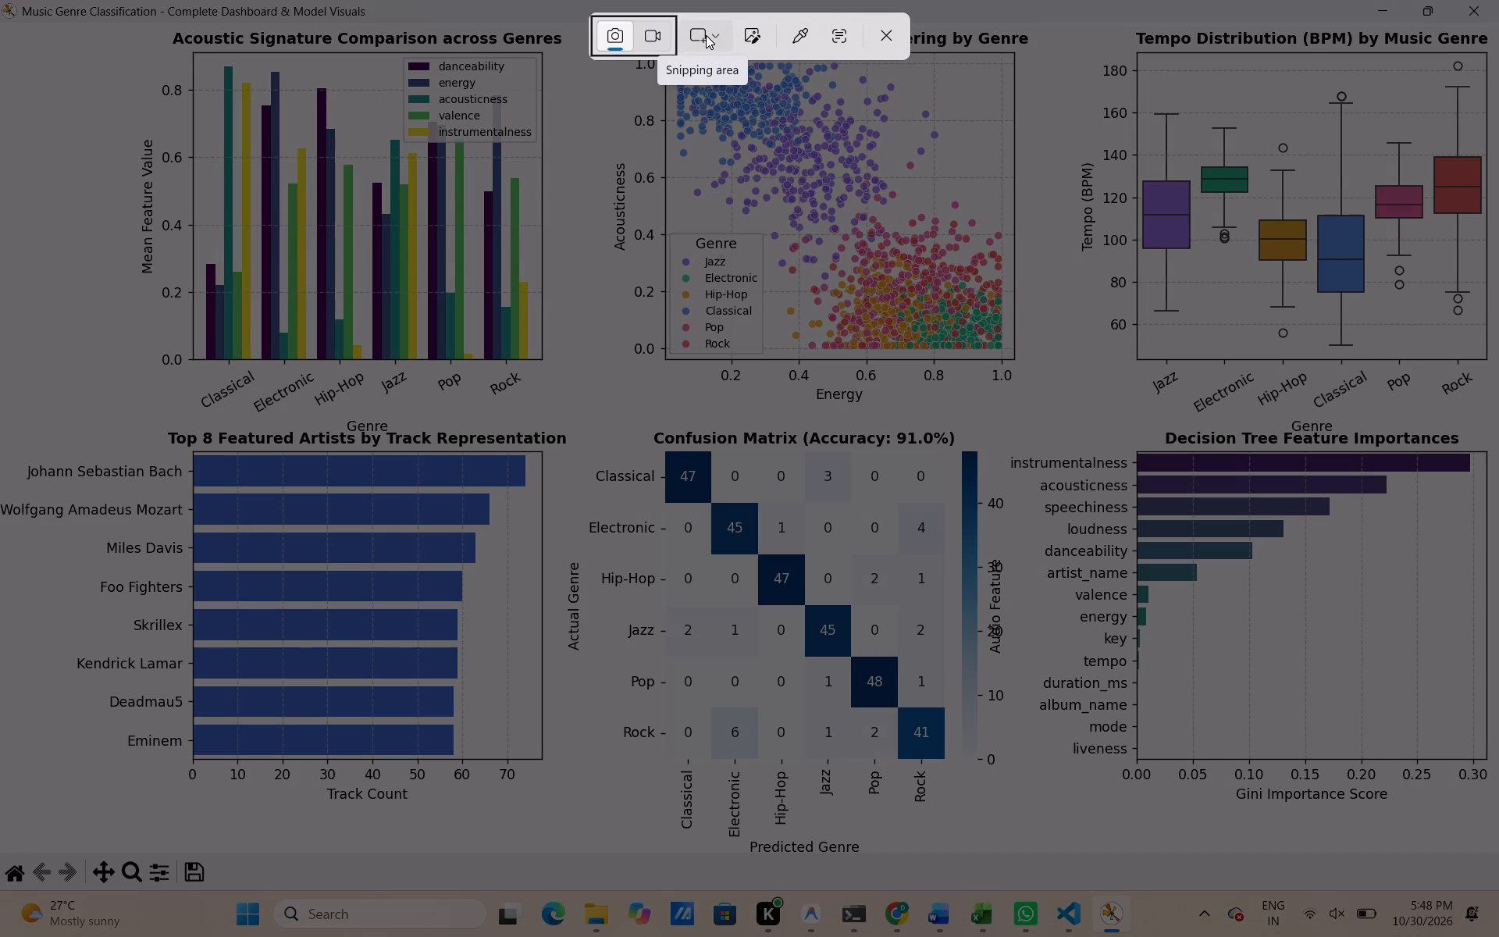
left_click(573, 262)
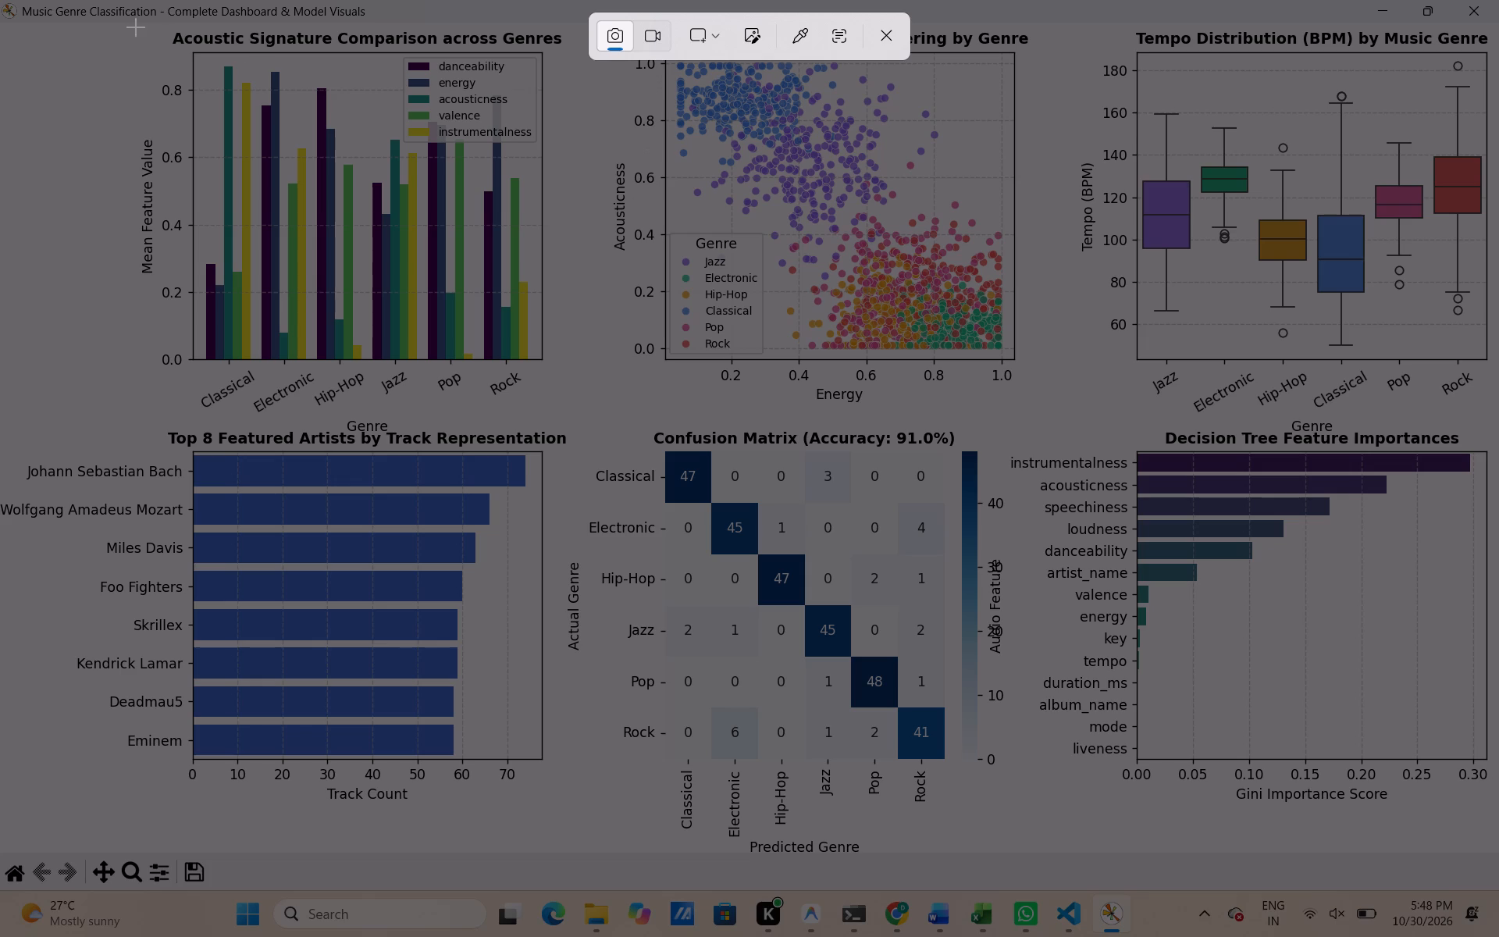
left_click_drag(88, 30, 630, 380)
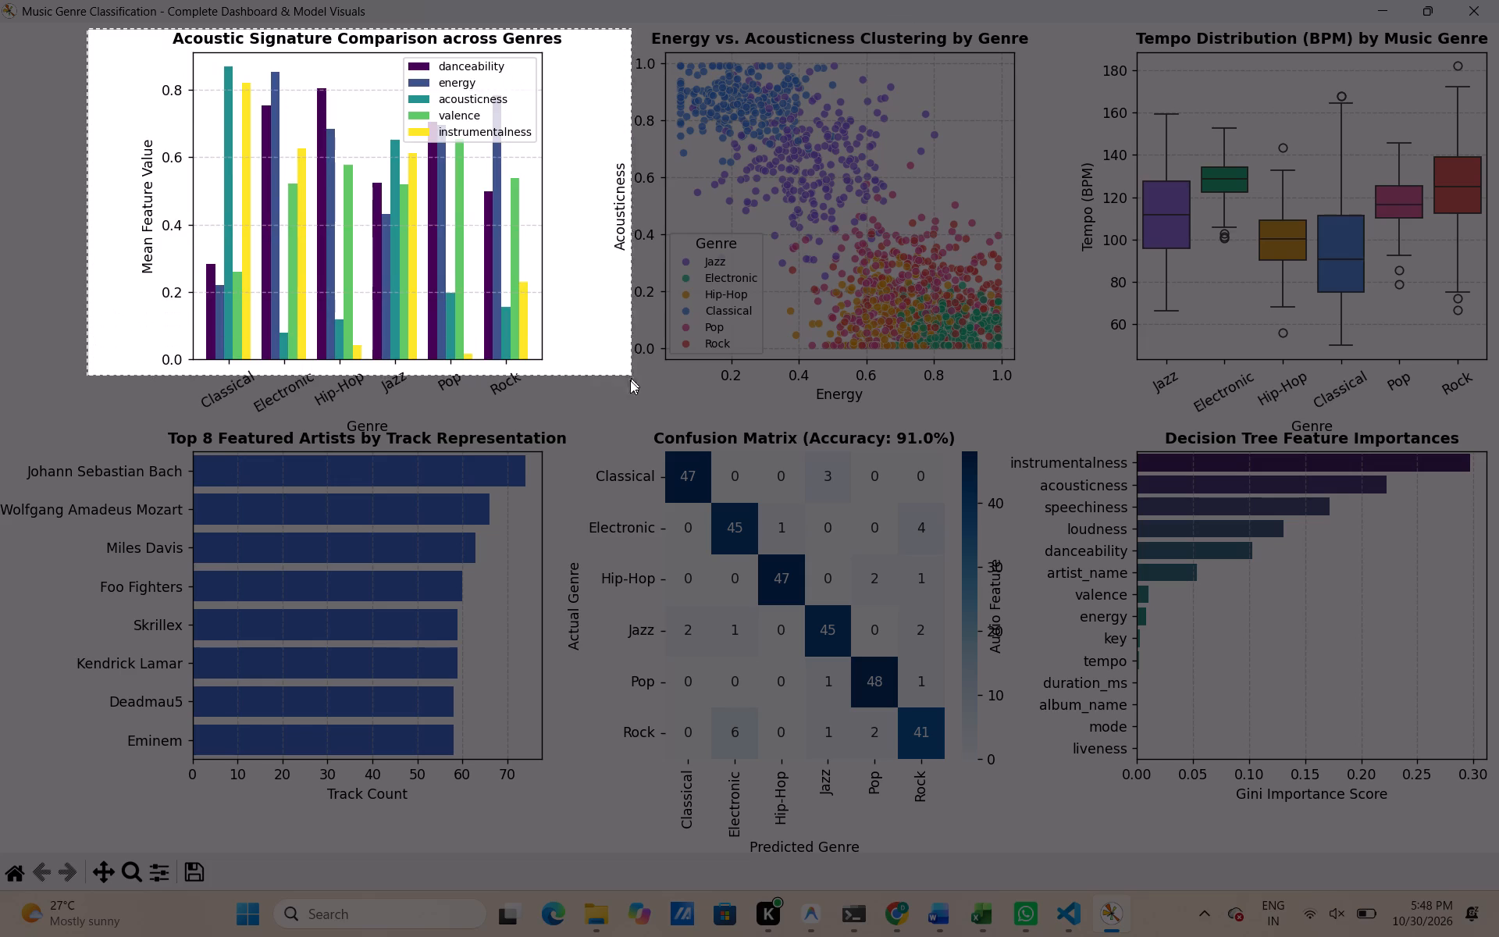
left_click_drag(630, 380, 591, 415)
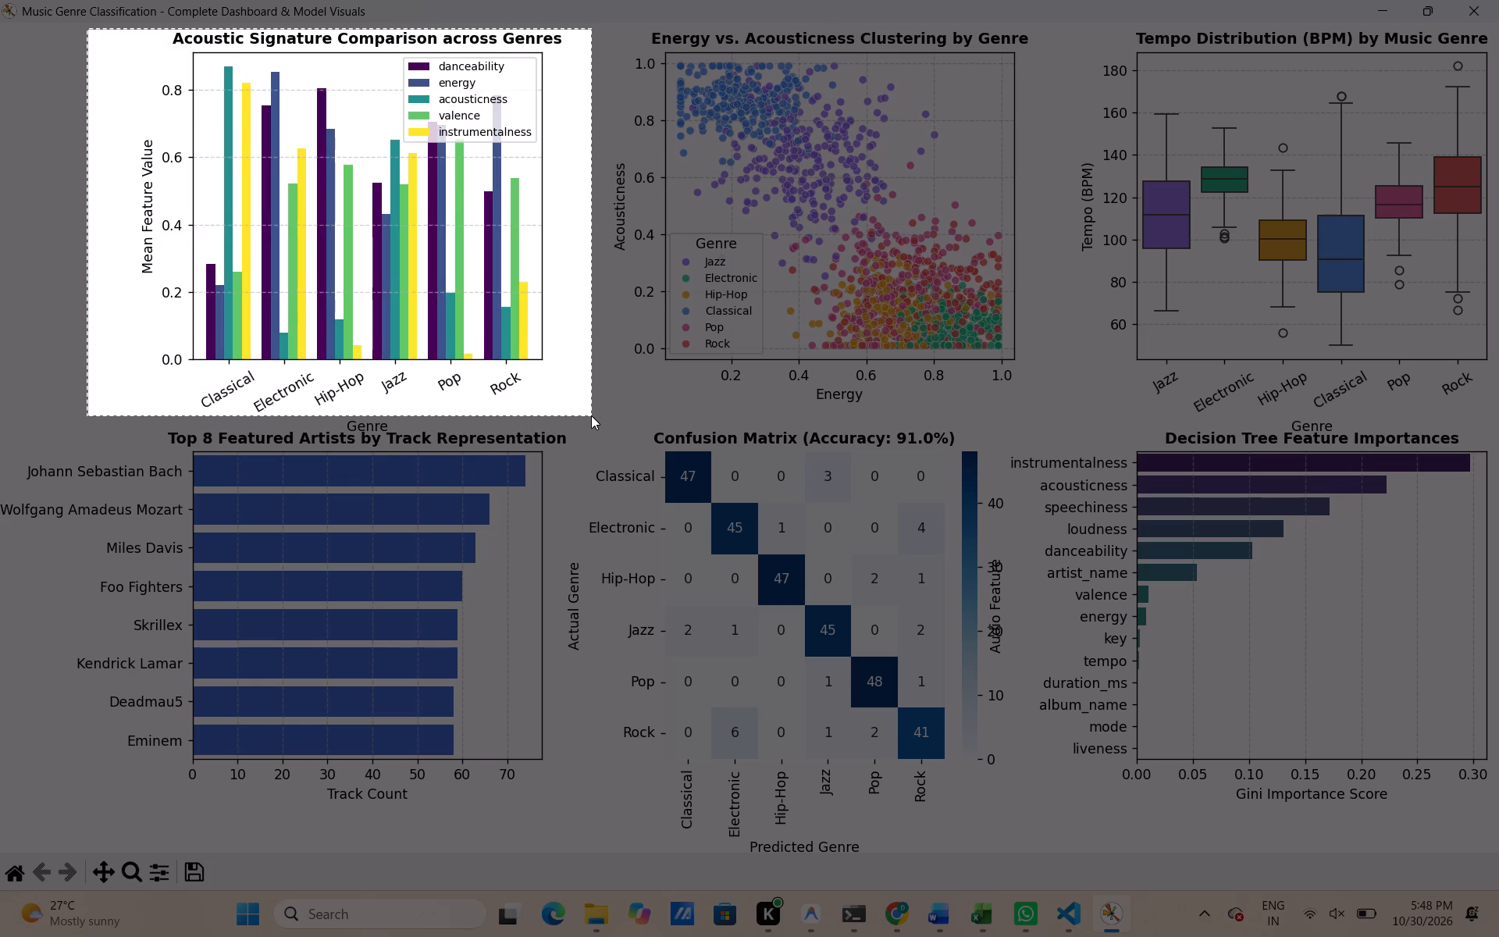
left_click_drag(591, 415, 589, 415)
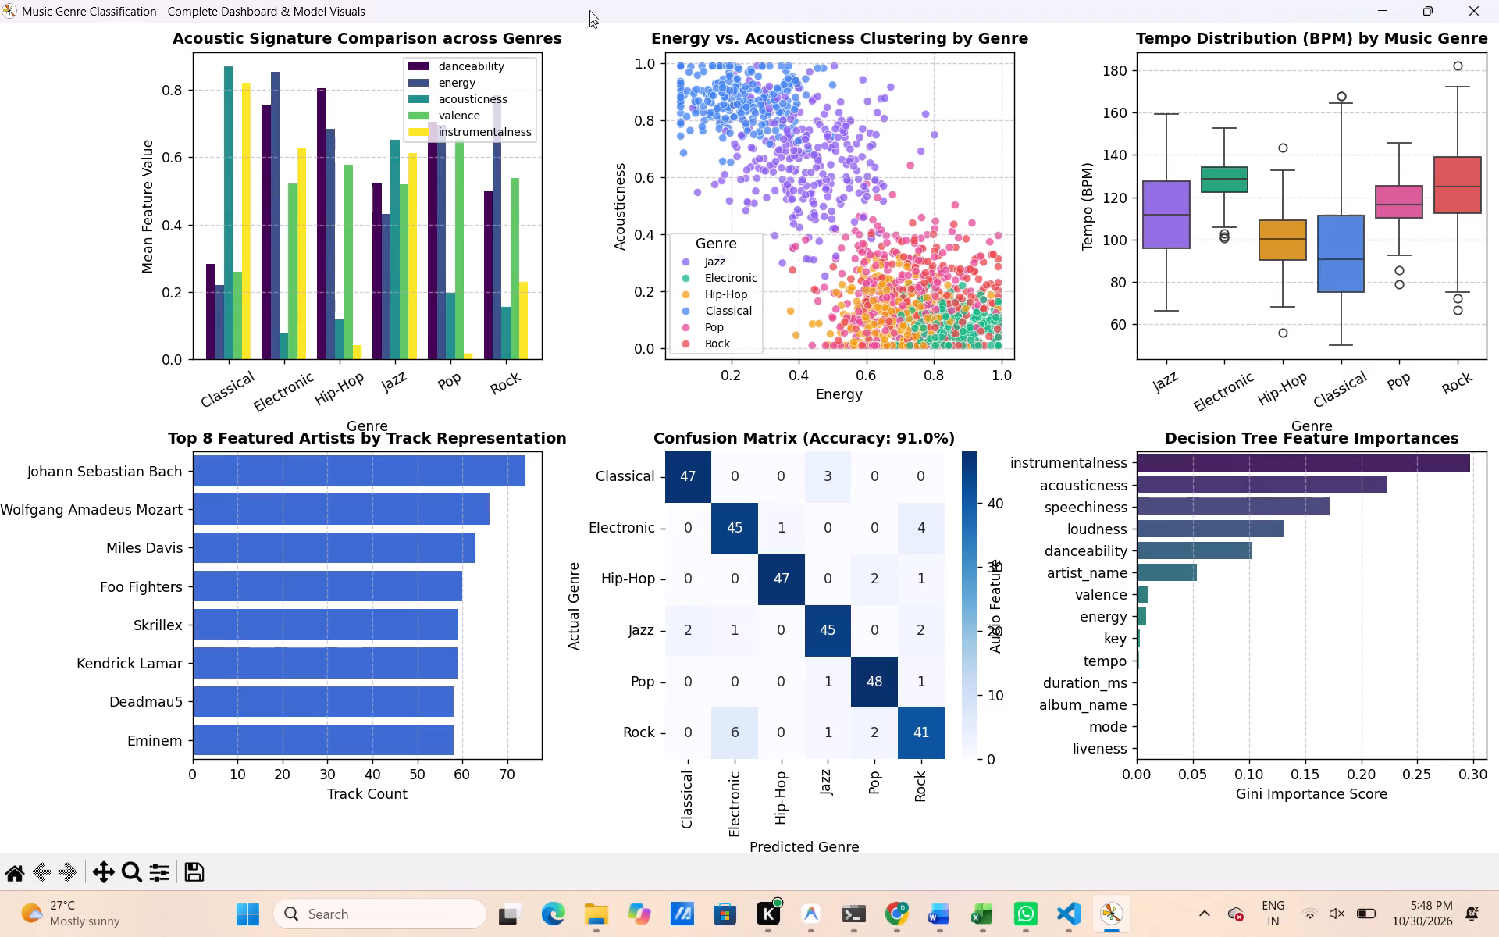
Snip the Energy vs. Acousticness Clustering by Genre scatter plot from the dashboard.
key("shift+super+s")
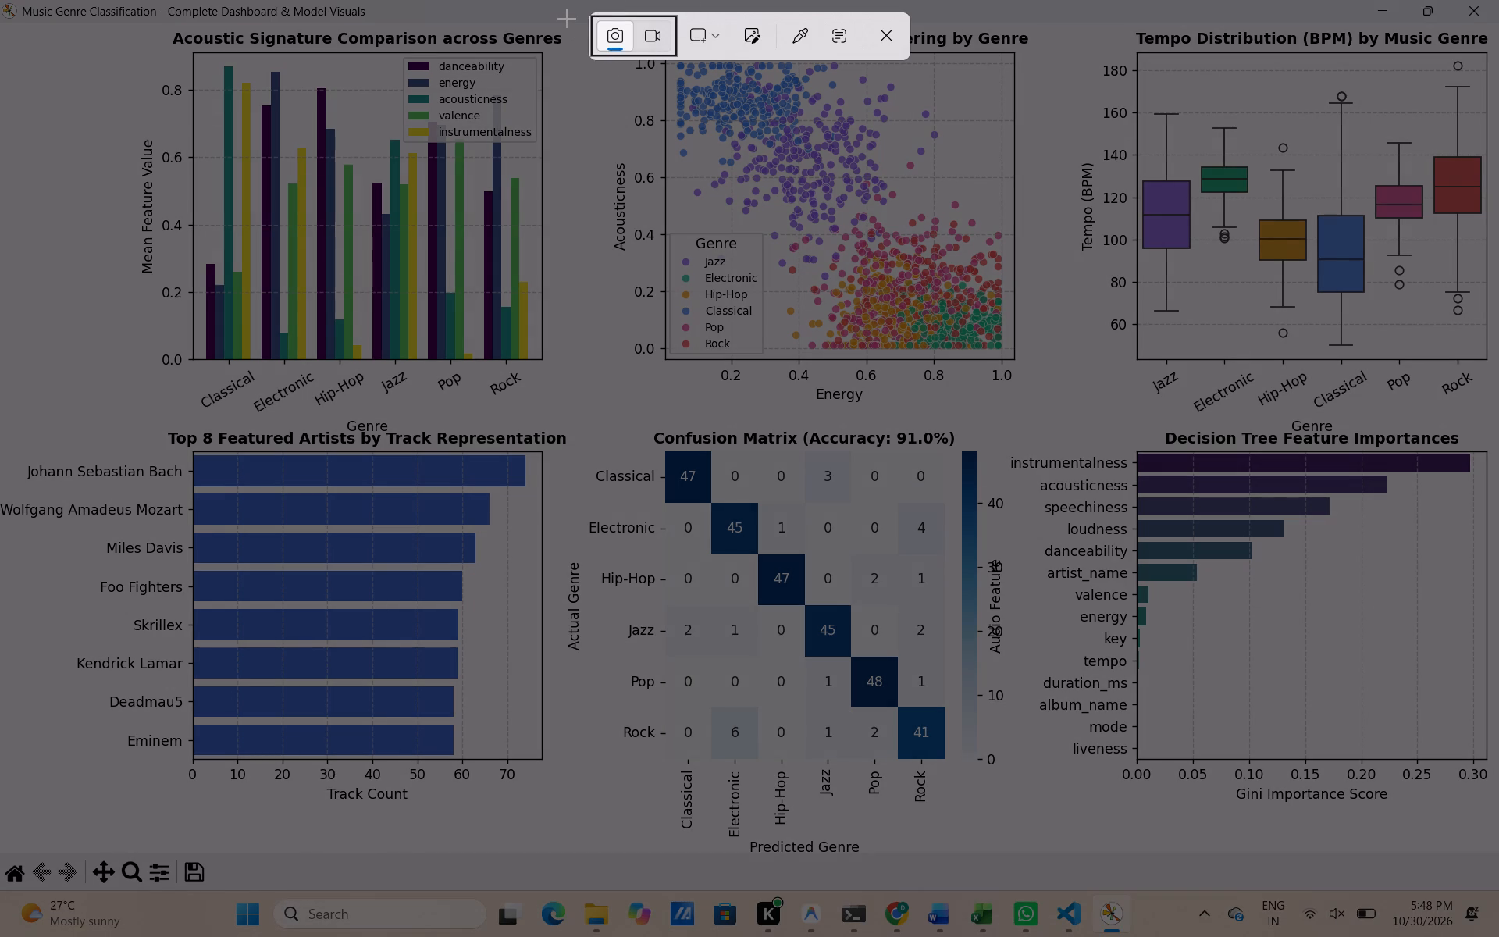
left_click_drag(567, 18, 1070, 406)
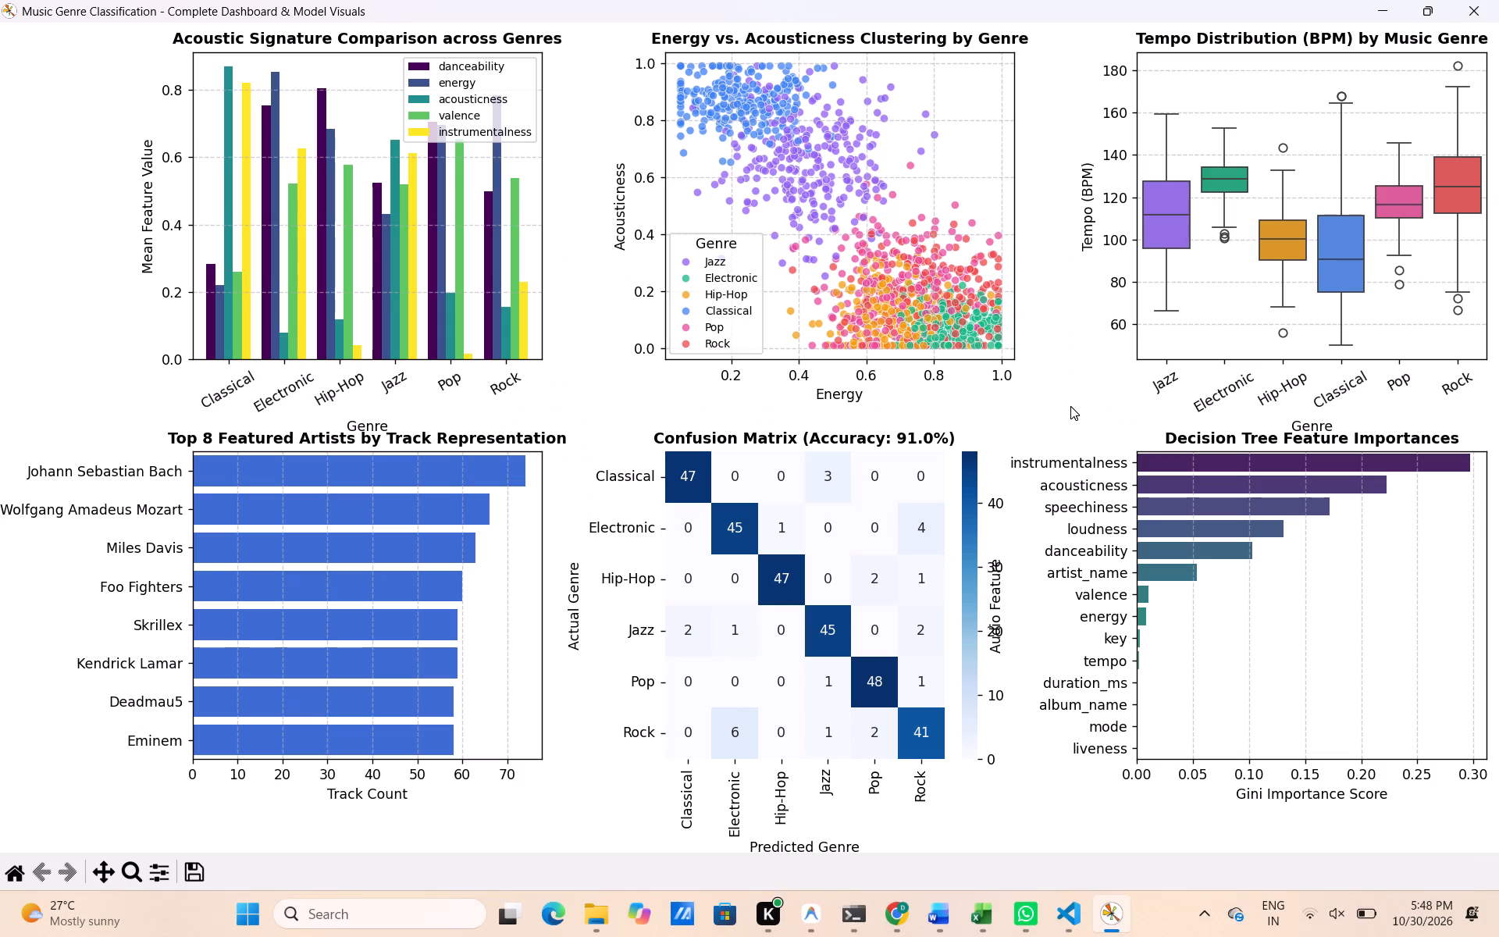
Snip the Confusion Matrix chart from the dashboard, including its title, colour bar and Predicted Genre axis.
key("shift+super+s")
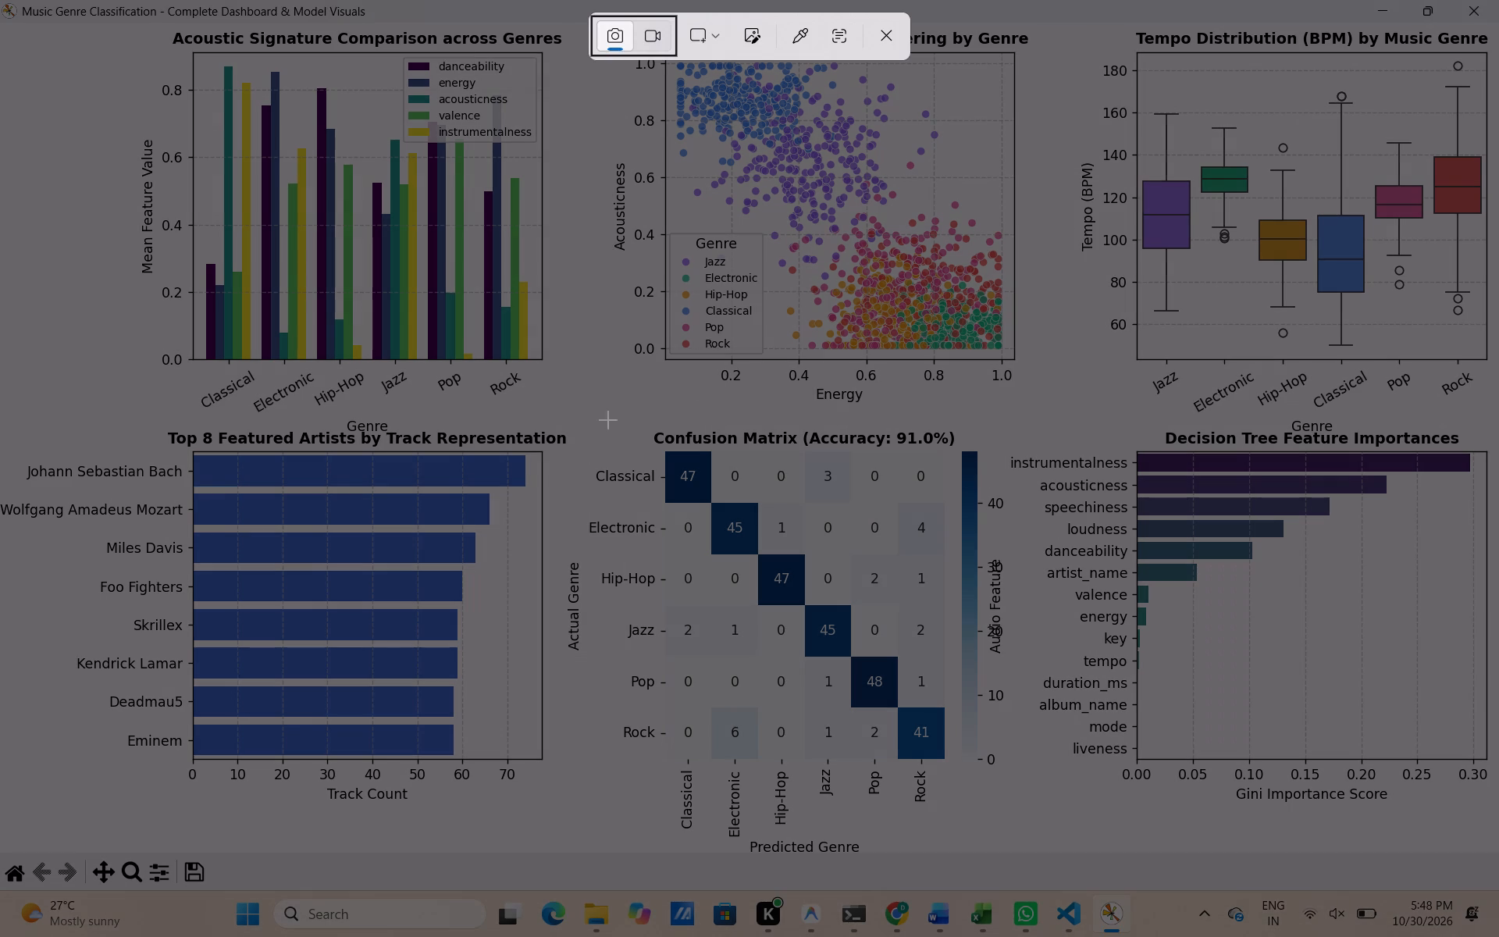
left_click_drag(579, 415, 1059, 874)
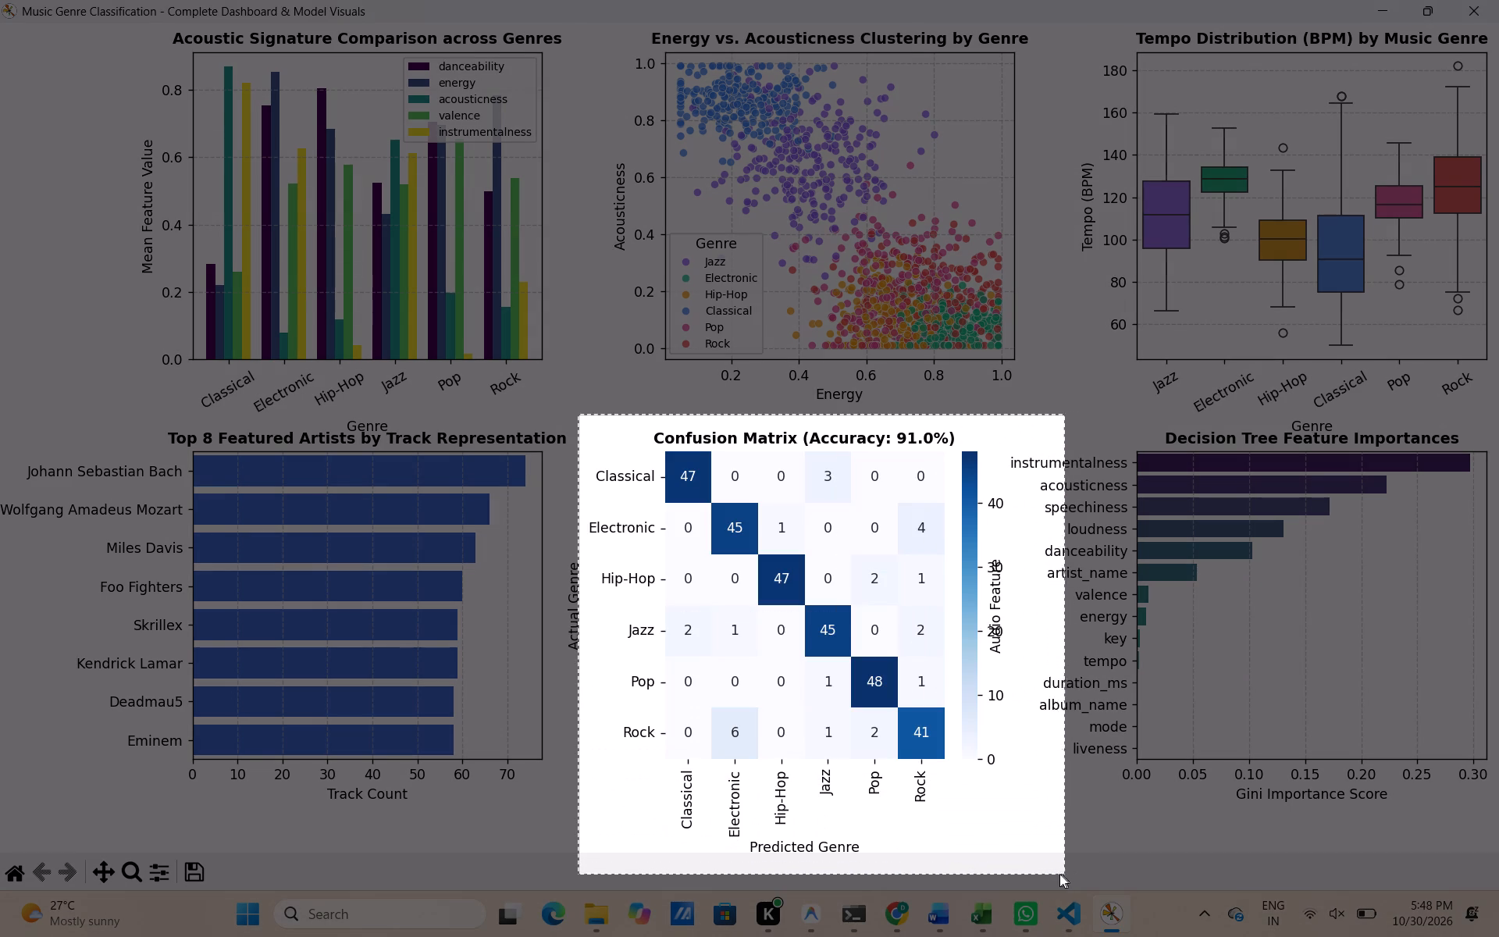
left_click_drag(1059, 874, 1050, 874)
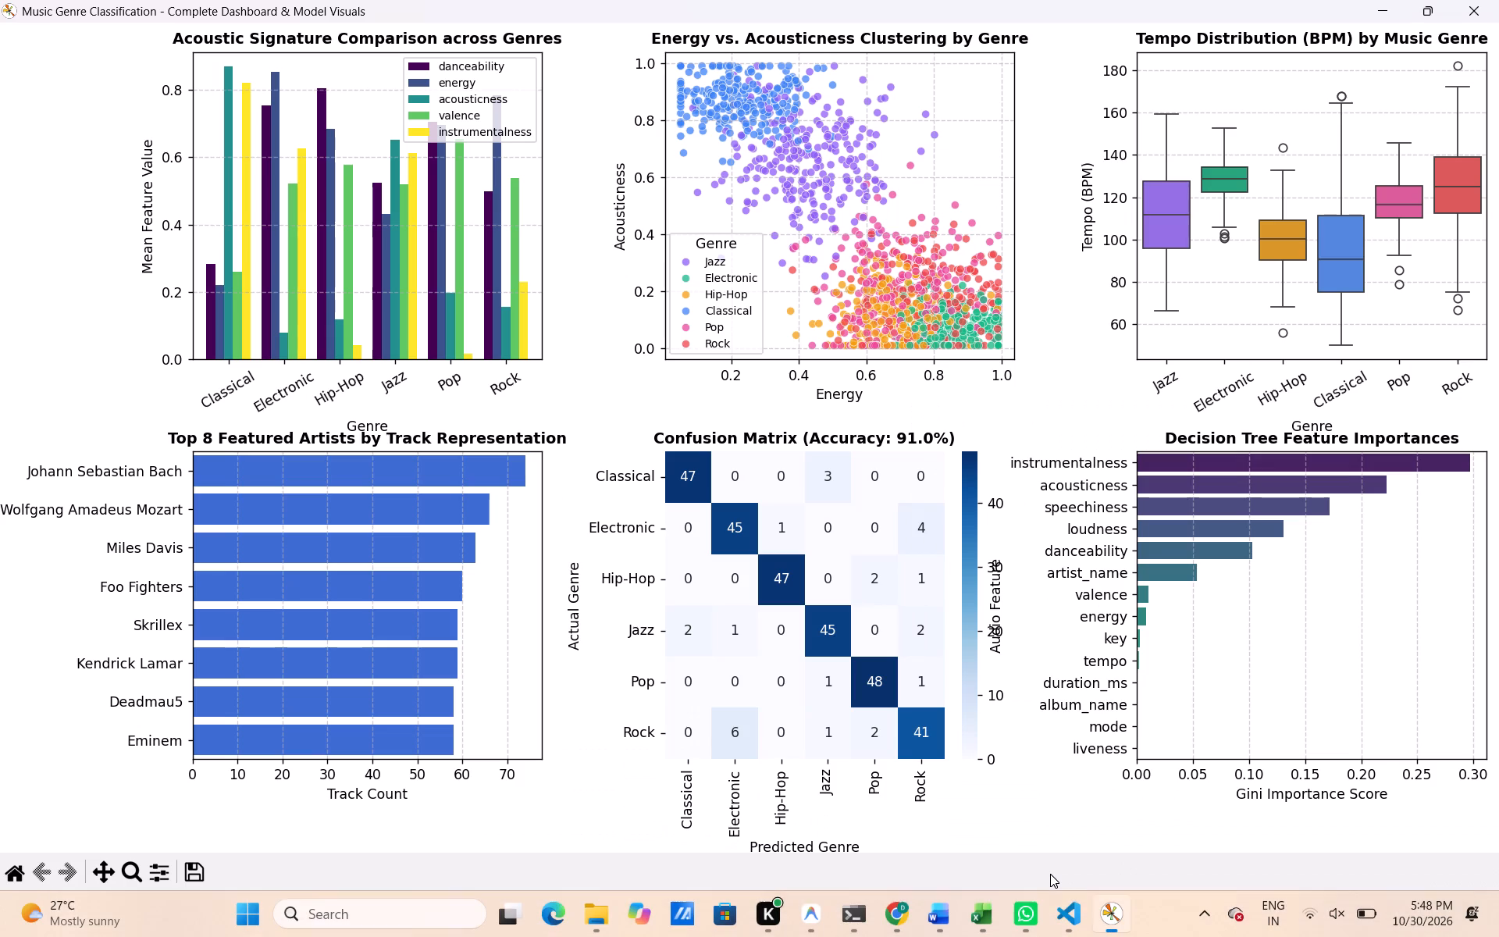
Snip the Decision Tree Feature Importances chart from the dashboard.
key("shift+super+s")
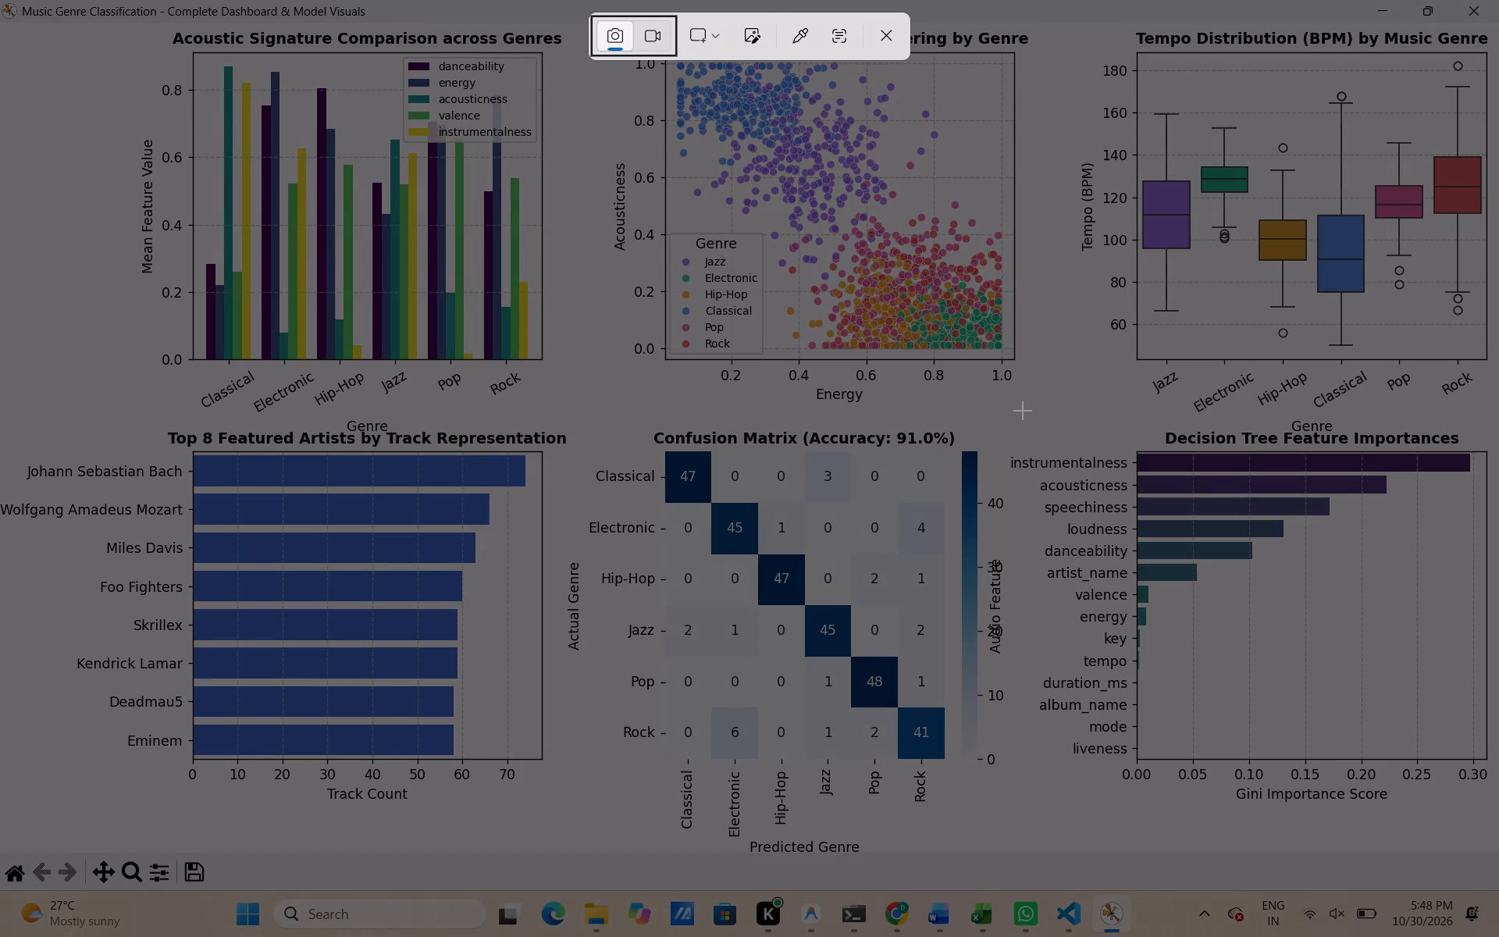
left_click_drag(1013, 401, 1498, 864)
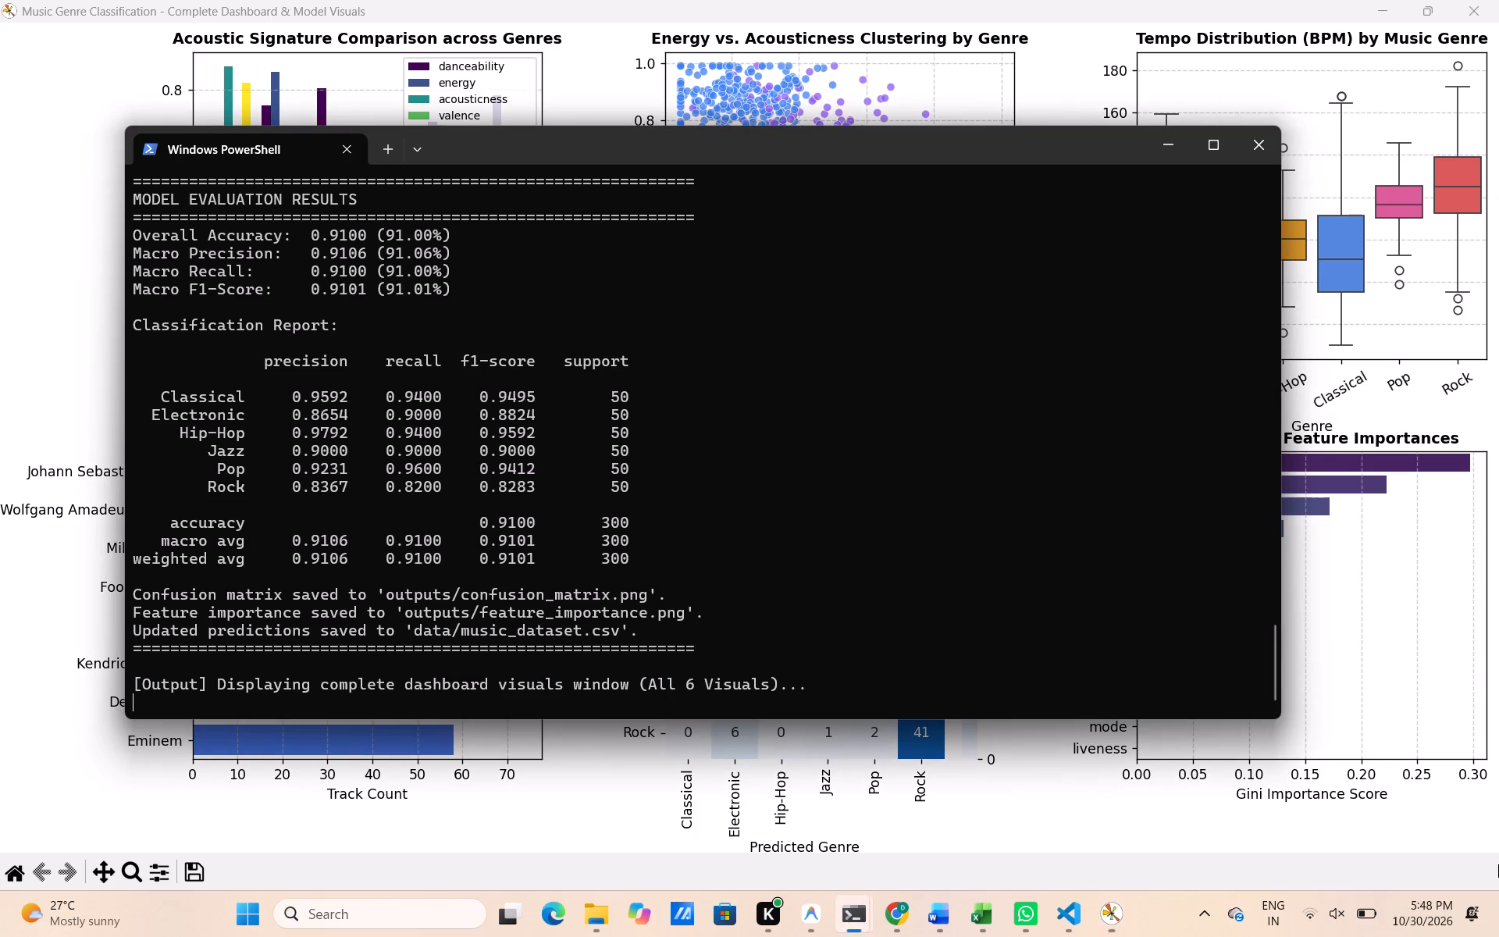
In Windows PowerShell, snip the latest run's output from the python music_genre_classification.py command down to the macro avg row.
scroll(1166, 831, "up", 1)
scroll(903, 531, "up", 4)
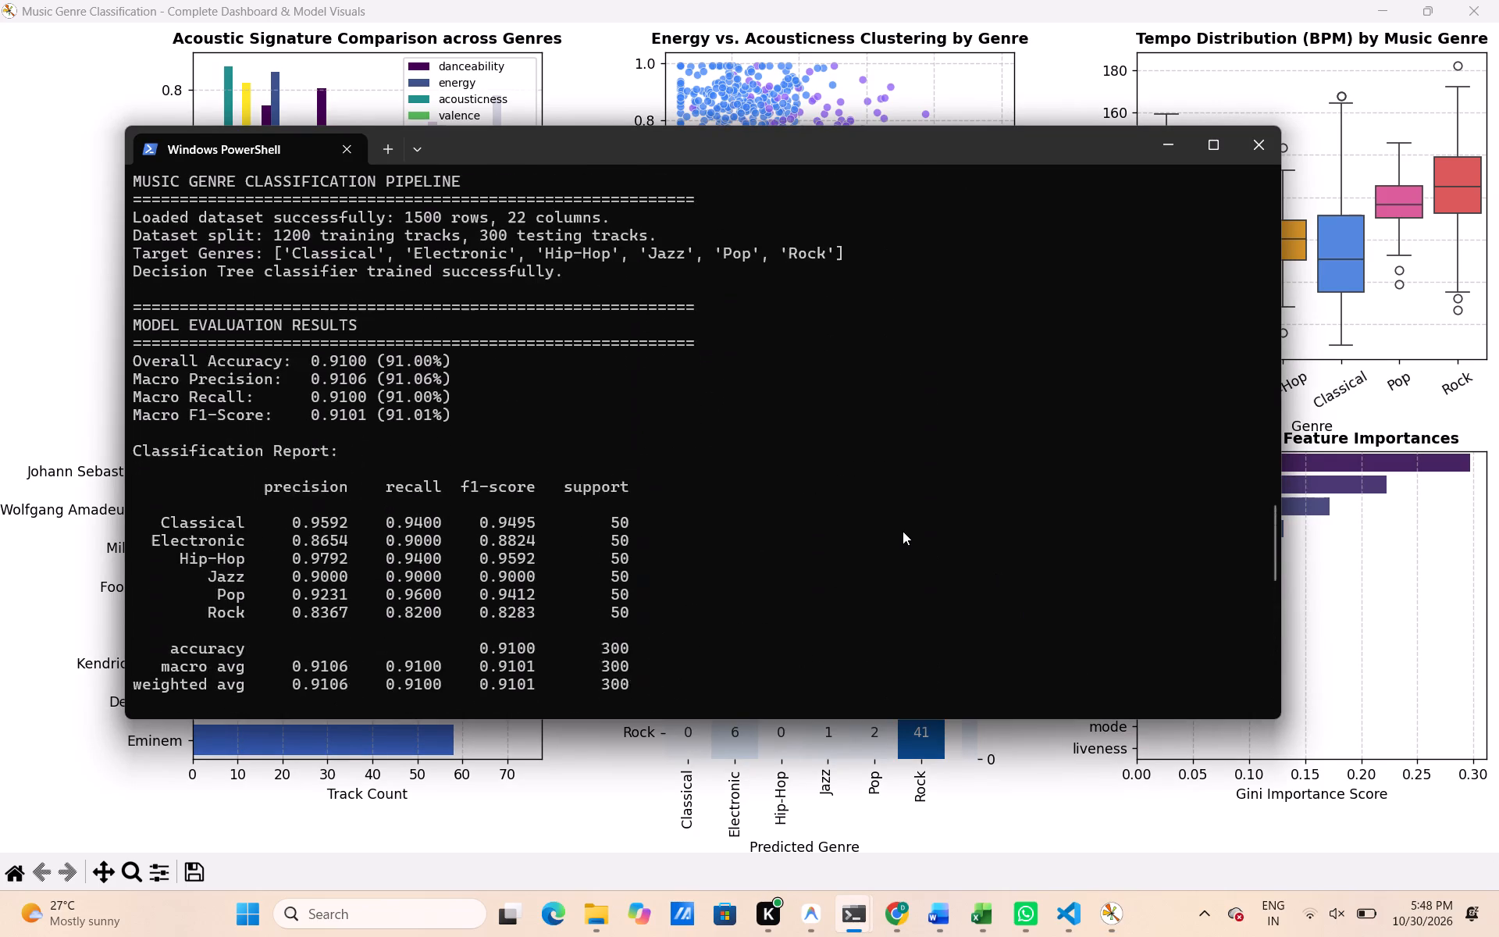
scroll(903, 531, "up", 5)
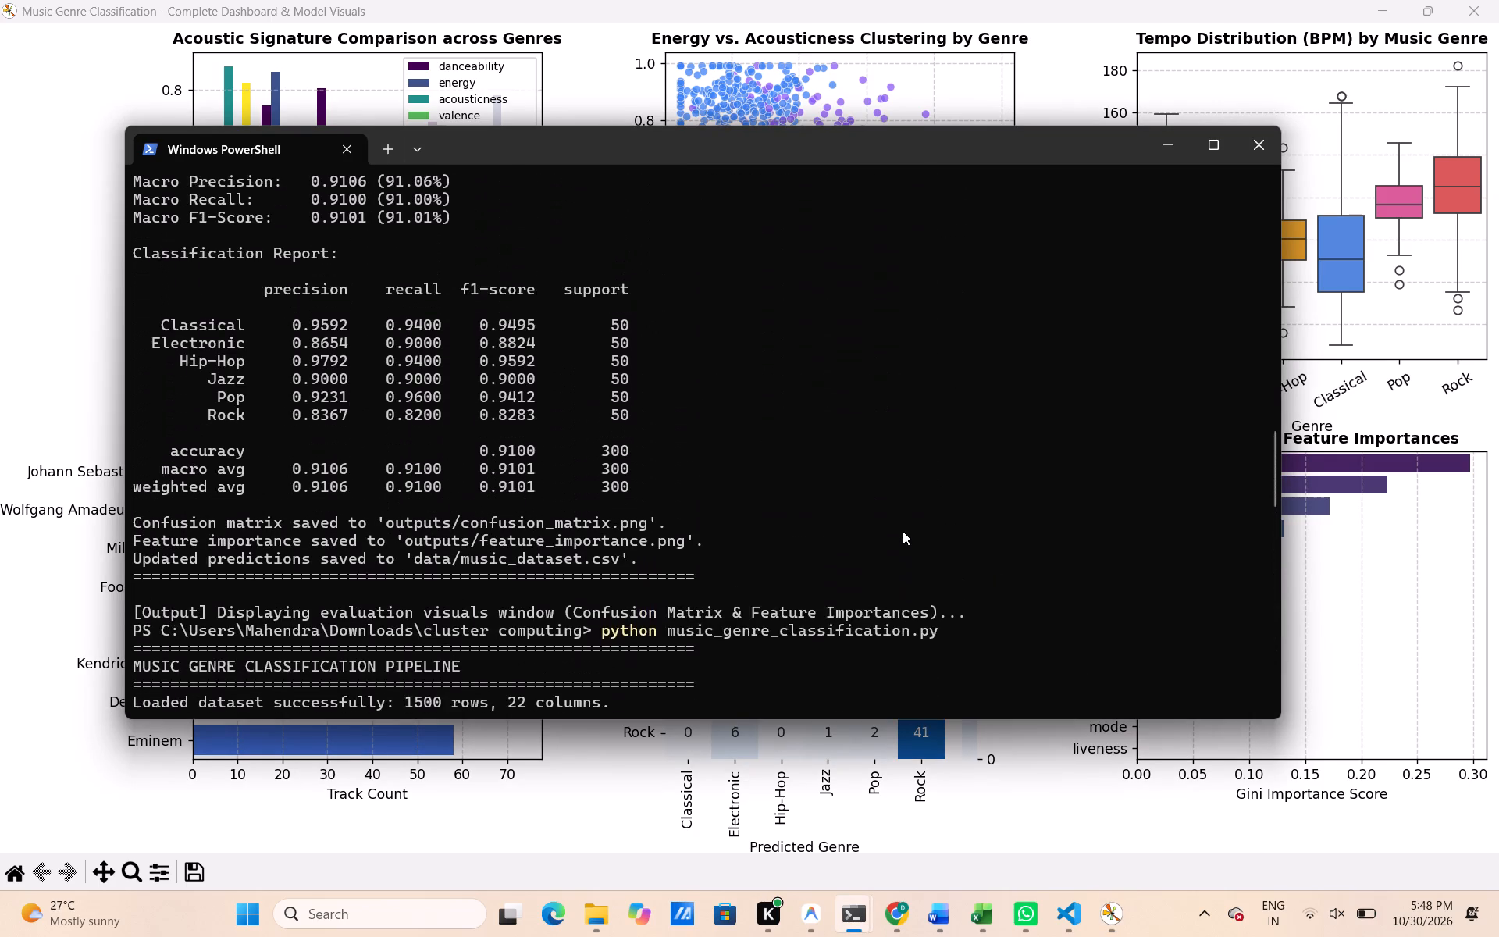
scroll(903, 531, "up", 3)
scroll(903, 531, "down", 6)
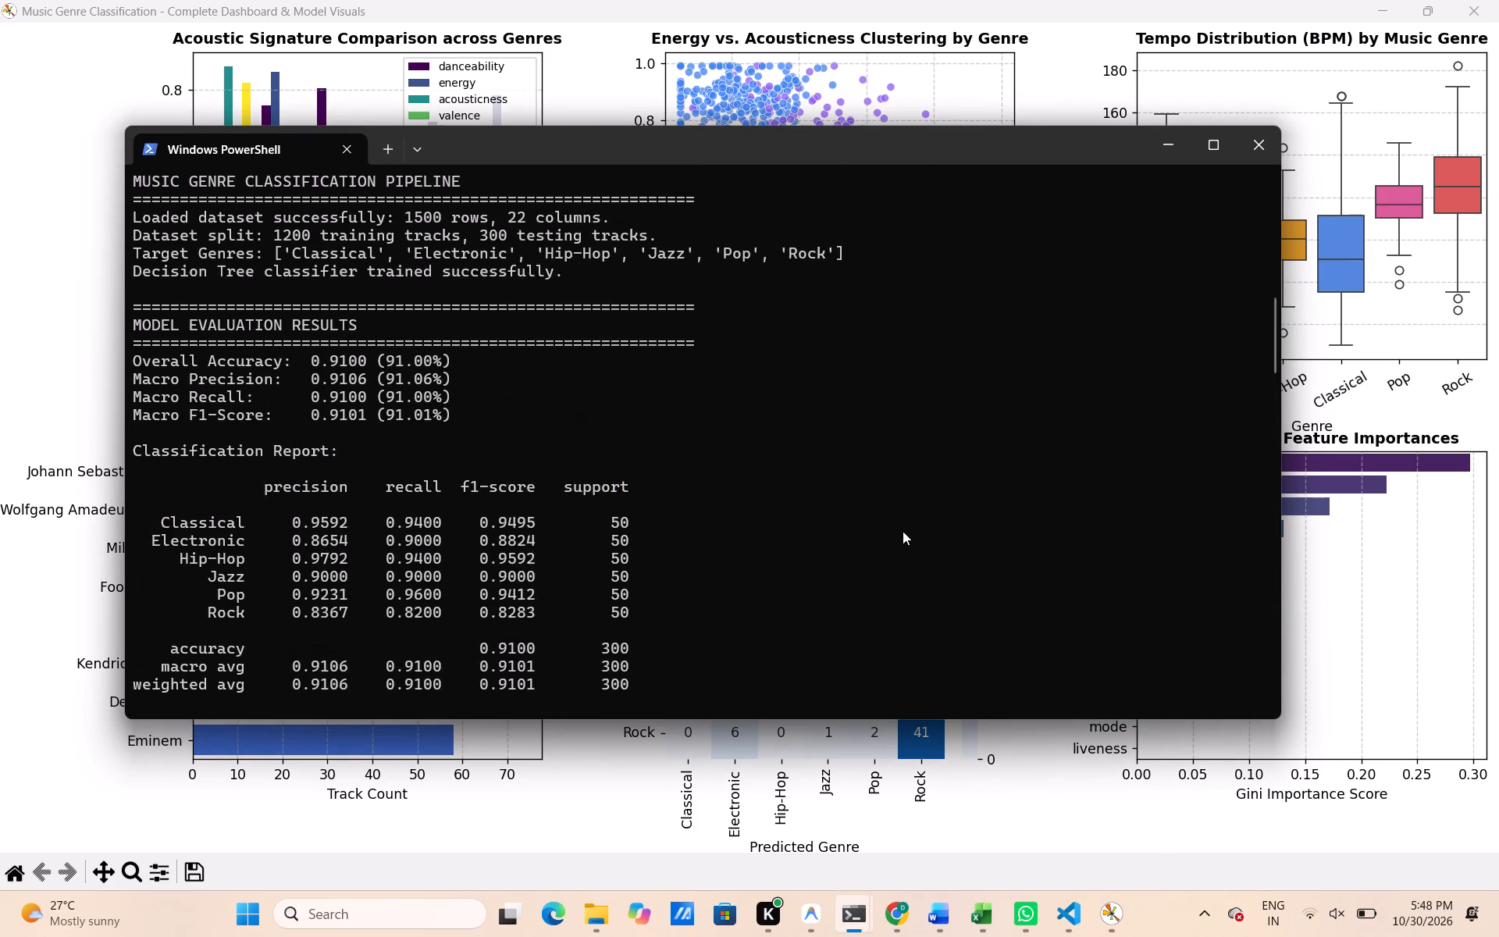
scroll(903, 531, "down", 6)
scroll(903, 531, "up", 2)
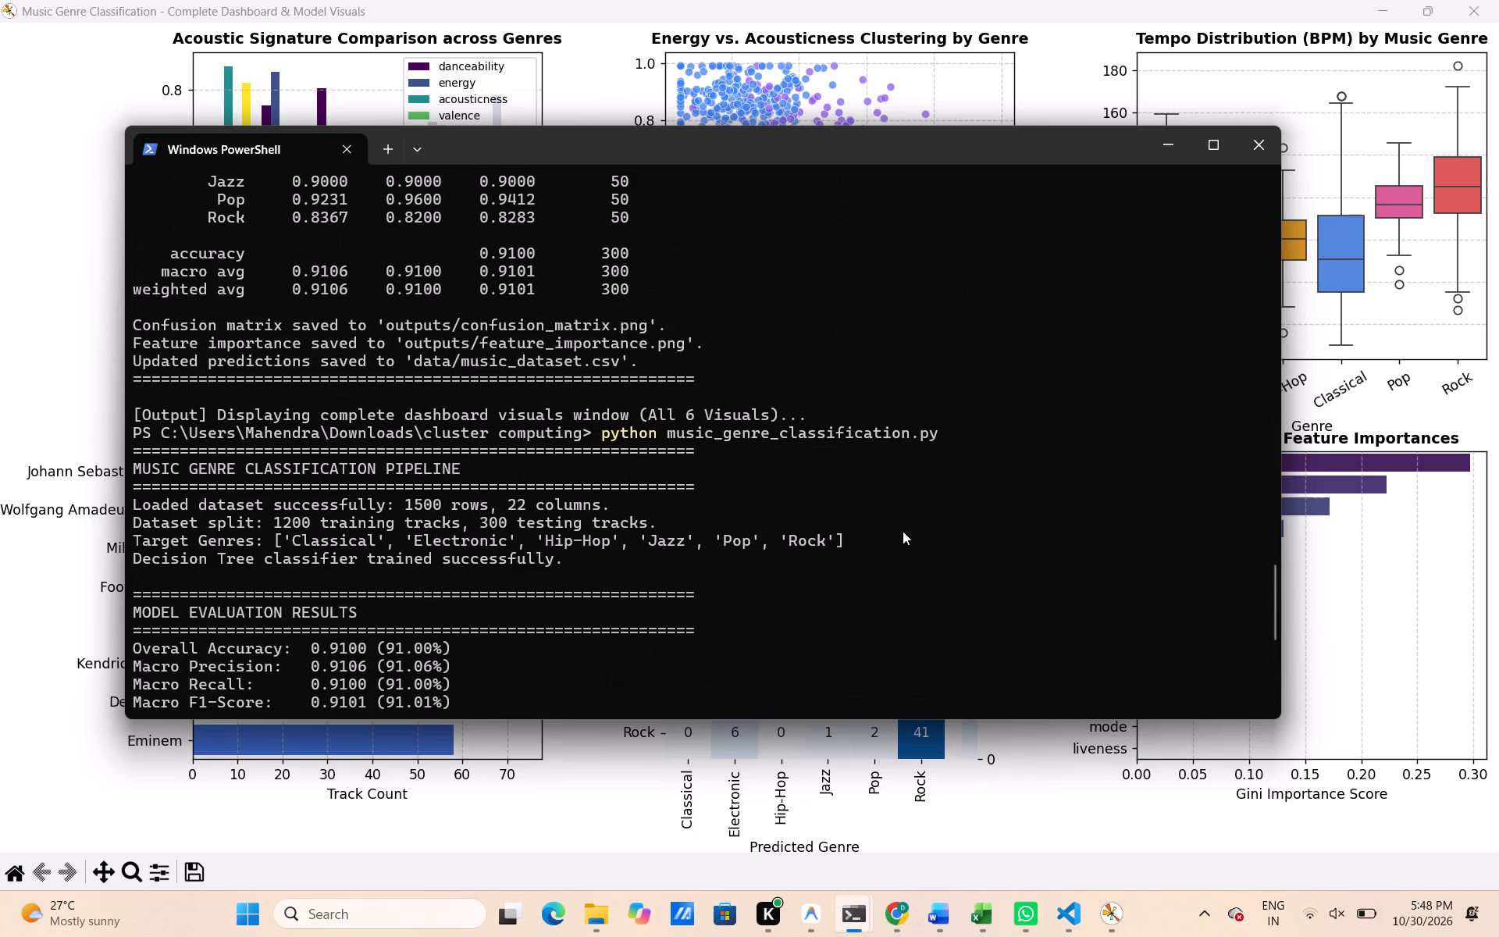
scroll(831, 511, "down", 1)
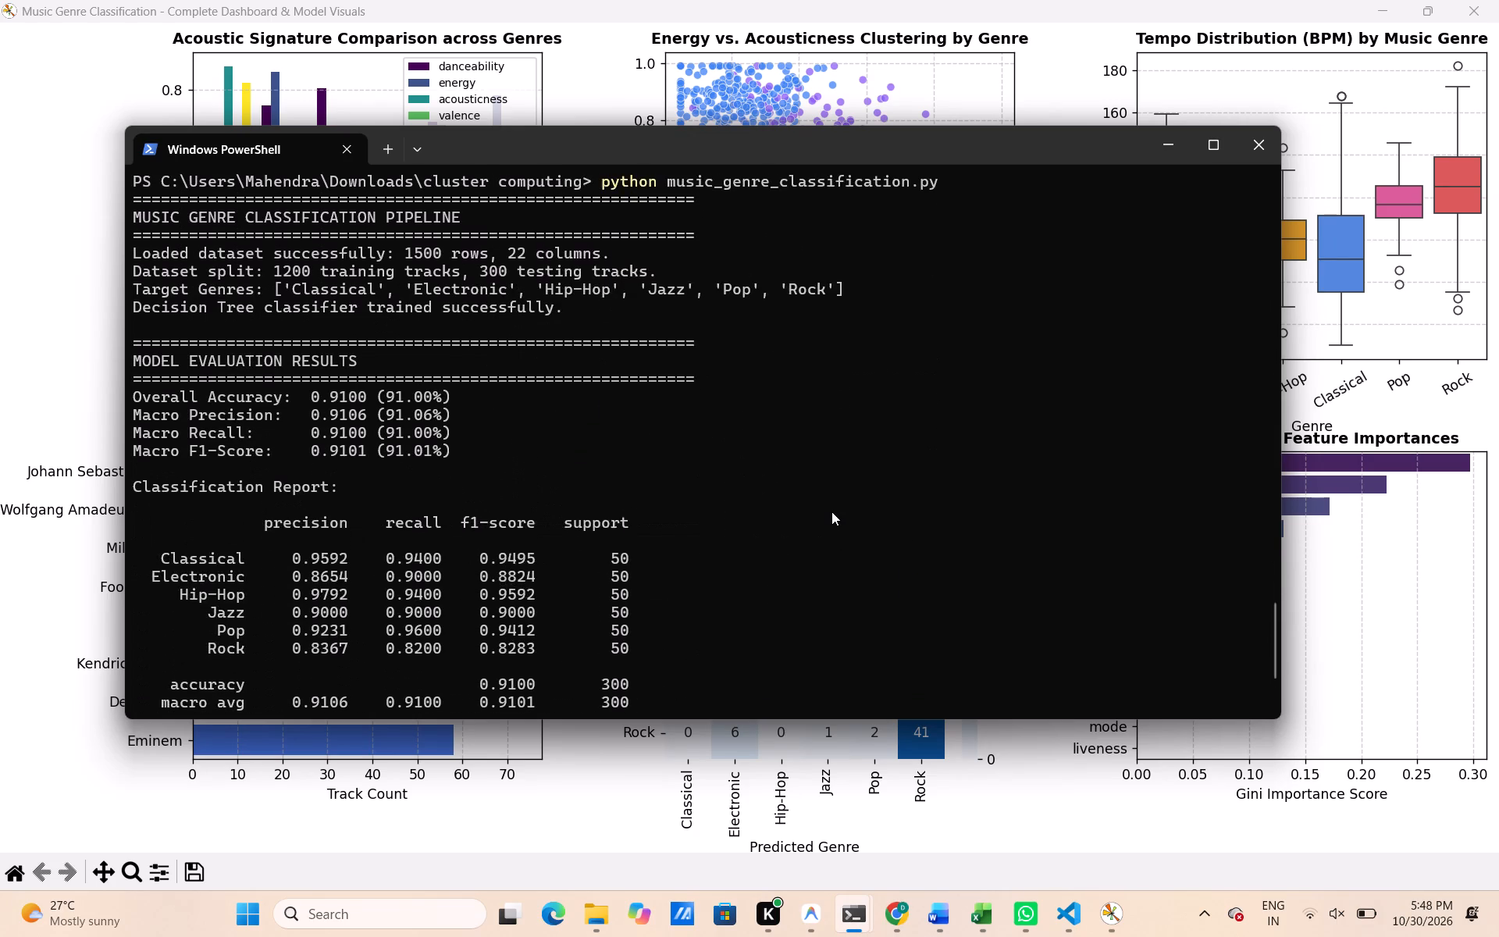
scroll(831, 511, "down", 1)
key("shift+super+s")
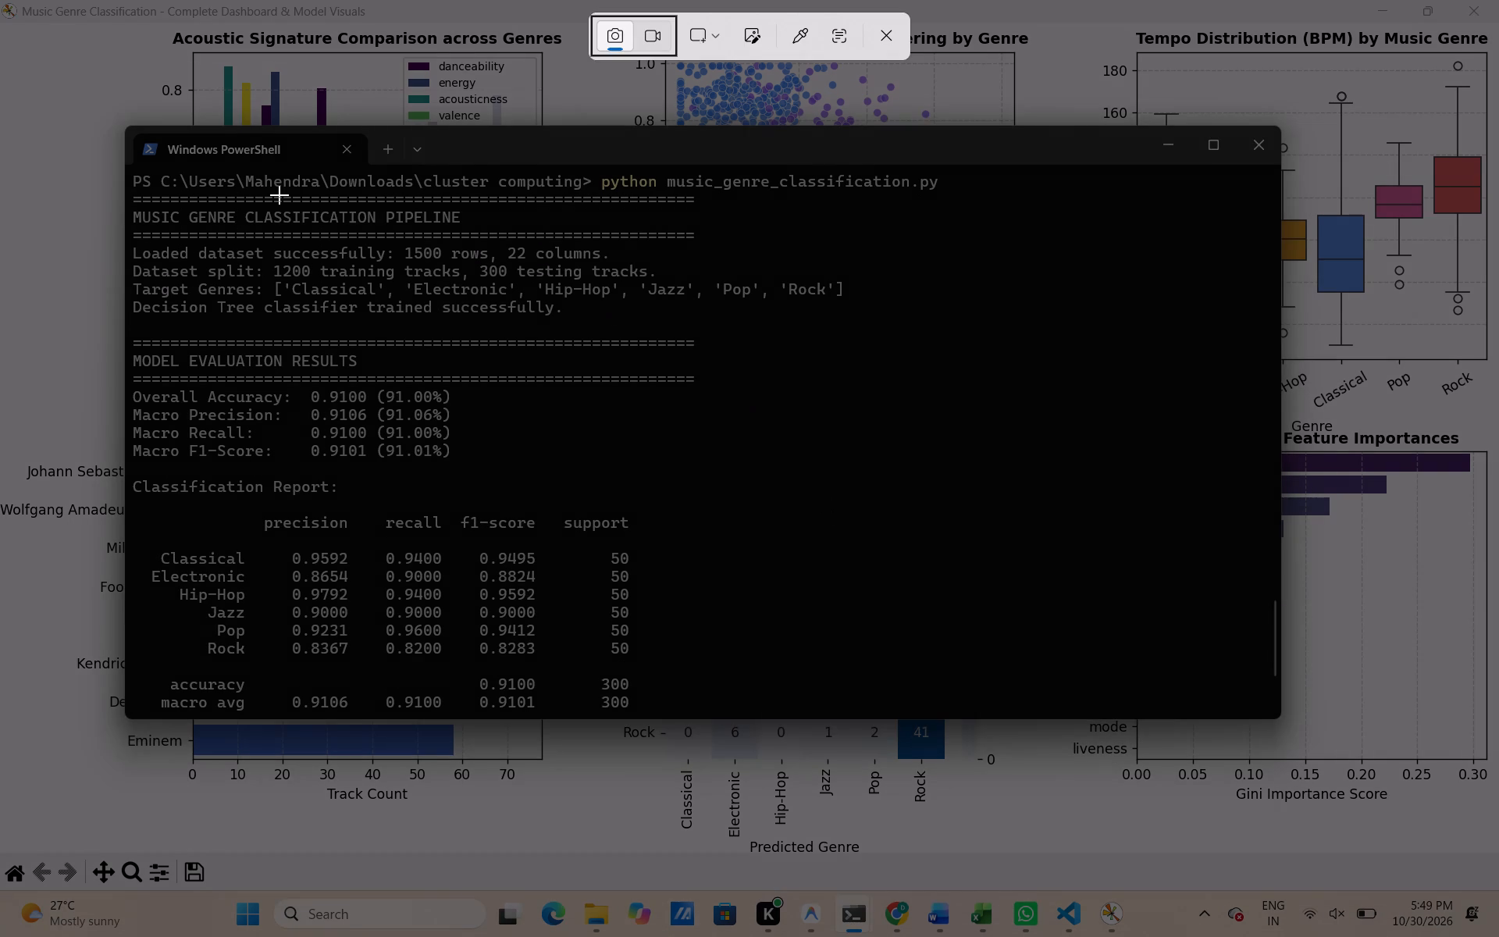
left_click_drag(129, 167, 891, 689)
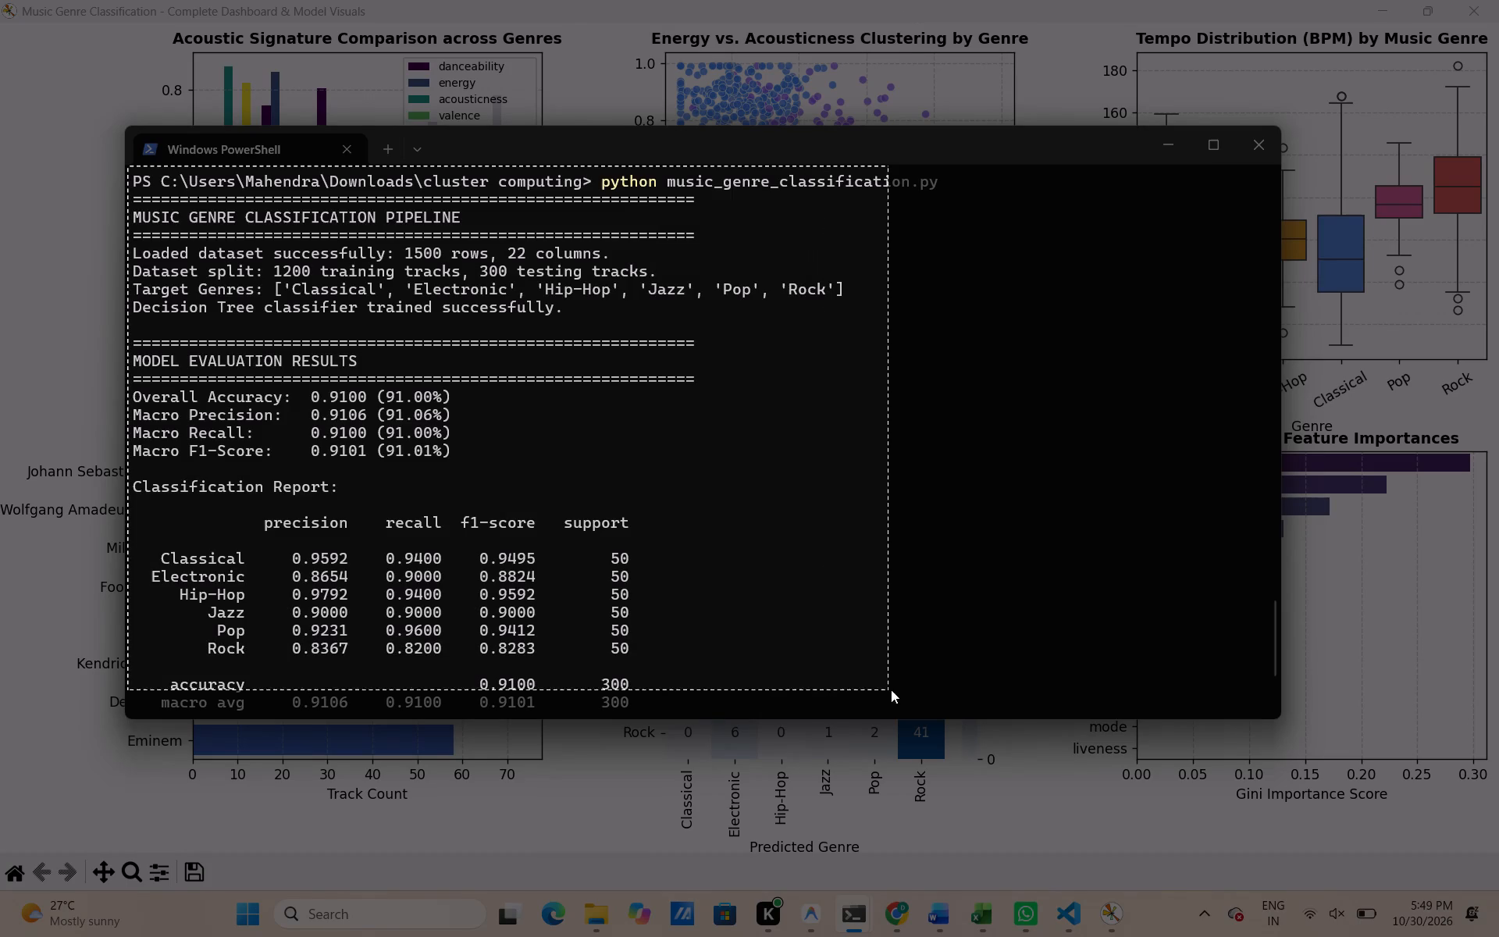
left_click_drag(891, 689, 974, 718)
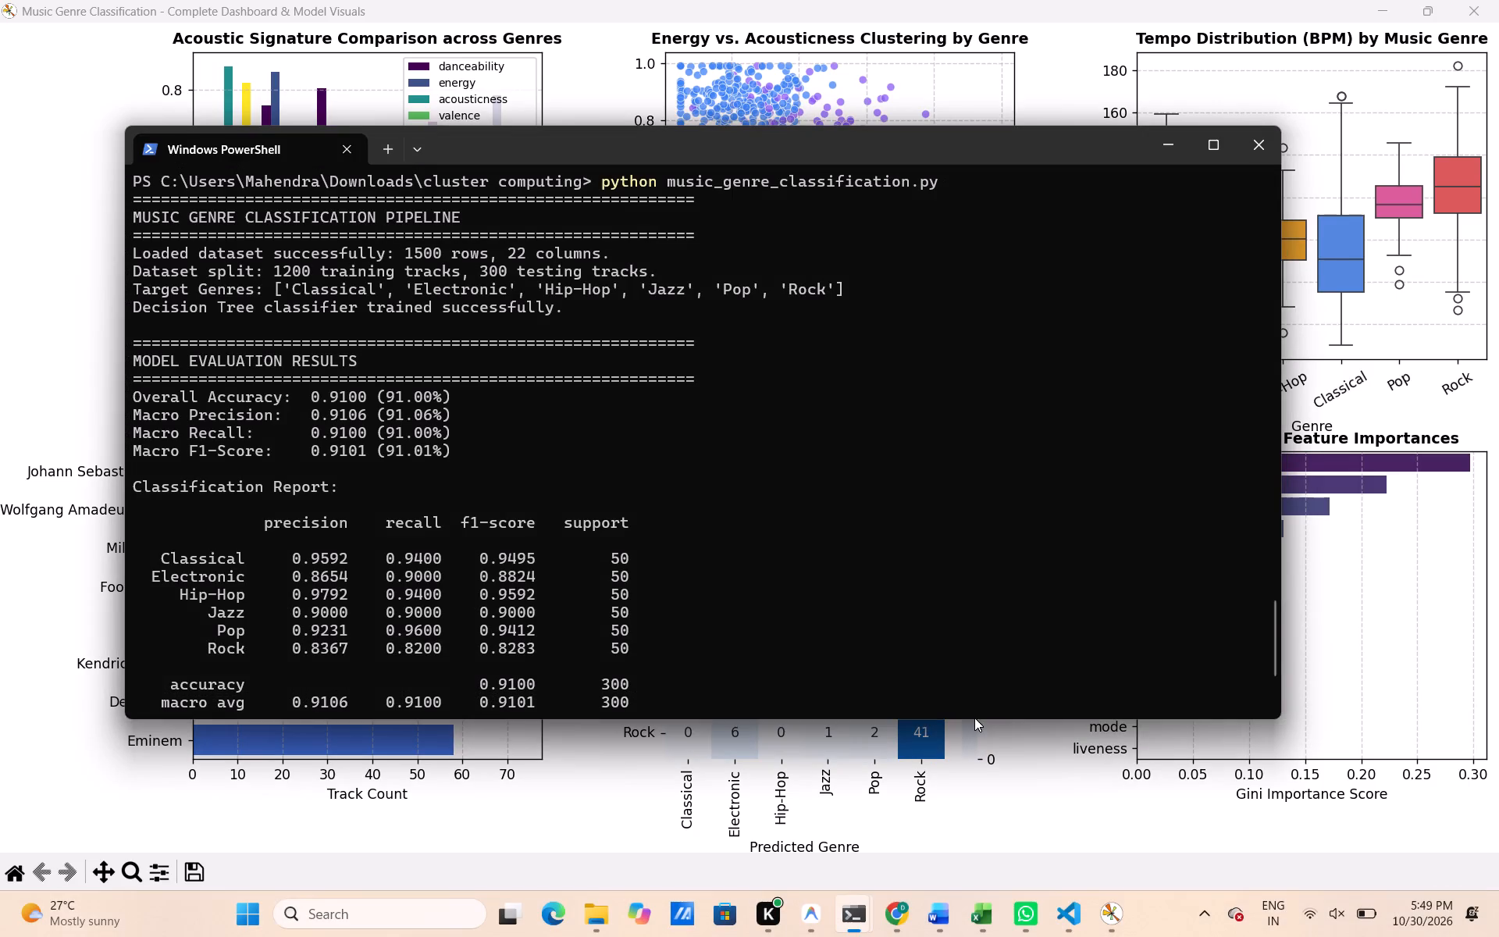
Snip the remaining terminal output from the Classification Report heading to the closing line about displaying the dashboard visuals window.
scroll(886, 556, "down", 3)
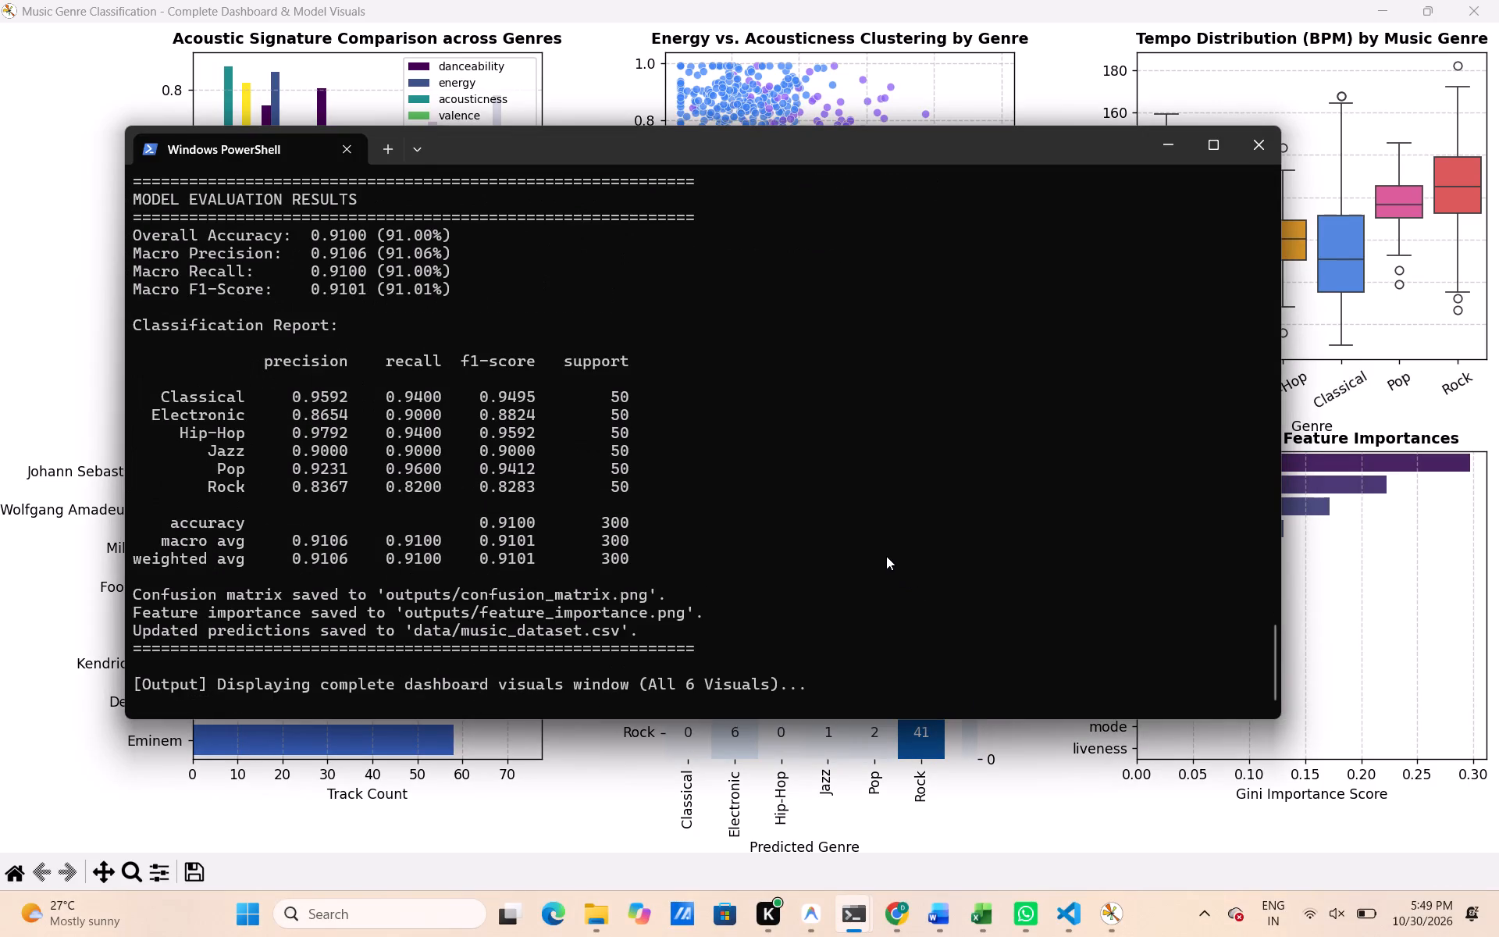
key("shift+super+s")
left_click_drag(110, 301, 607, 603)
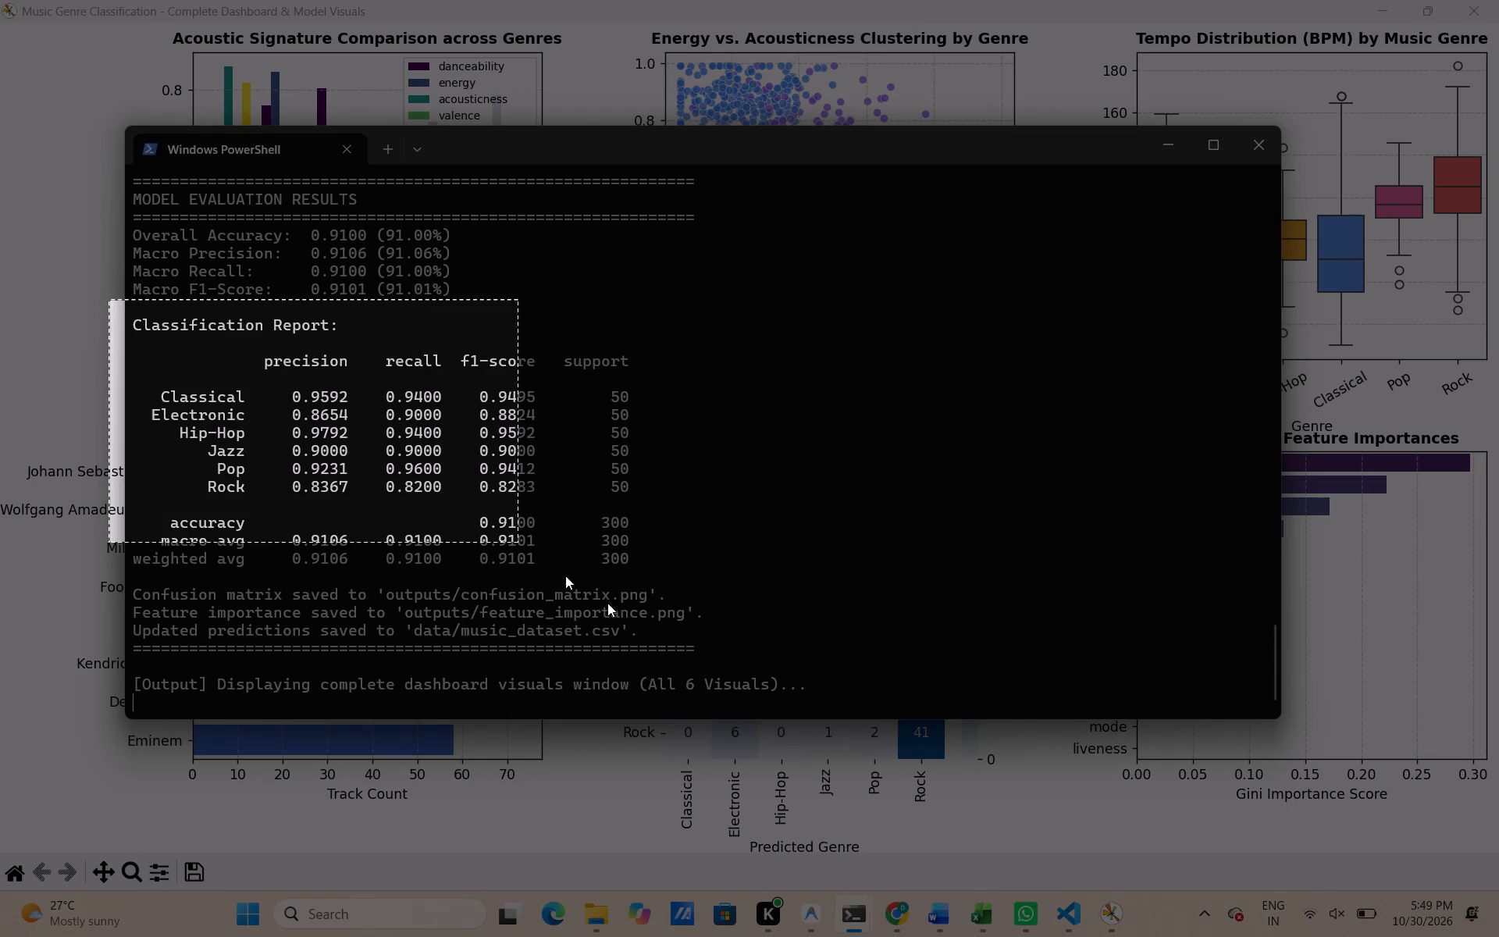
left_click_drag(607, 603, 849, 714)
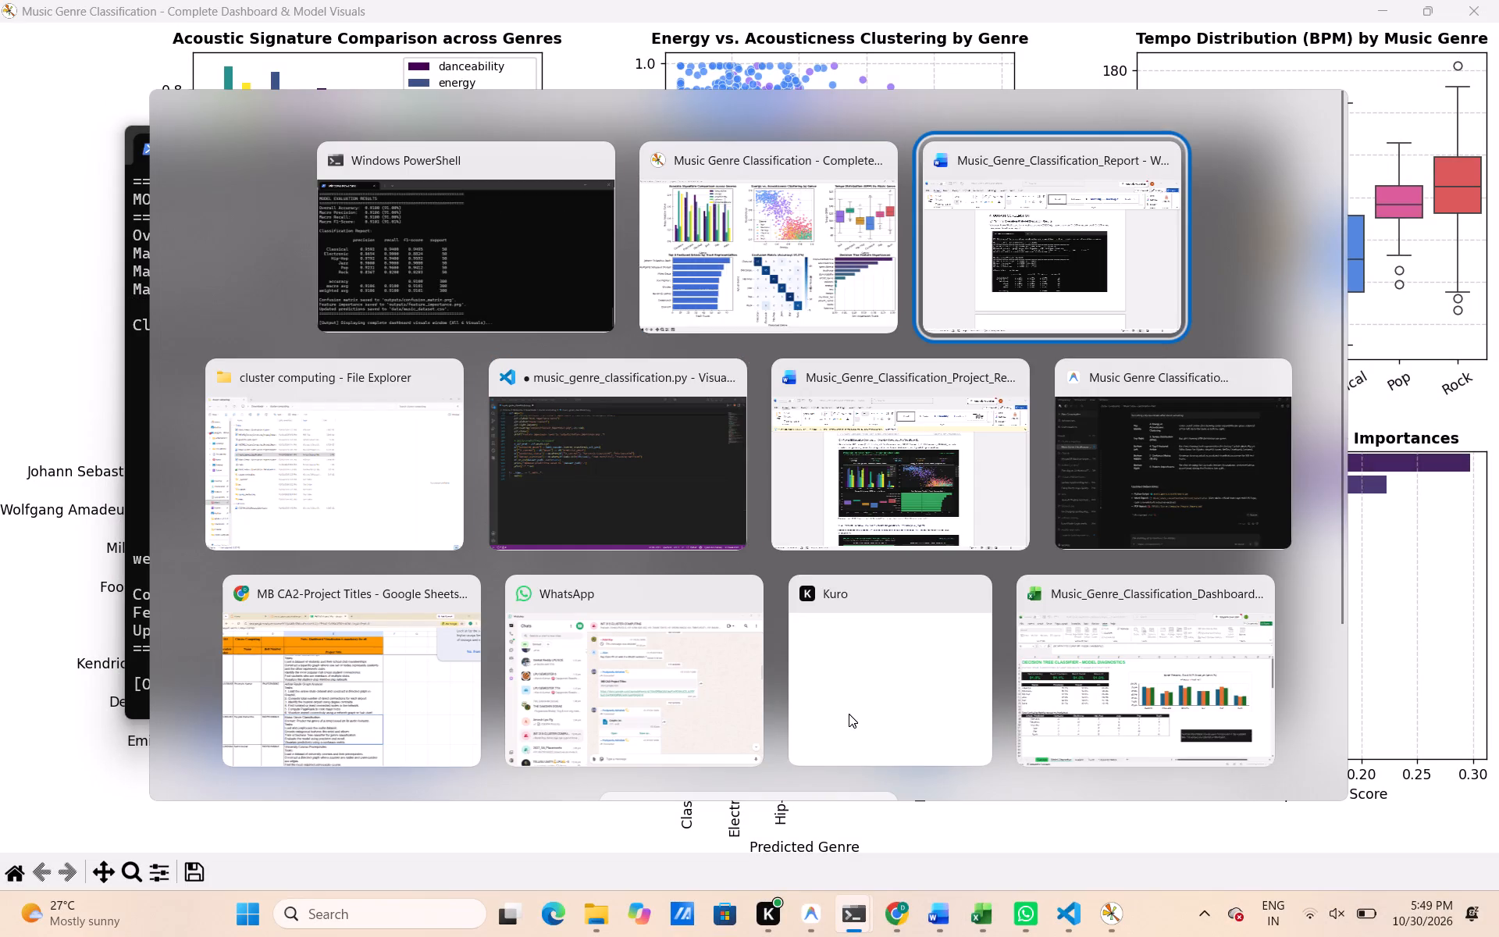
In the Word report's section 5.1, replace the old PowerShell screenshot with the new capture running from the python command to macro avg.
scroll(797, 597, "up", 7)
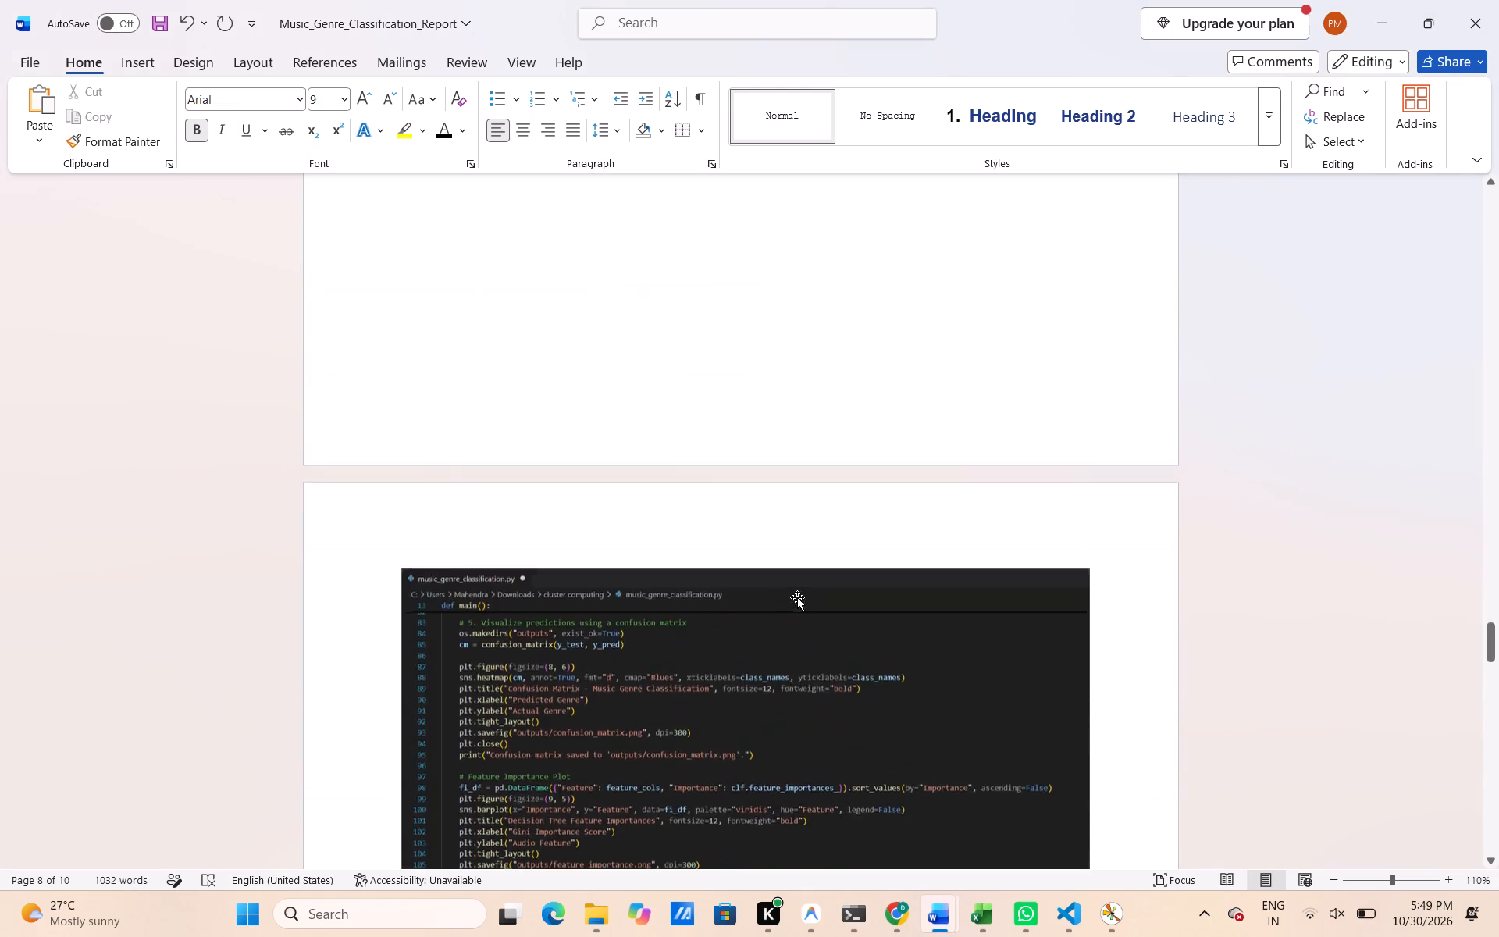
scroll(797, 597, "up", 1)
scroll(797, 597, "down", 5)
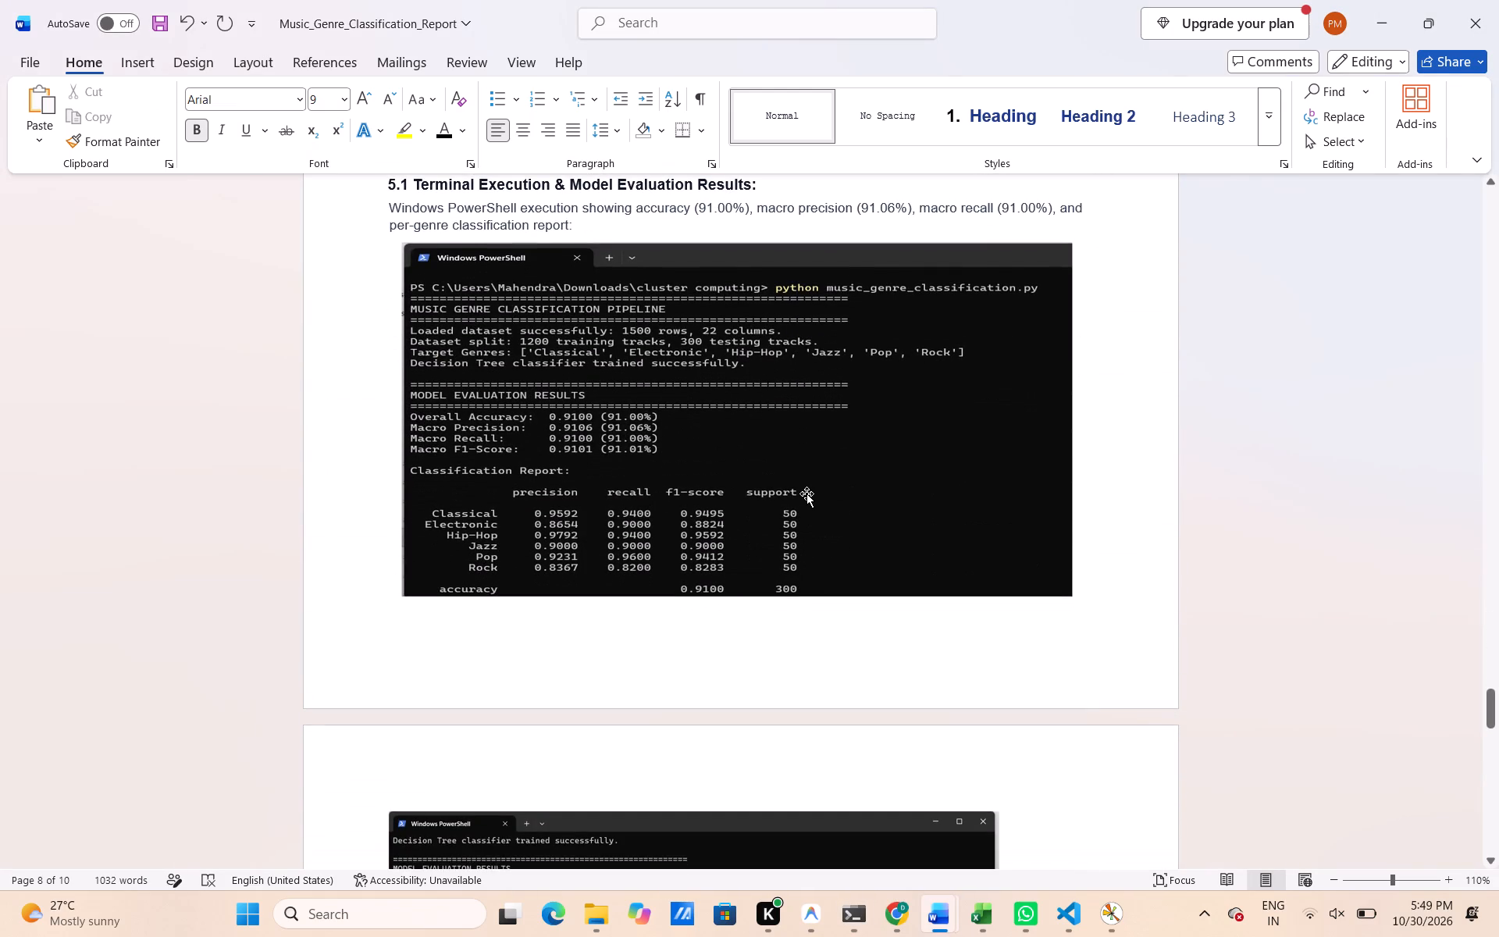
left_click(806, 493)
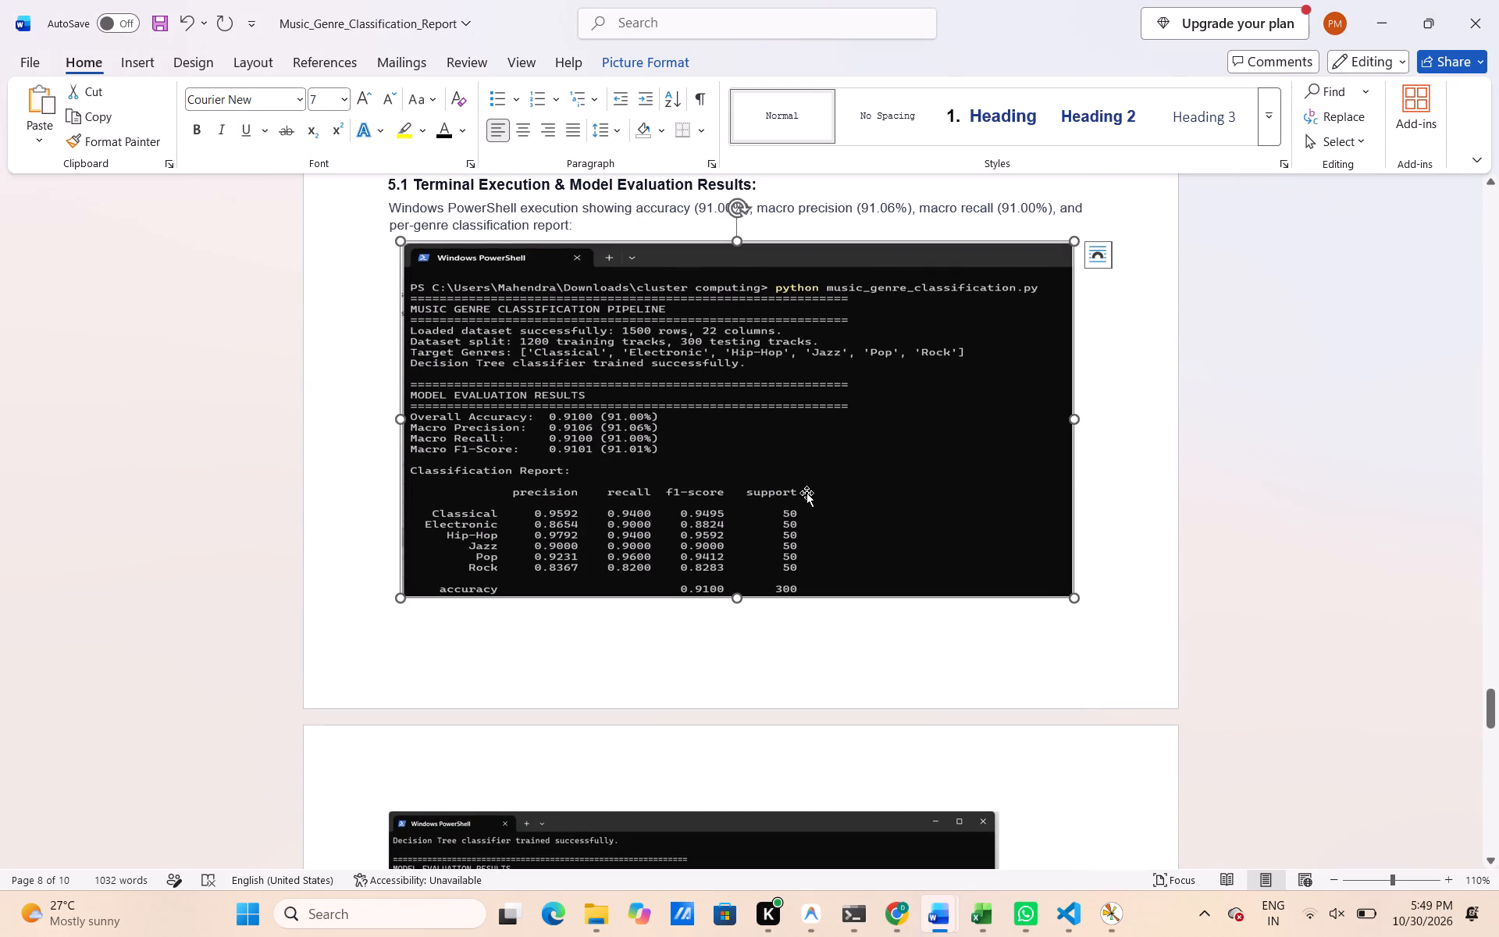
key("super+v")
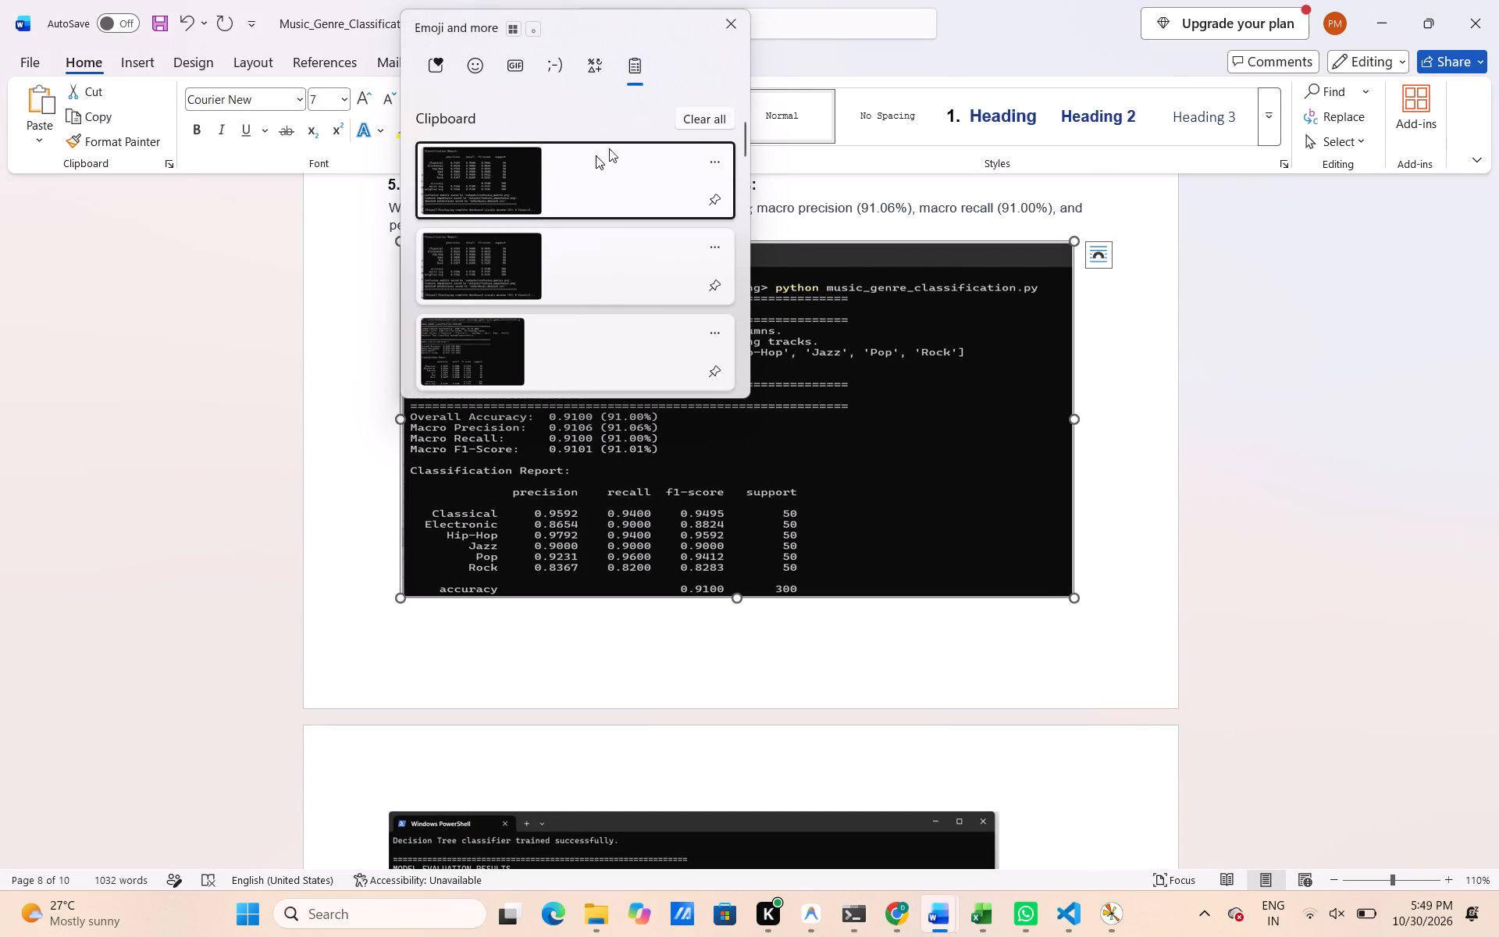
scroll(477, 349, "down", 2)
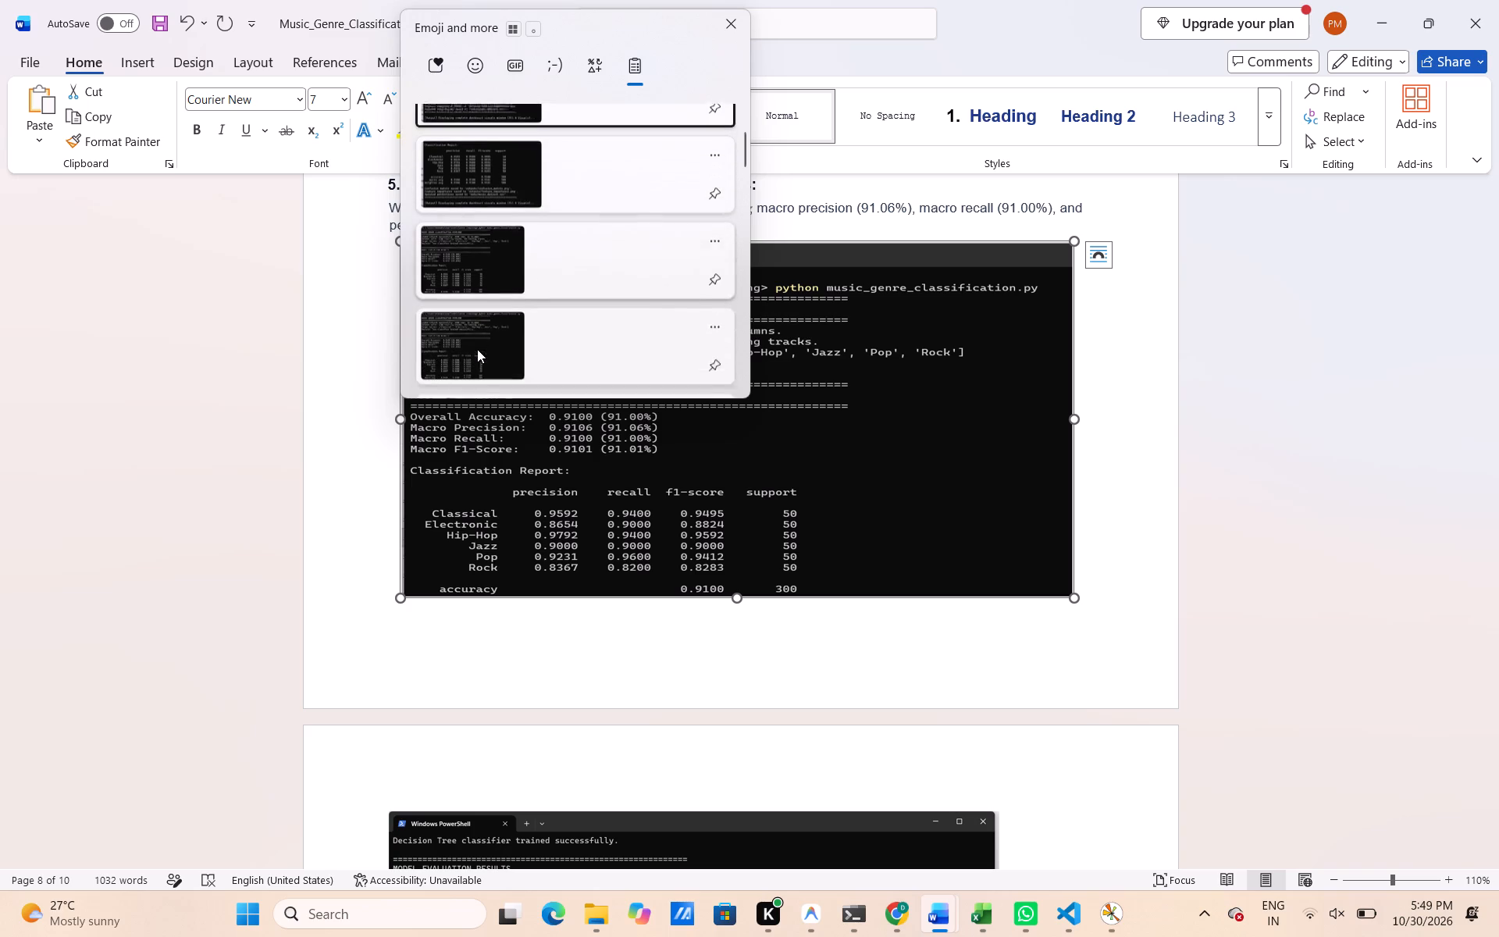
scroll(477, 349, "down", 1)
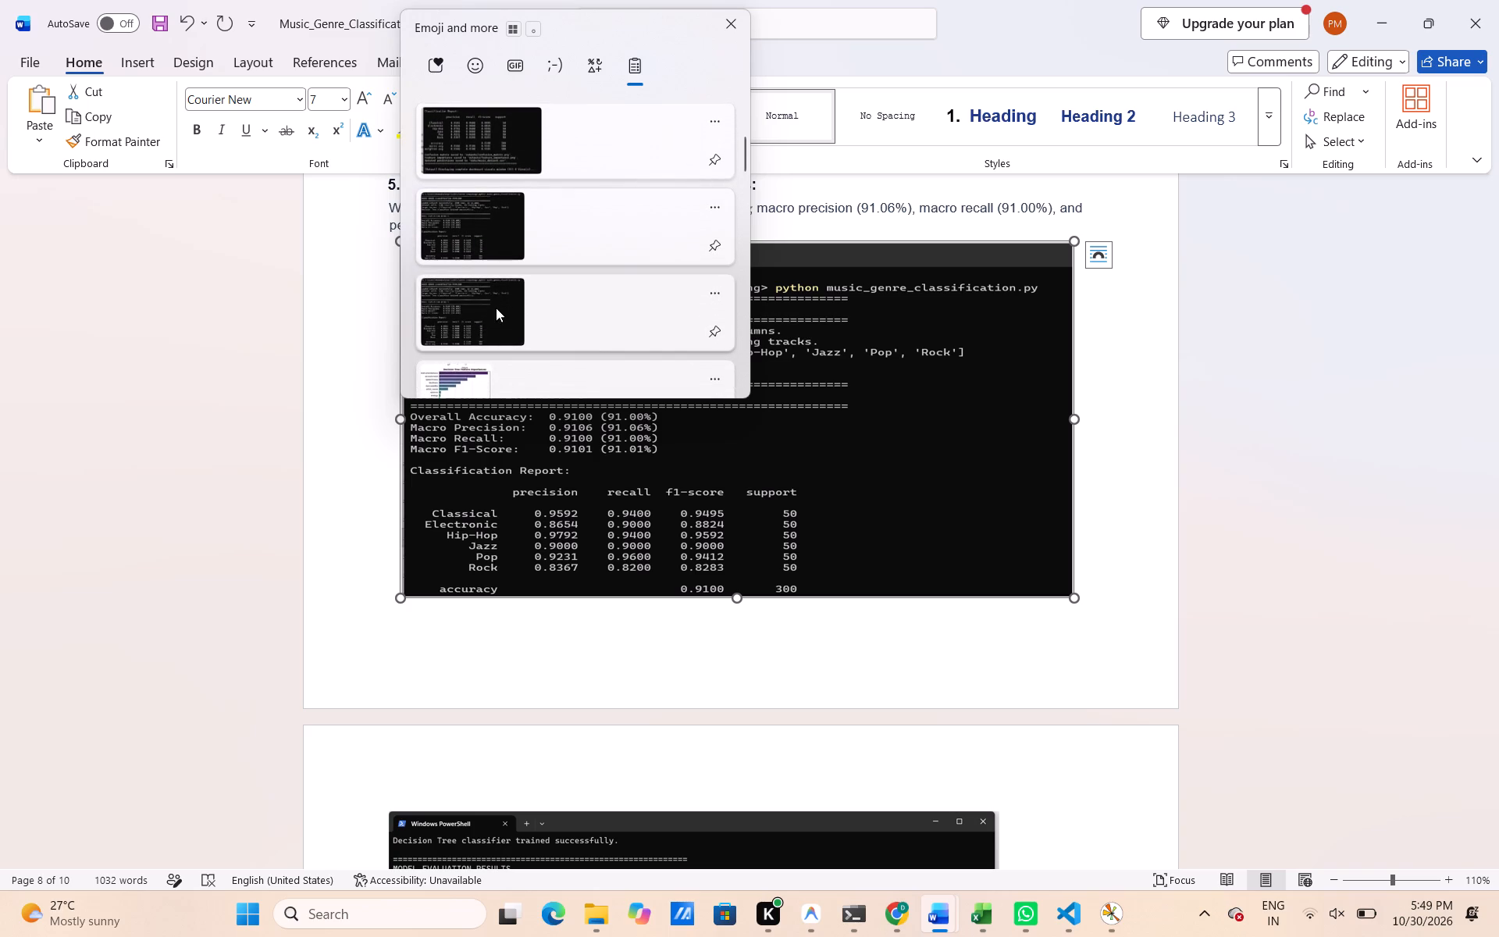
scroll(496, 307, "down", 4)
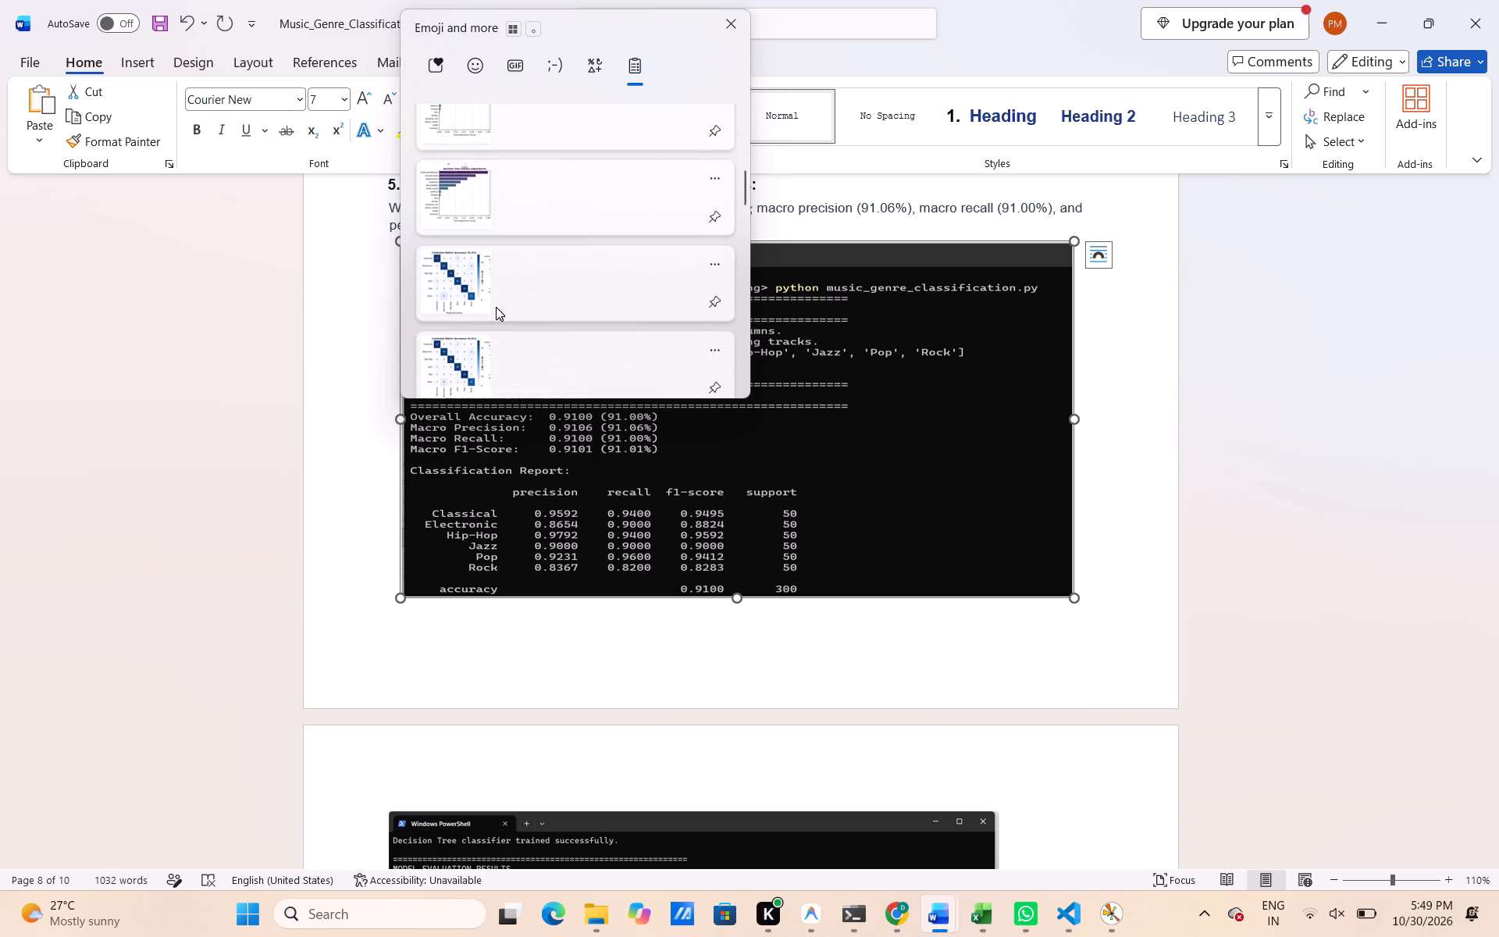
scroll(496, 307, "down", 5)
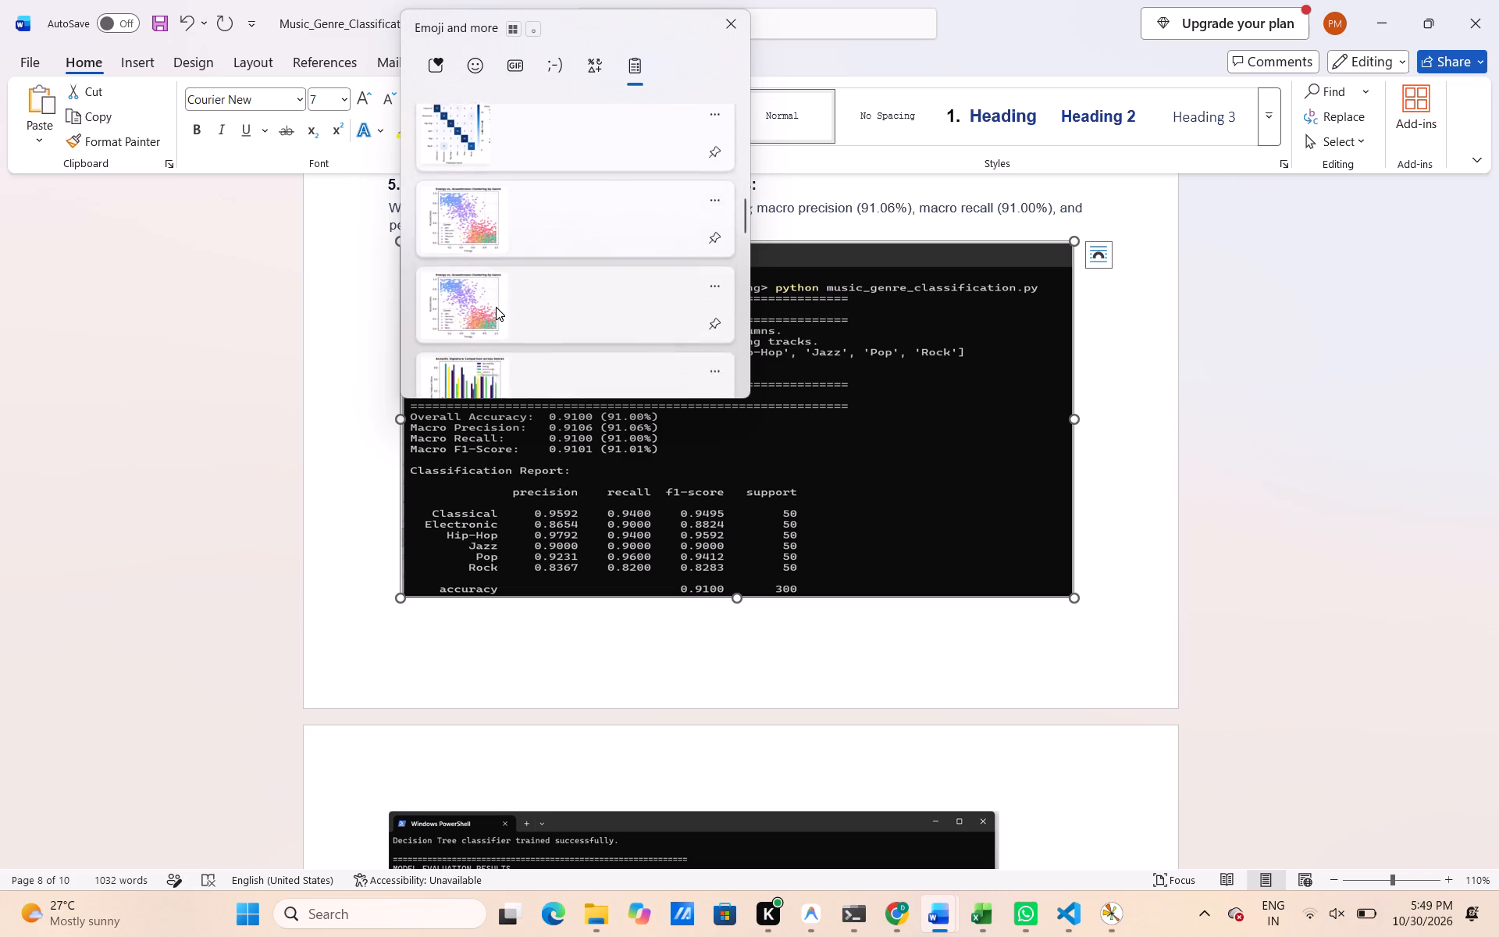
scroll(496, 307, "down", 4)
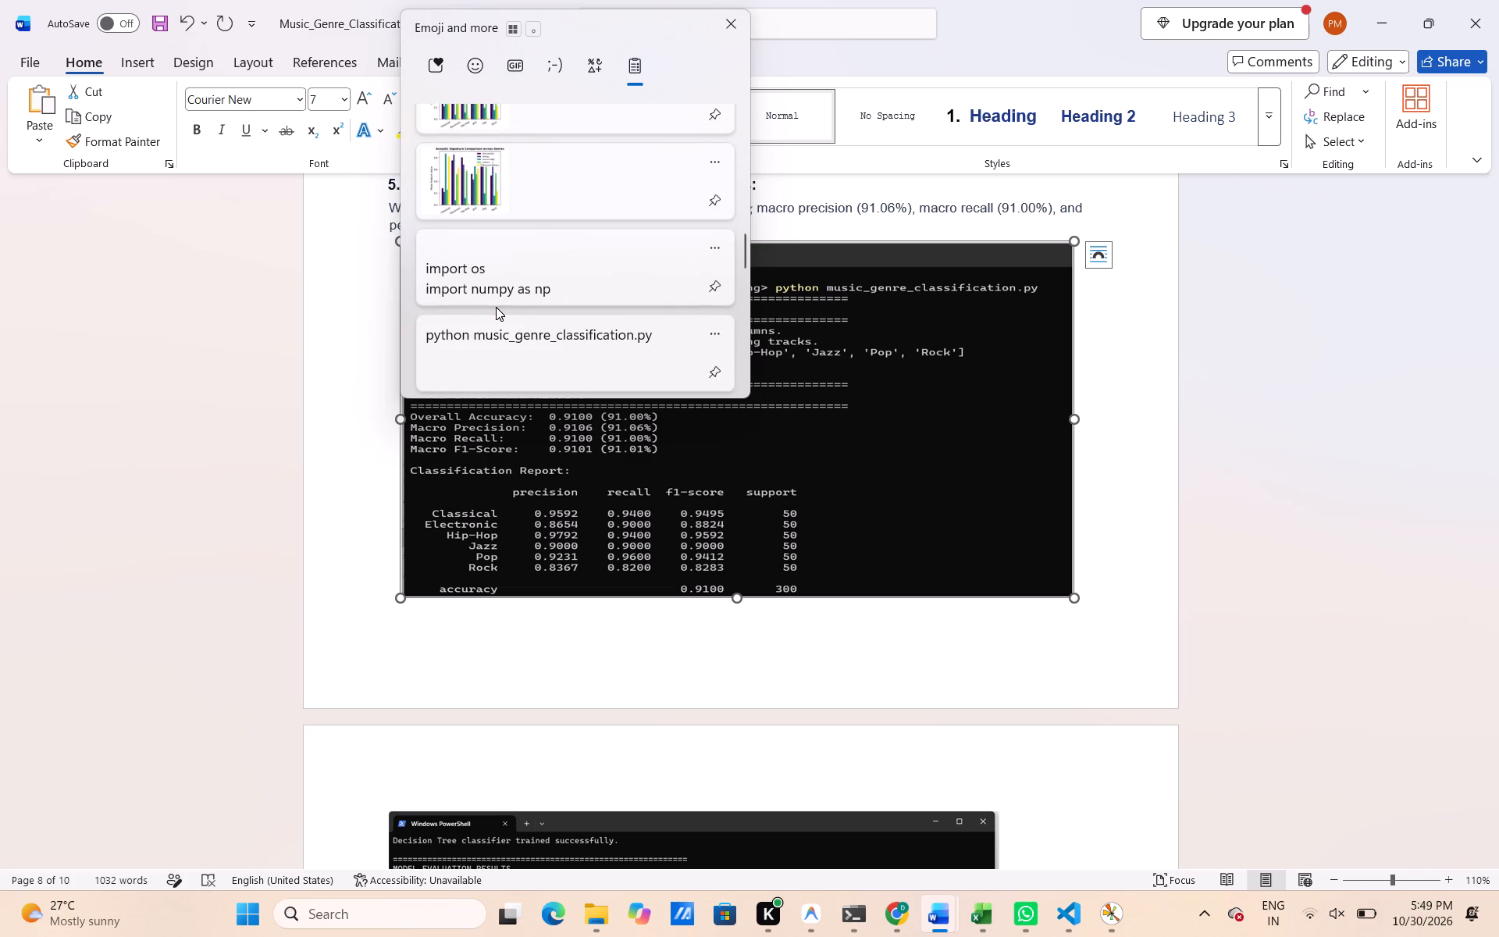
scroll(496, 307, "up", 9)
scroll(500, 308, "down", 1)
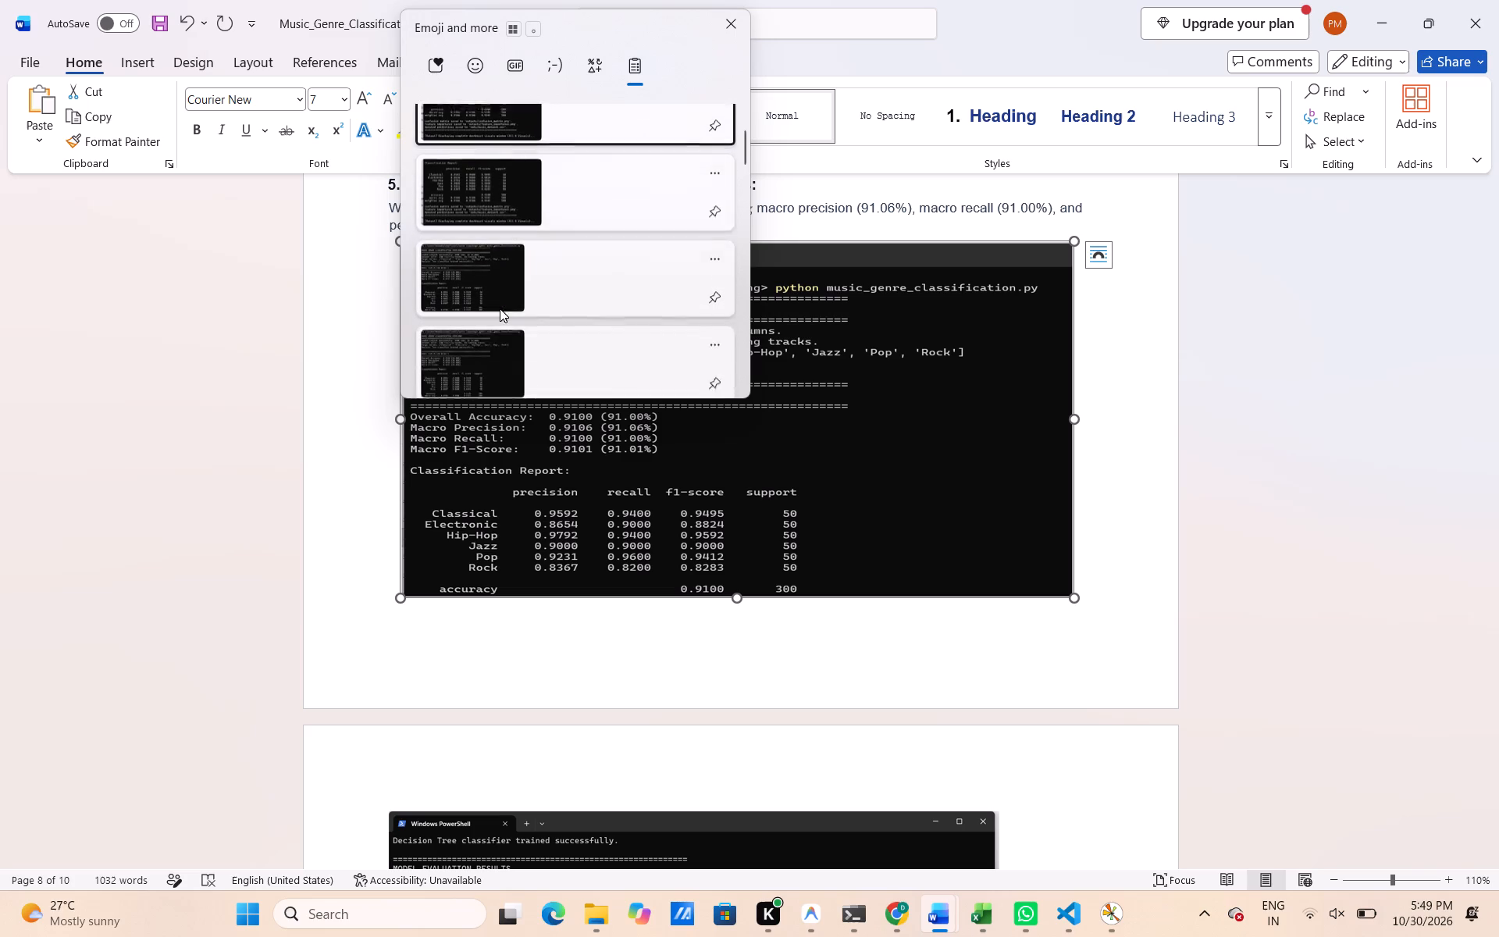
scroll(500, 308, "down", 2)
left_click(495, 294)
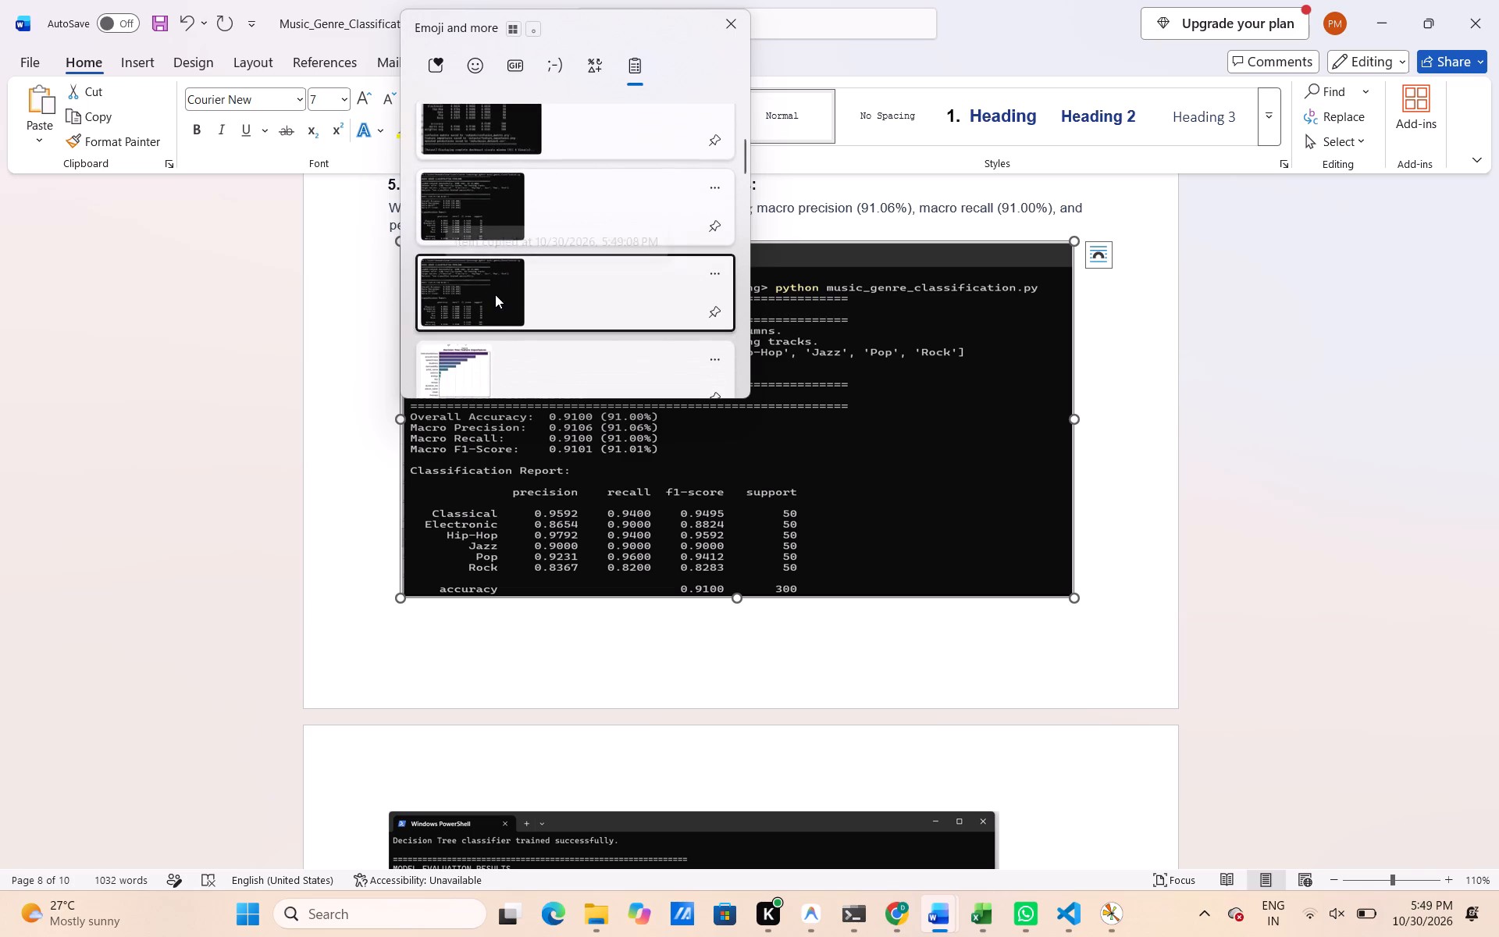
key("ctrl+v")
left_click(581, 628)
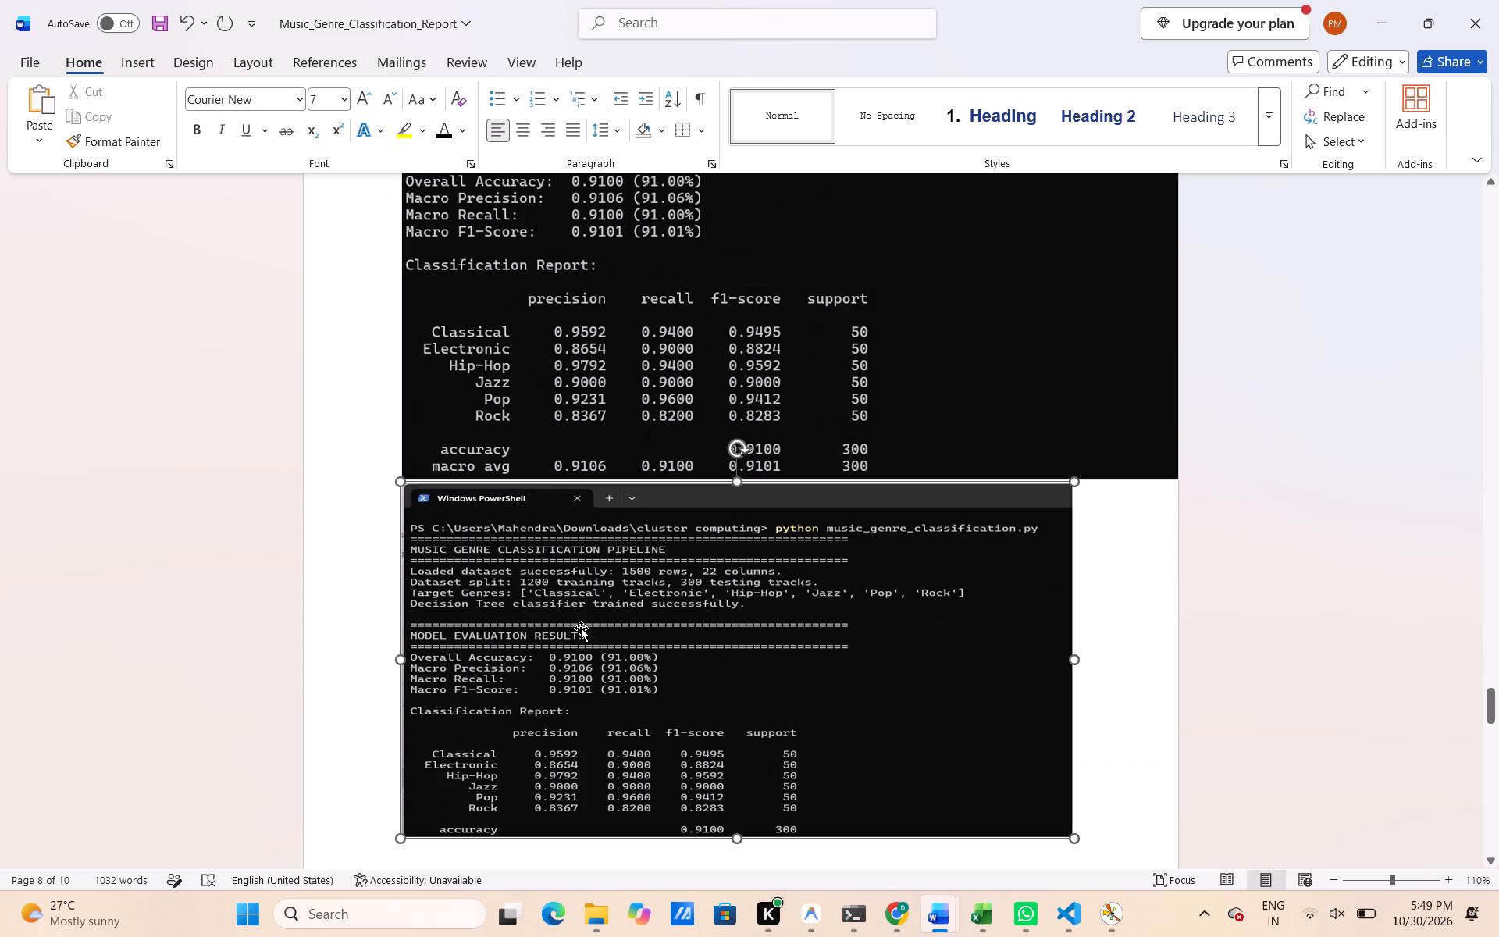
key("Delete")
Scale down the new terminal capture proportionally so it fits within the page margins.
scroll(581, 628, "right", 1)
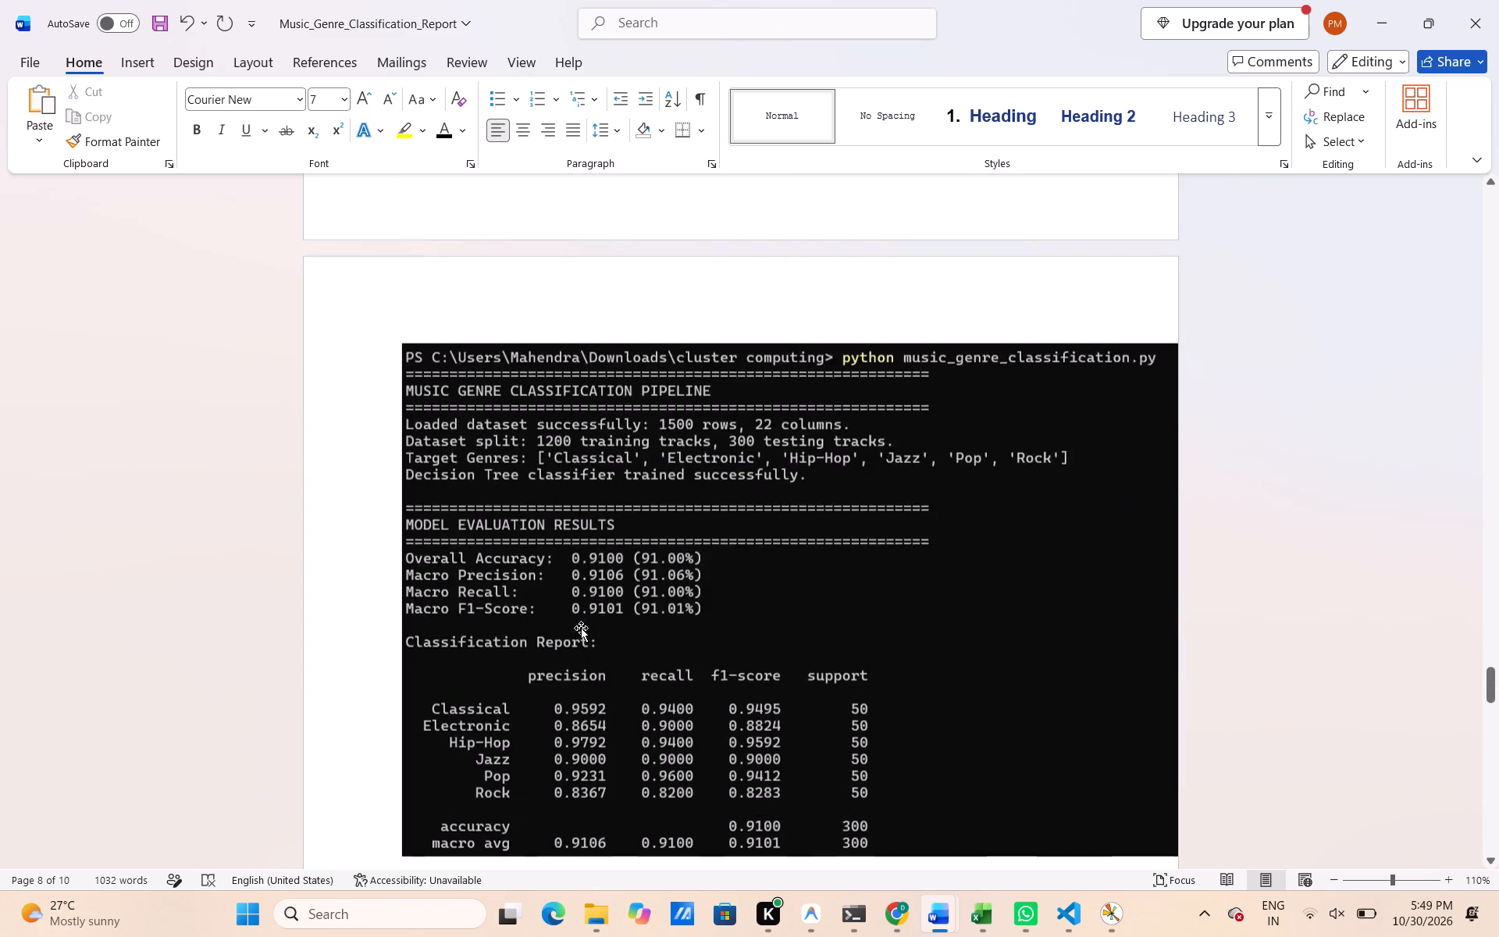
scroll(581, 628, "right", 1)
scroll(594, 578, "up", 2)
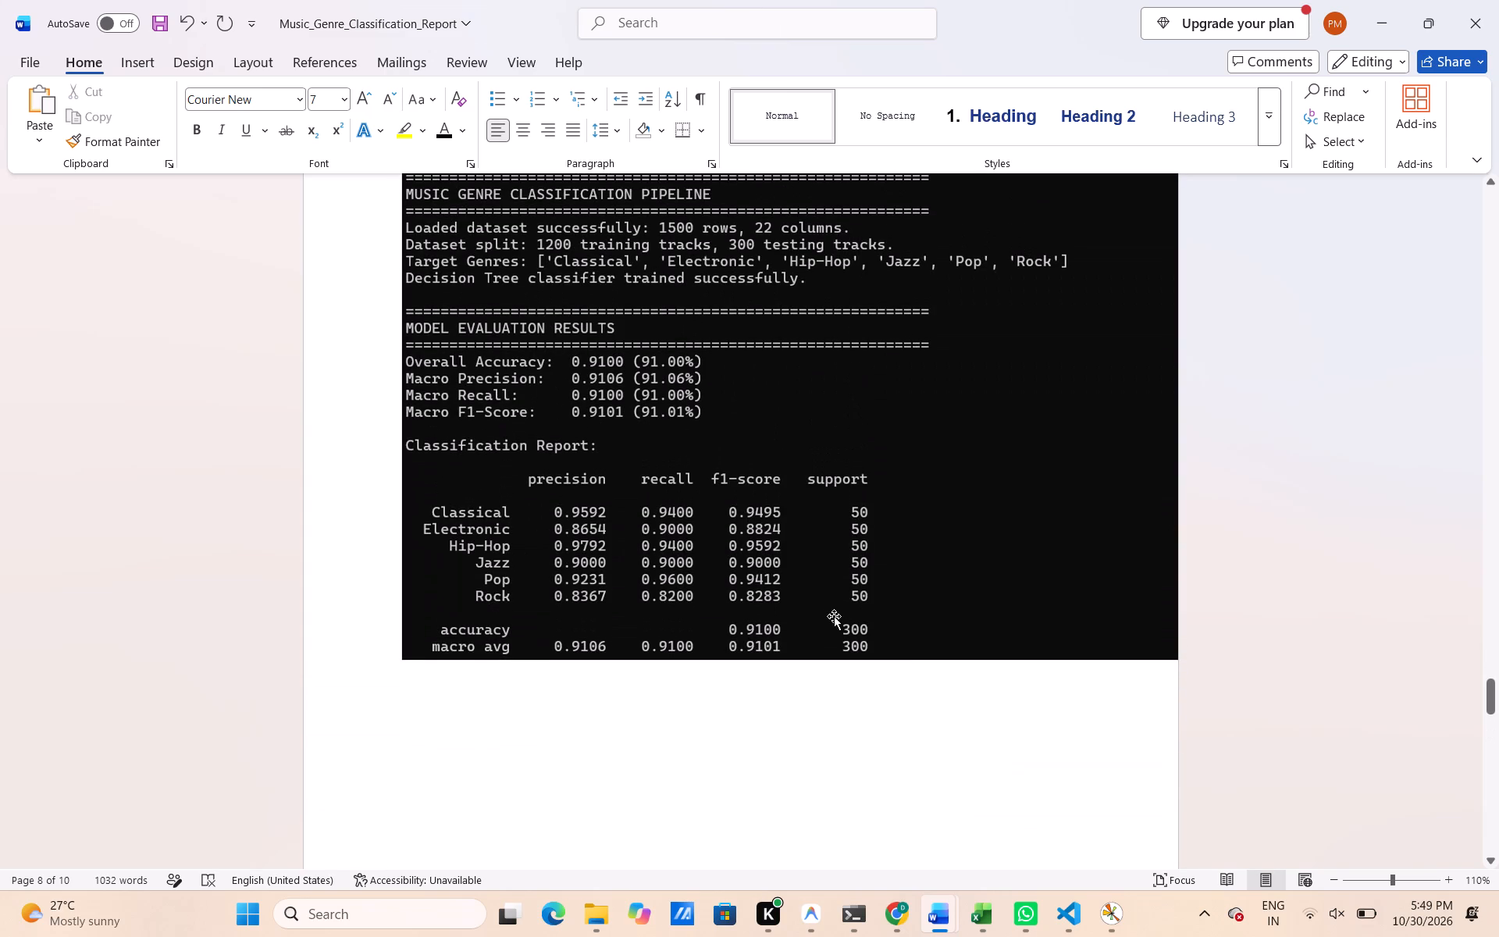
left_click(840, 600)
left_click_drag(400, 662, 432, 636)
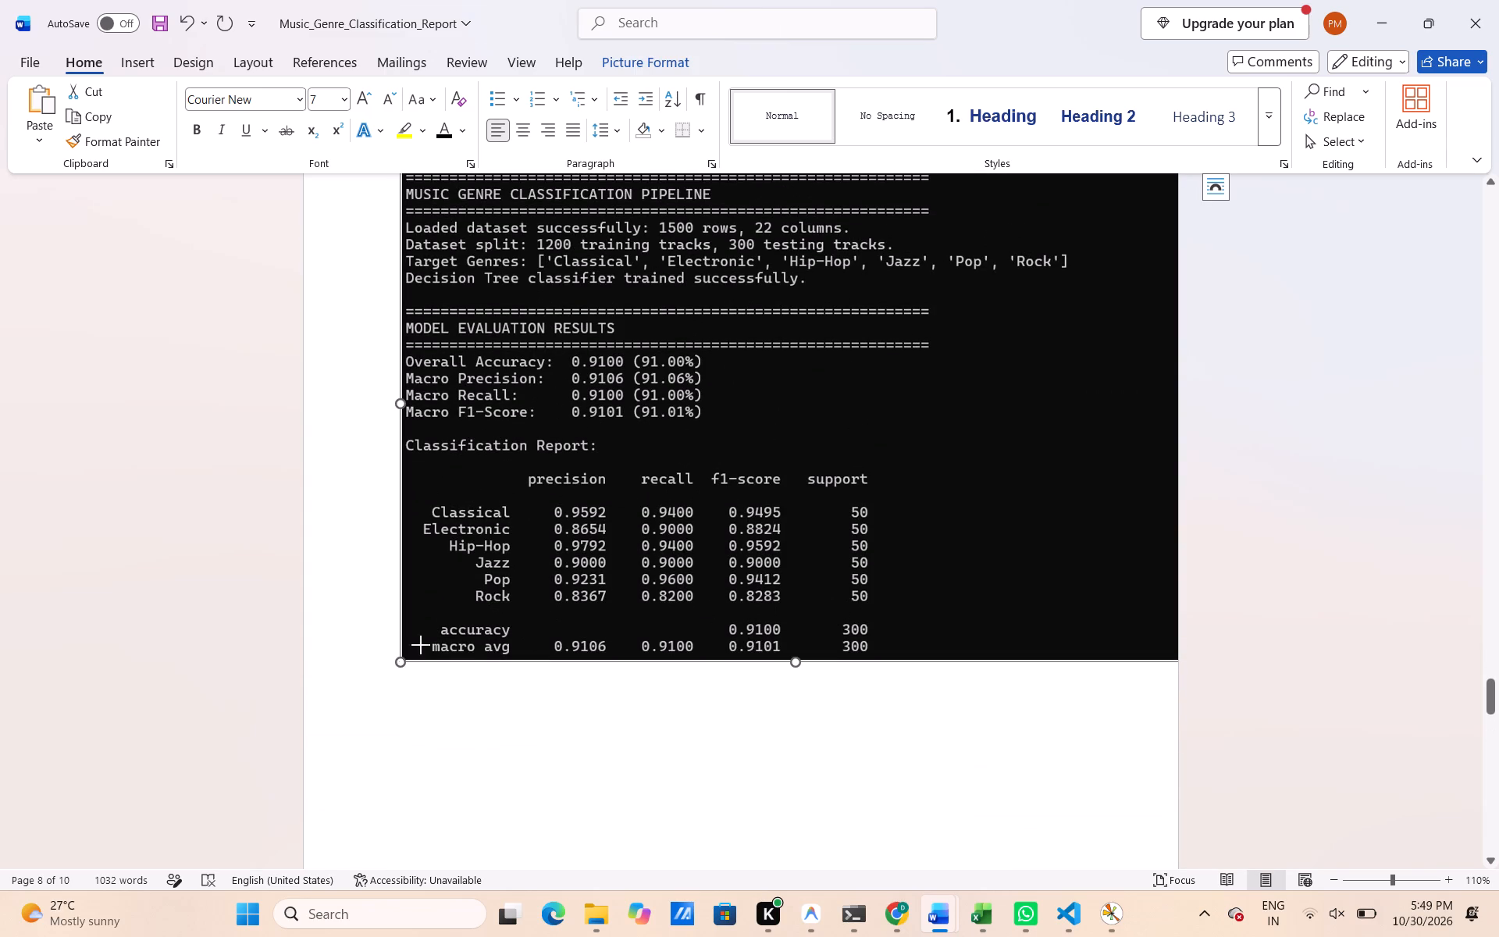
left_click_drag(432, 636, 627, 565)
Paste the second terminal capture, starting at the Classification Report heading, on a new line below the first capture.
left_click(1056, 541)
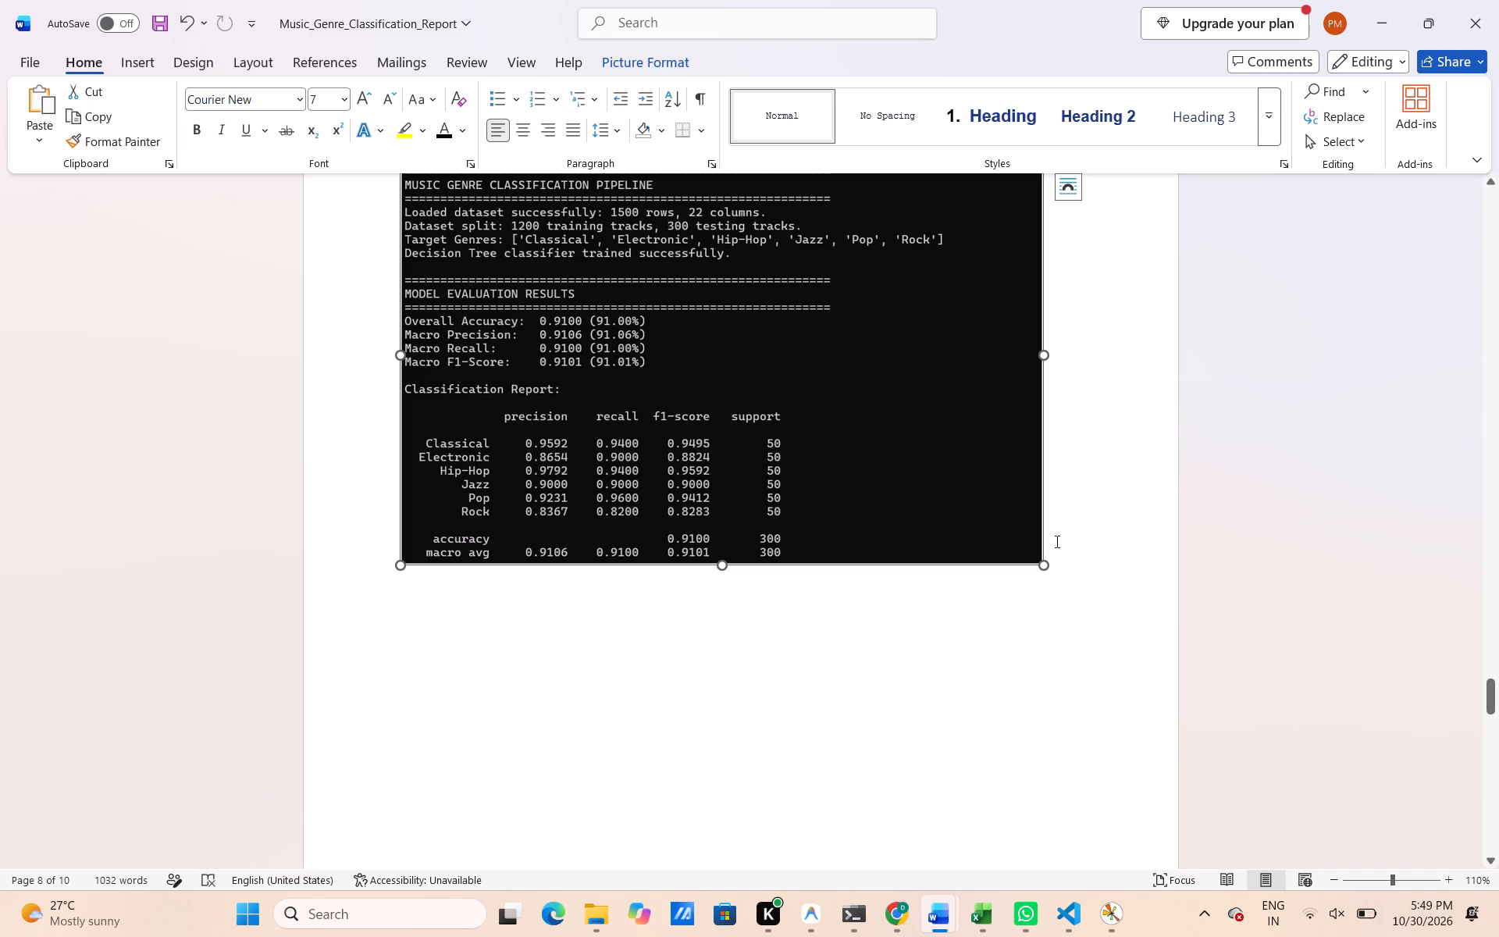
key("Return")
key("super+v")
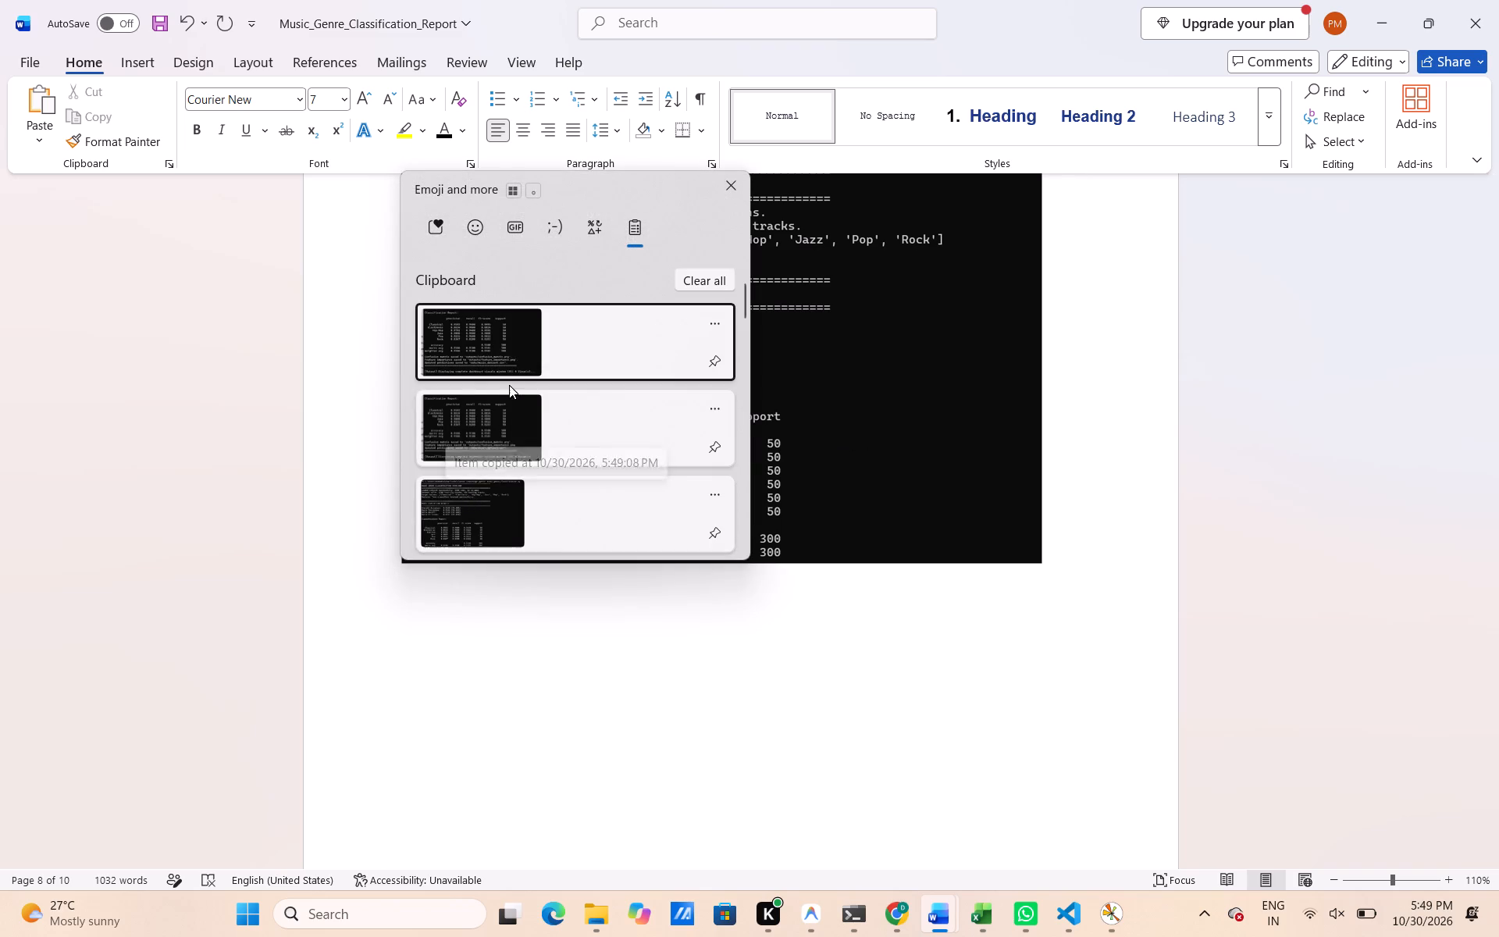
left_click(483, 354)
key("ctrl+v")
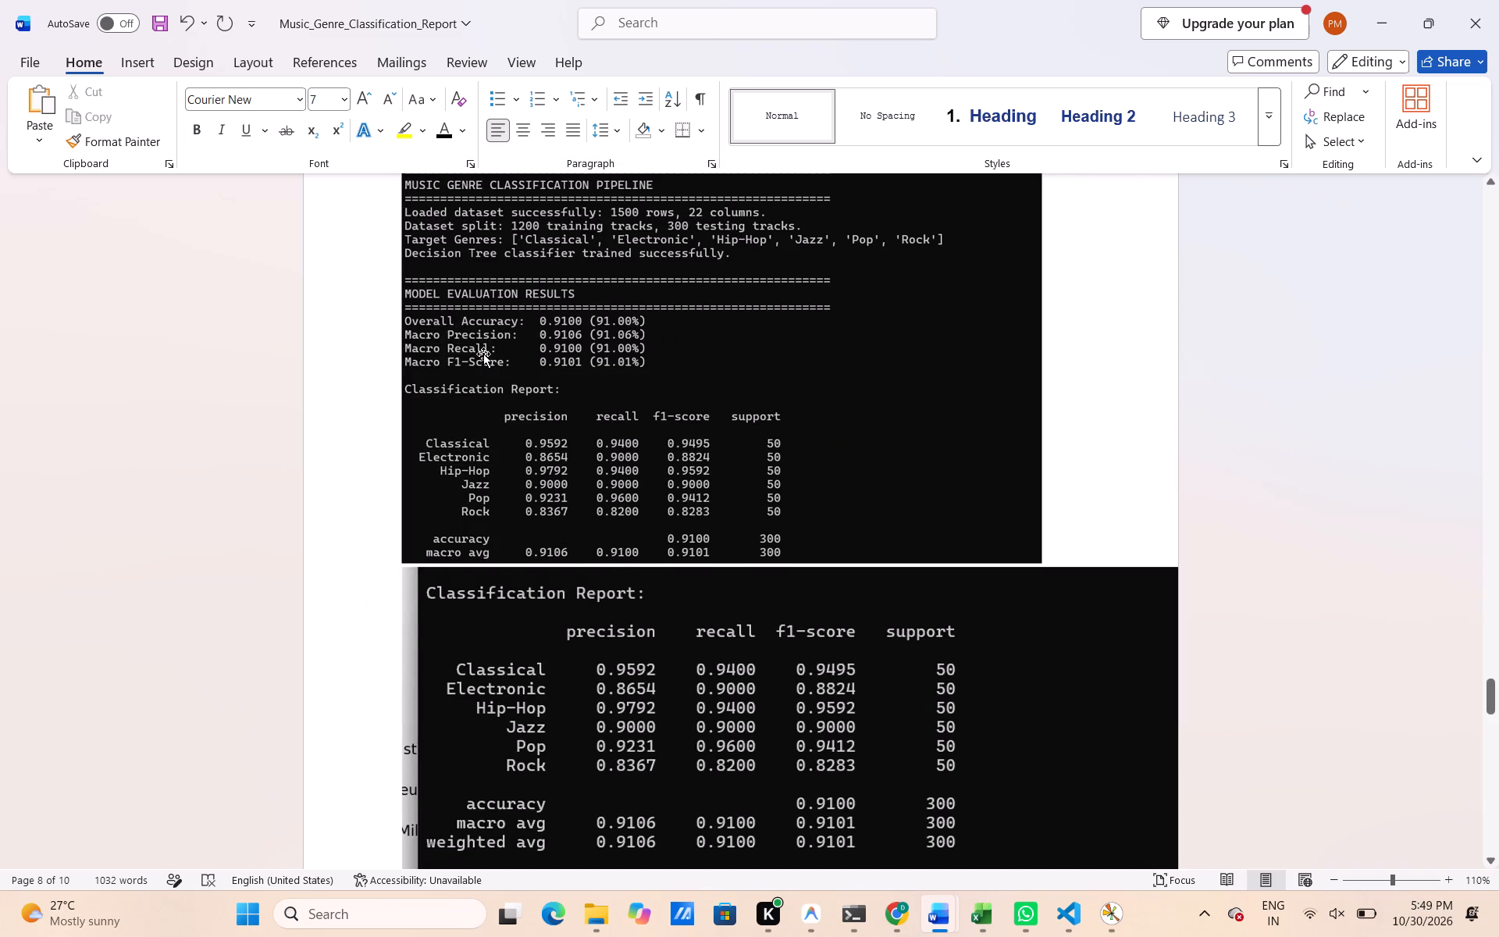
Scale down the second terminal capture proportionally to about the width of the capture above it.
scroll(627, 663, "down", 1)
left_click(582, 547)
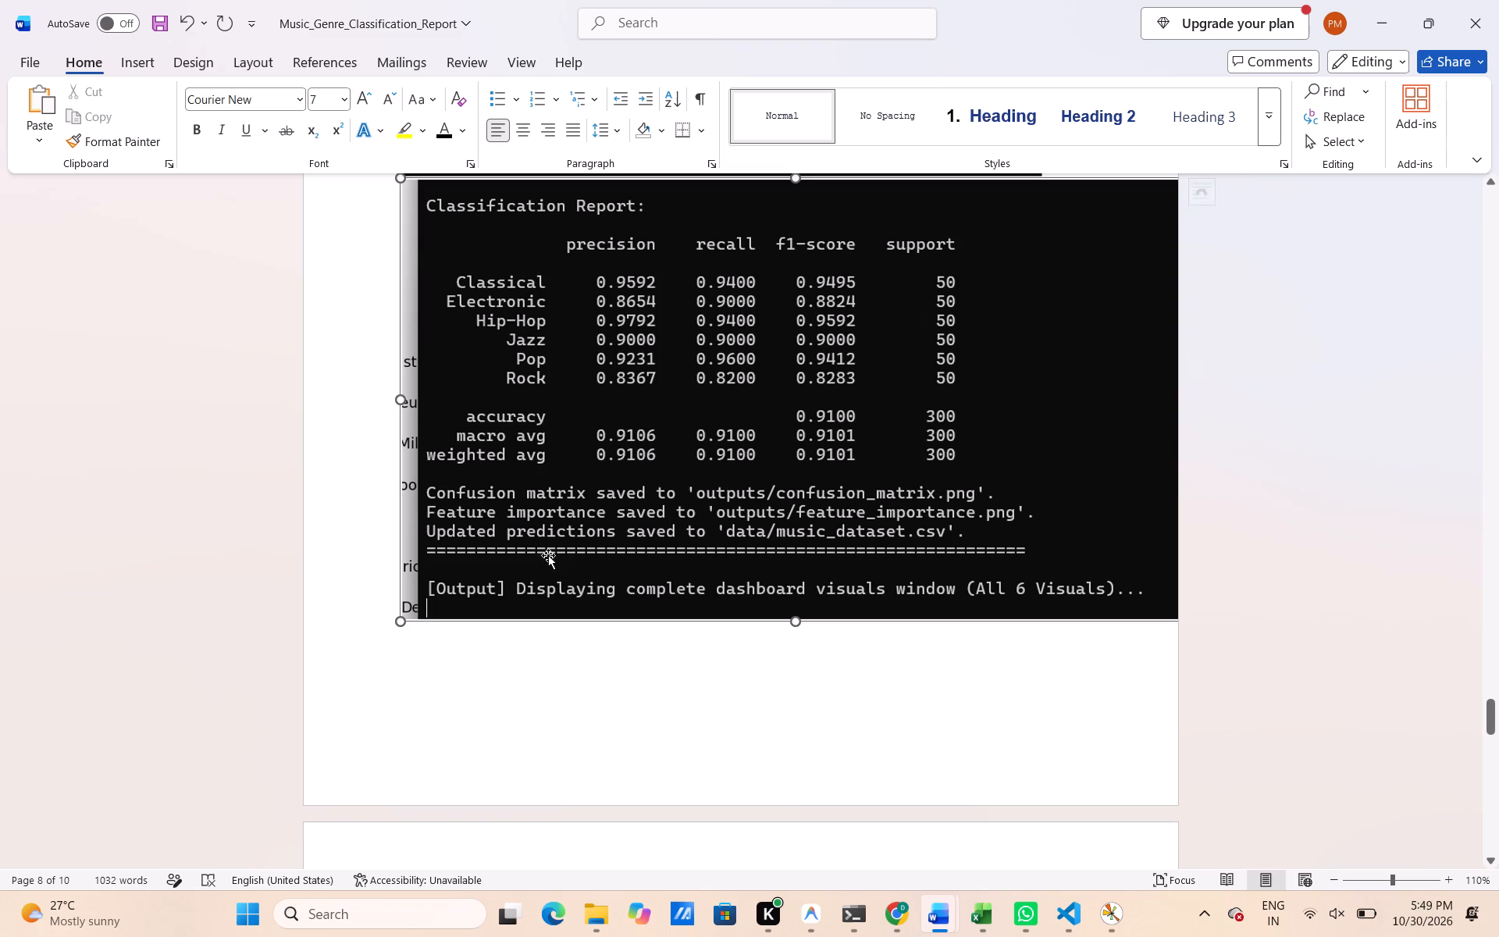
left_click_drag(400, 621, 556, 524)
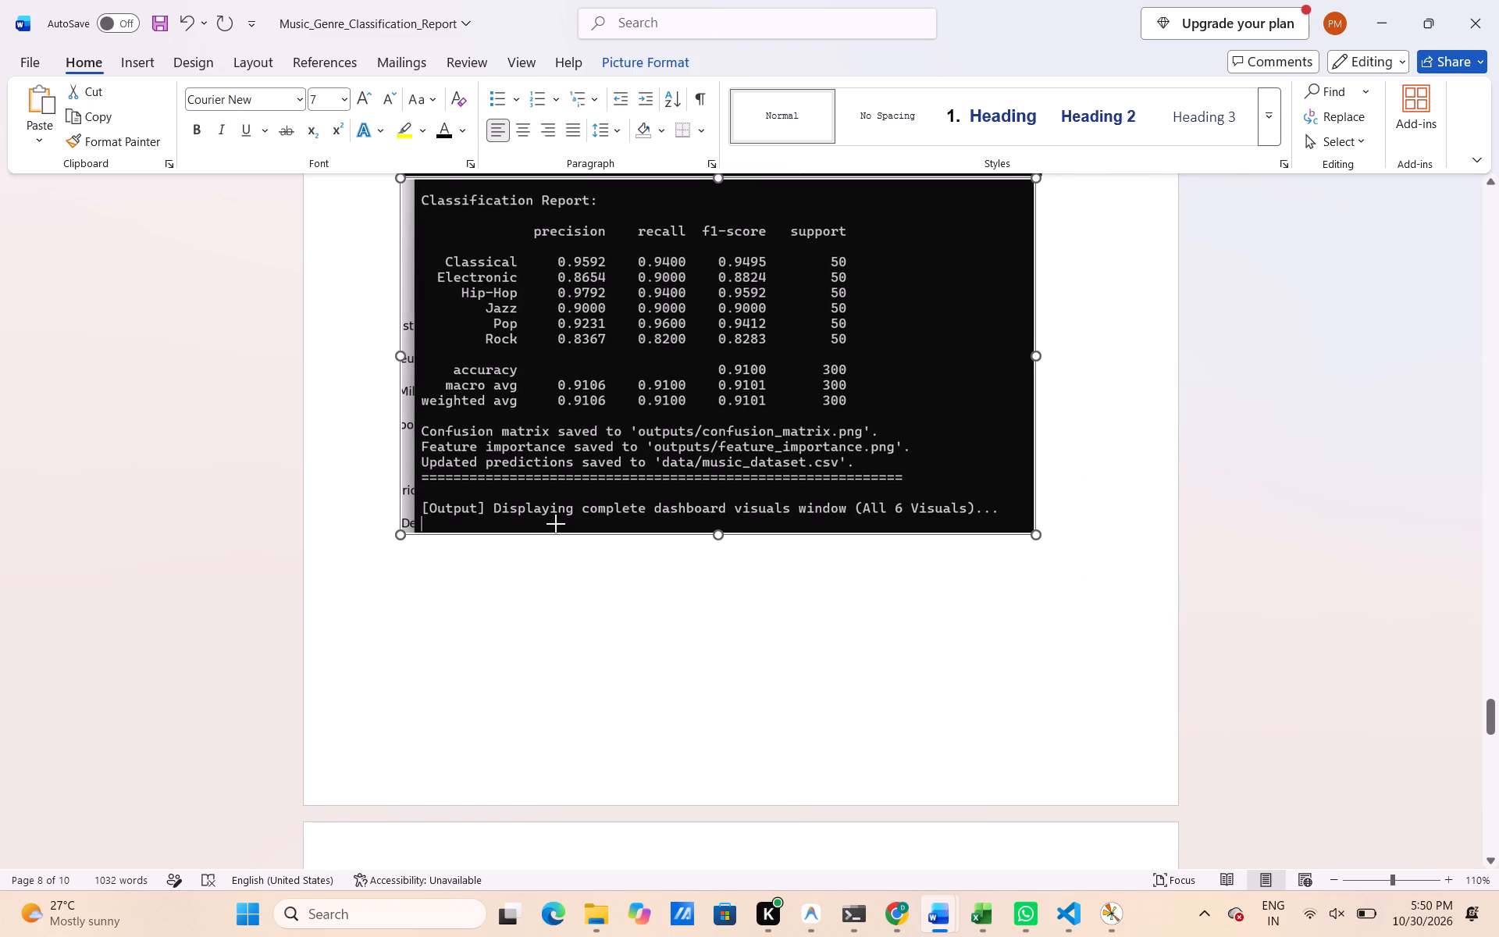
left_click_drag(556, 524, 534, 531)
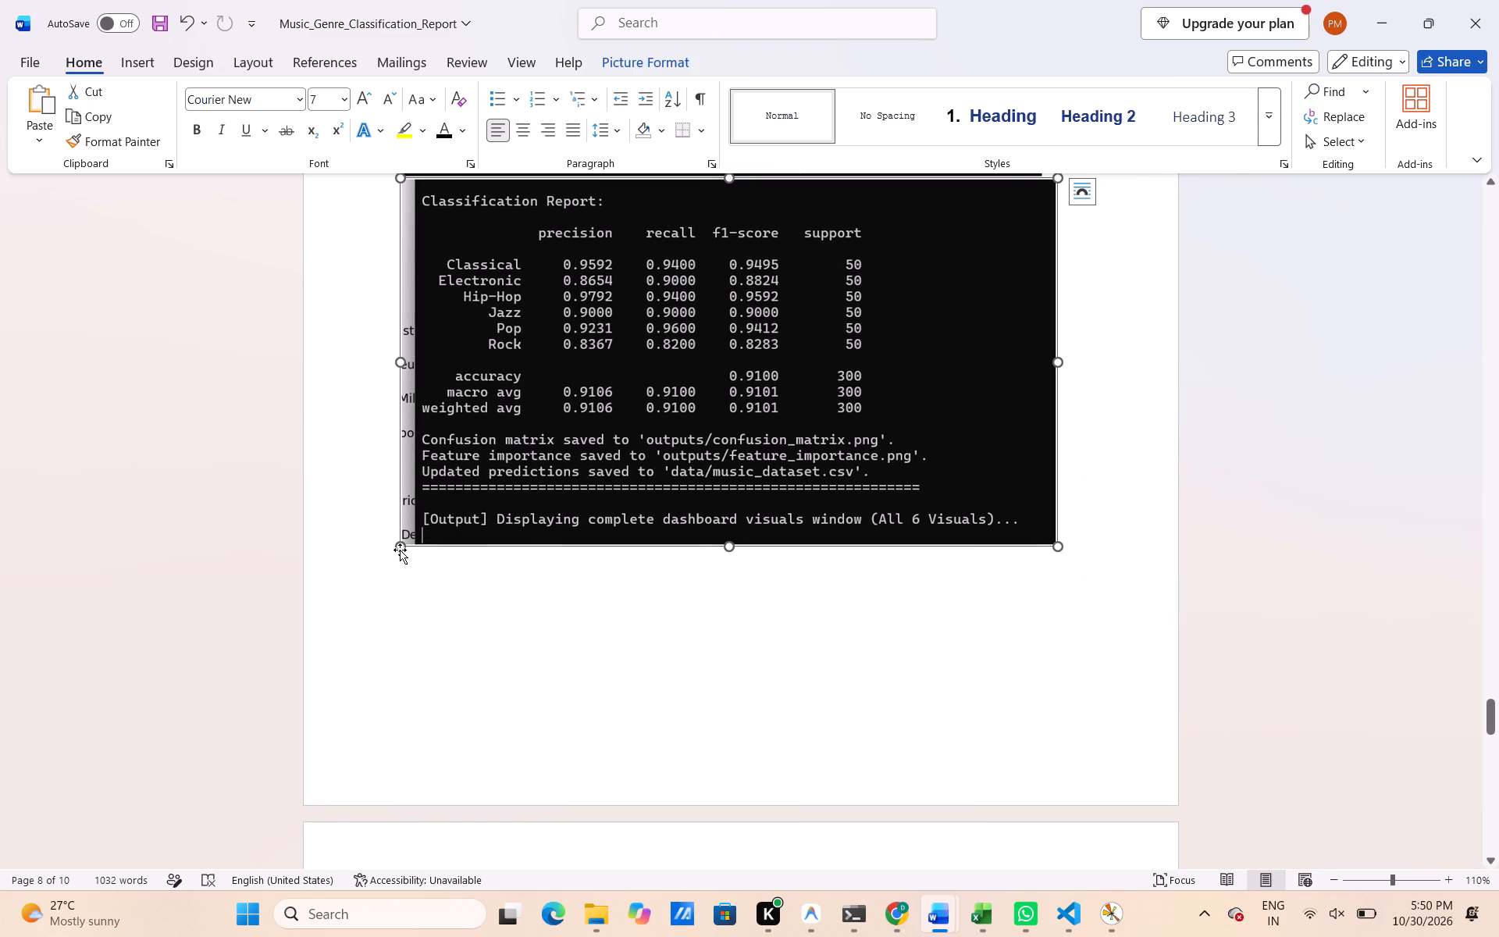
left_click_drag(399, 550, 414, 543)
Insert blank lines between the two new terminal captures in section 5.1.
scroll(488, 487, "up", 1)
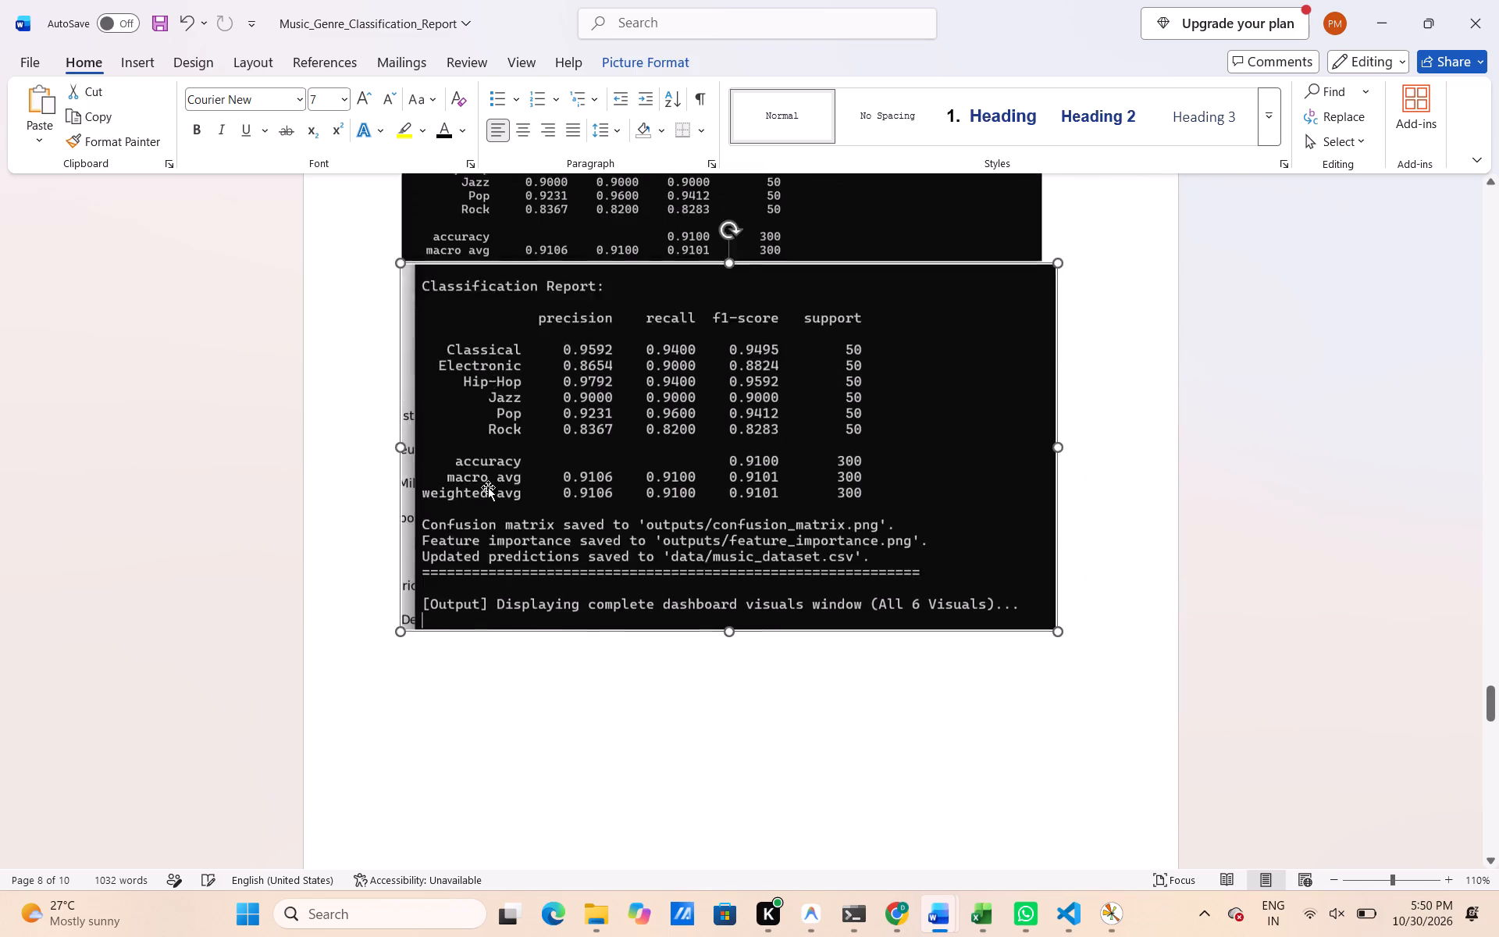
scroll(488, 487, "up", 1)
left_click(1052, 450)
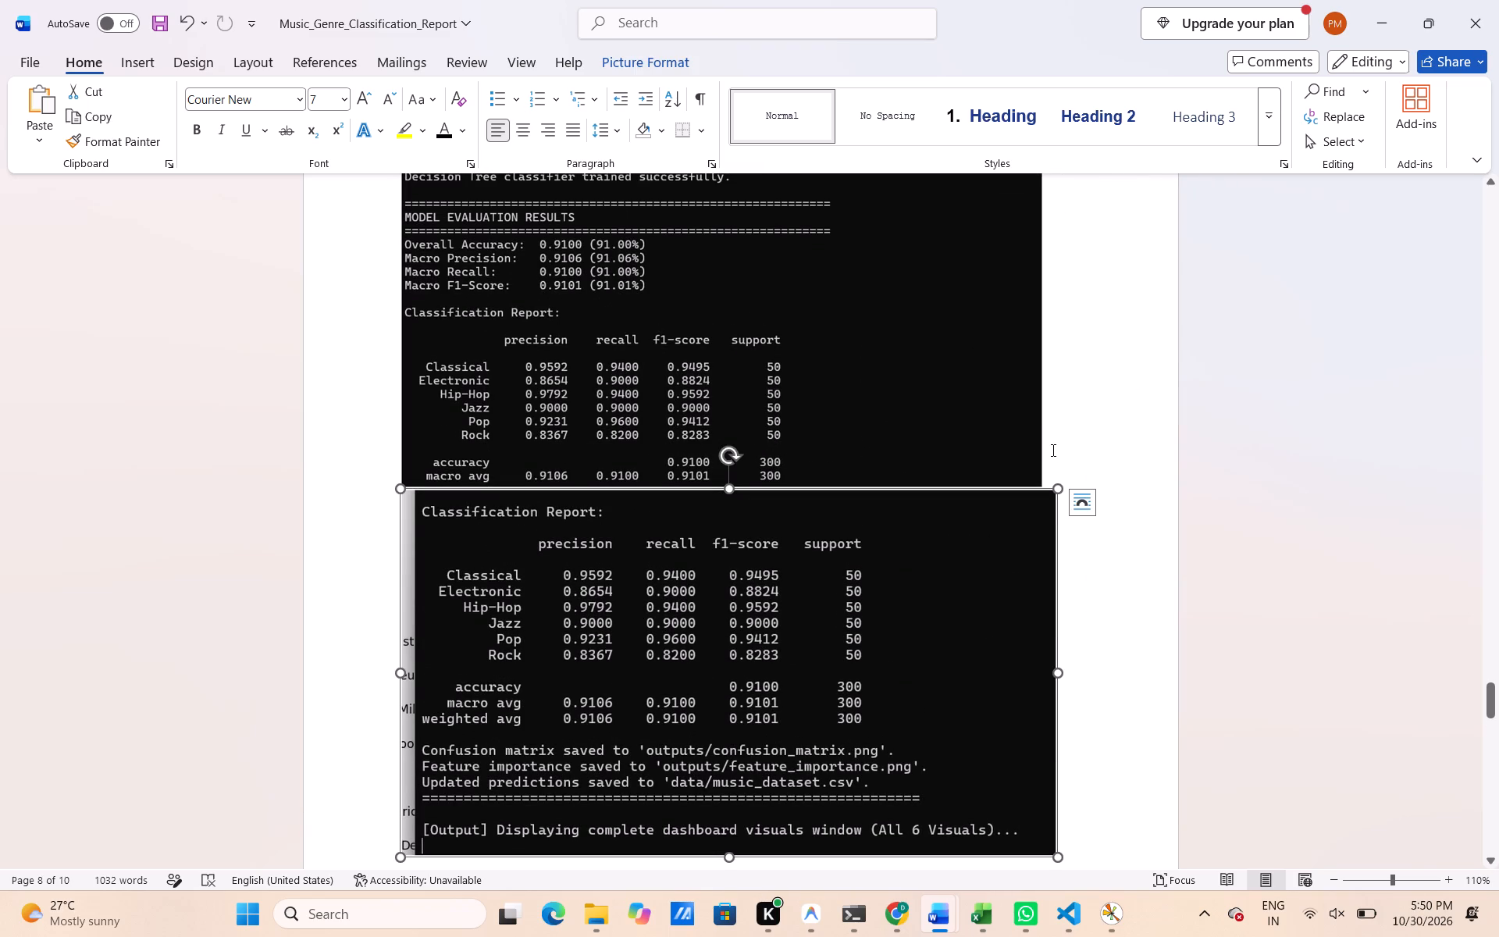
key("Return")
key("Return")
Delete the old PowerShell evaluation results screenshot just above the 5.2 Confusion Matrix Heatmap heading.
scroll(1052, 450, "down", 2)
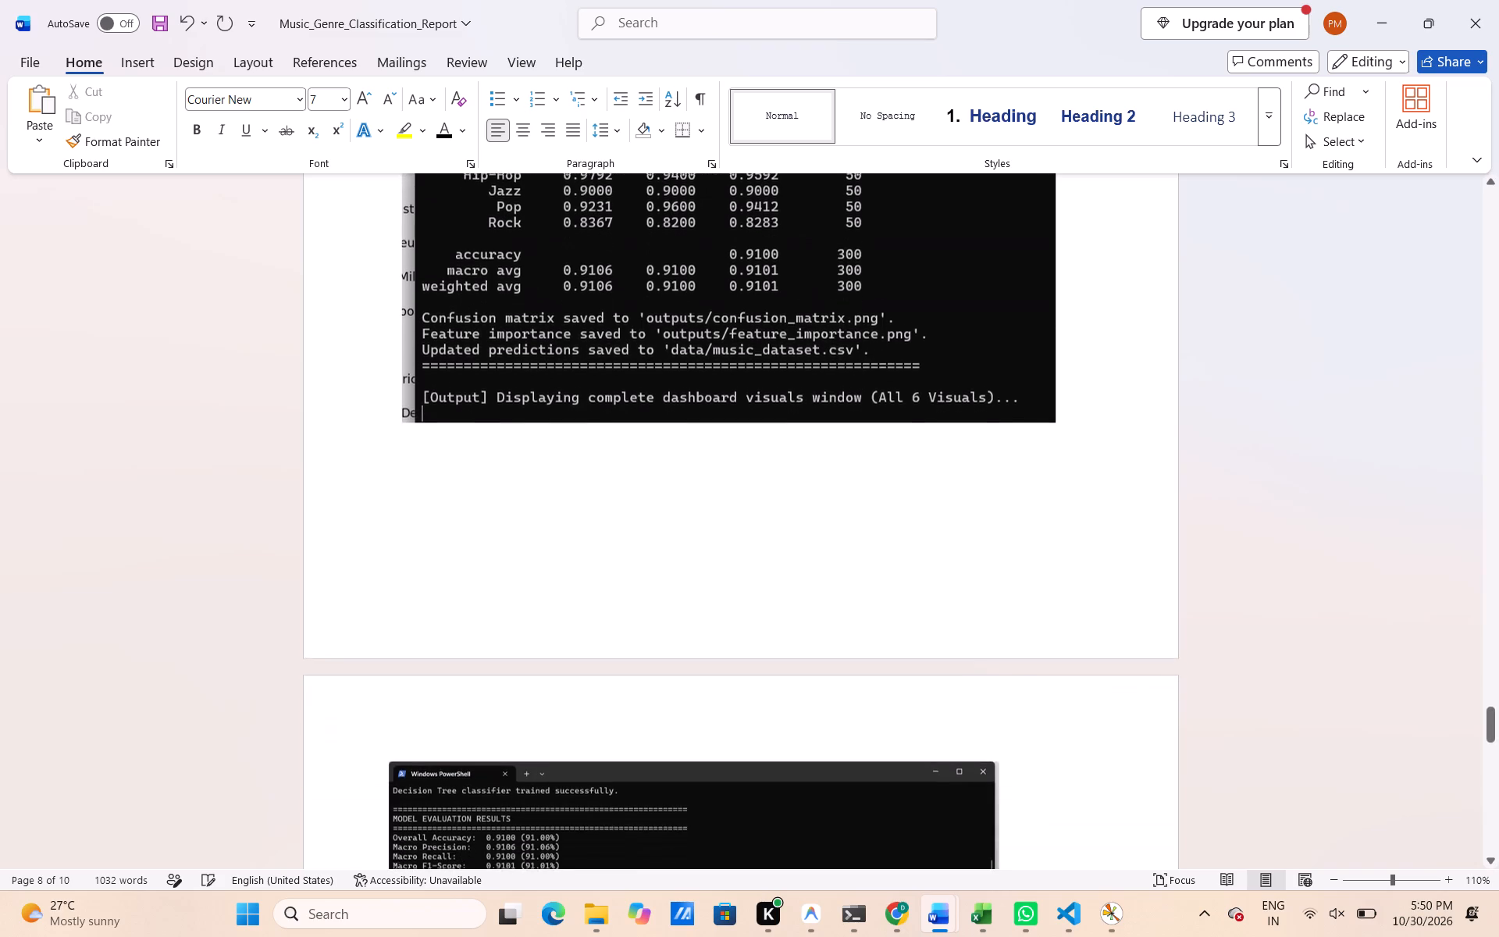
scroll(1052, 450, "down", 1)
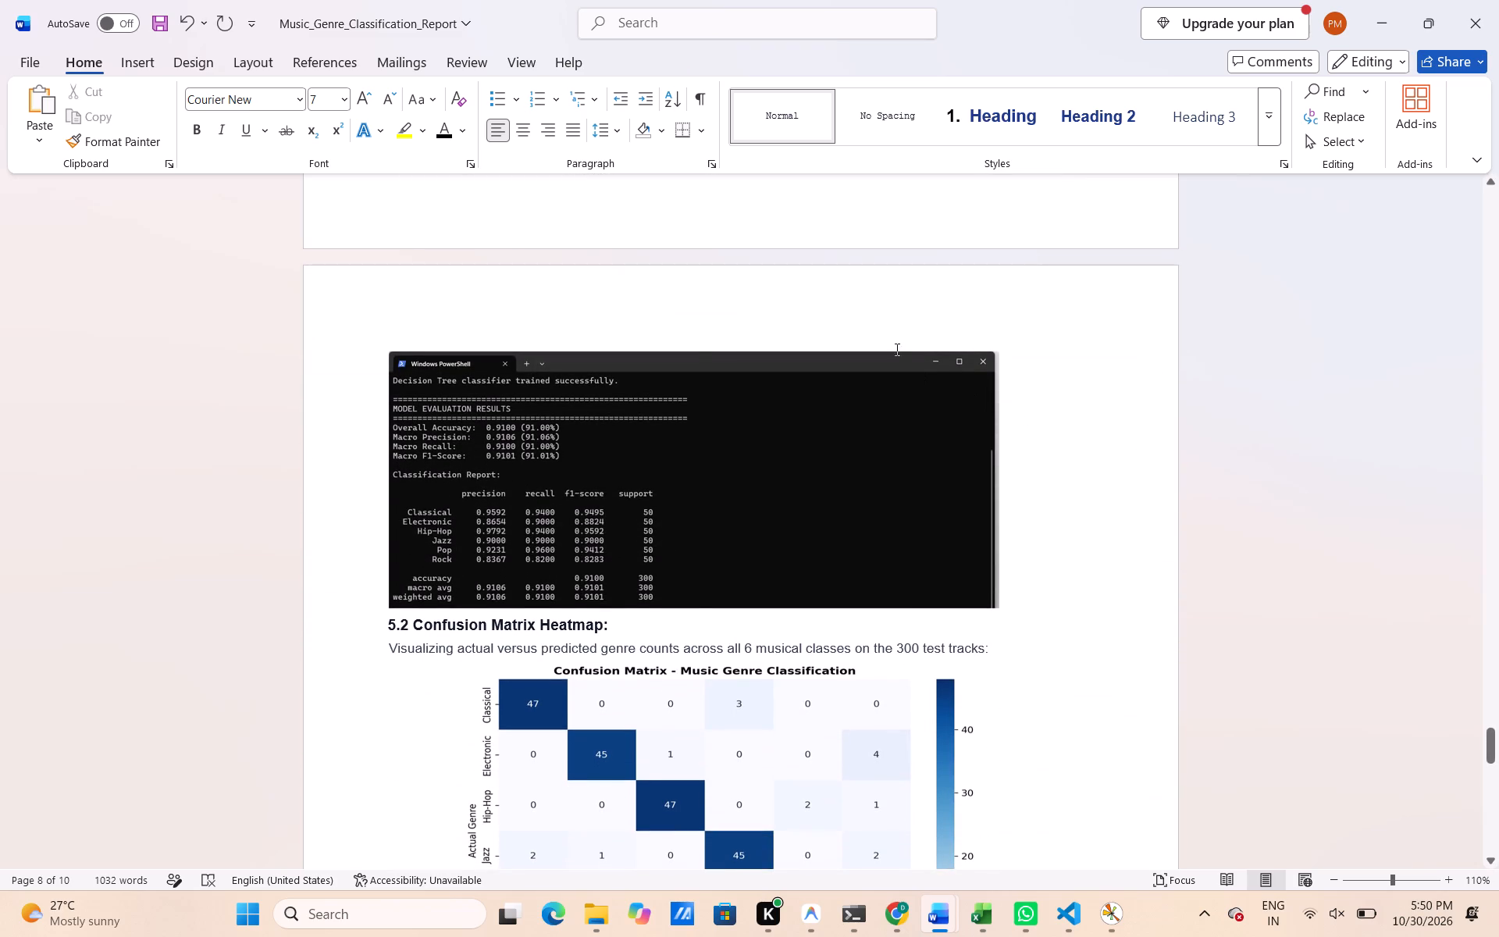
left_click(865, 433)
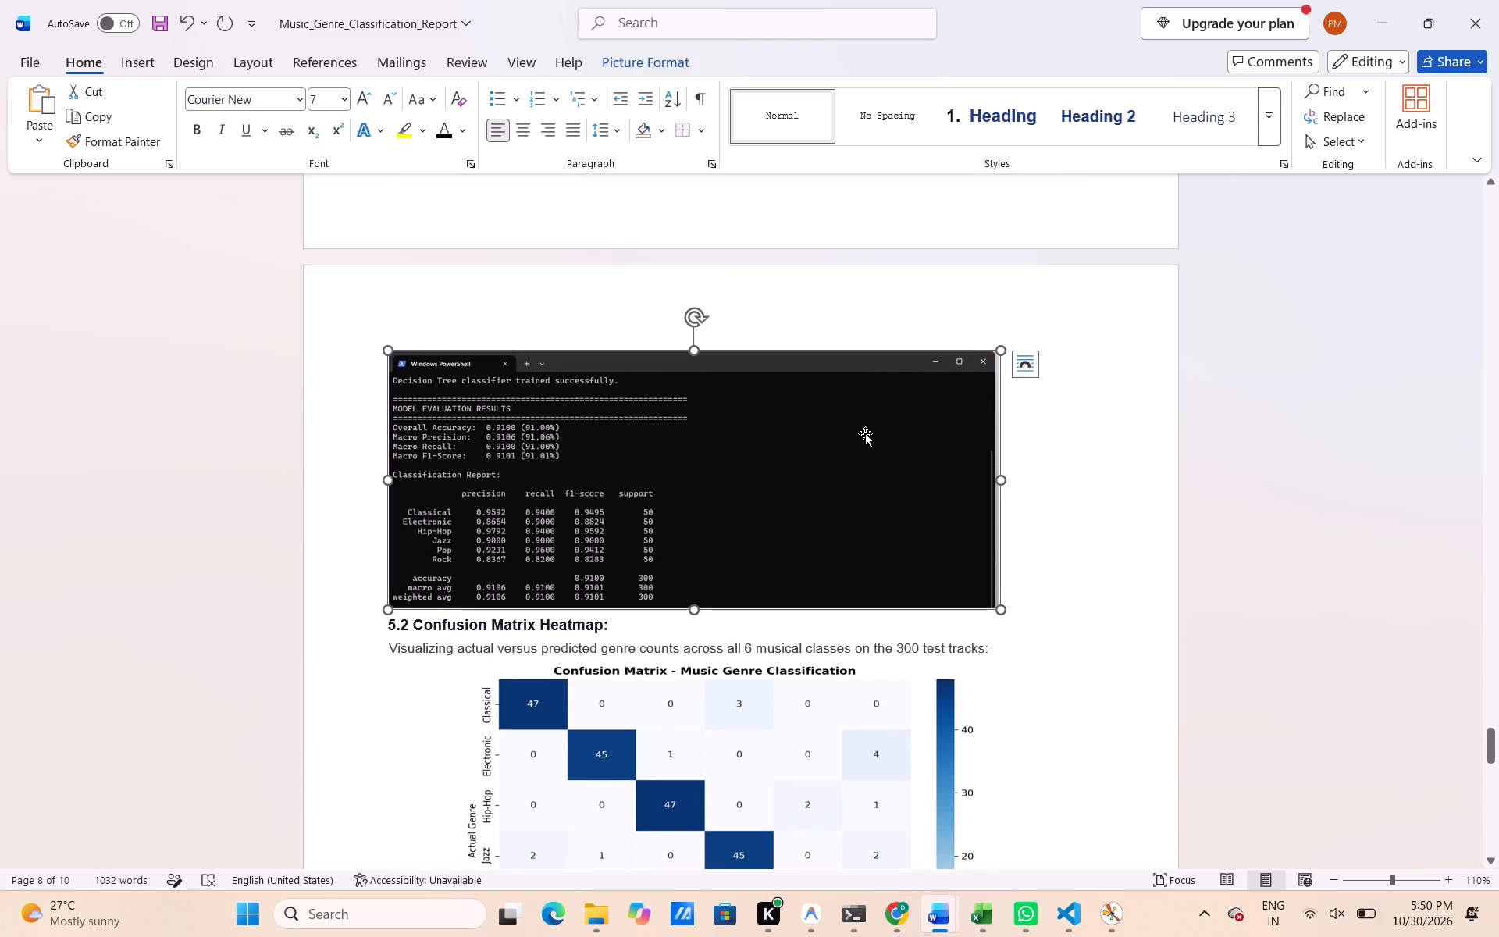
key("Delete")
Review the terminal captures and the figures in sections 5.2 and 5.3 down to the 5.4 Interactive Excel Dashboard heading.
scroll(865, 433, "down", 1)
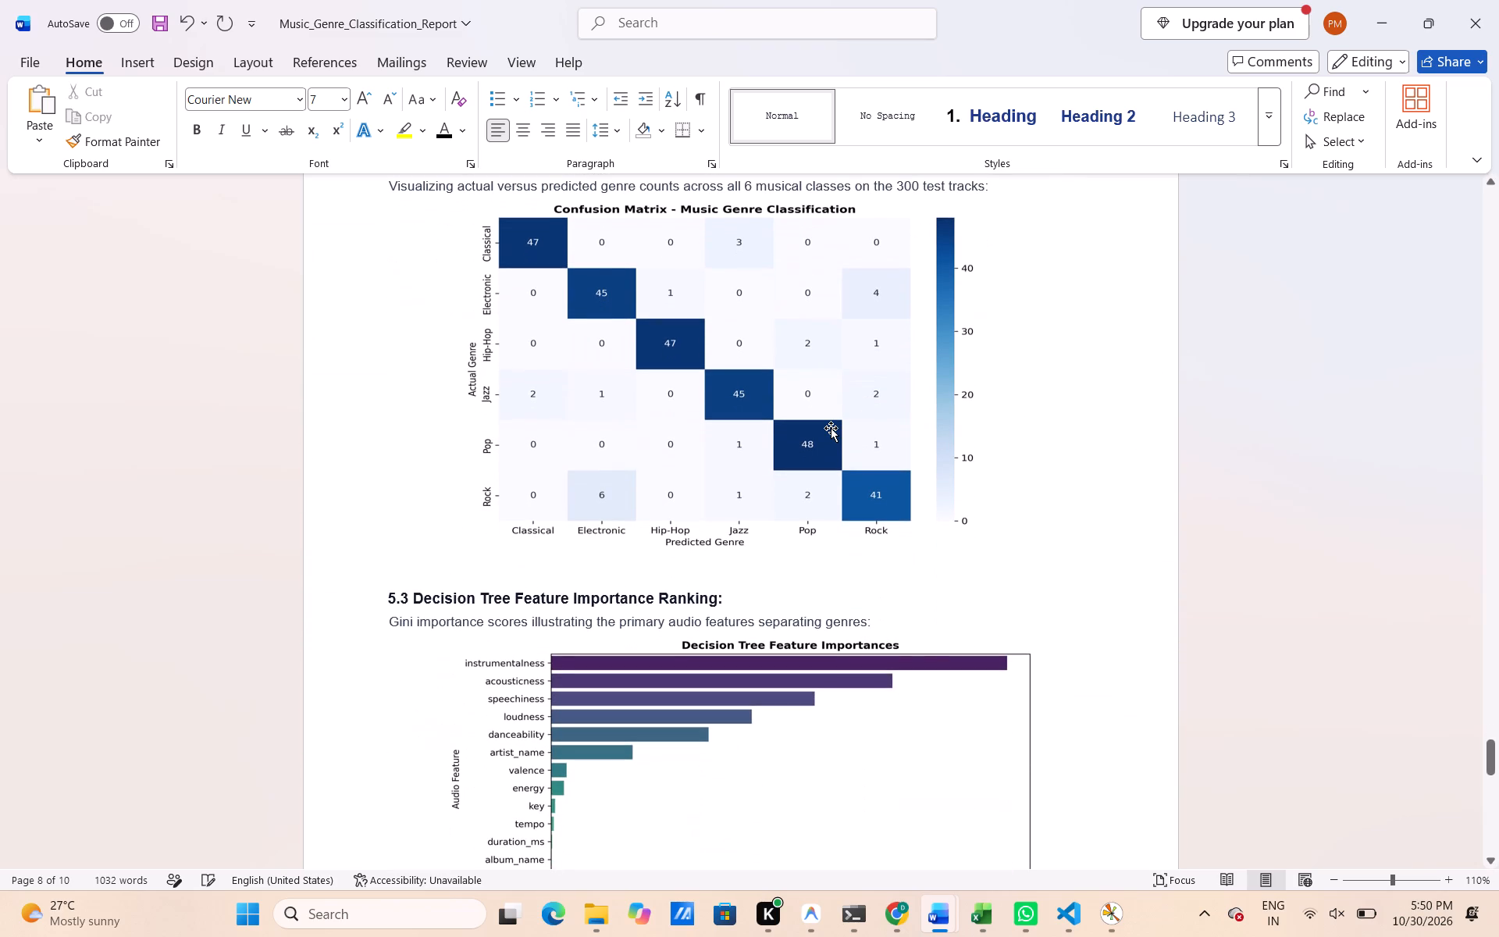
left_click(831, 428)
scroll(831, 428, "down", 1)
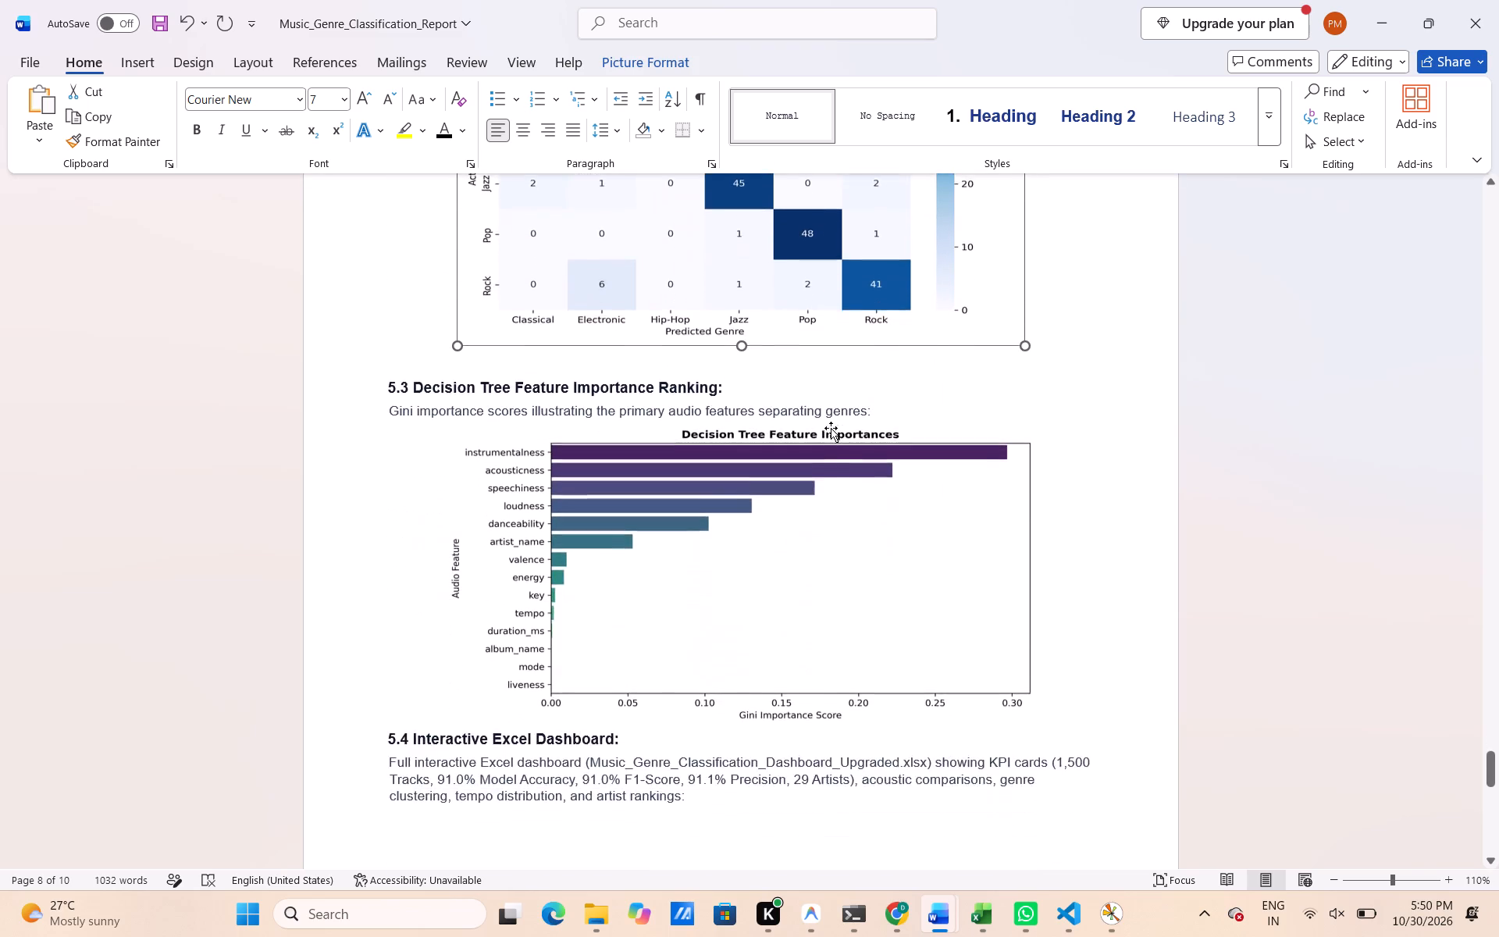
scroll(831, 428, "up", 3)
scroll(831, 428, "down", 1)
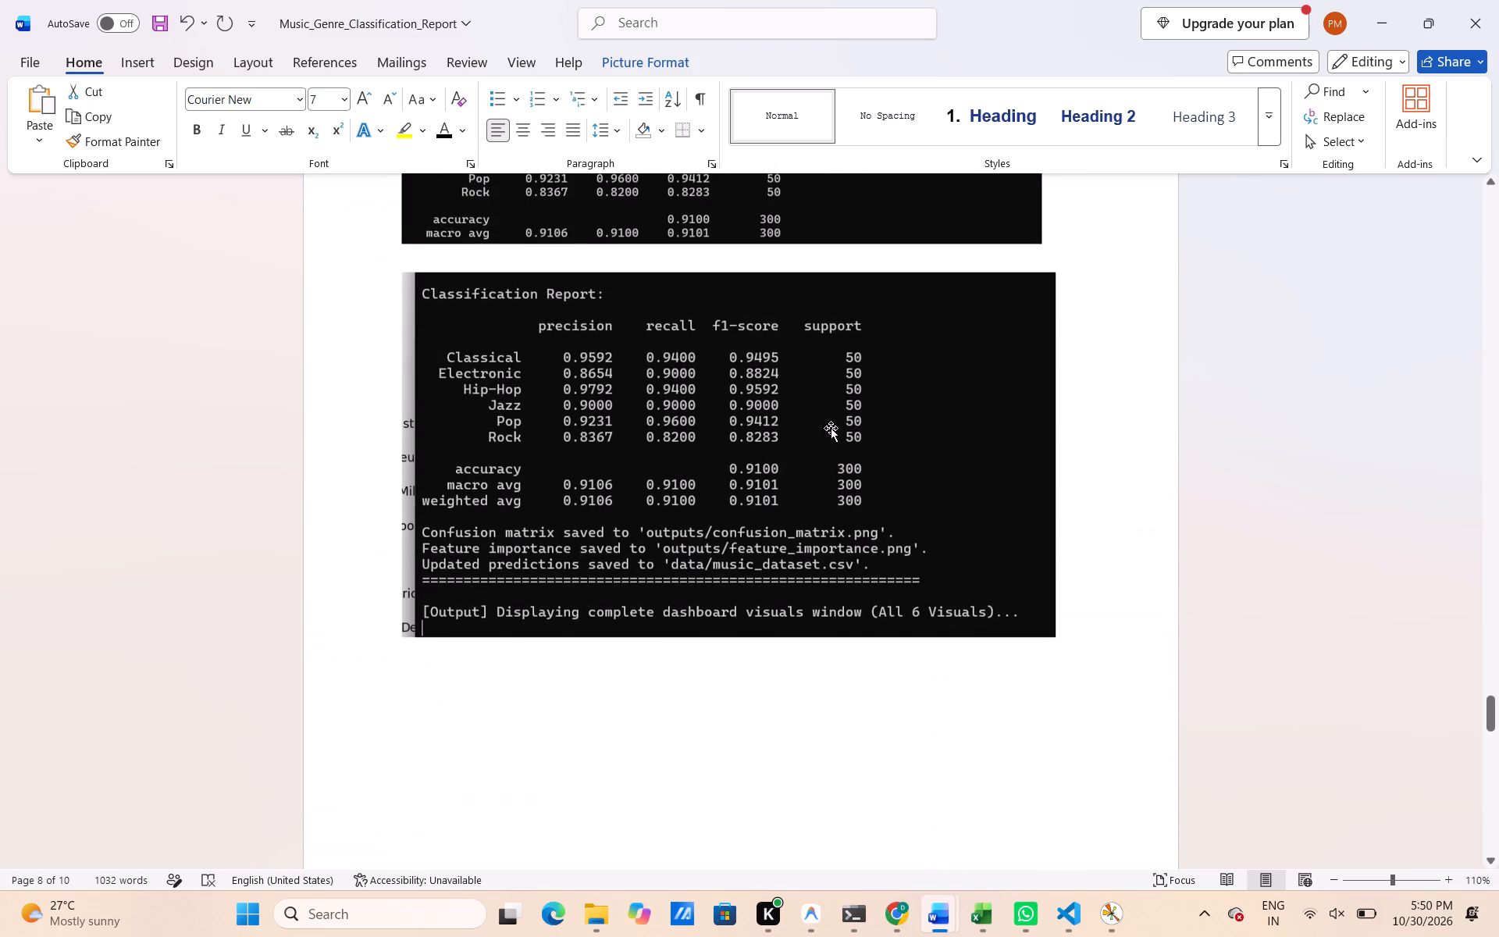
scroll(831, 428, "down", 1)
scroll(792, 600, "down", 3)
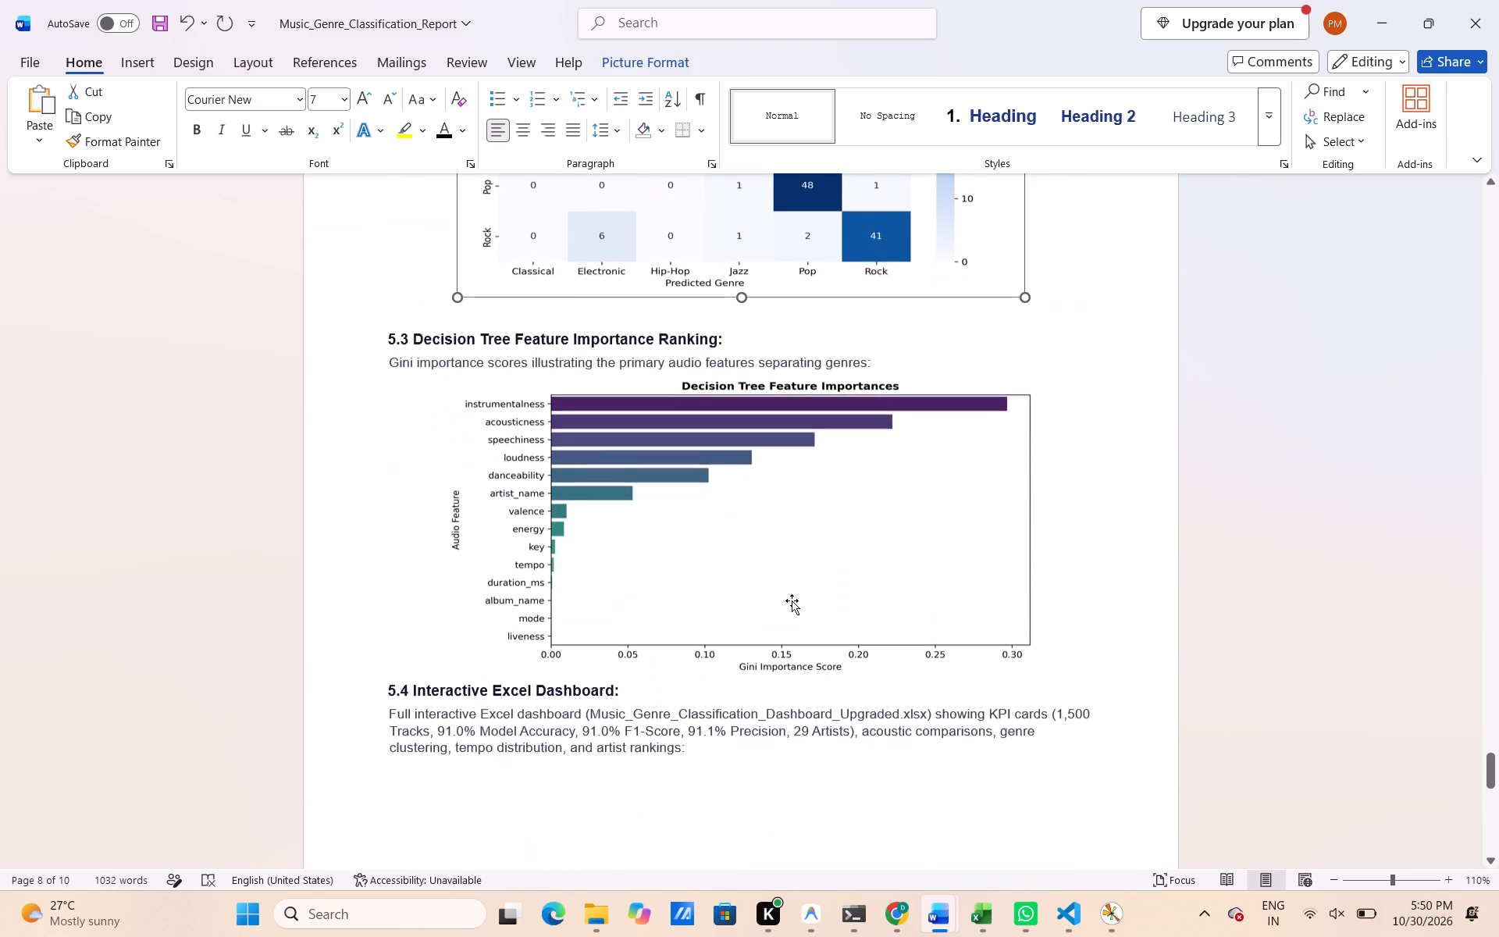
scroll(792, 600, "down", 1)
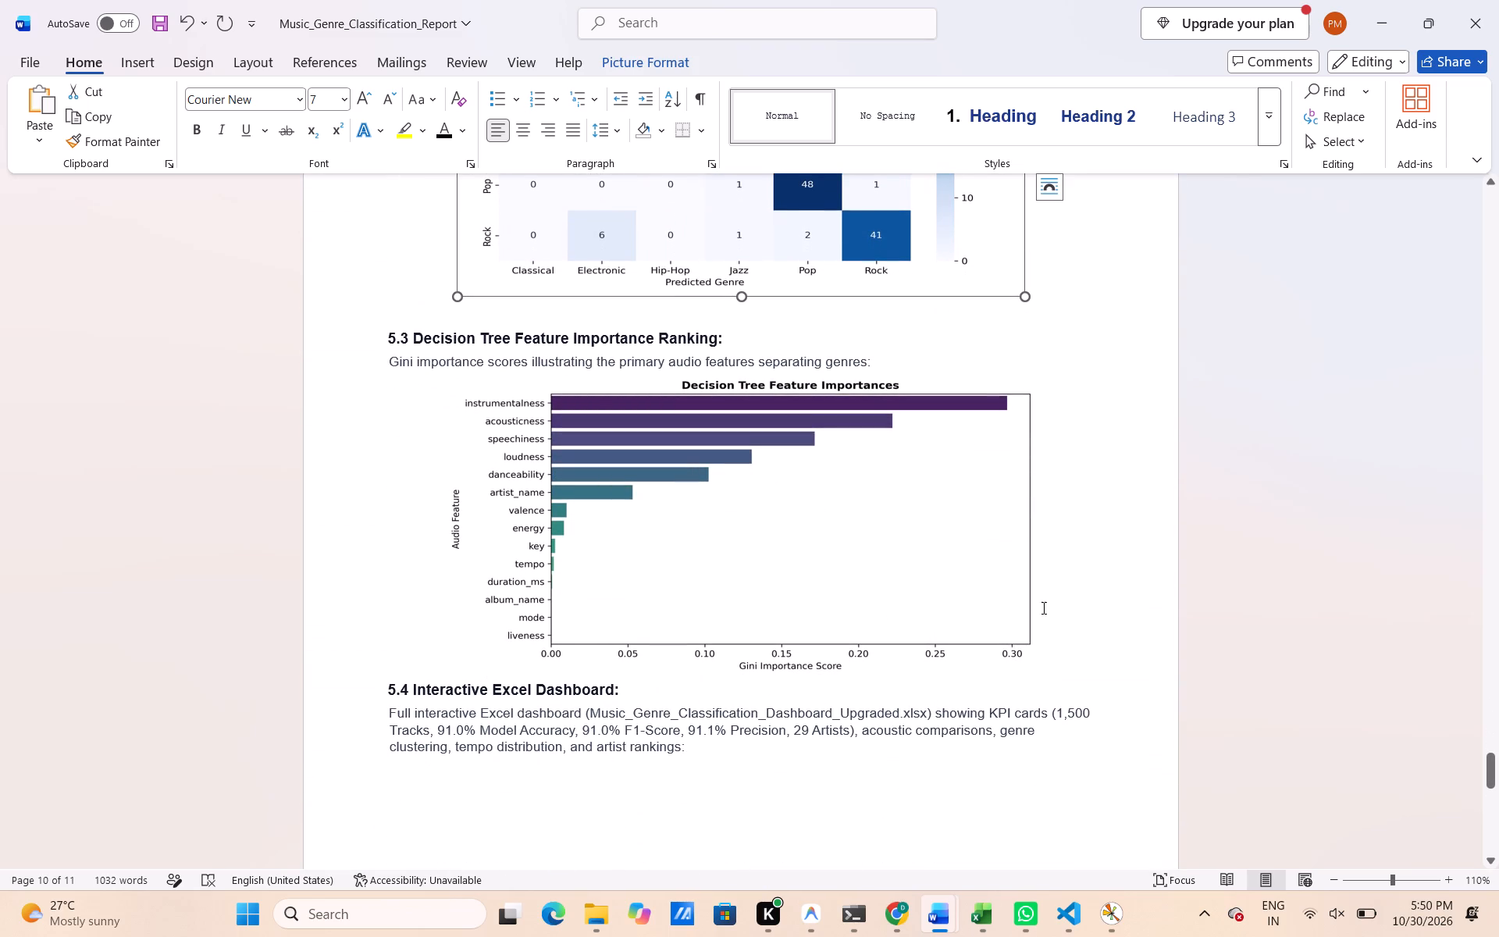
Paste the Energy vs. Acousticness clustering chart from the clipboard history on a new line below the Decision Tree Feature Importances chart.
left_click(1042, 619)
key("Return")
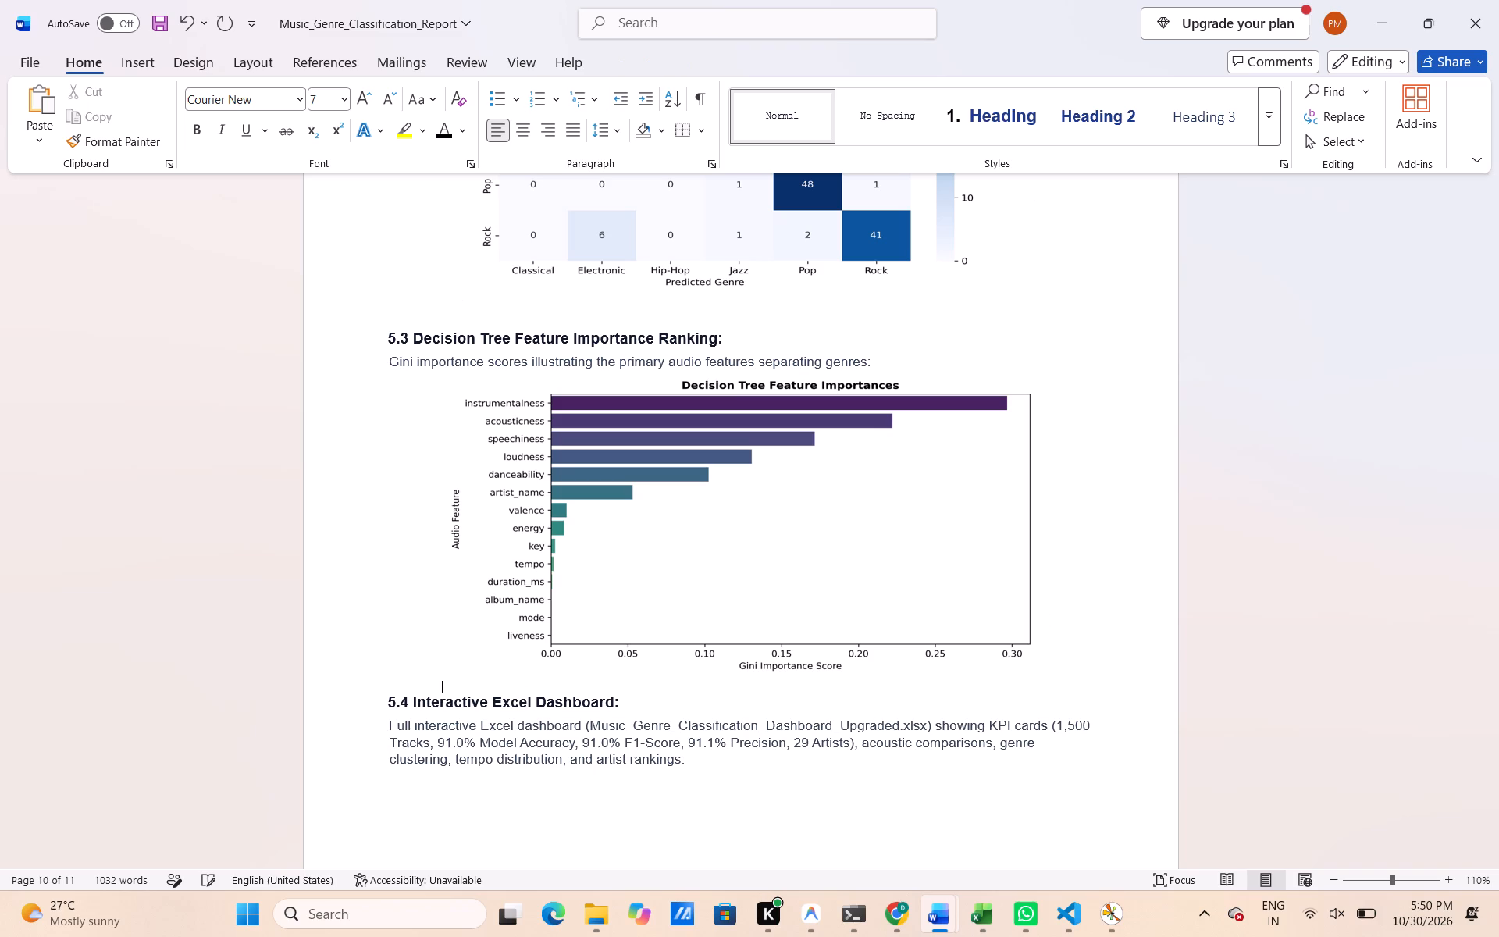
key("super+v")
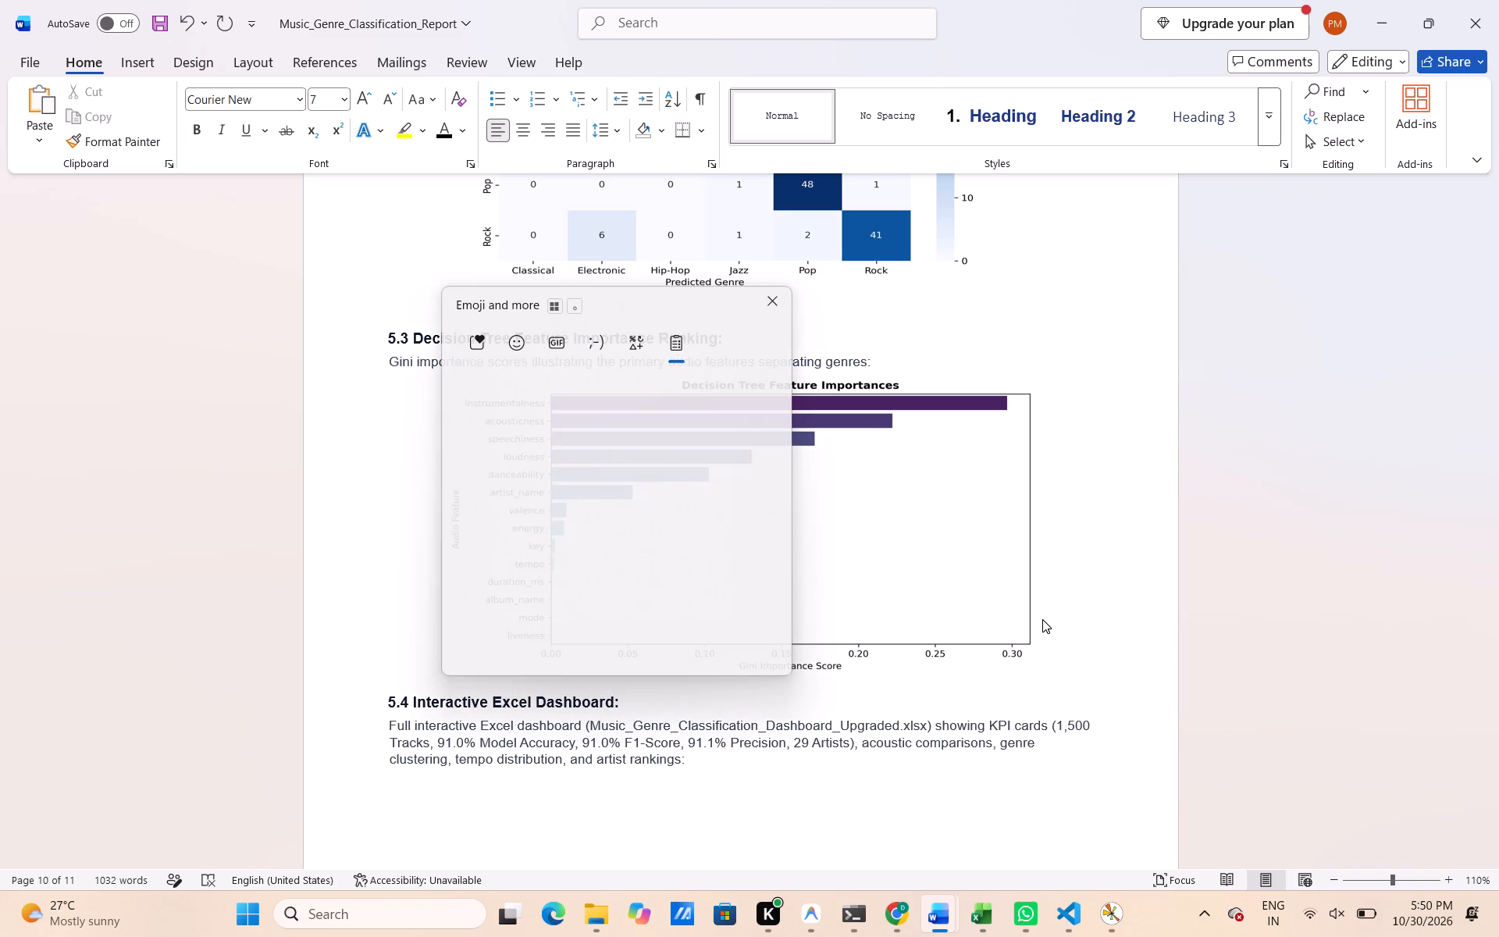
scroll(615, 625, "down", 2)
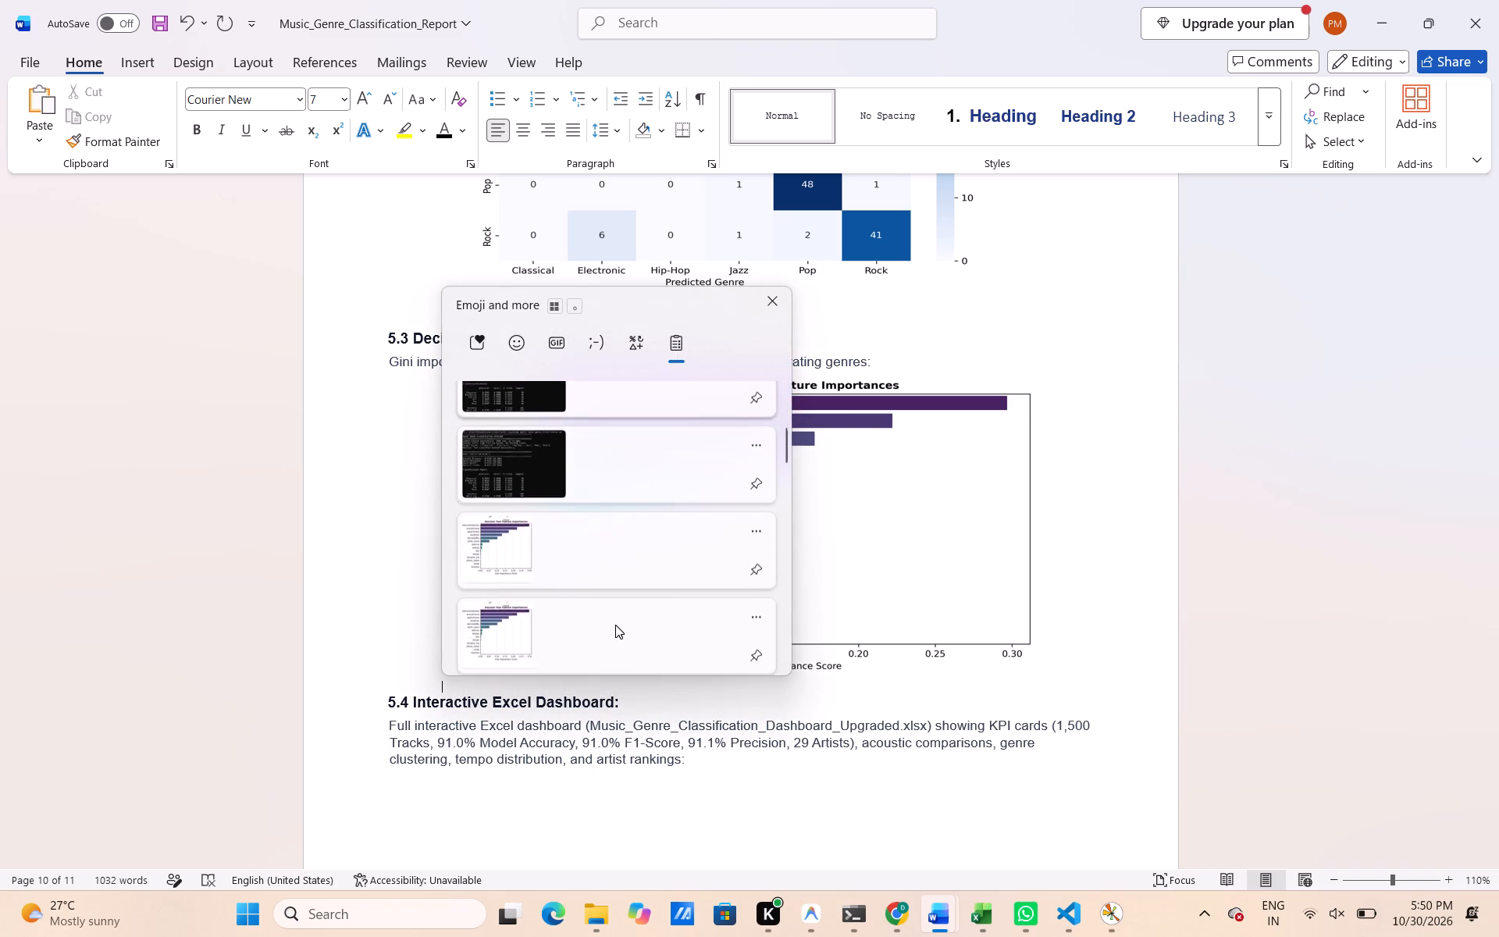
scroll(615, 625, "down", 3)
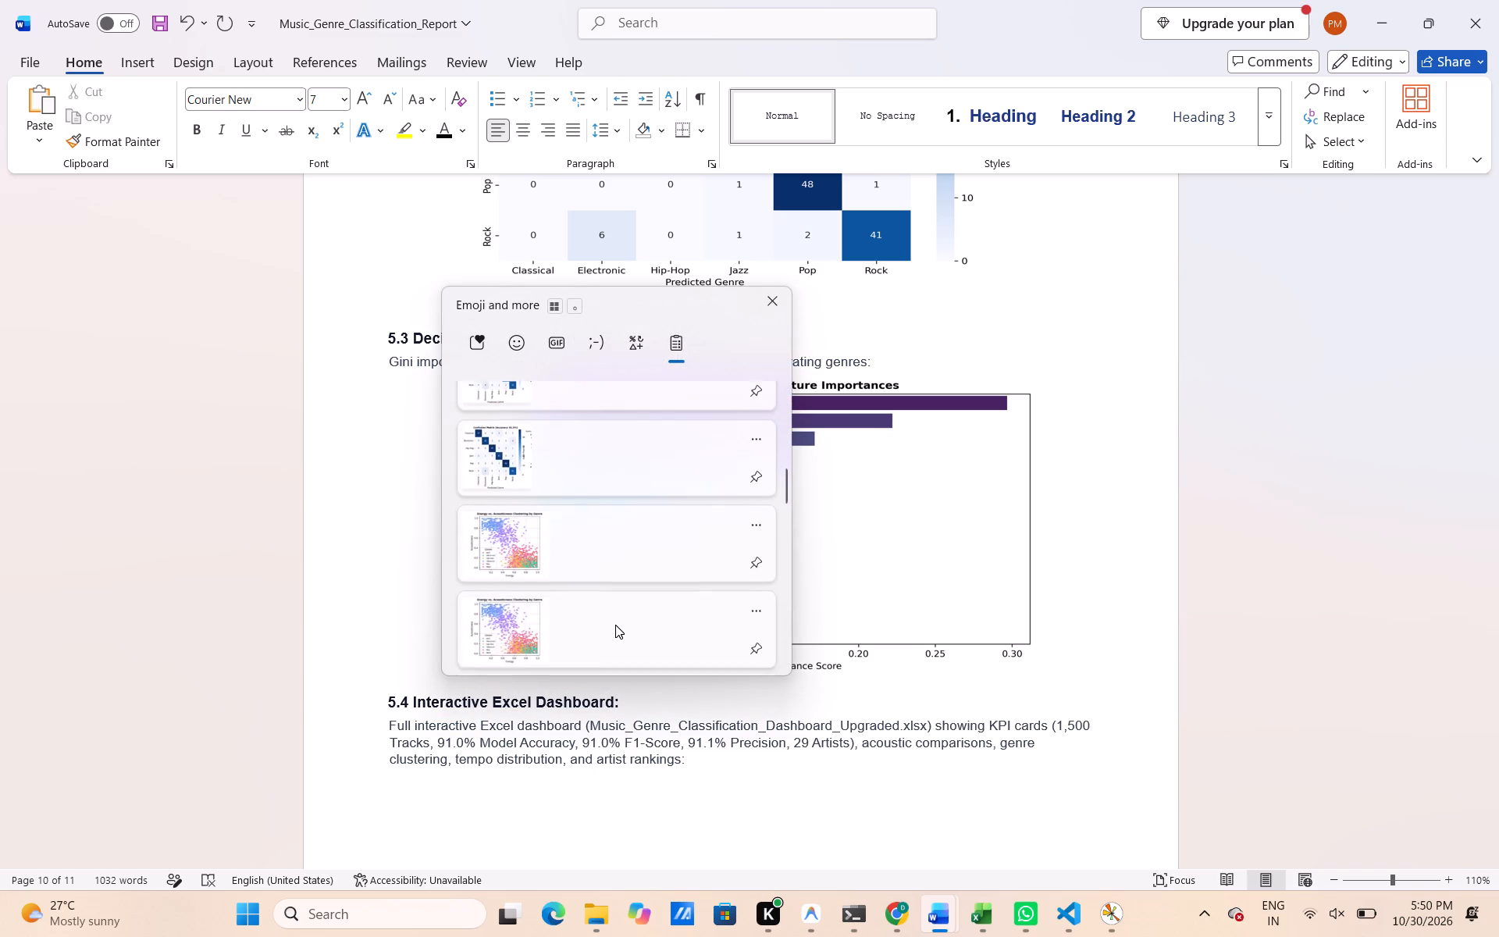
scroll(615, 625, "down", 1)
left_click(497, 566)
key("ctrl+v")
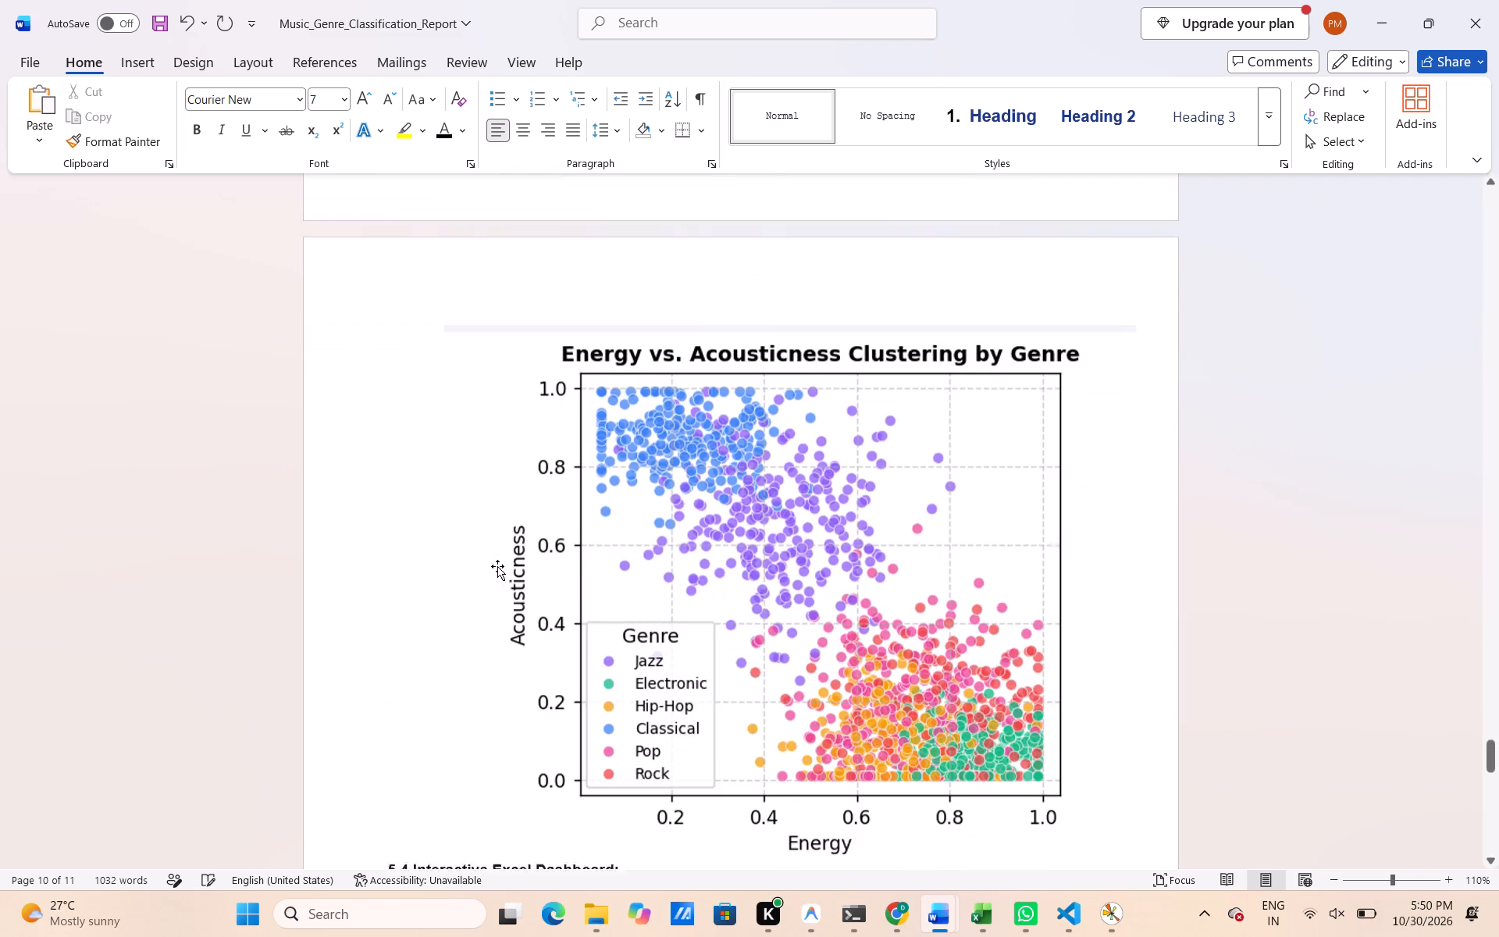
scroll(594, 560, "left", 1)
left_click(640, 561)
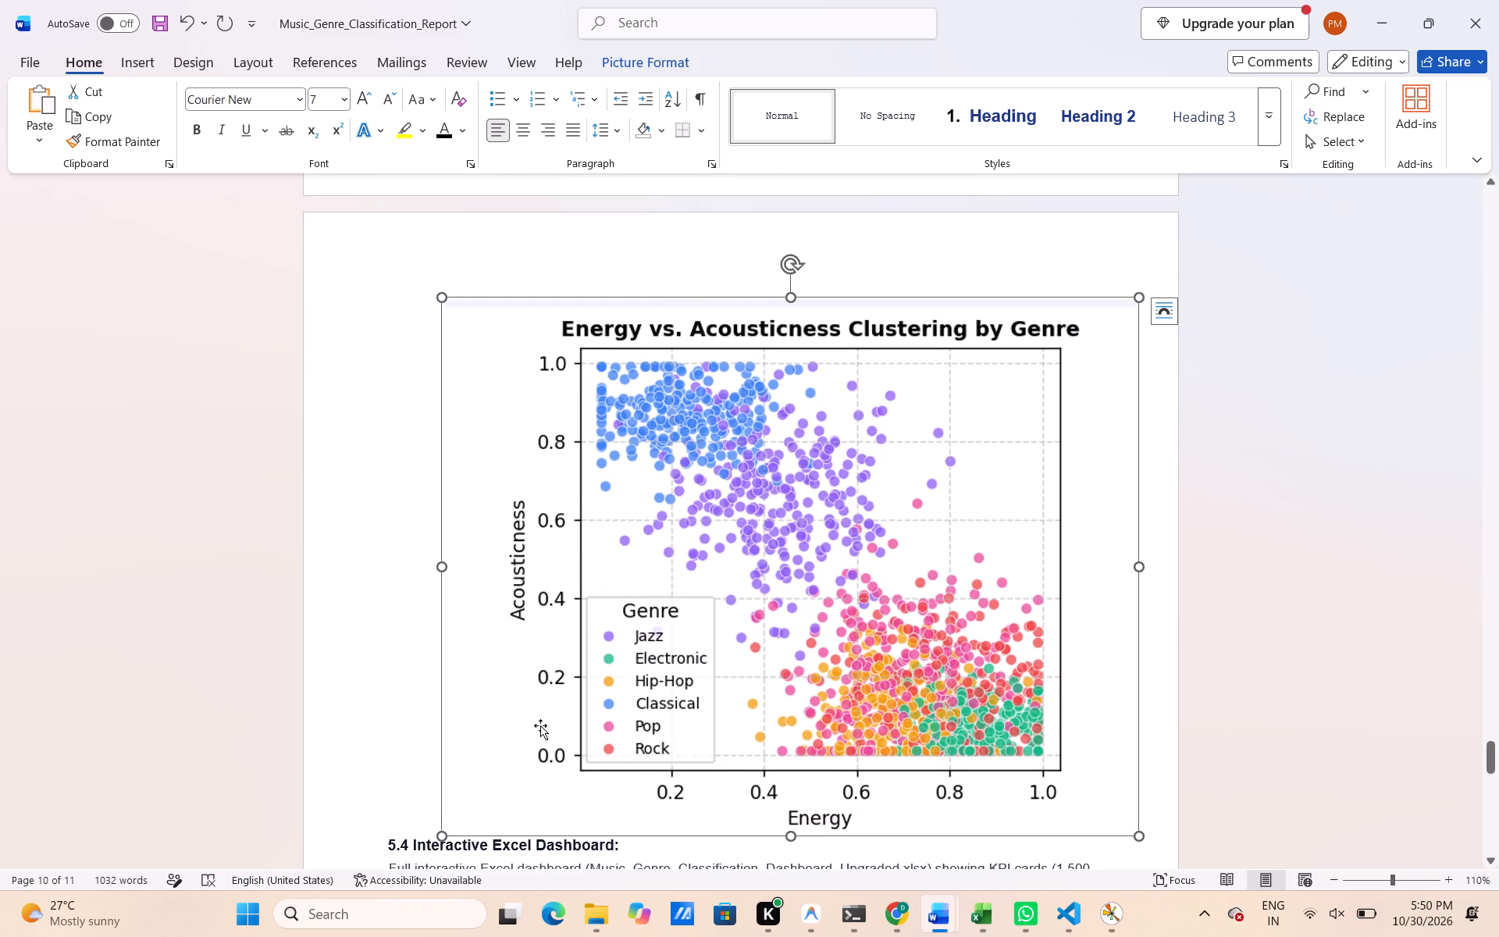
left_click_drag(607, 658, 553, 676)
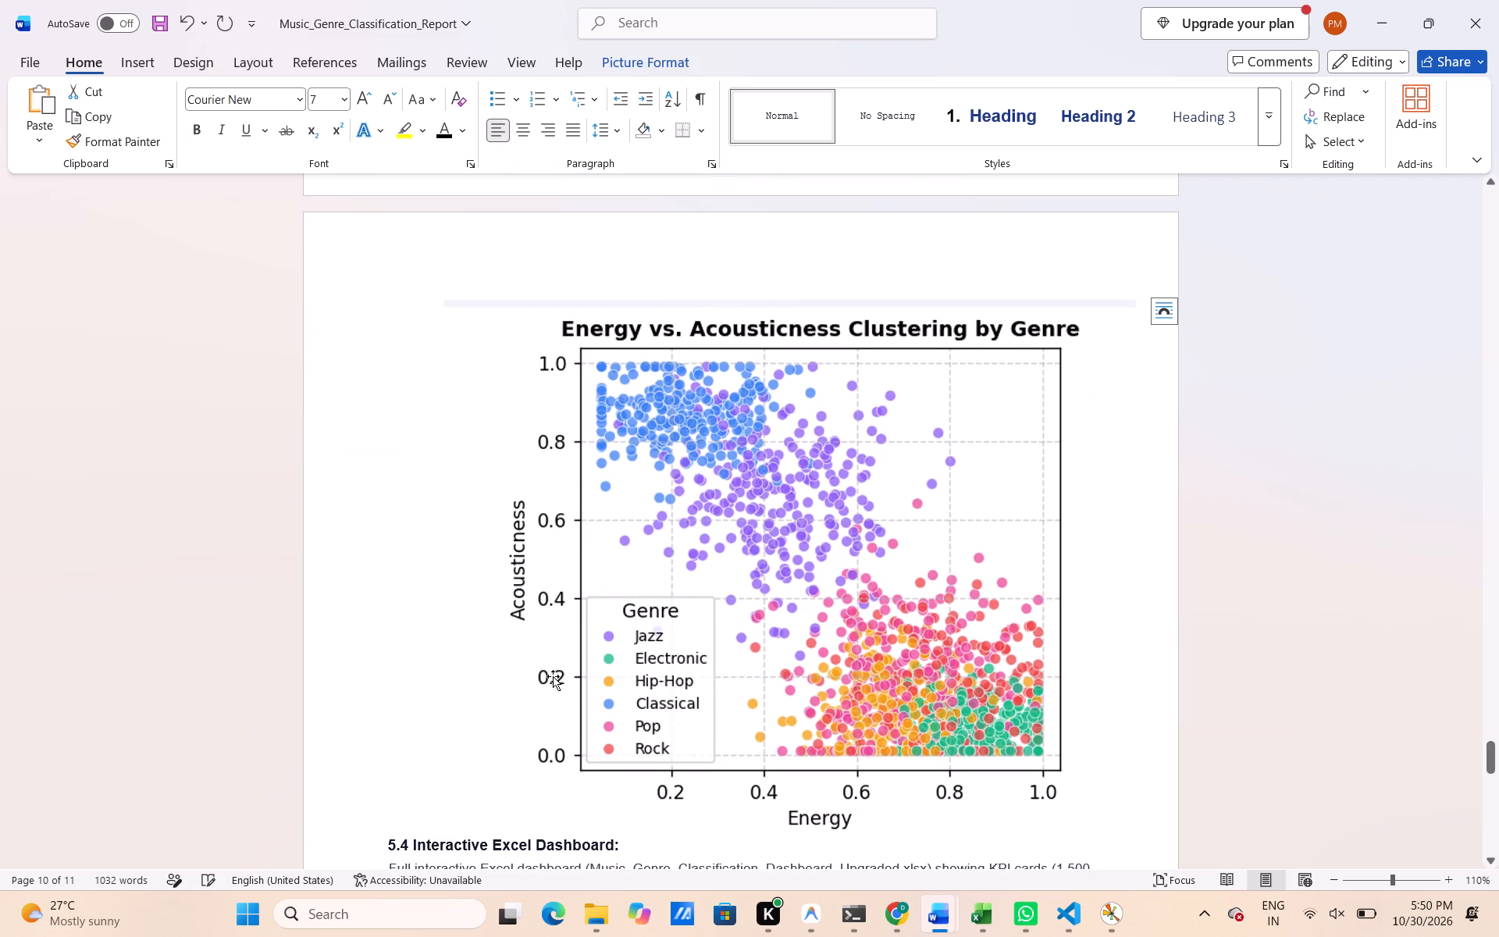
Insert blank lines between the Energy vs. Acousticness chart and the 5.4 Interactive Excel Dashboard heading.
scroll(545, 709, "down", 2)
scroll(545, 709, "up", 1)
scroll(545, 709, "down", 3)
scroll(545, 709, "up", 2)
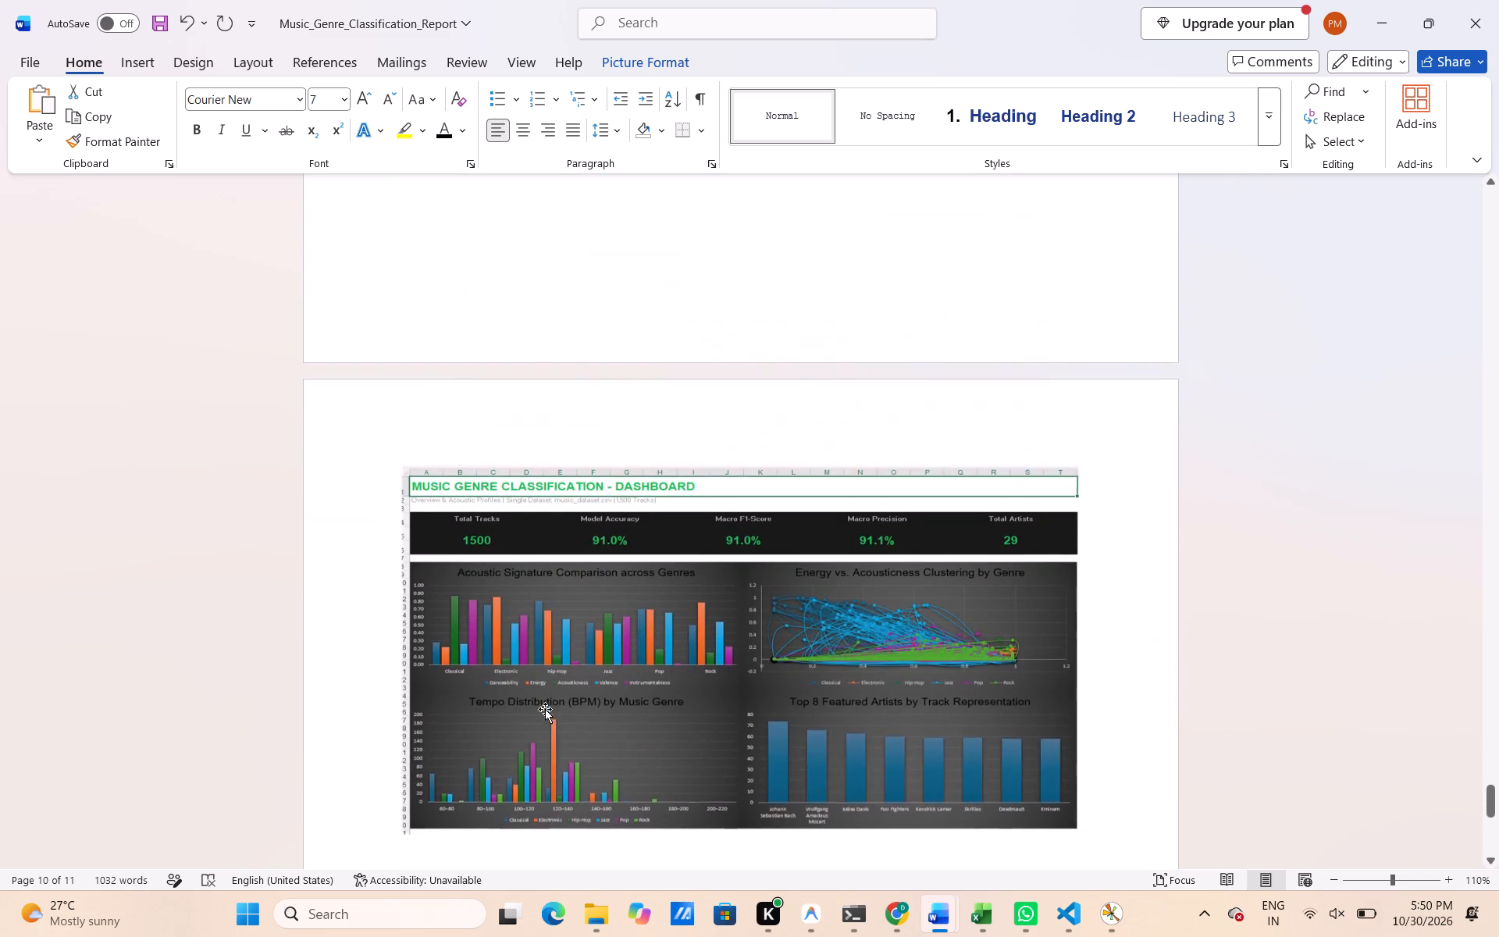
scroll(739, 678, "up", 5)
scroll(1165, 787, "down", 1)
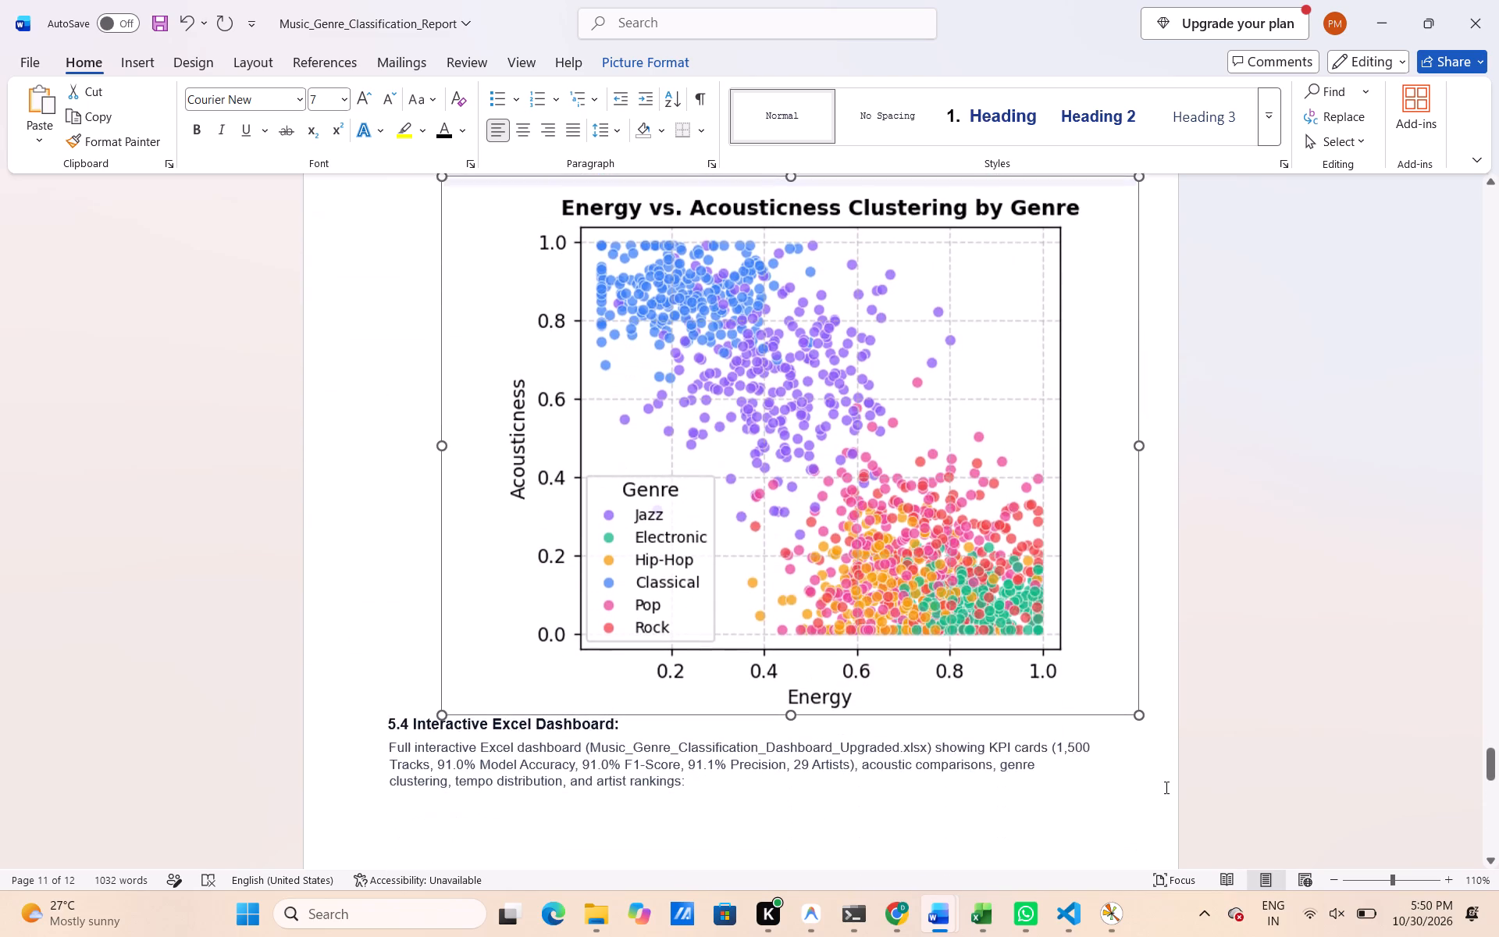
left_click(1161, 688)
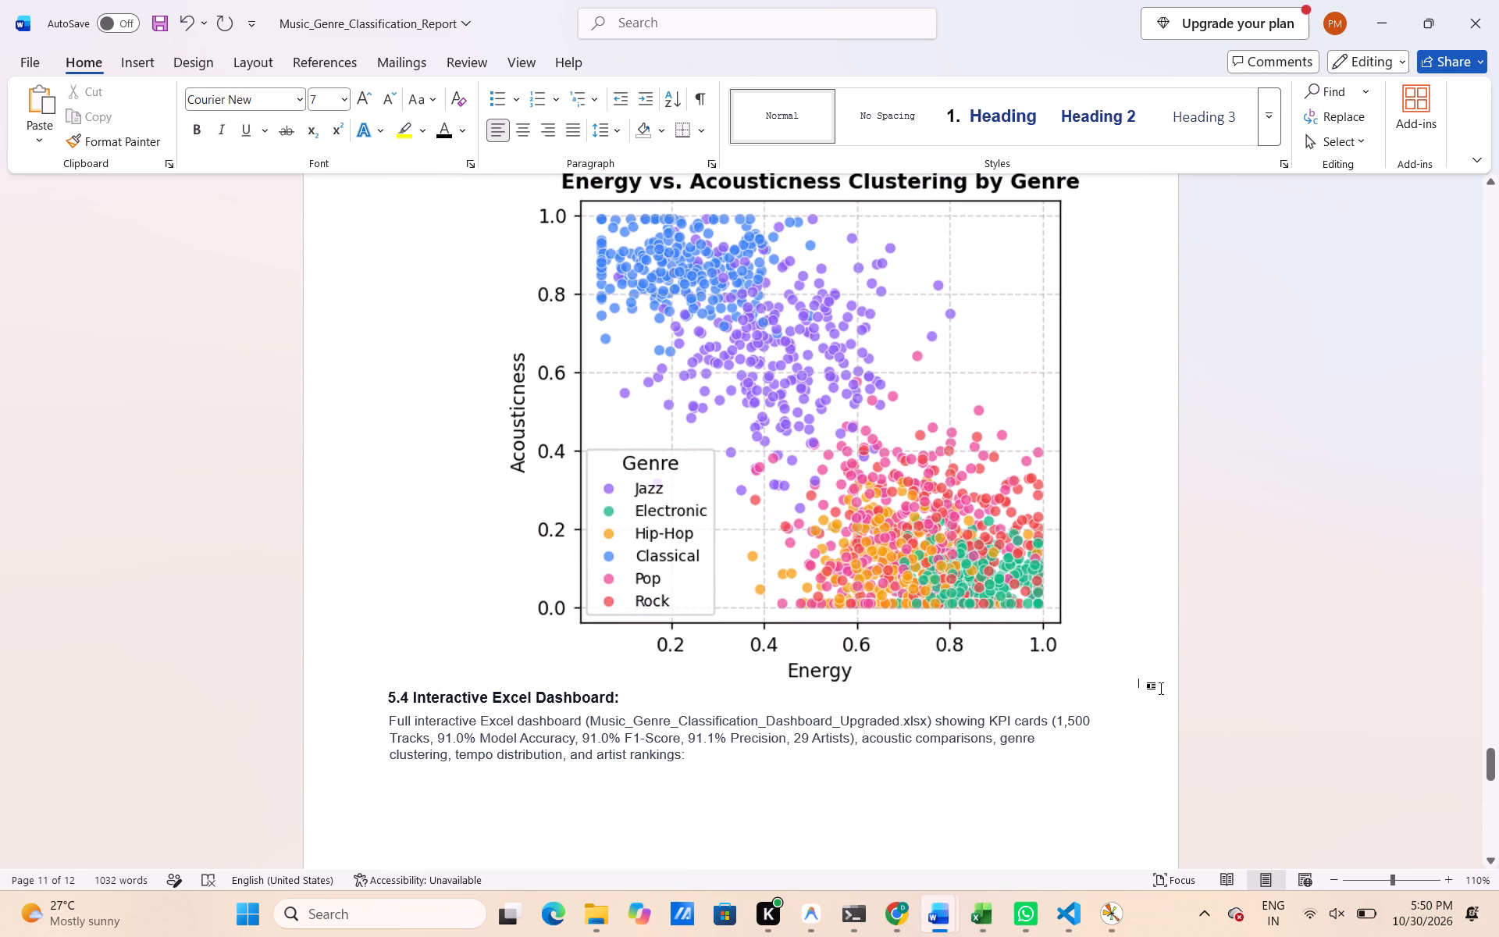
key("Return")
key("Return")
key("Return")
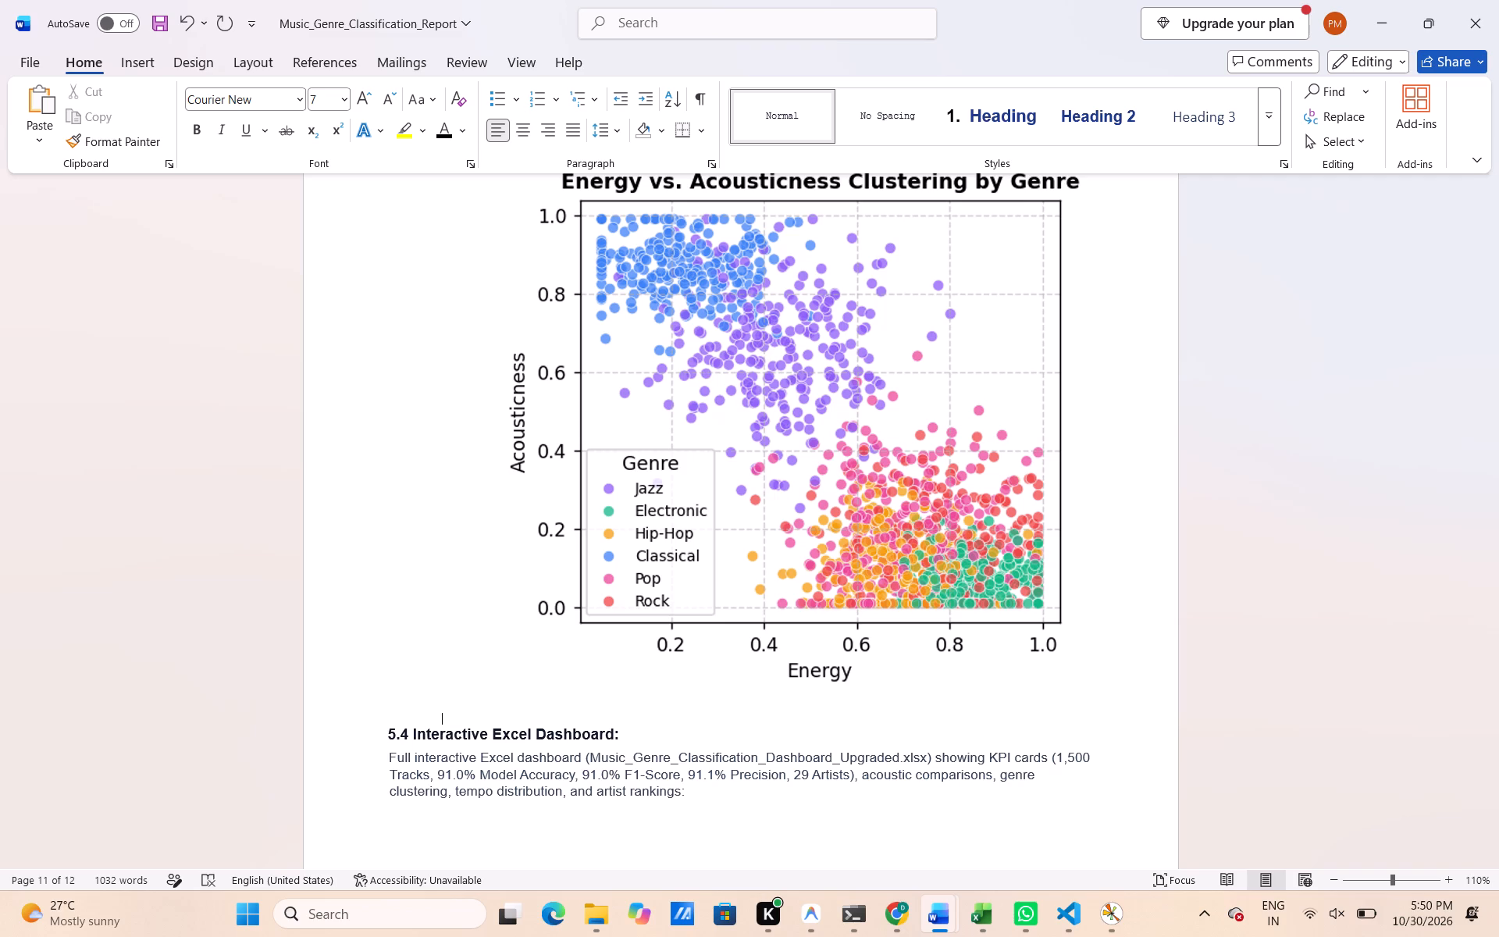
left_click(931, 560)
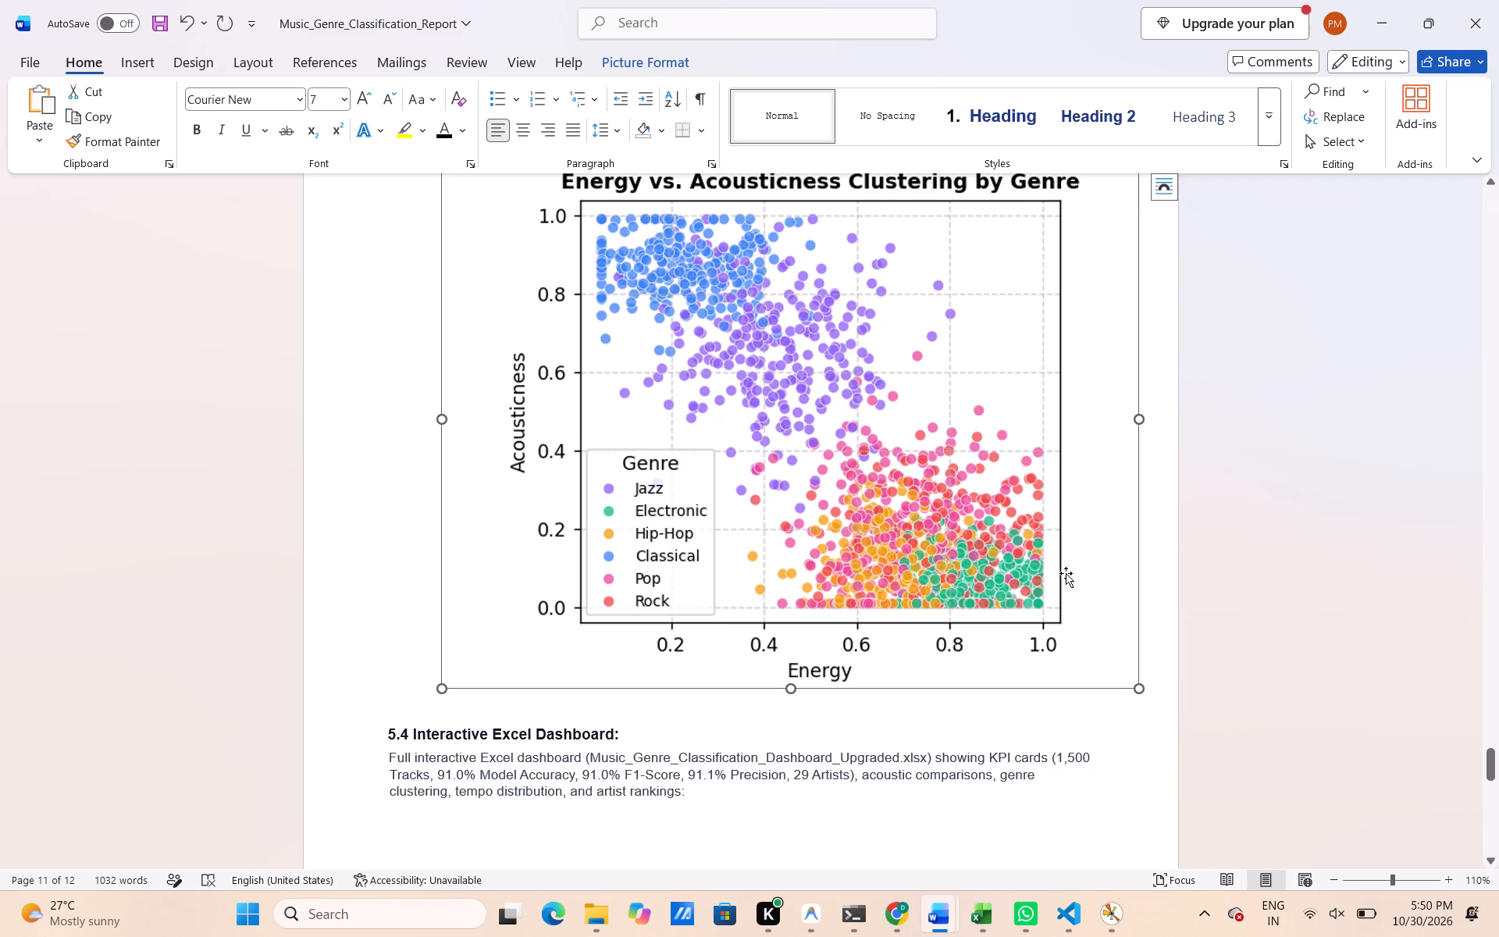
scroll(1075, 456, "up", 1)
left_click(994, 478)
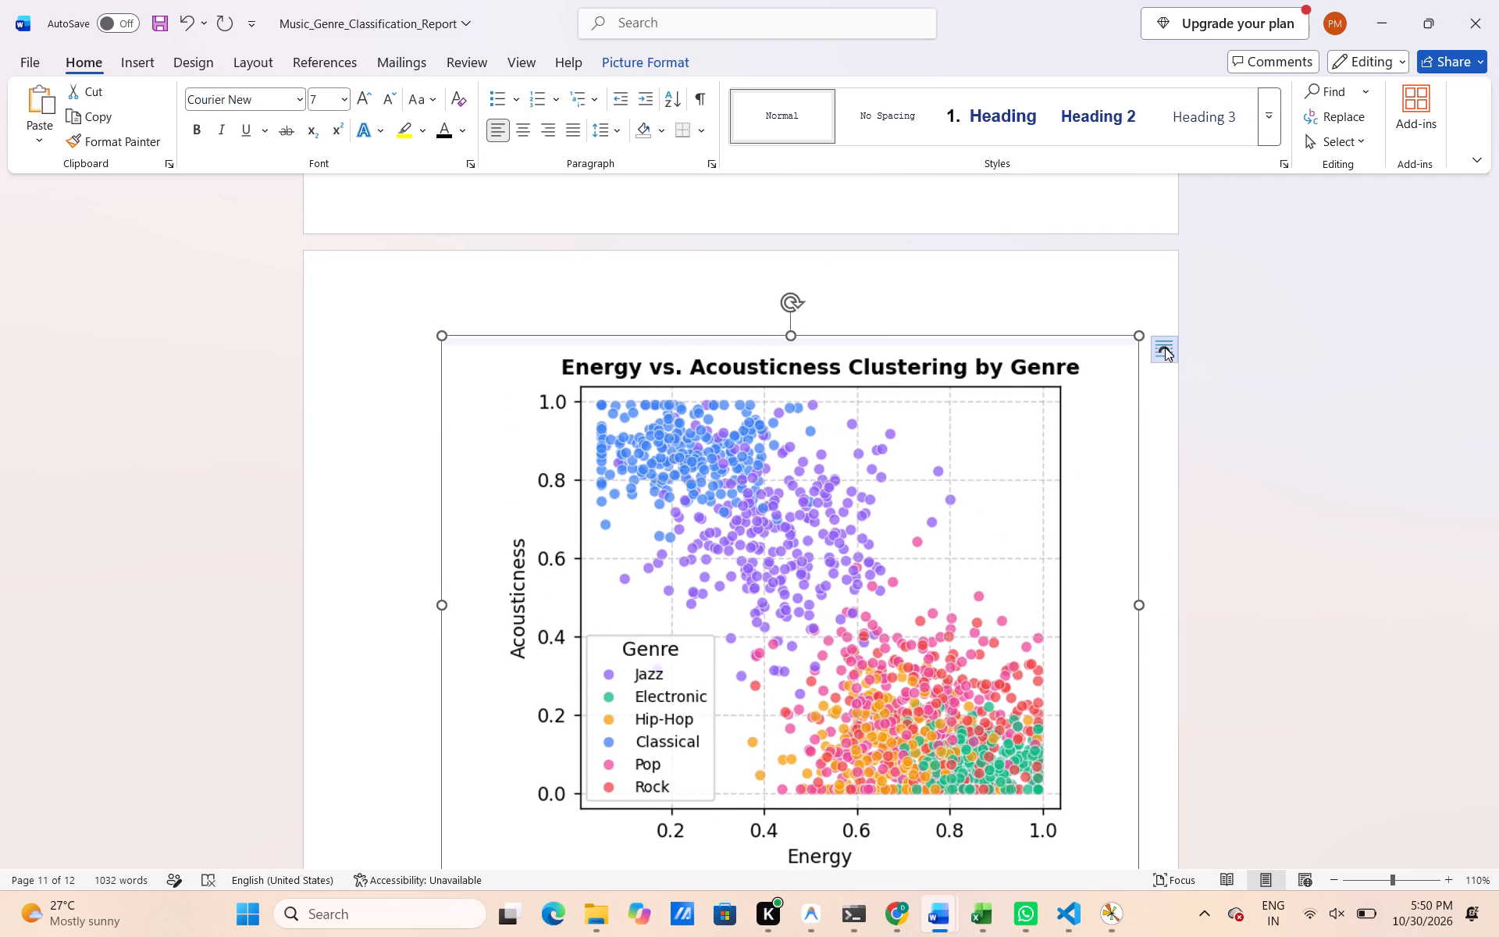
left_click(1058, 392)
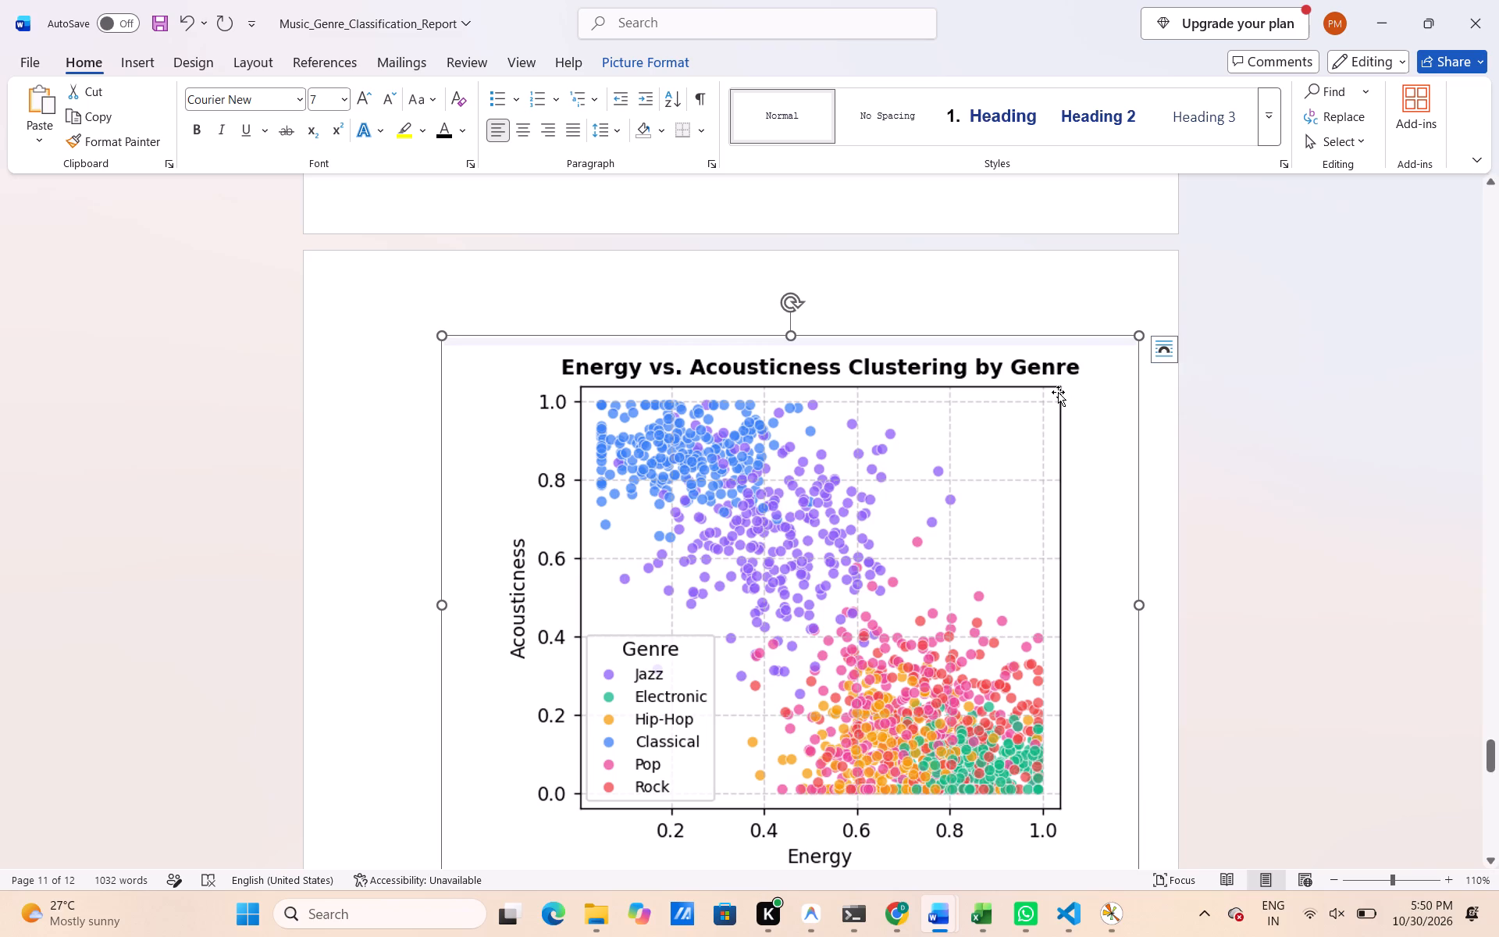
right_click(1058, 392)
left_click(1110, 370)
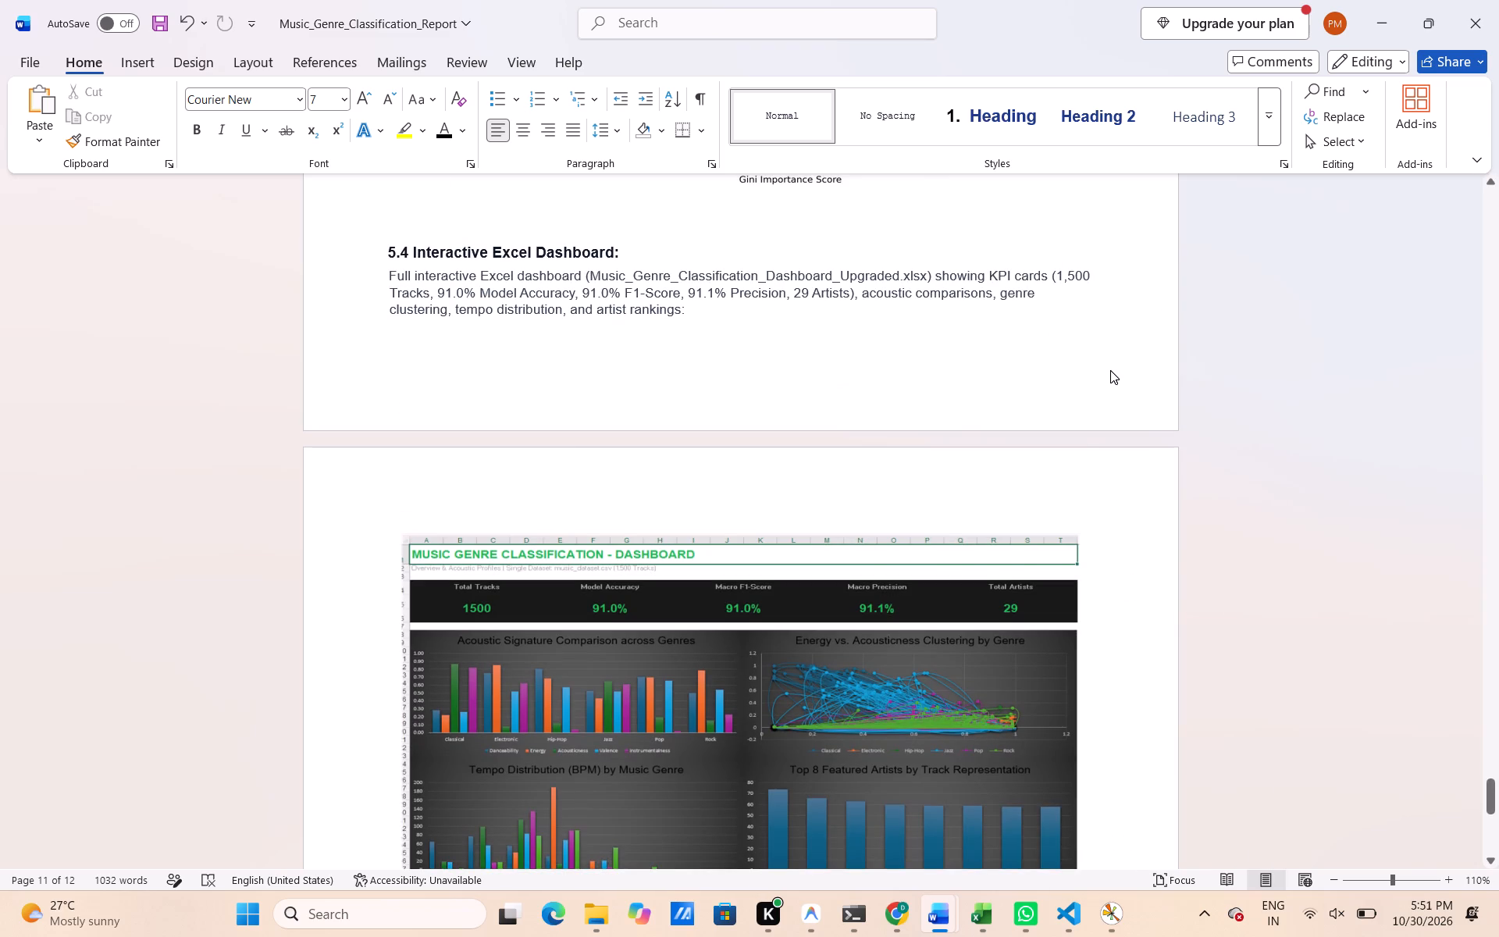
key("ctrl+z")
Crop the empty side margins off the Energy vs. Acousticness chart, keeping its title and axis labels fully inside the crop.
left_click(1023, 431)
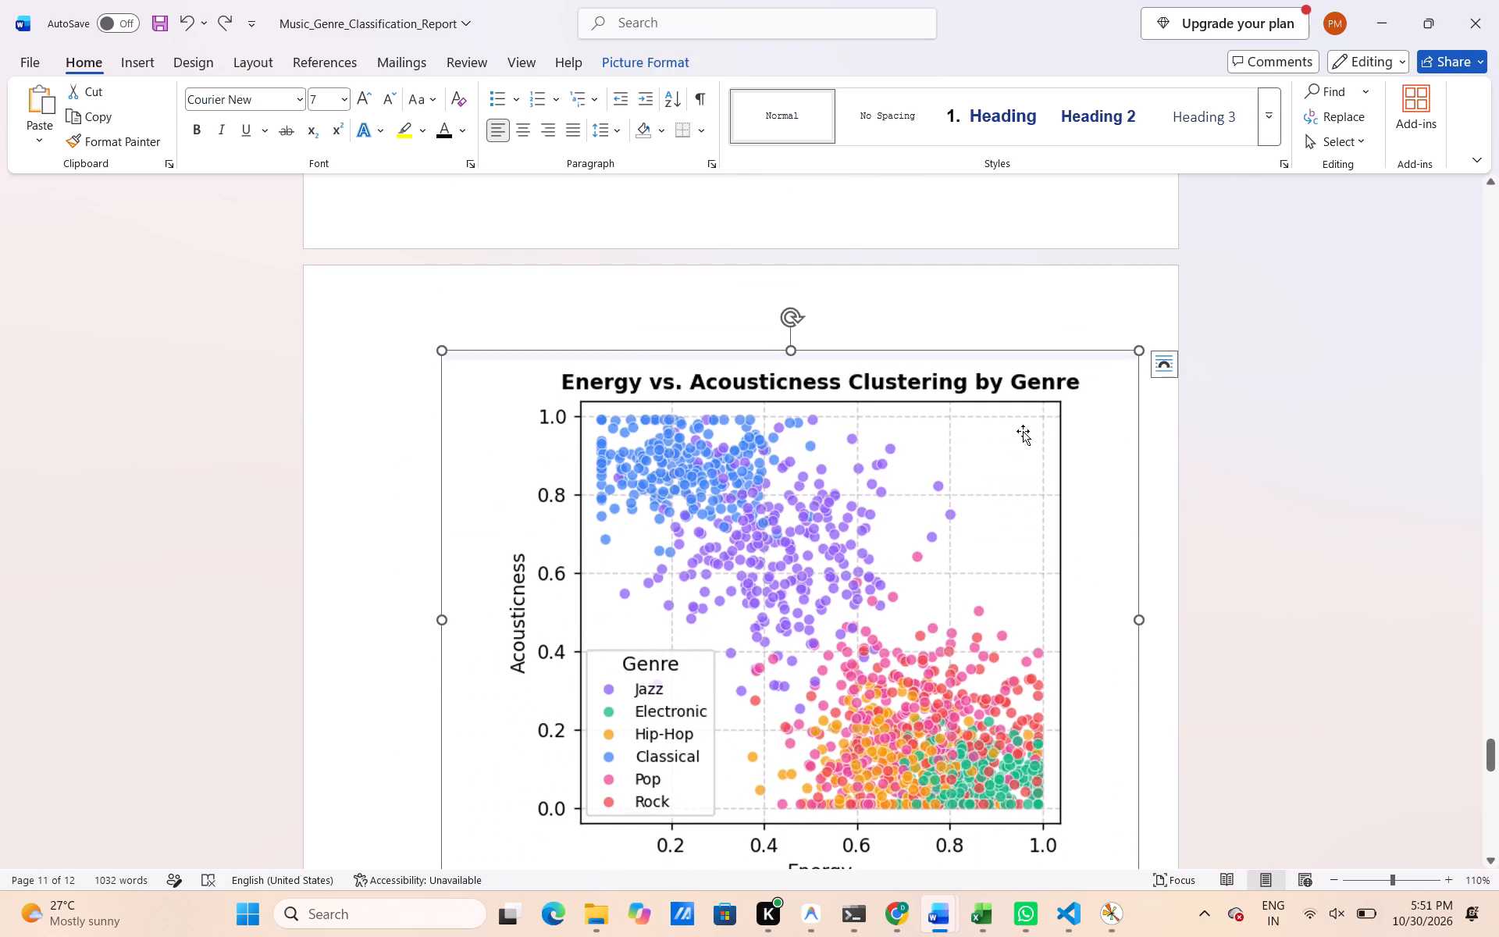
right_click(1023, 431)
left_click(1077, 276)
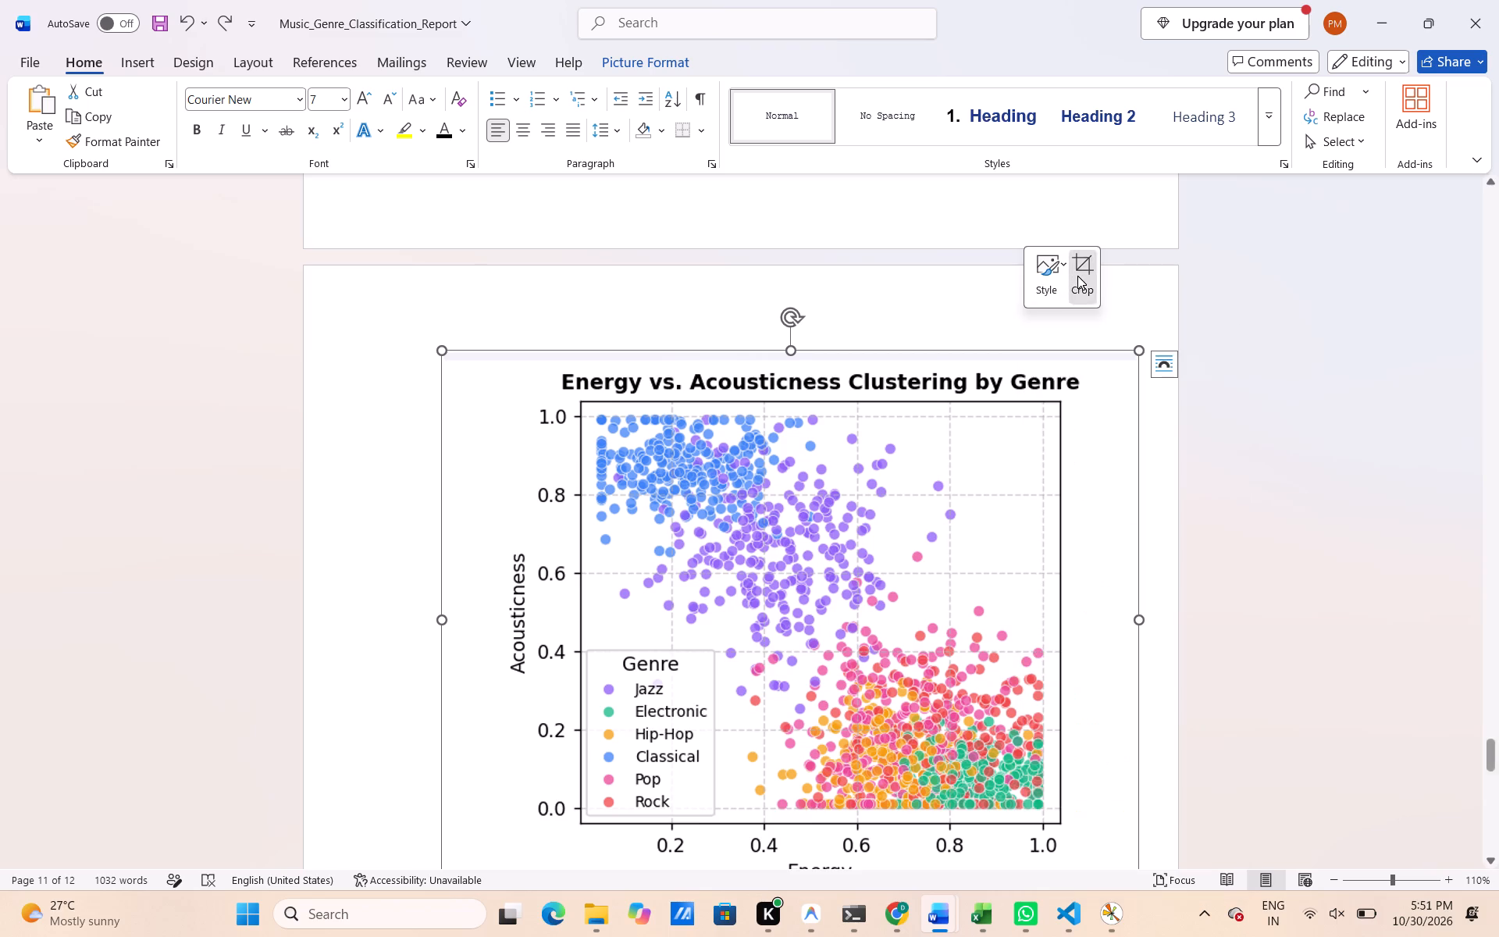
scroll(736, 445, "down", 1)
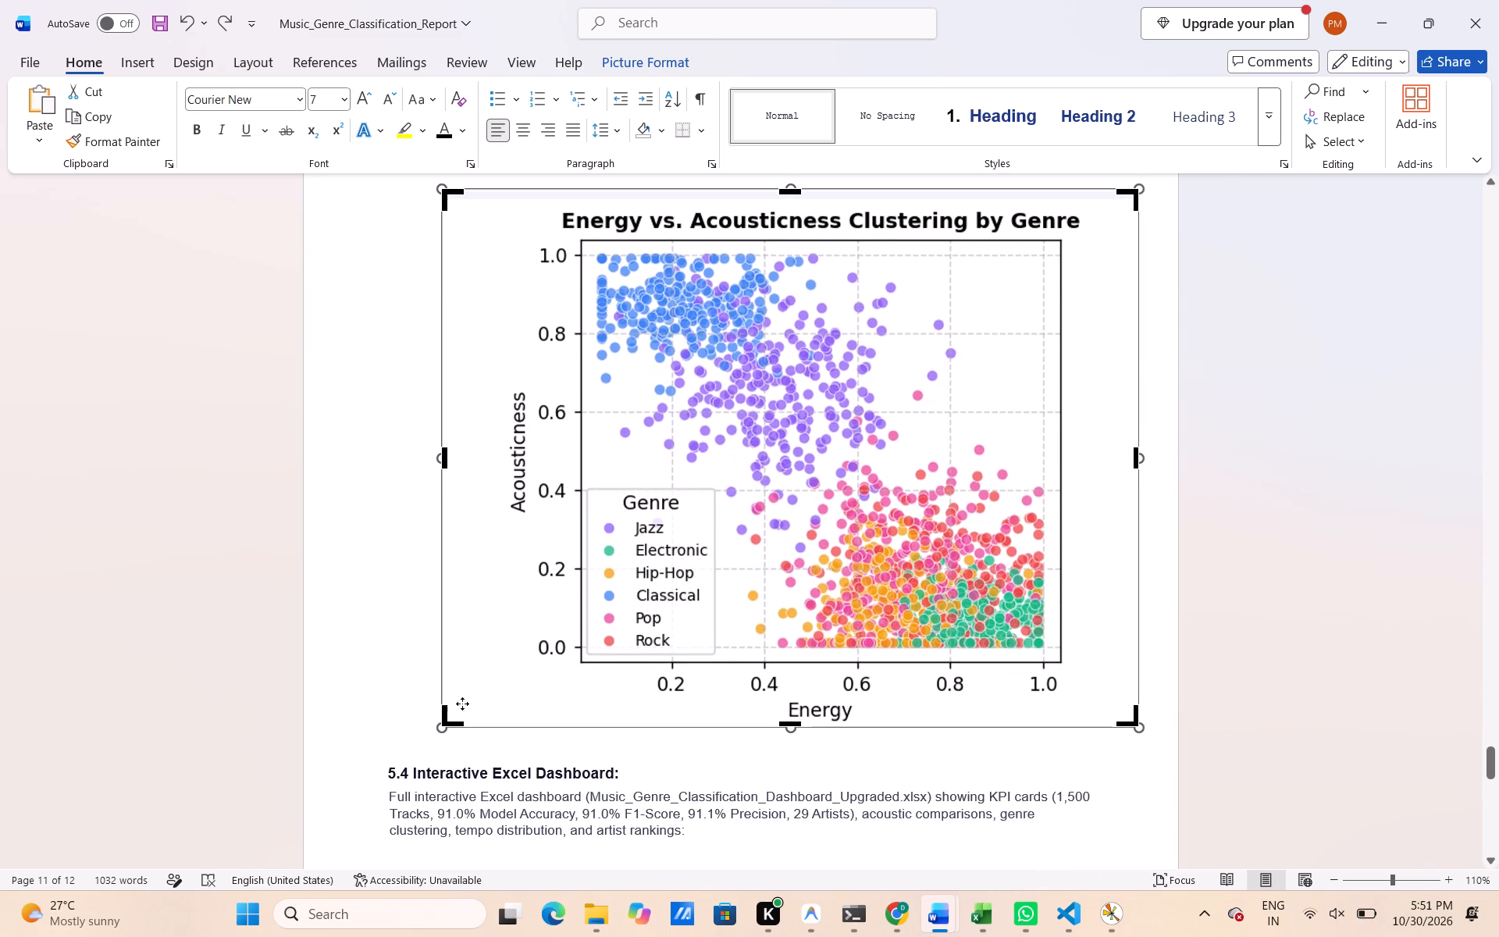
left_click_drag(442, 716, 496, 714)
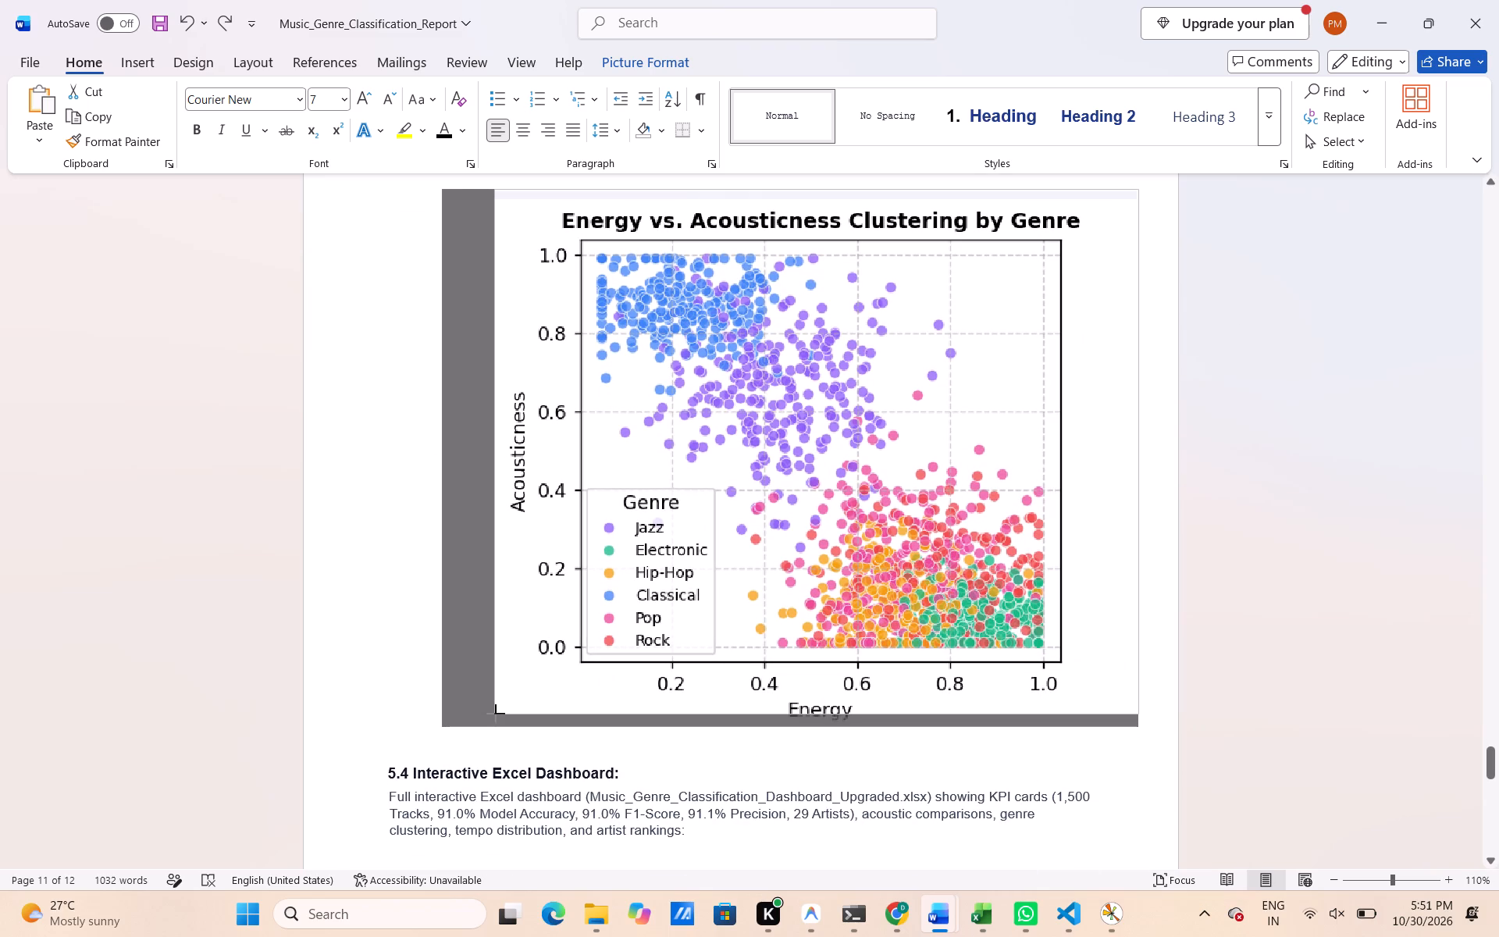
left_click_drag(496, 714, 498, 728)
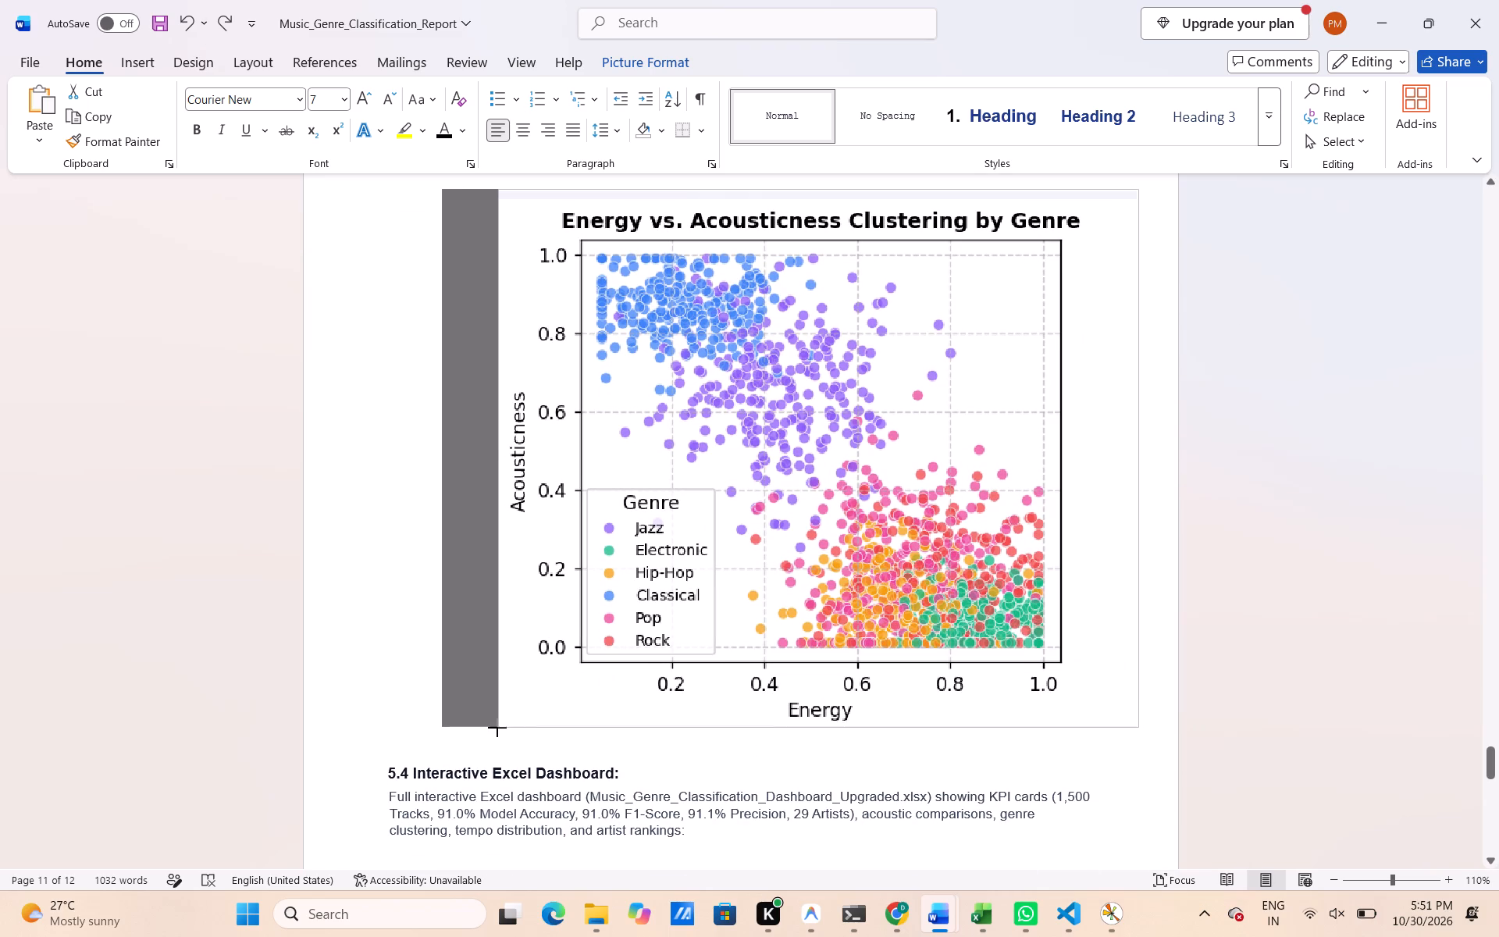
left_click_drag(498, 728, 504, 723)
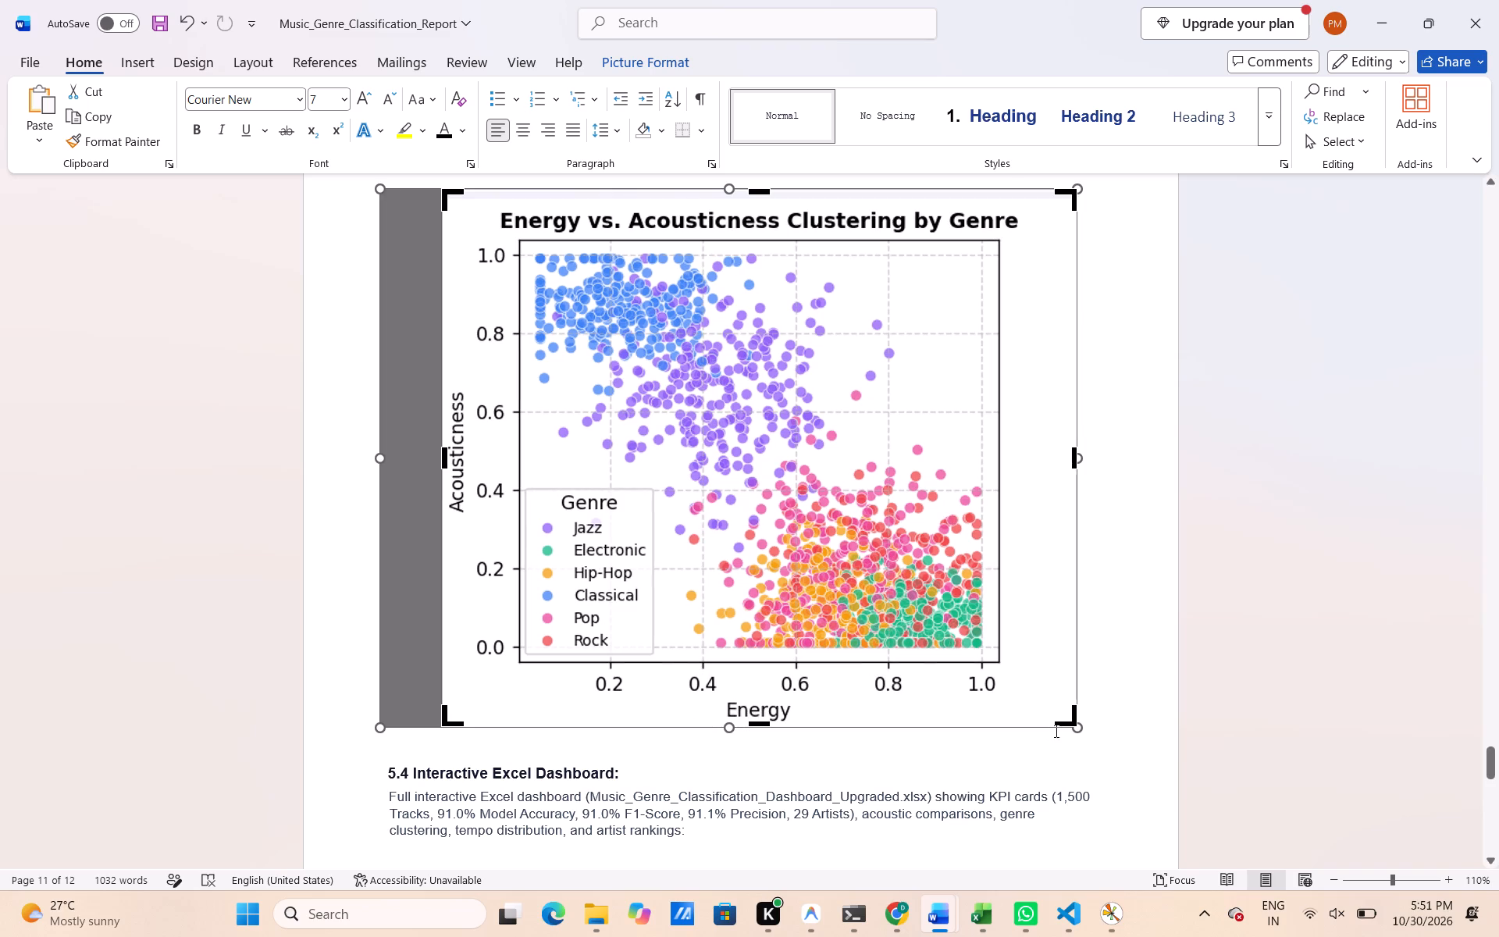
left_click_drag(1073, 722, 1059, 725)
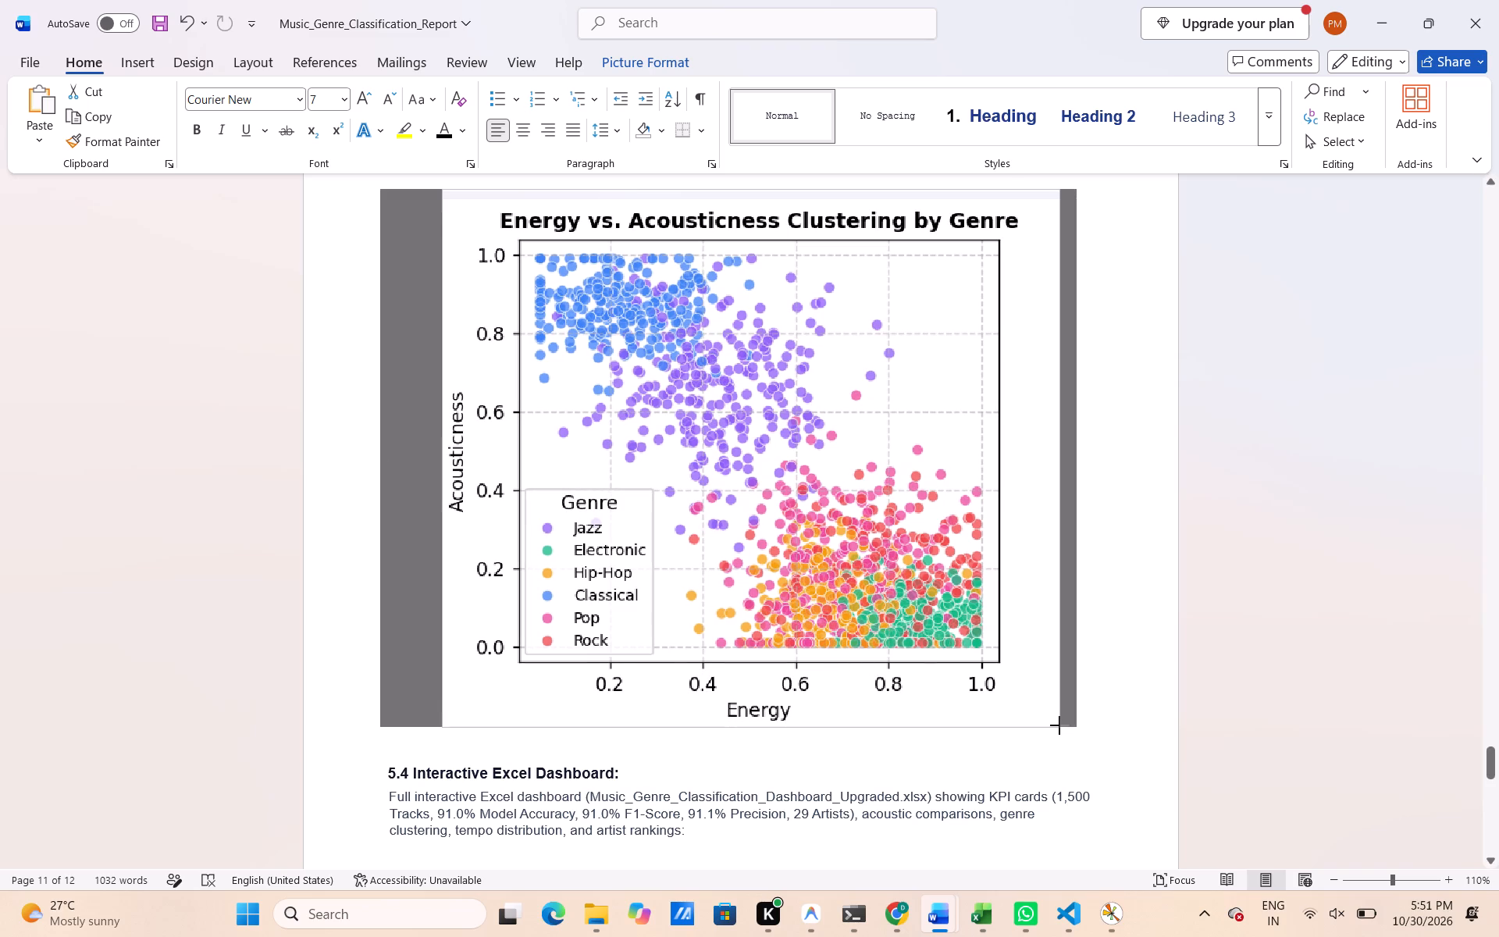
left_click_drag(1059, 725, 1042, 732)
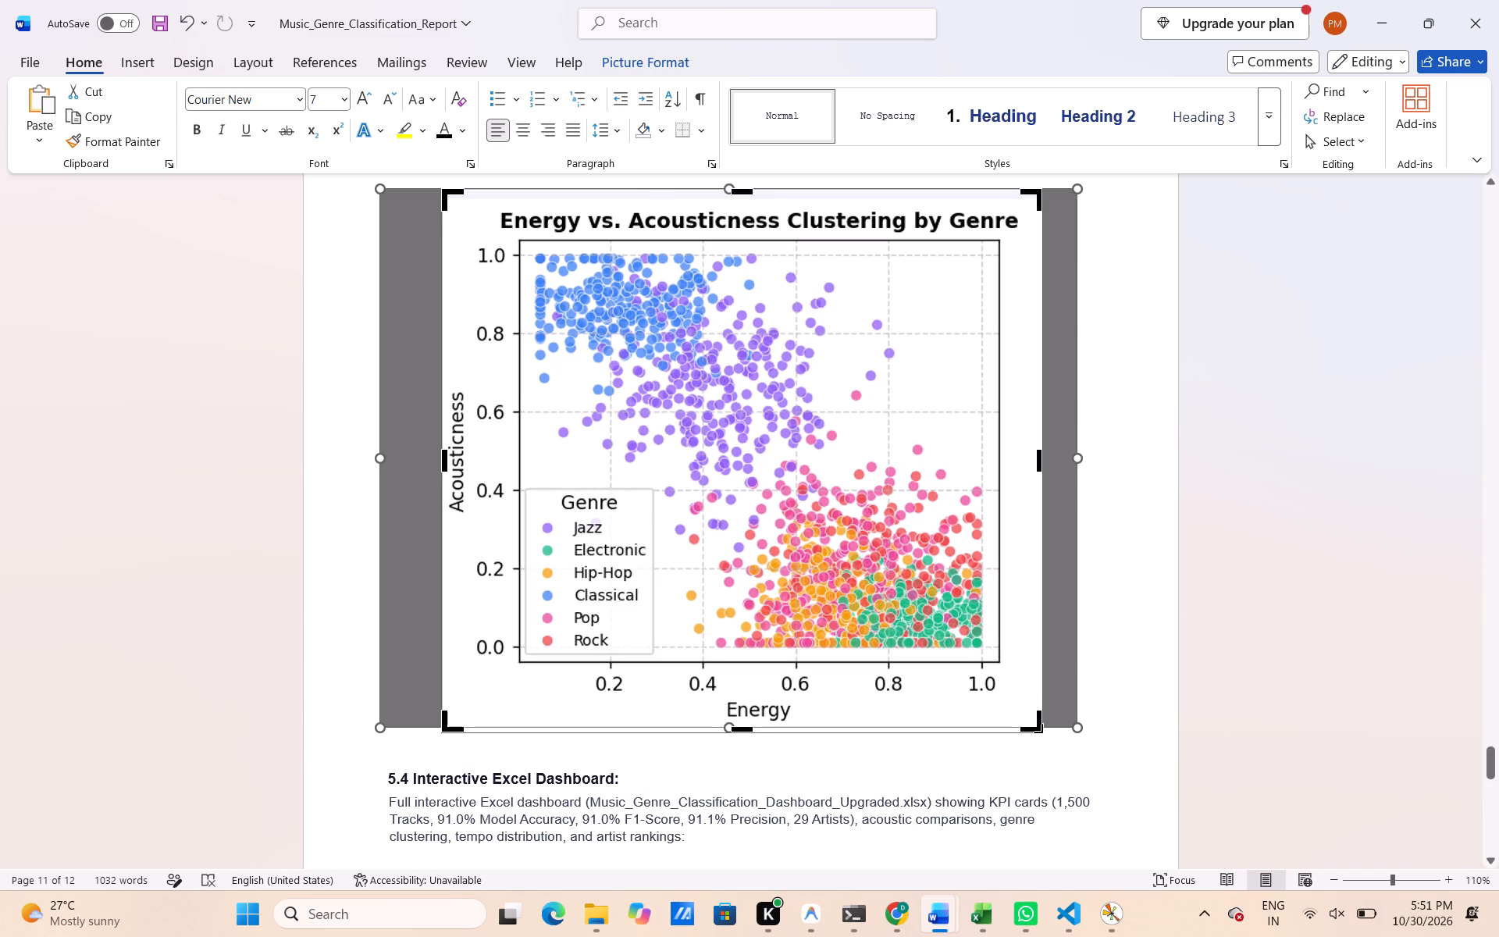
key("Return")
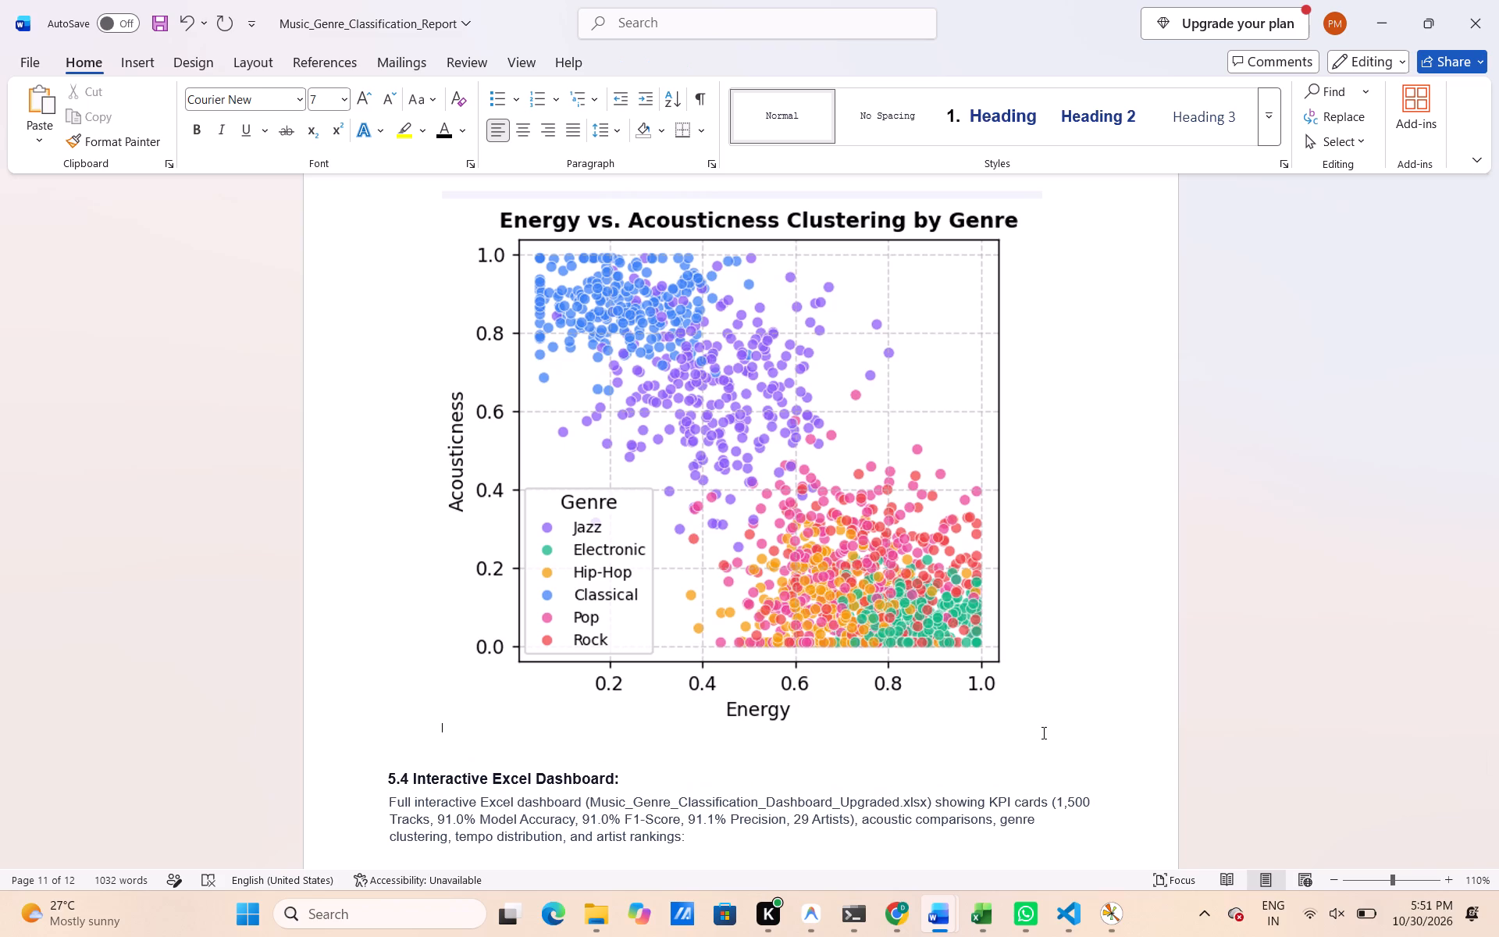
Review the report from the section 5 figures and dashboard image back through the source code to the dataset attributes.
scroll(1042, 732, "up", 5)
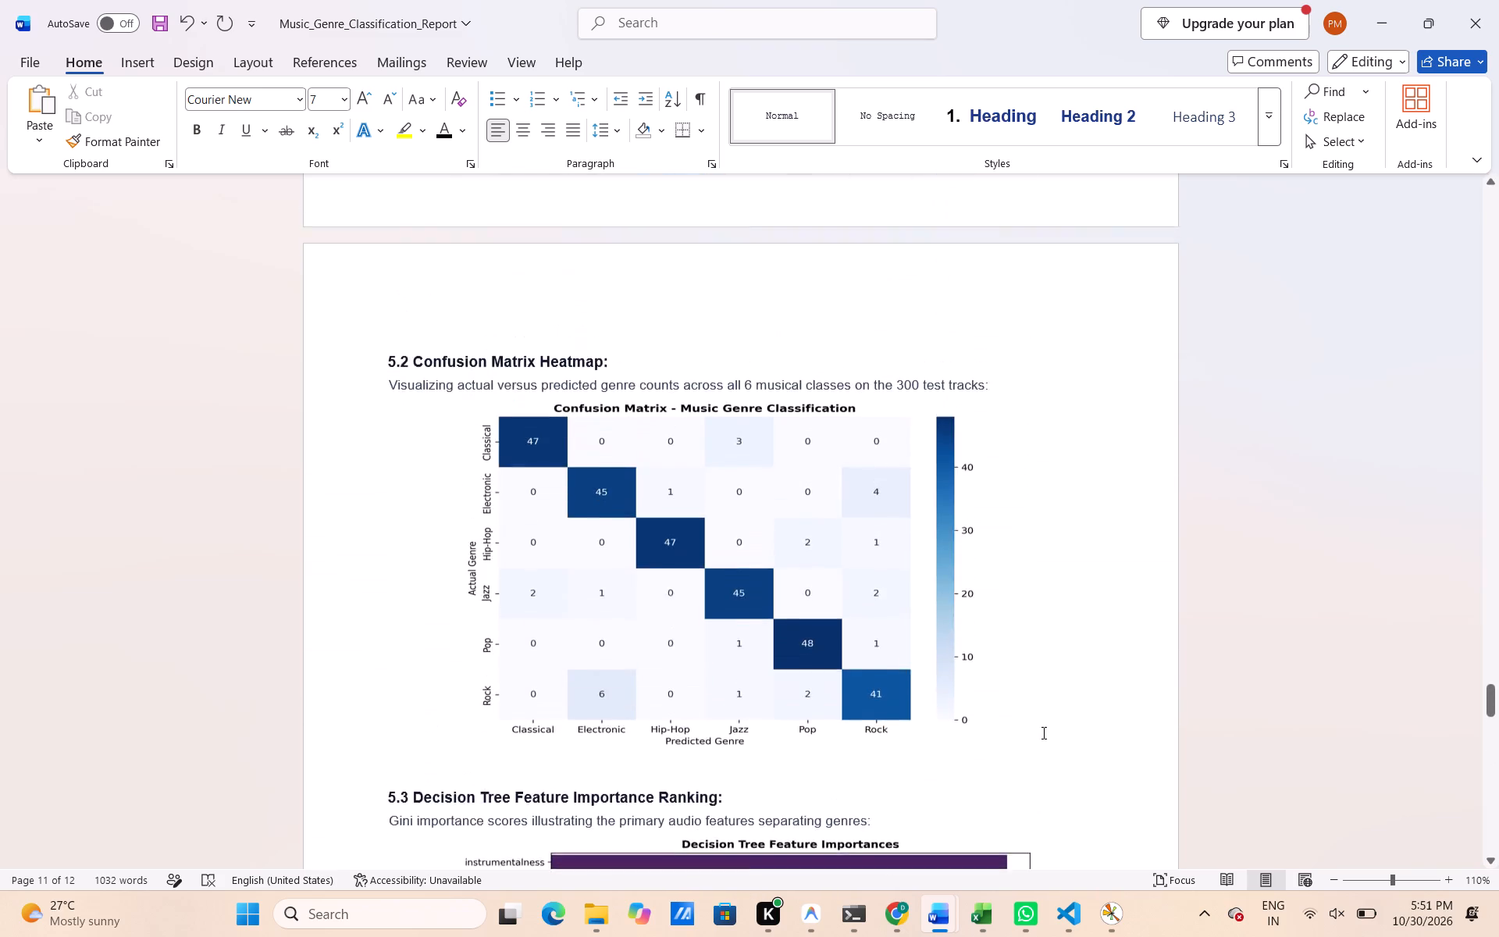
scroll(1042, 732, "down", 7)
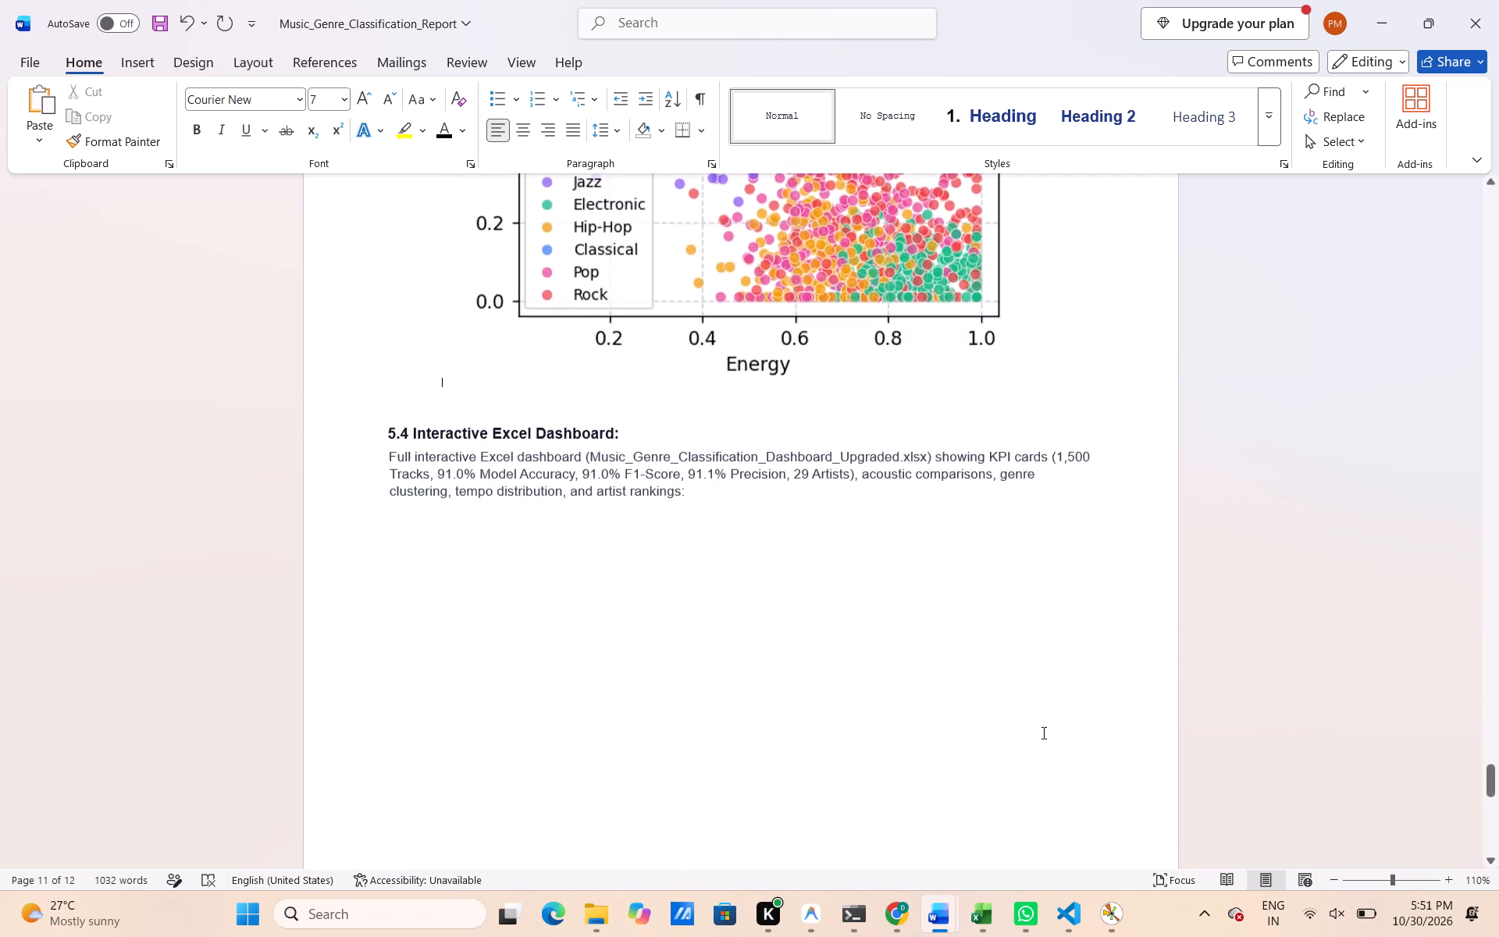
scroll(1042, 732, "down", 5)
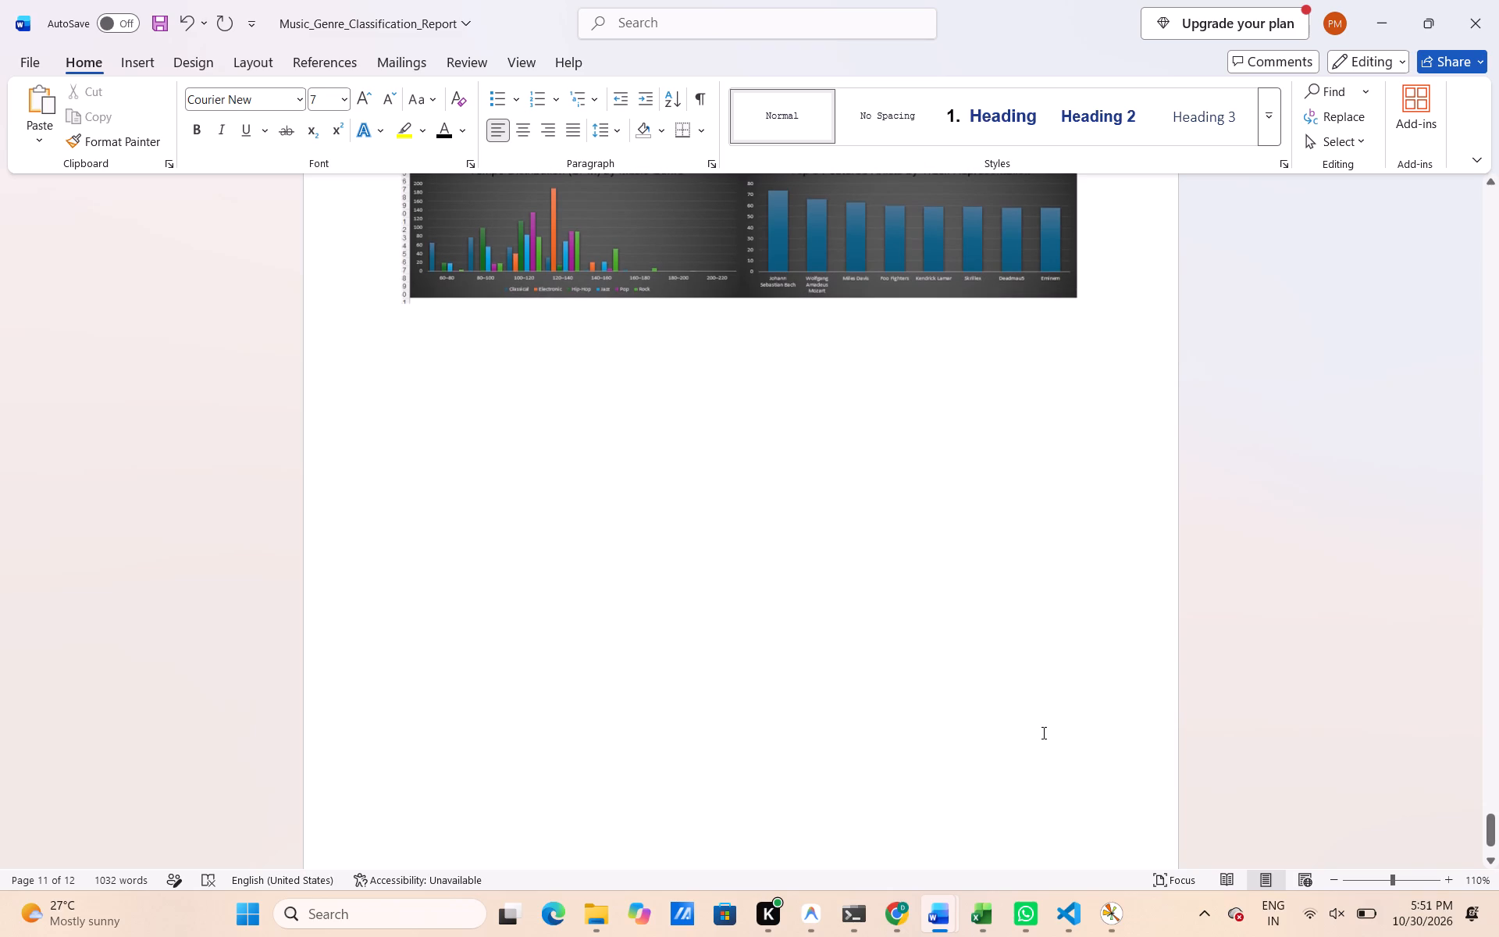
scroll(1042, 732, "down", 10)
scroll(1042, 732, "up", 3)
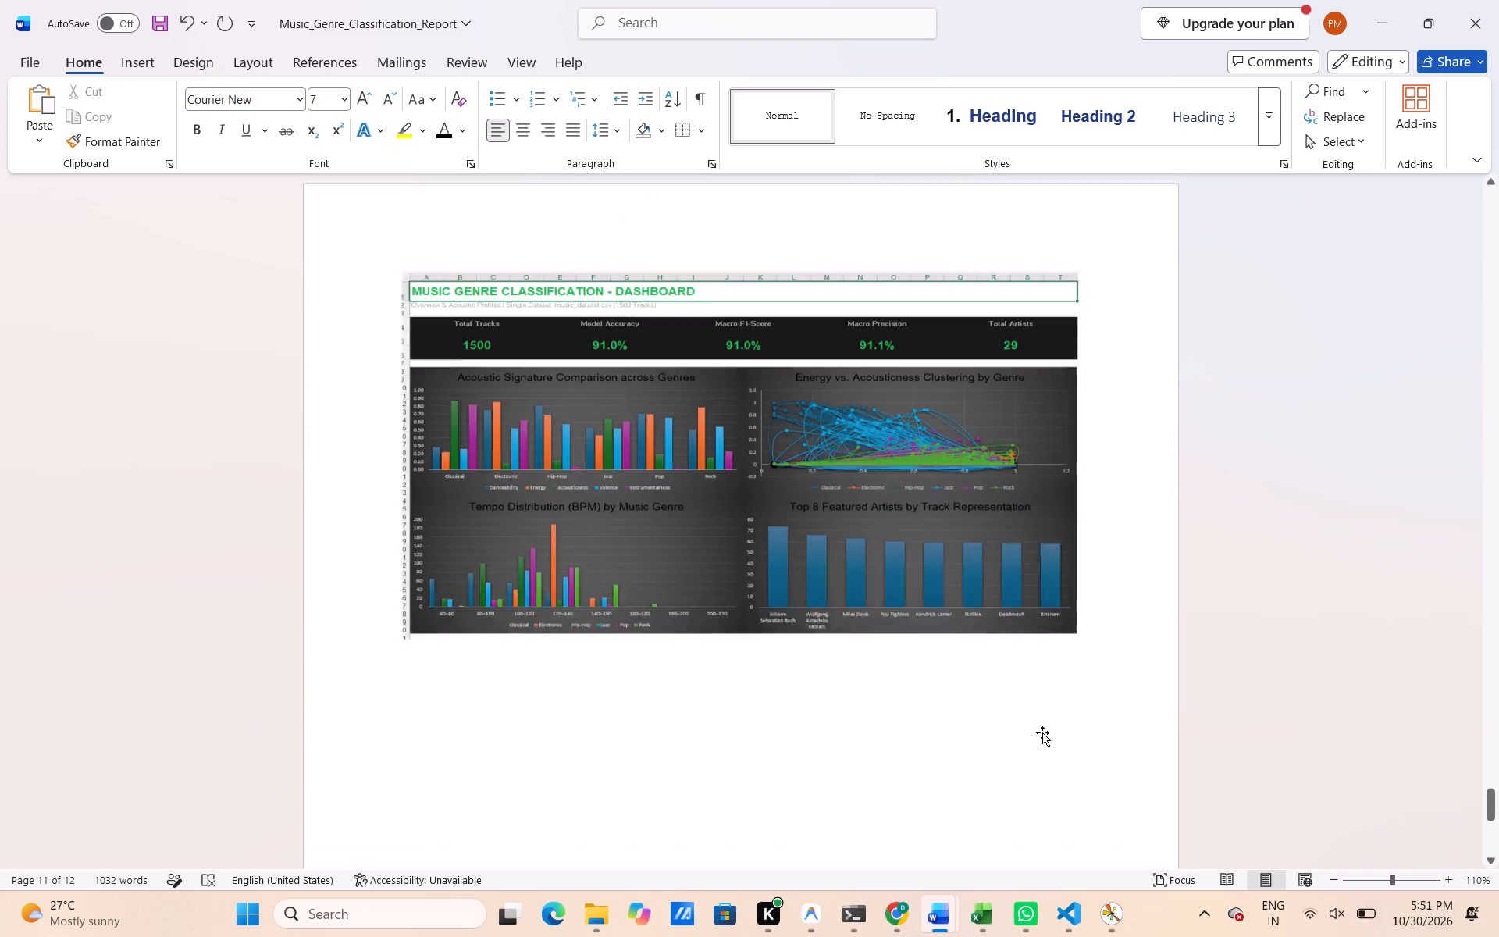
scroll(1042, 732, "up", 8)
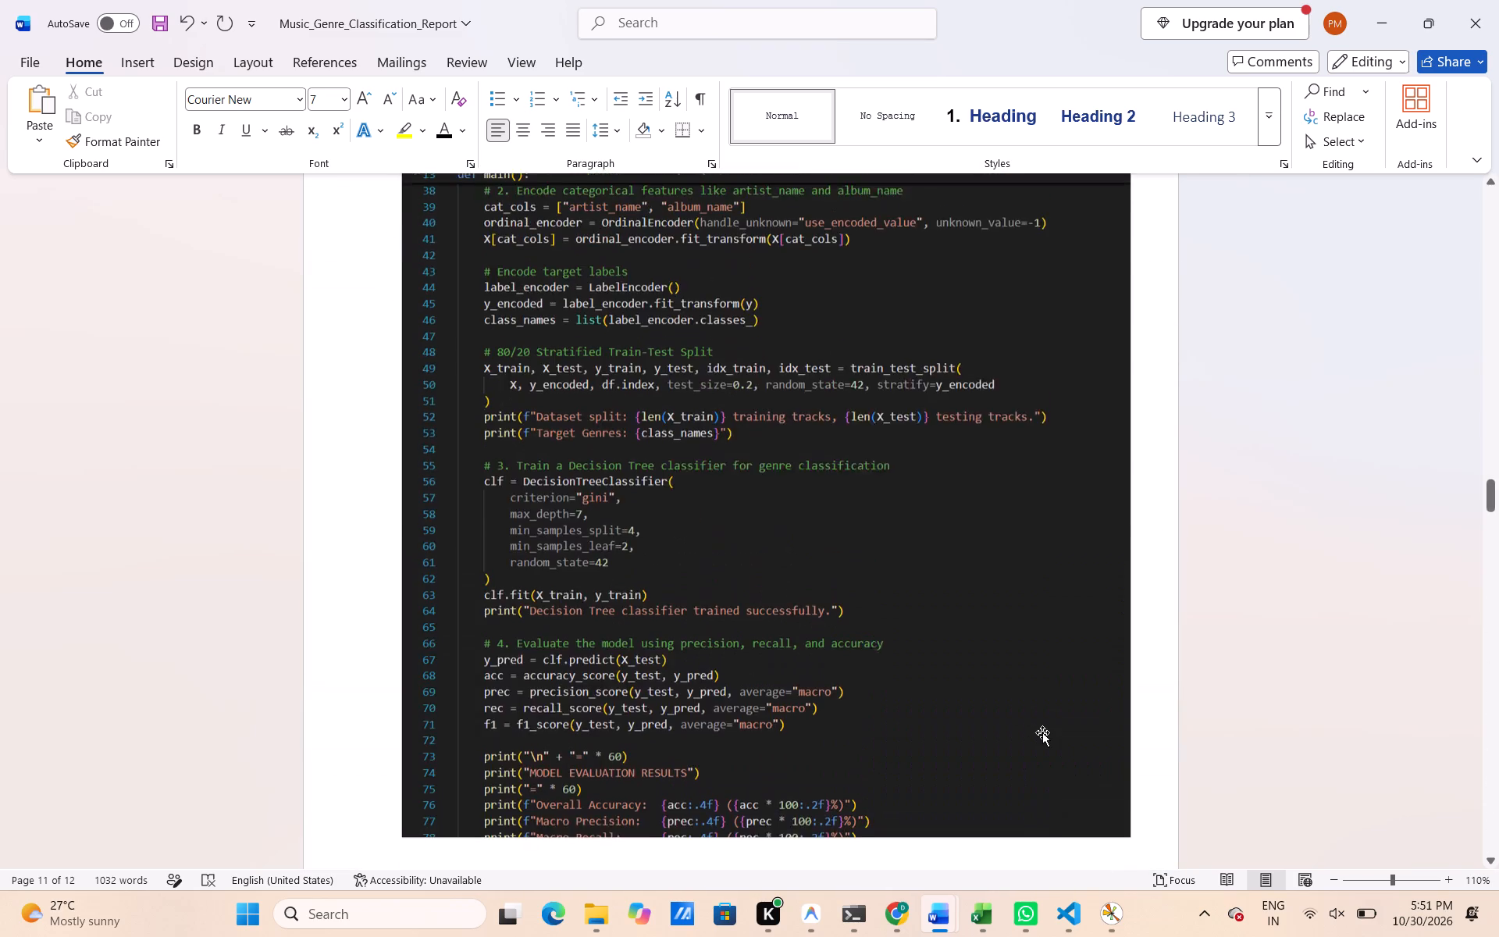
scroll(1042, 732, "up", 7)
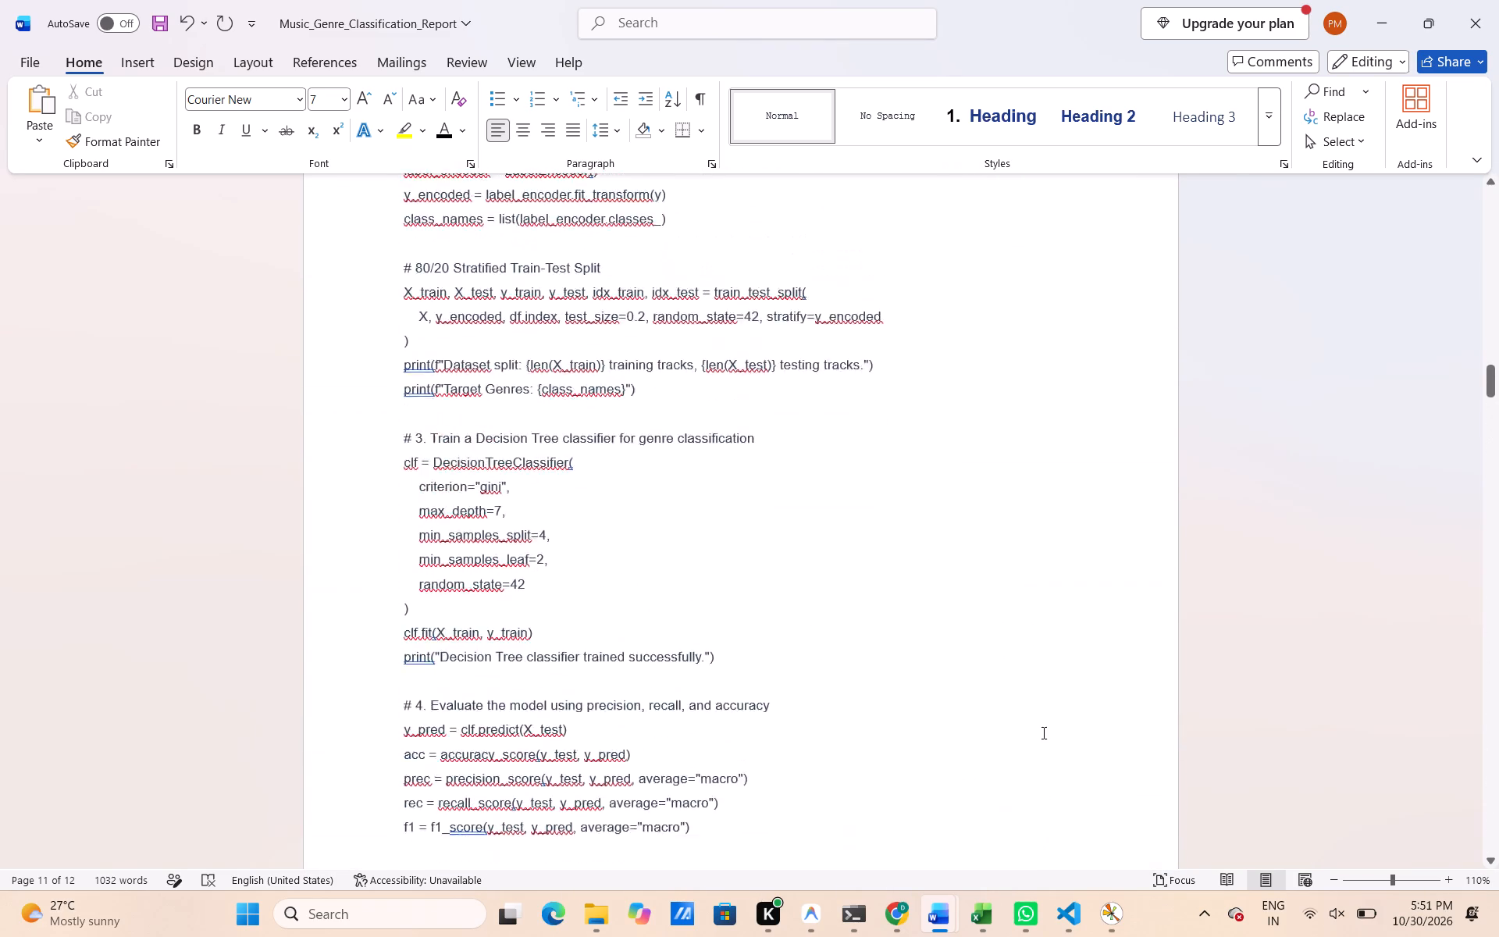
scroll(1042, 732, "up", 7)
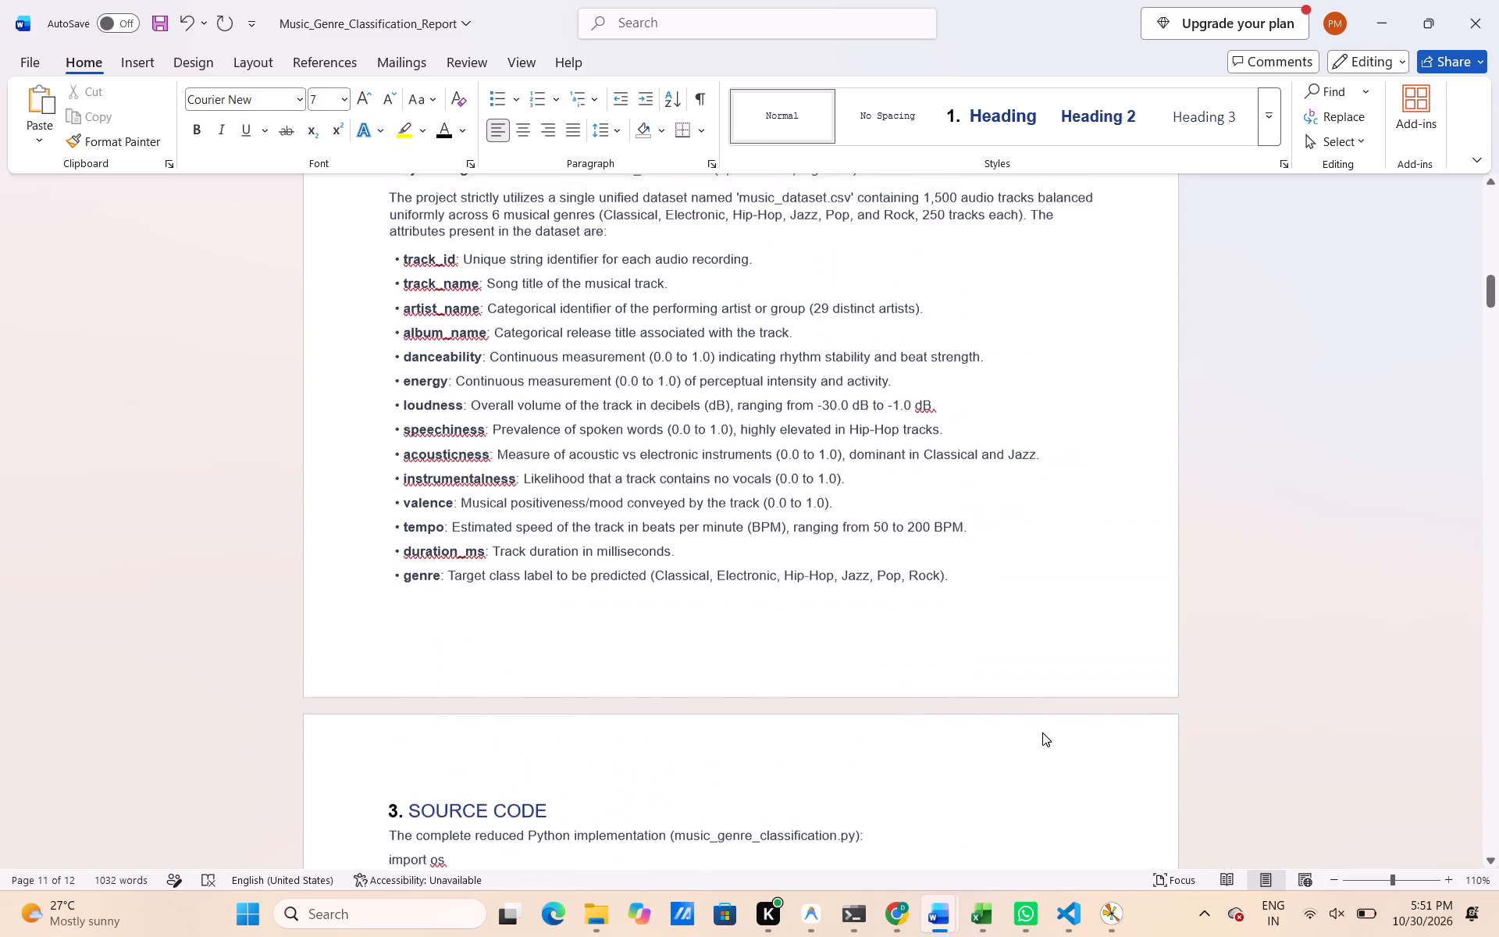
Make the SOURCE CODE text of the section 3 heading bold.
scroll(1042, 732, "up", 1)
scroll(1042, 732, "down", 7)
scroll(1042, 732, "up", 2)
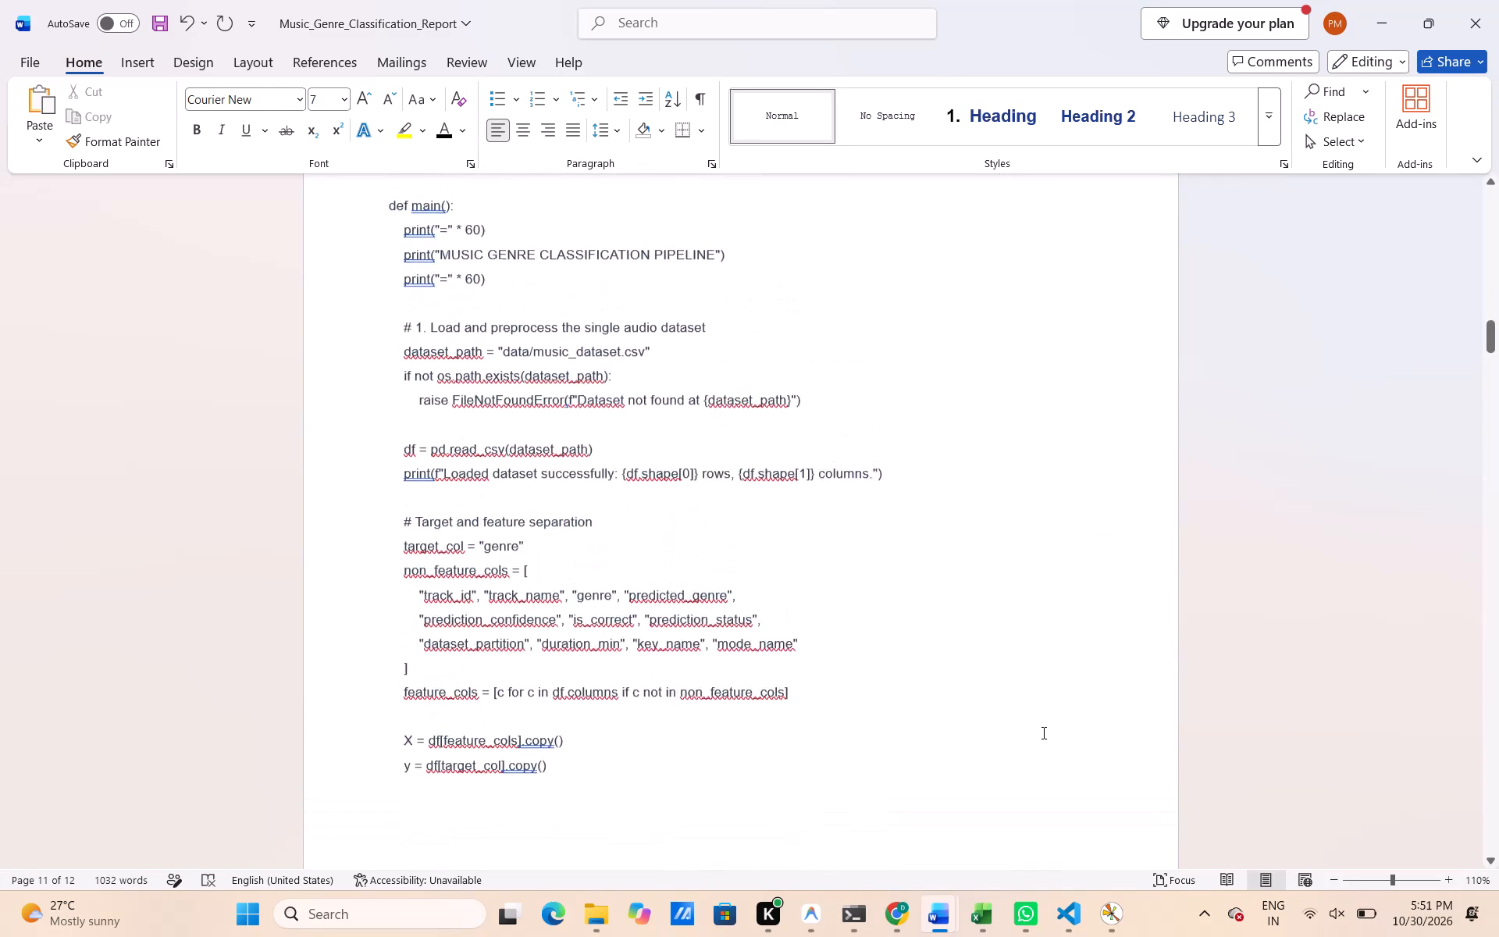
scroll(1042, 732, "up", 2)
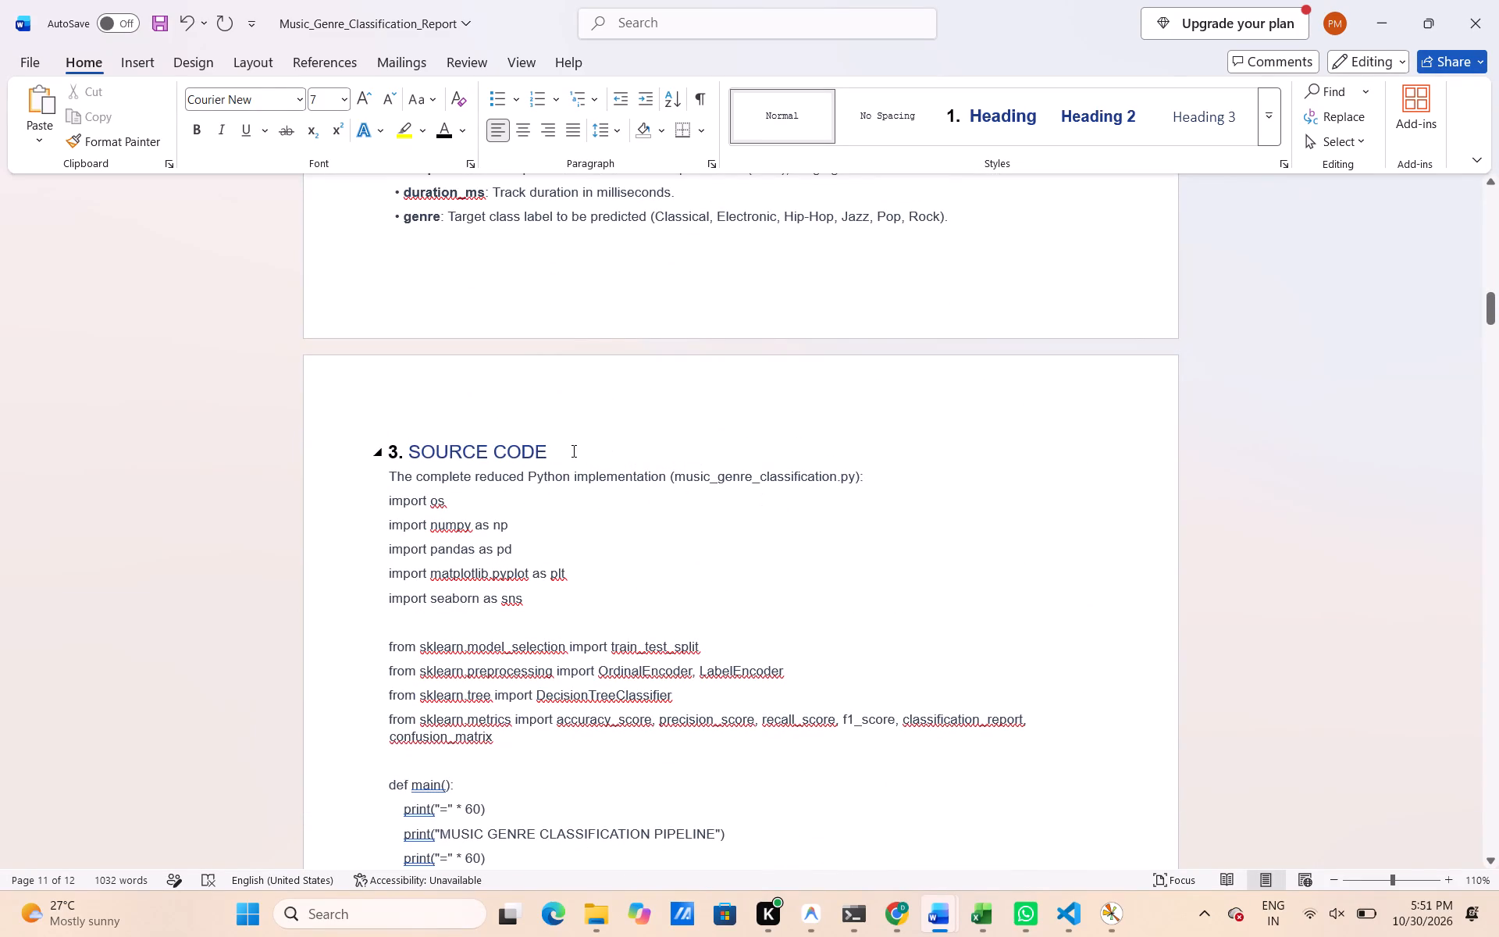
left_click_drag(572, 451, 416, 454)
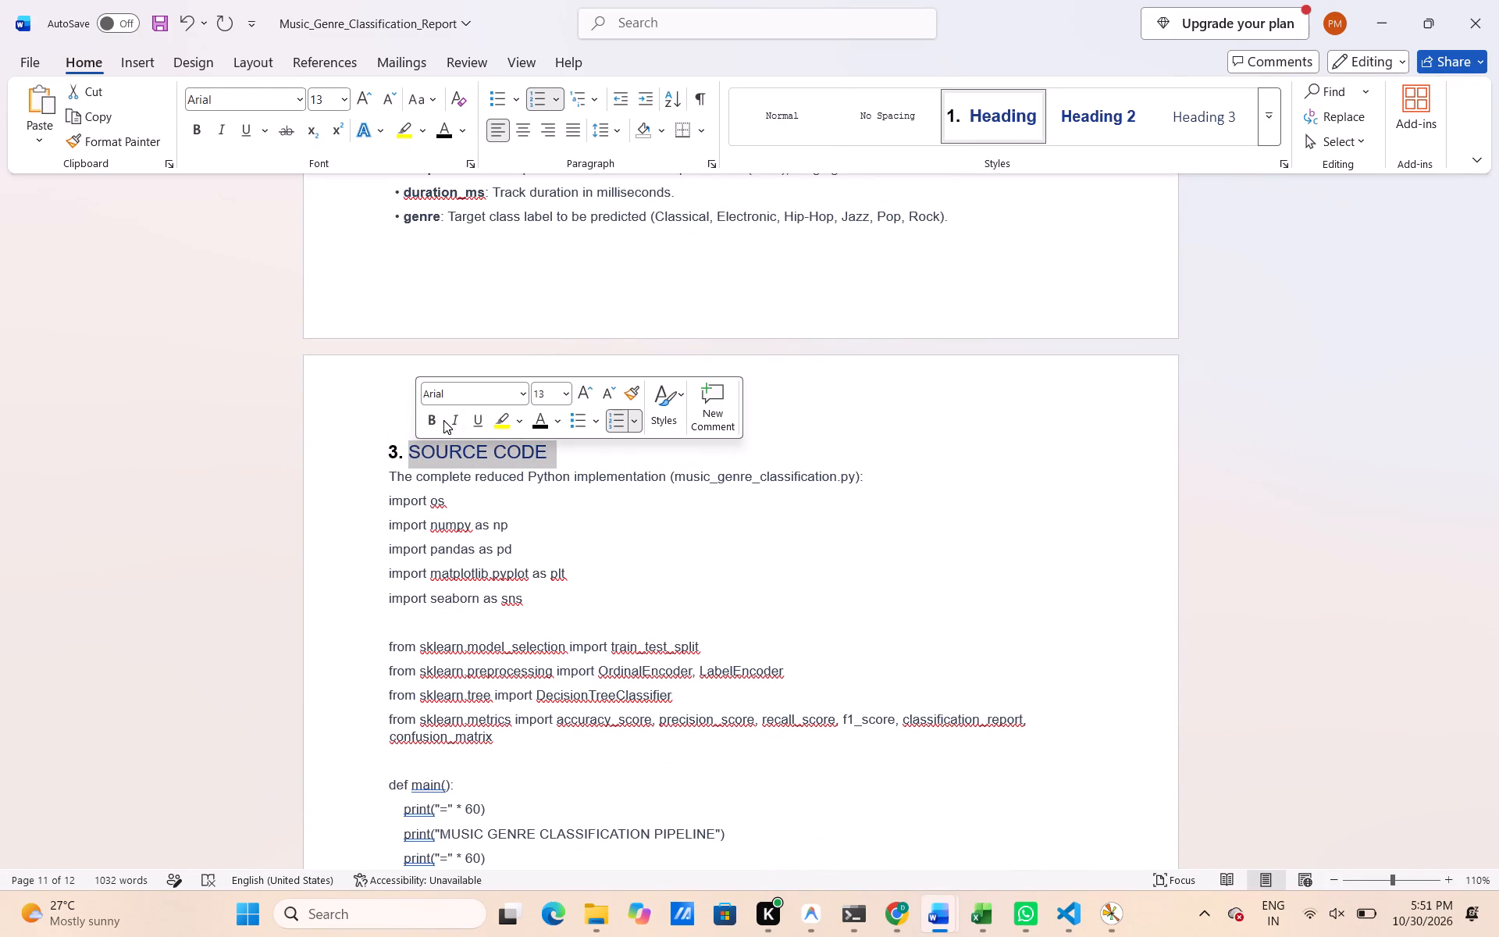
left_click(435, 420)
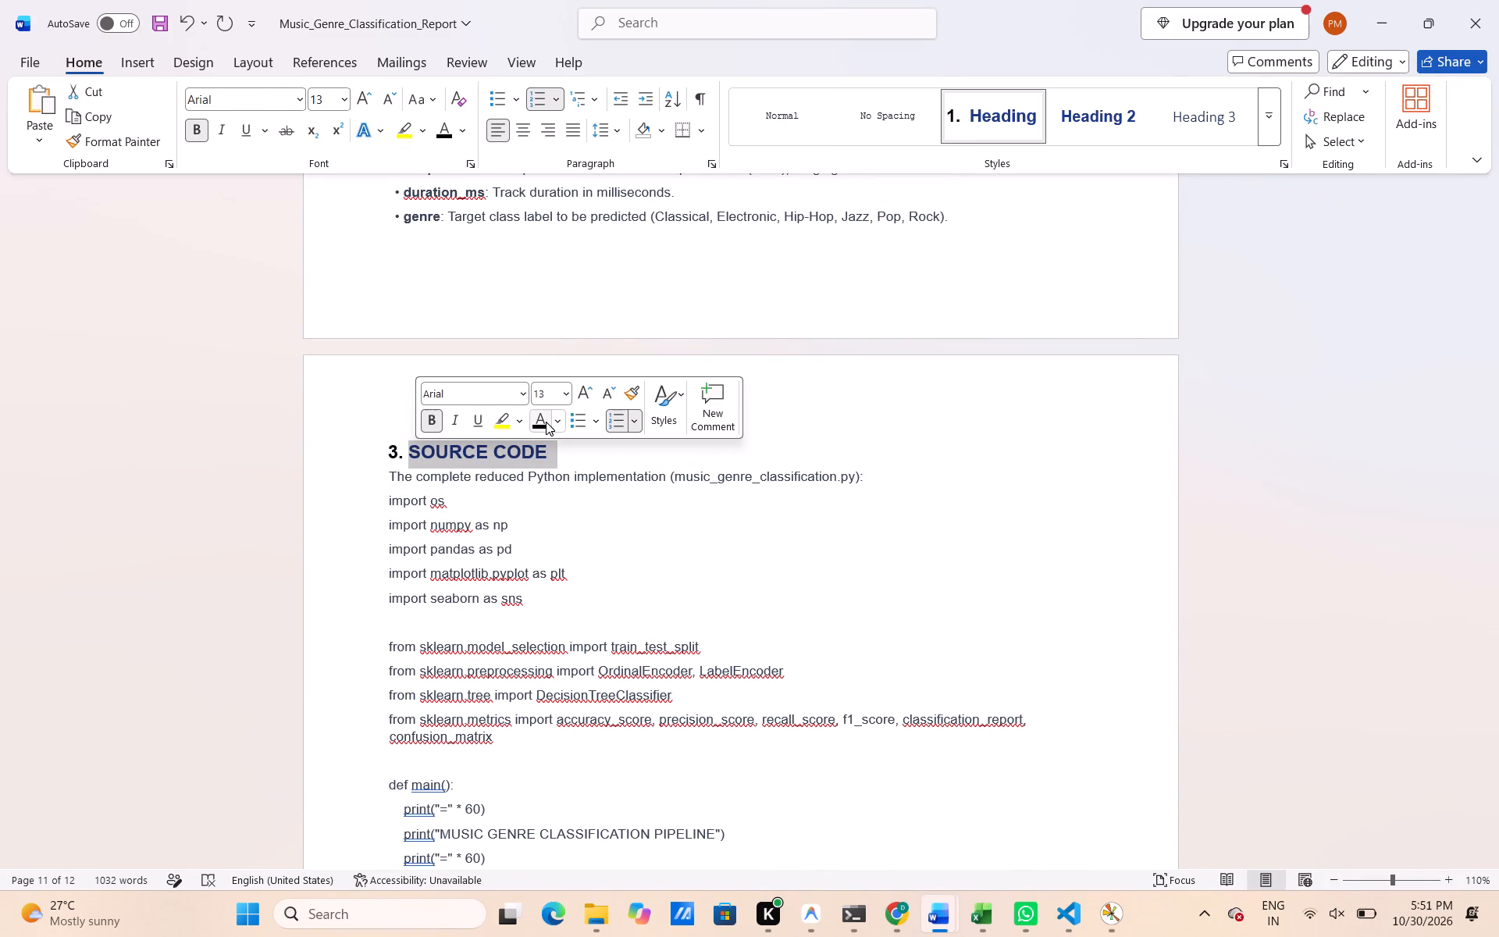
Change the SOURCE CODE text of the section 3 heading to black.
left_click(547, 422)
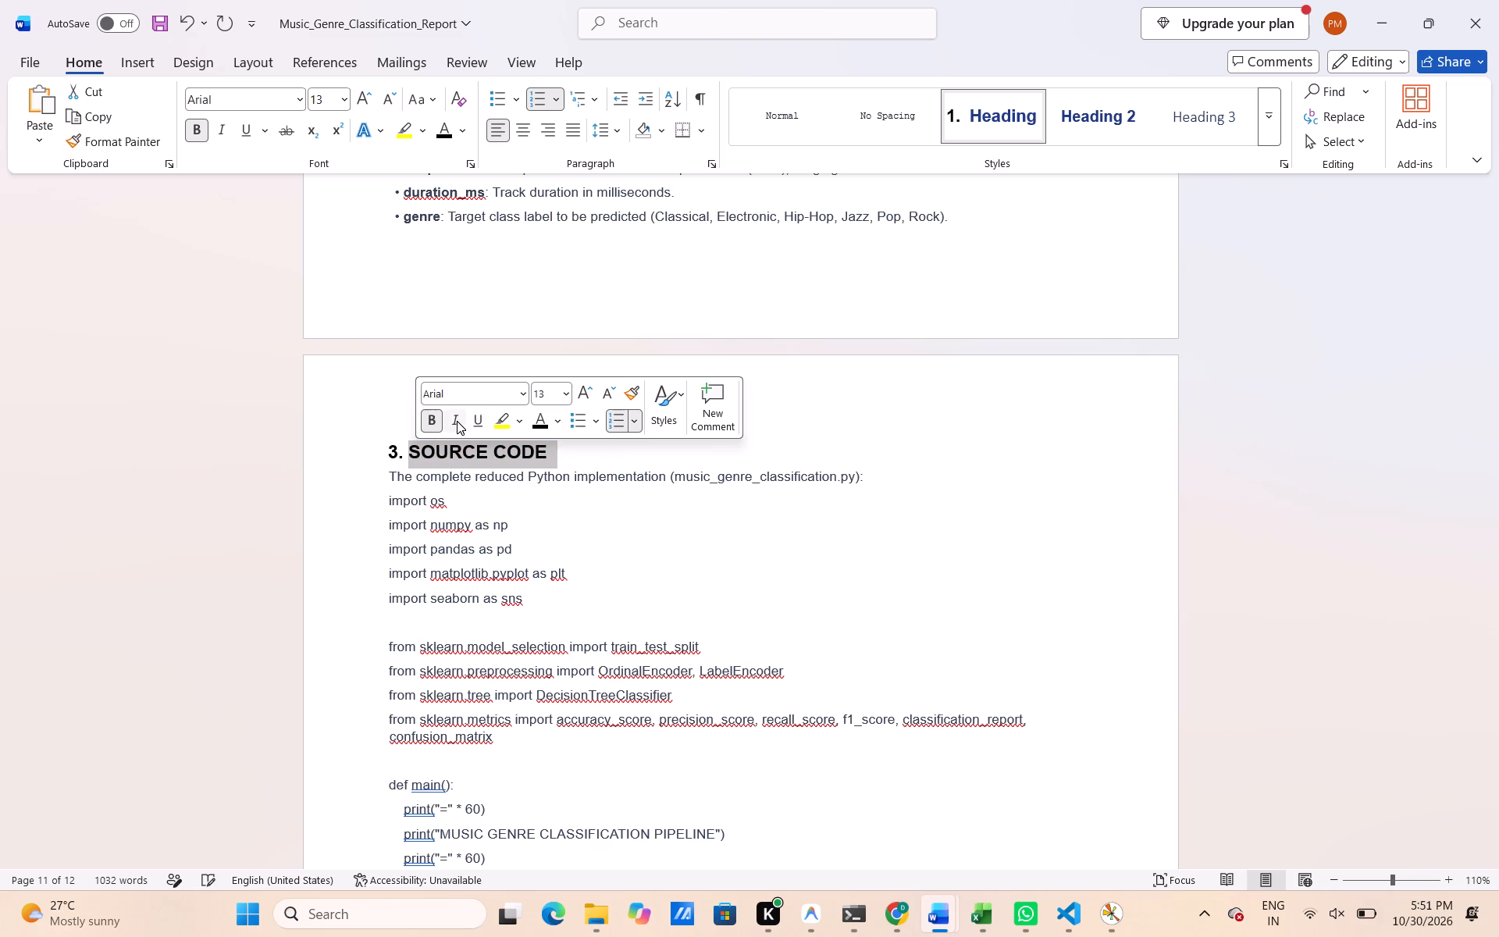
left_click(948, 369)
Insert a blank line below the Faculty of Computer Science & Engineering line on the cover page.
scroll(948, 369, "up", 4)
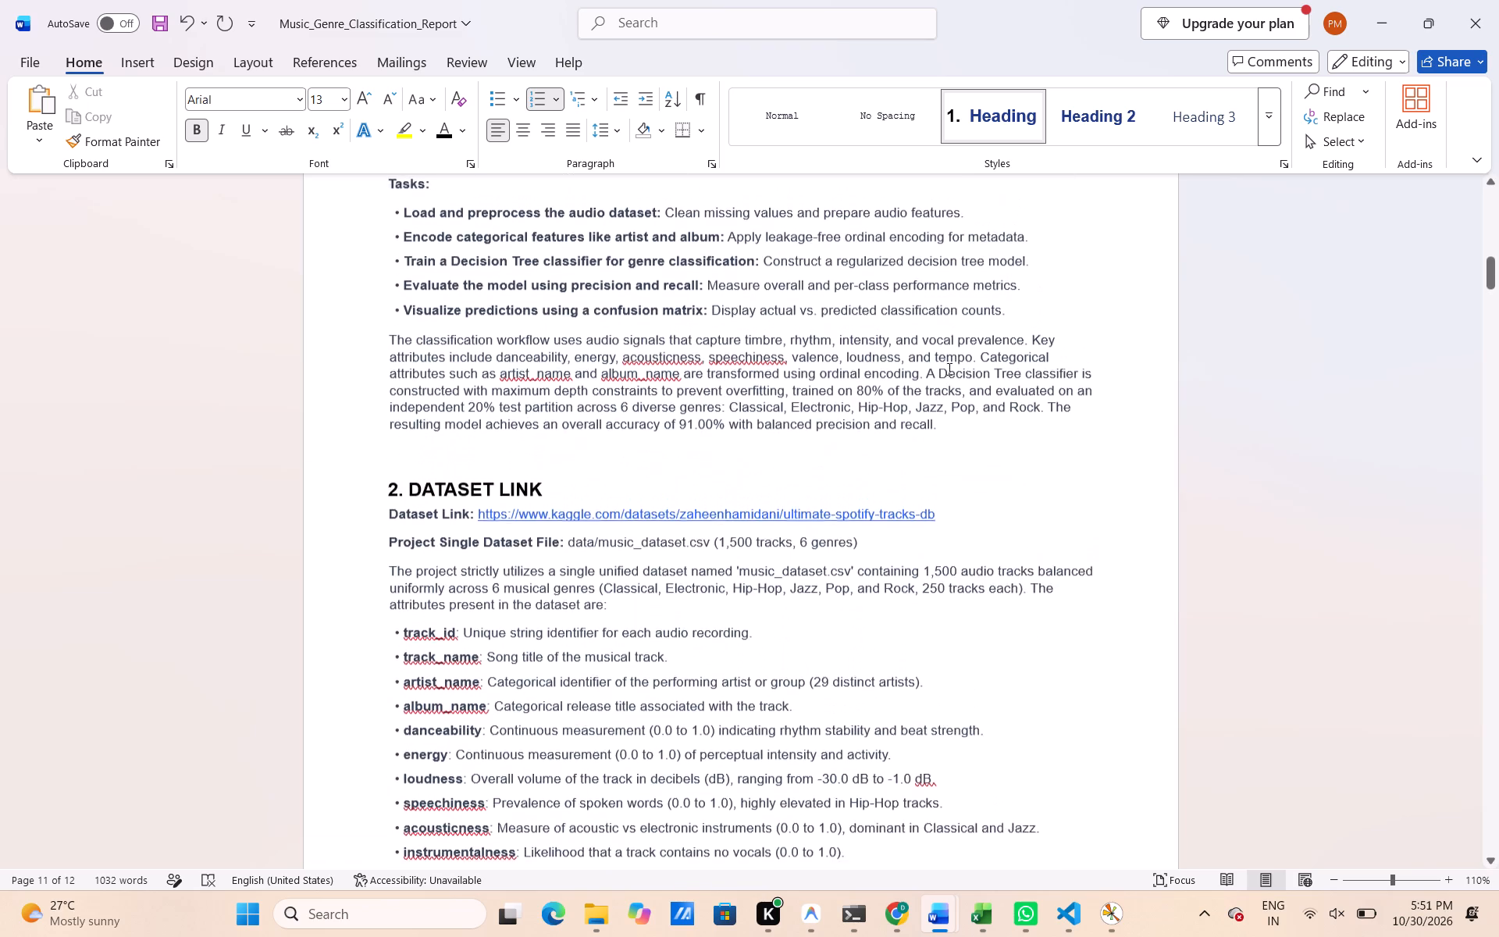
scroll(948, 369, "up", 8)
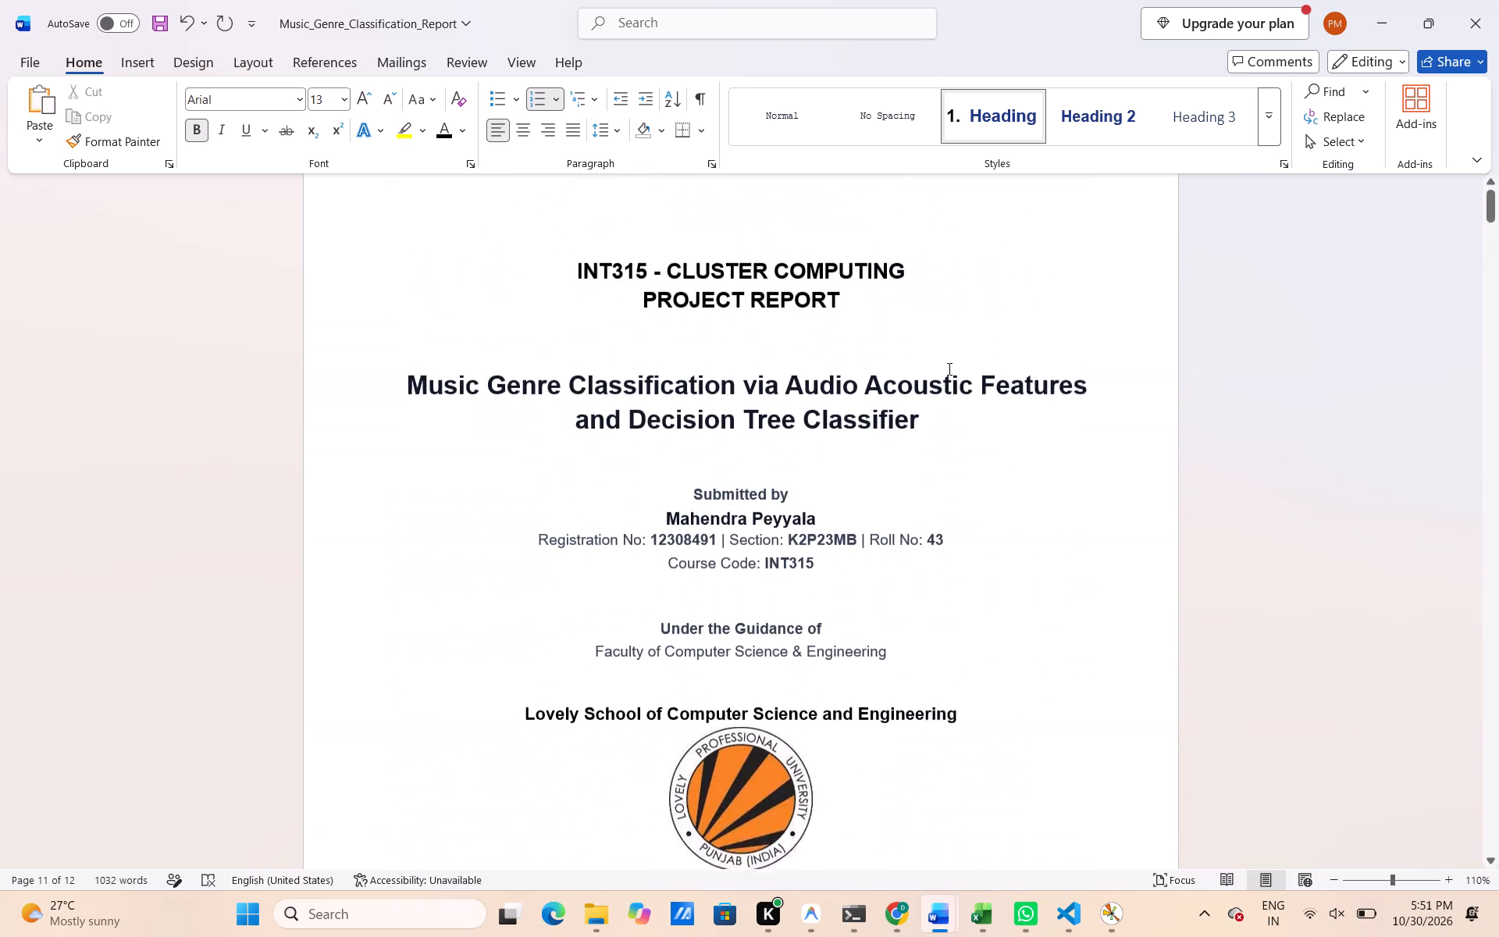
scroll(948, 369, "up", 2)
left_click(912, 665)
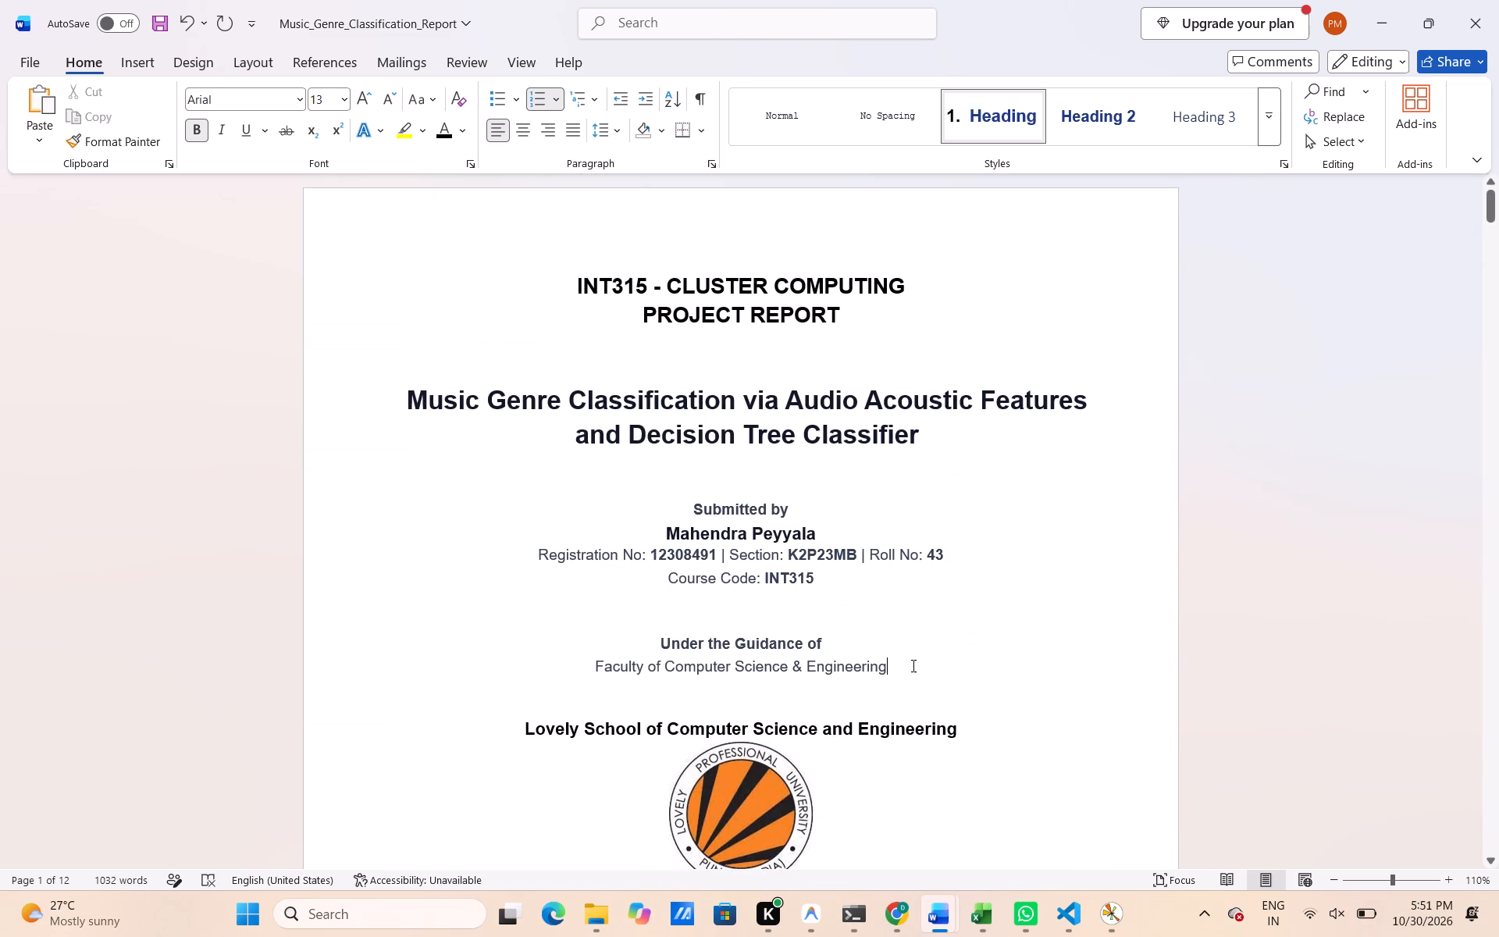
key("Return")
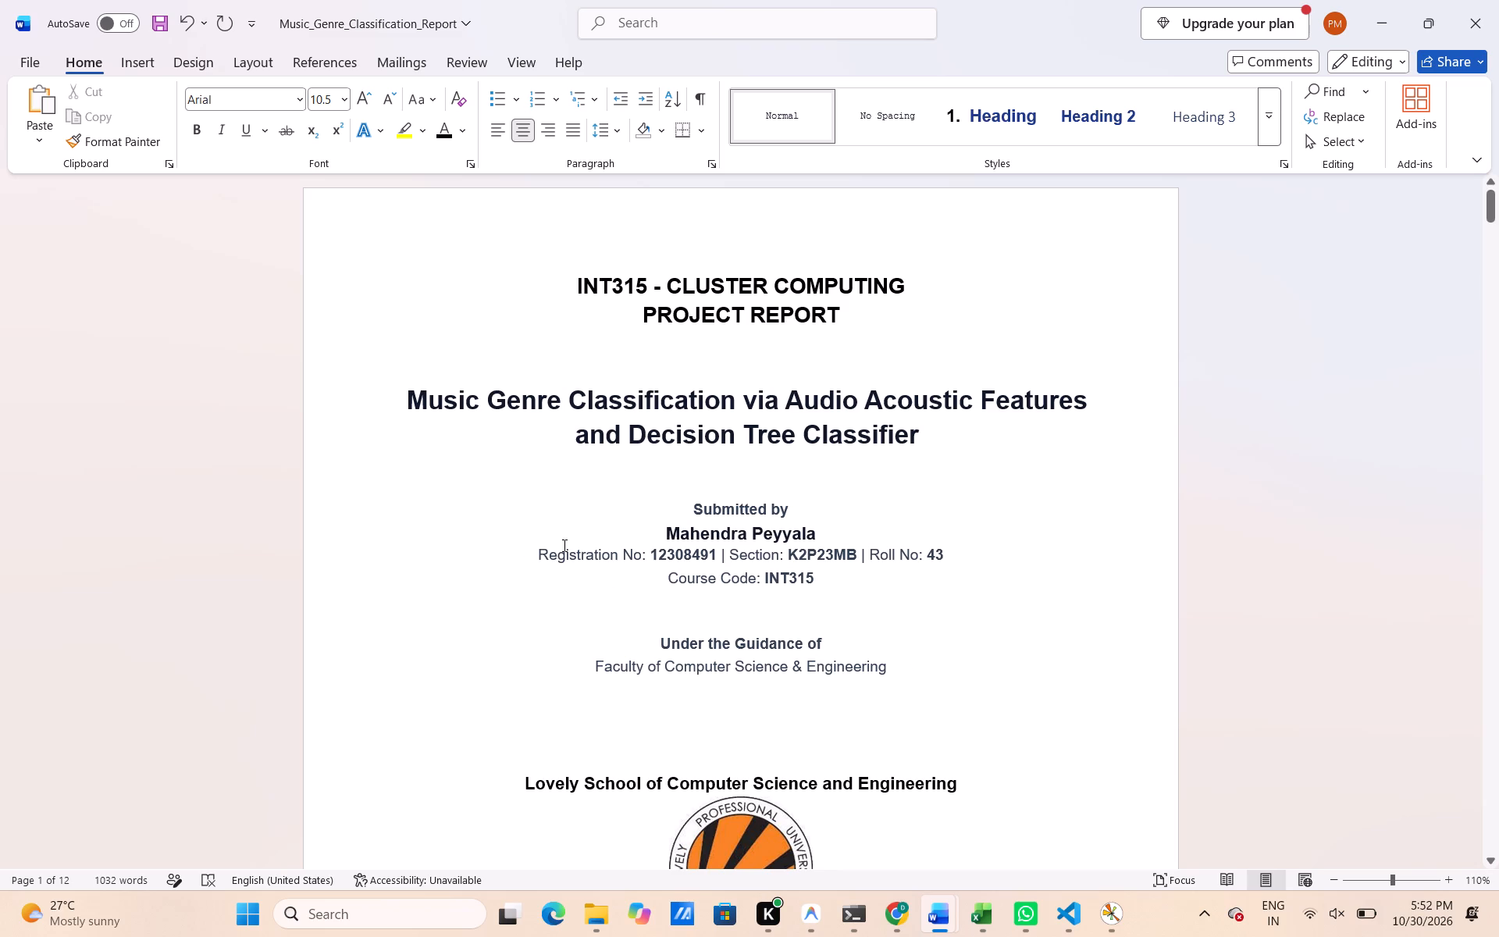
Change the cover page text from the Registration No line through the Faculty of Computer Science & Engineering line to black.
left_click_drag(534, 551, 869, 664)
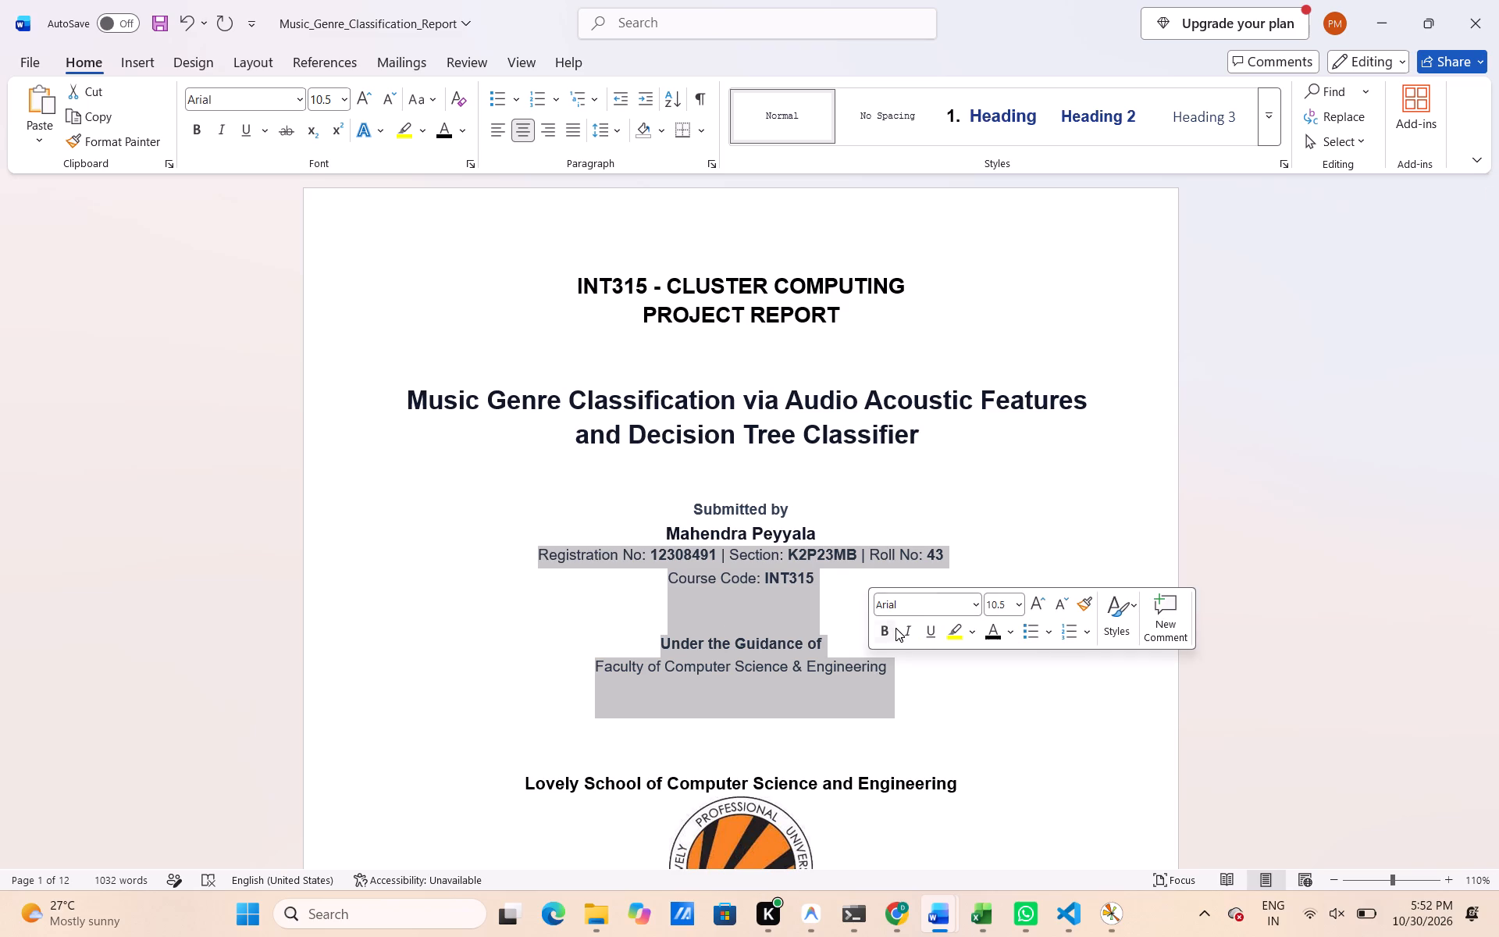
left_click(988, 625)
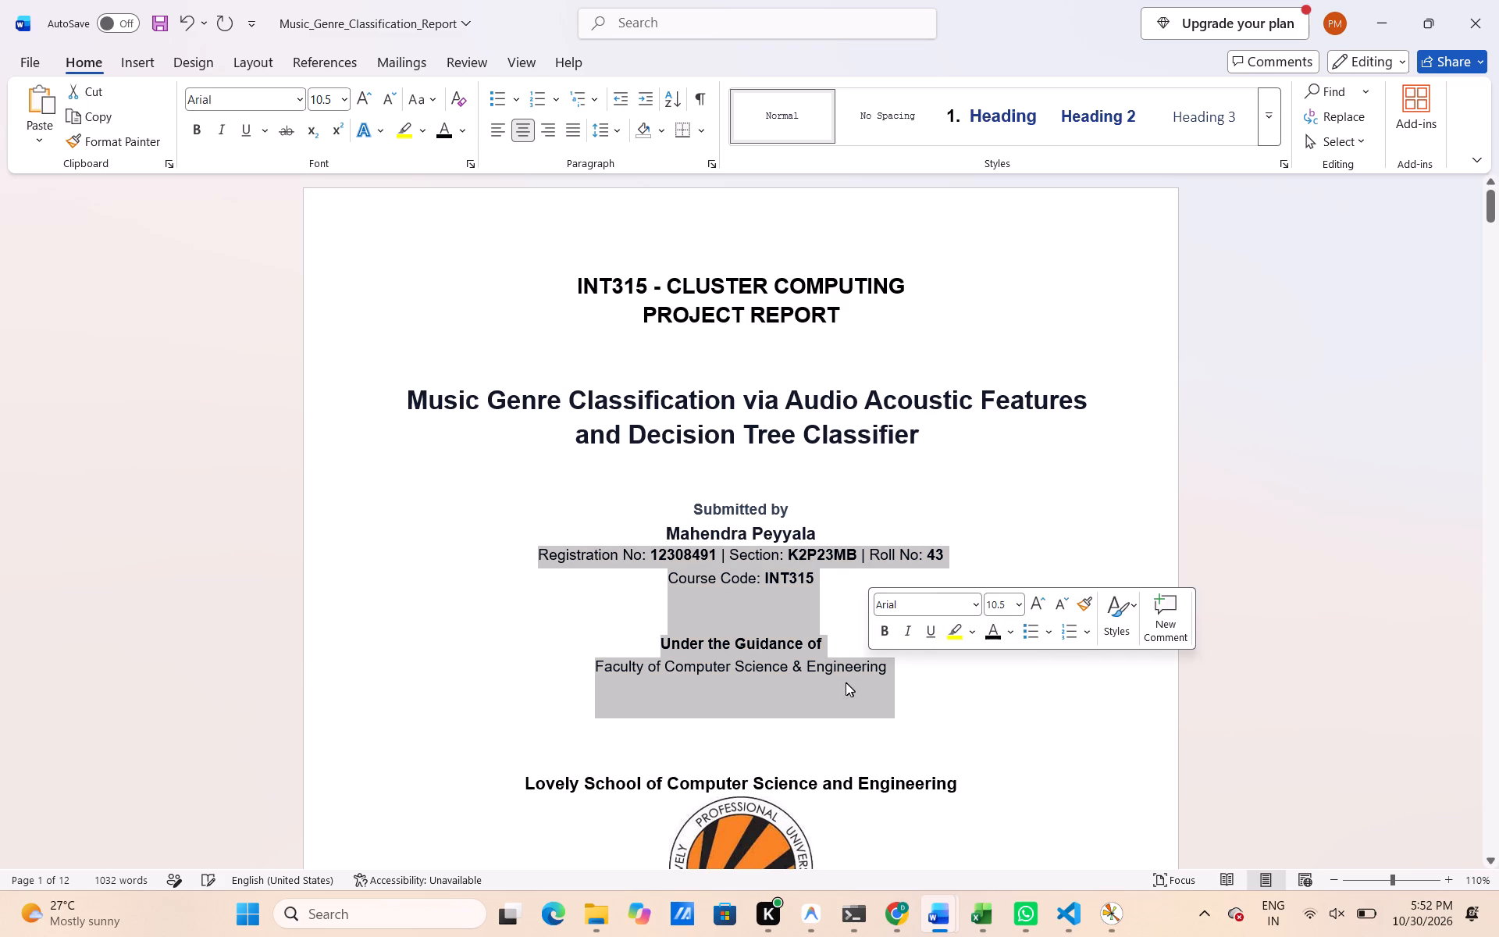
left_click(846, 682)
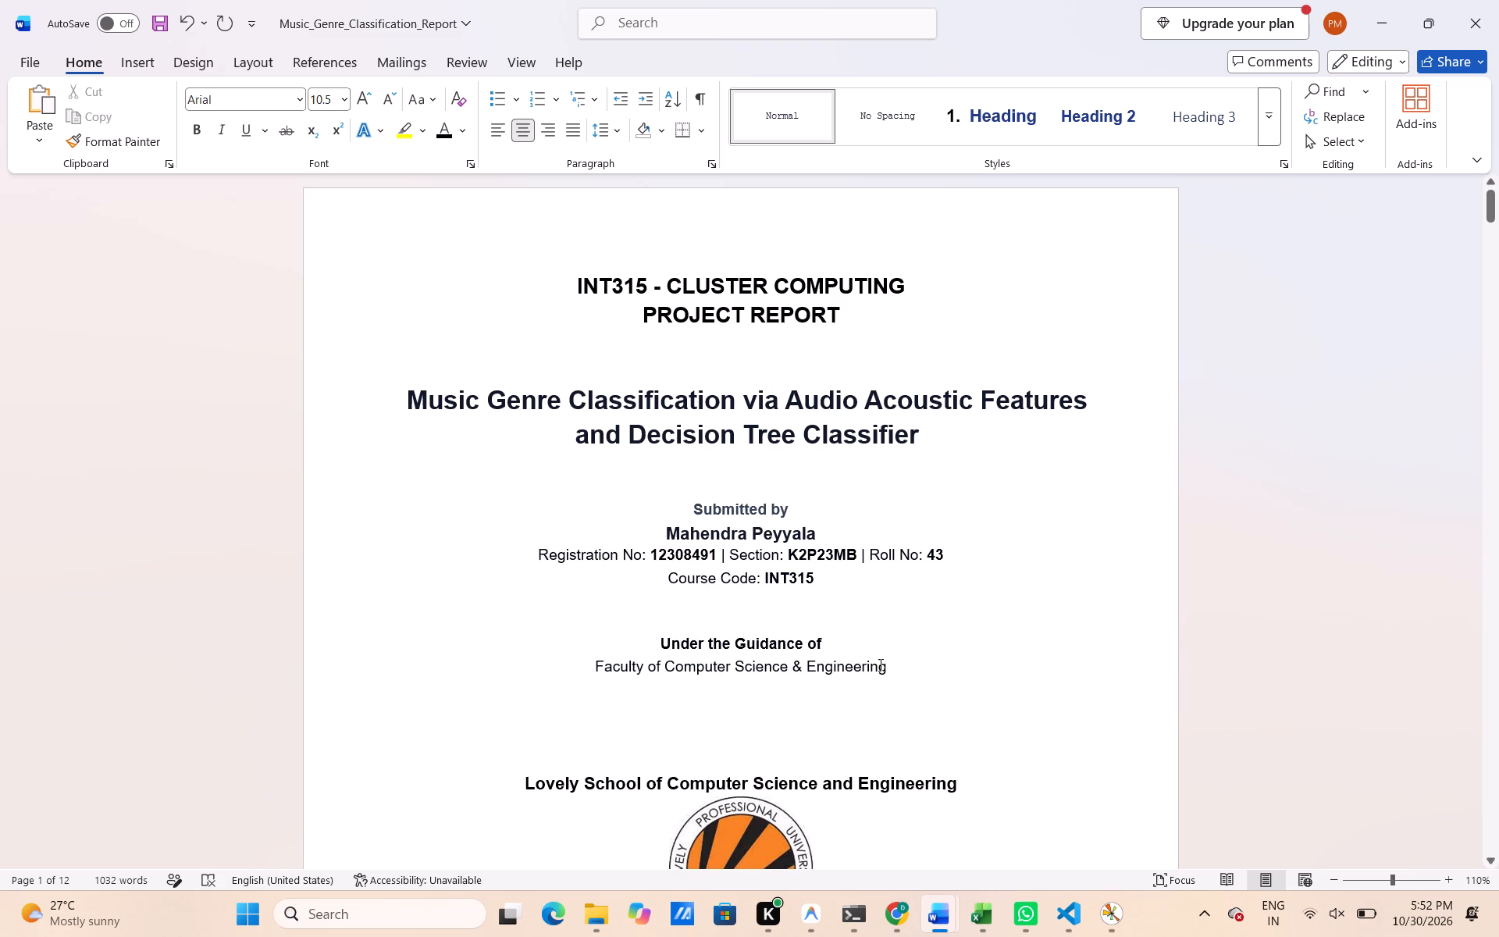
Add a line below the Faculty of Computer Science & Engineering line with the guide's first name and their UID in parentheses.
left_click(900, 667)
key("Return")
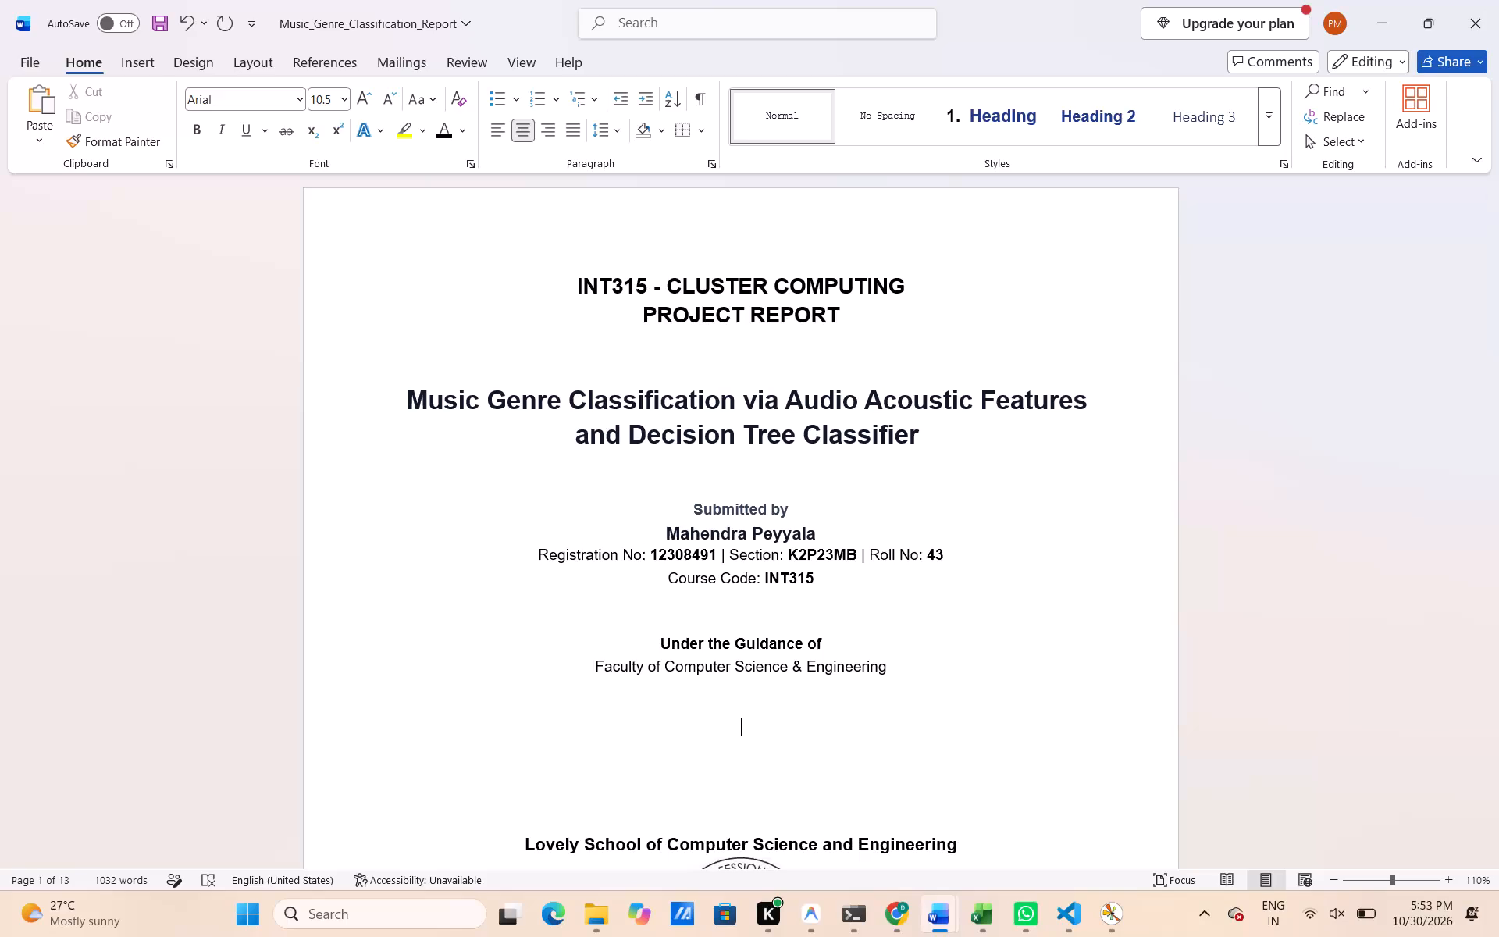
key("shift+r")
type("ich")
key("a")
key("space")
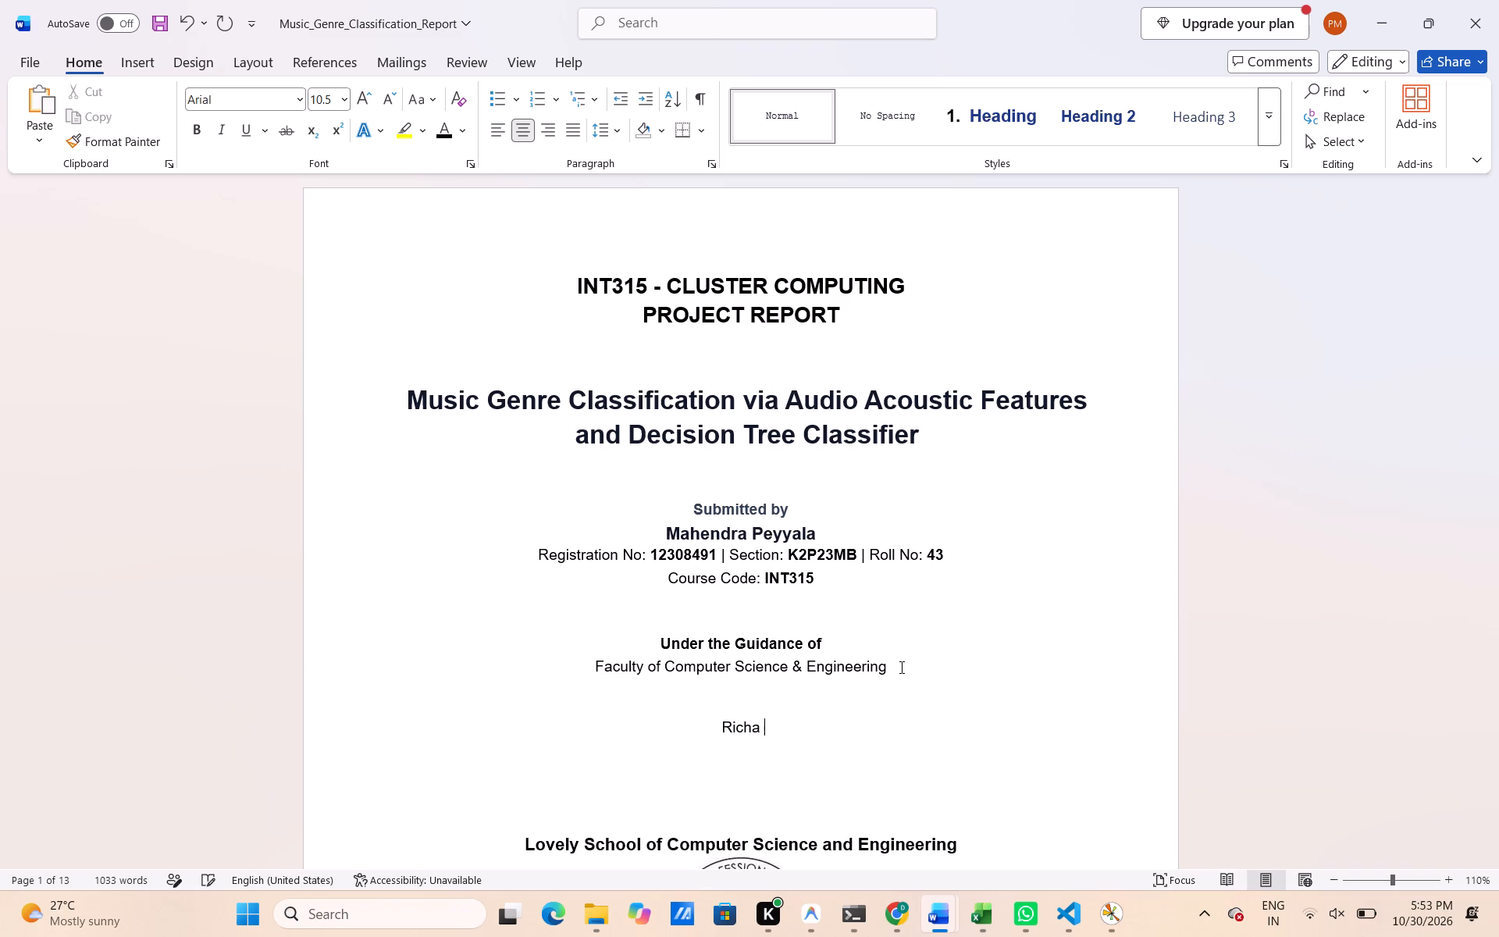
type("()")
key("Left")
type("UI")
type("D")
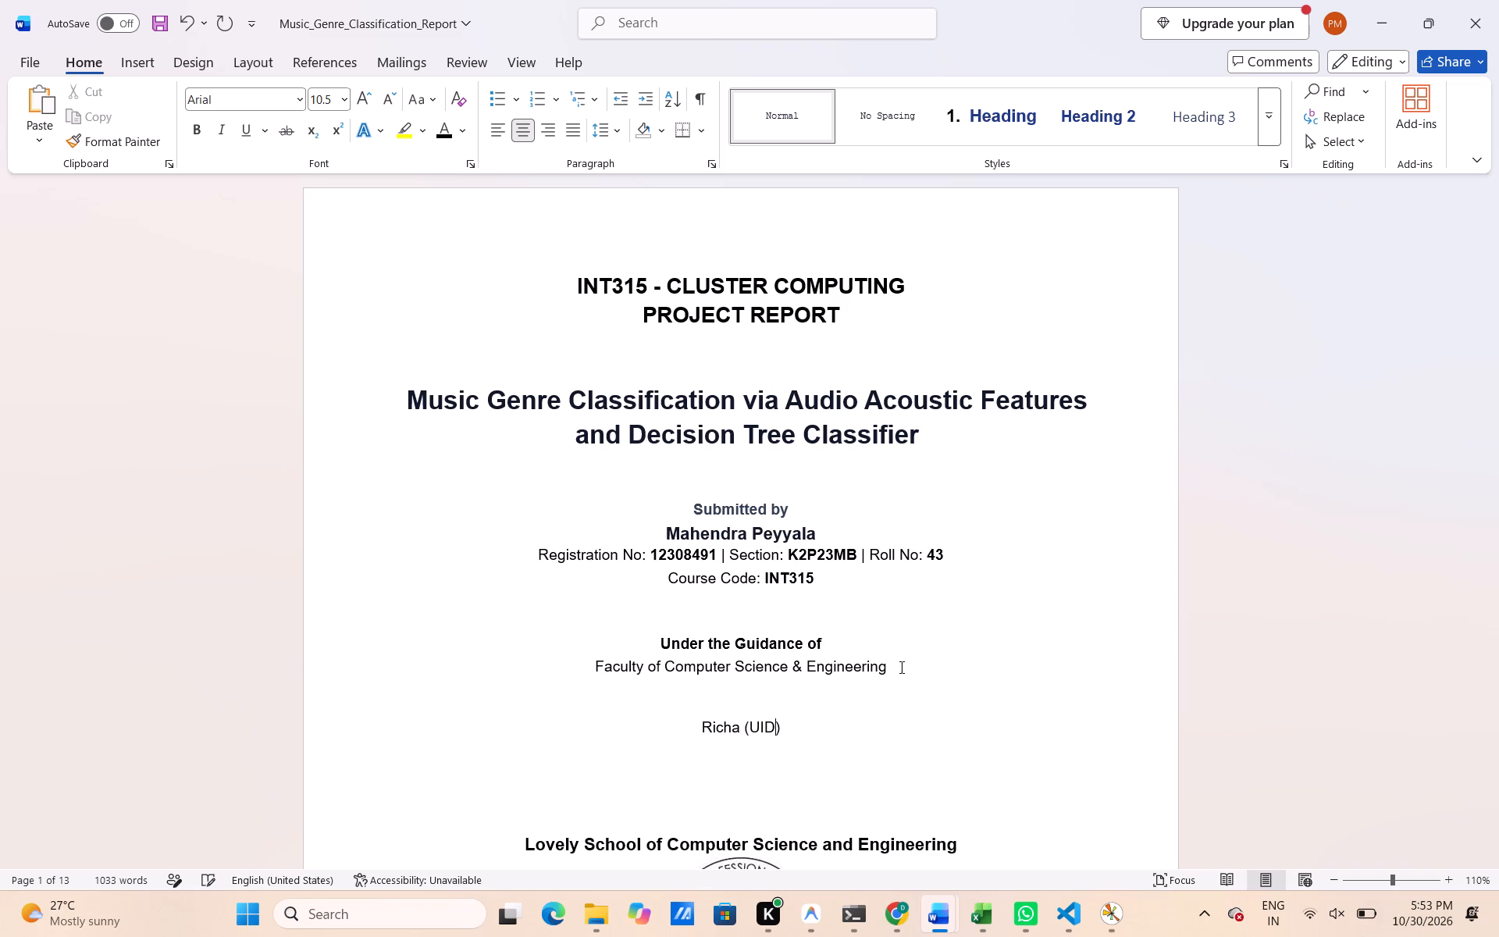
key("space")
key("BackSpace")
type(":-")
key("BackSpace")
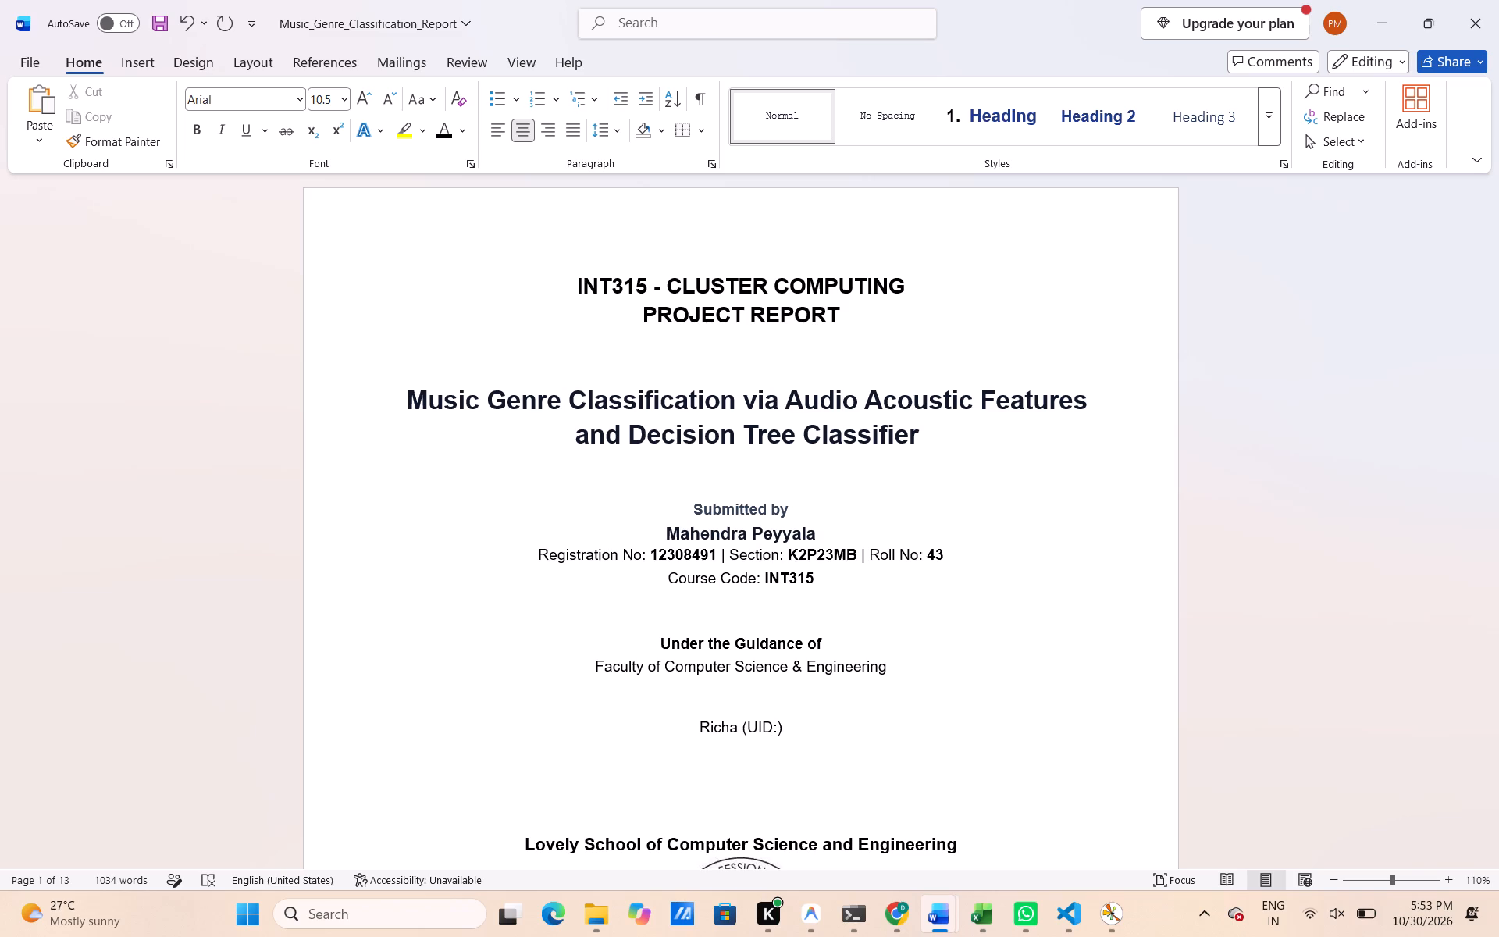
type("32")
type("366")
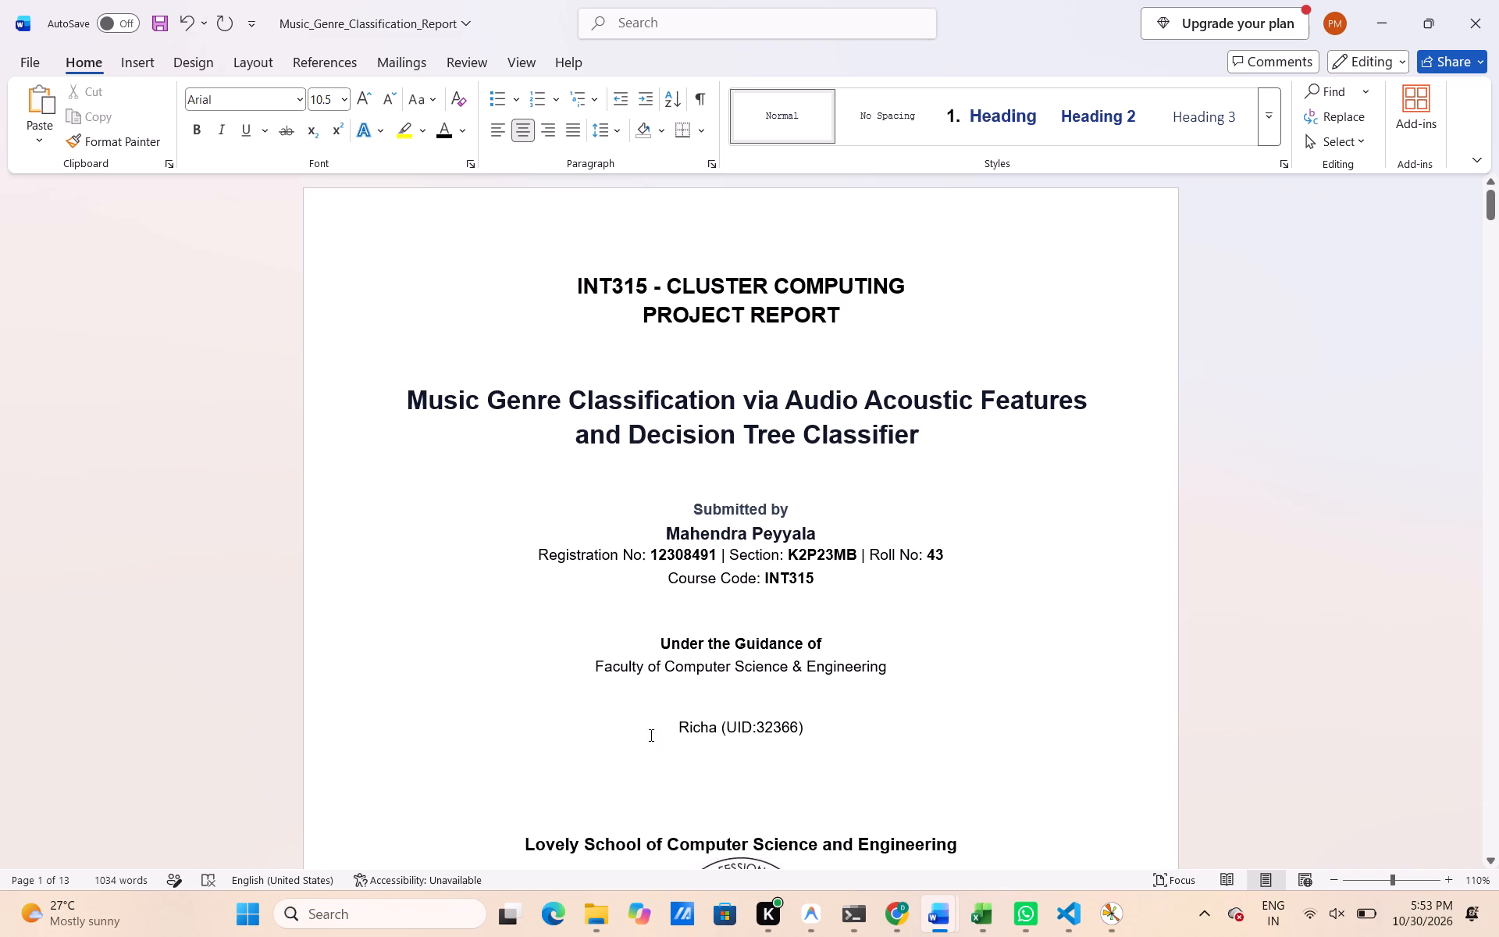
Make the guide's name and UID line on the cover page bold.
left_click_drag(675, 729, 798, 721)
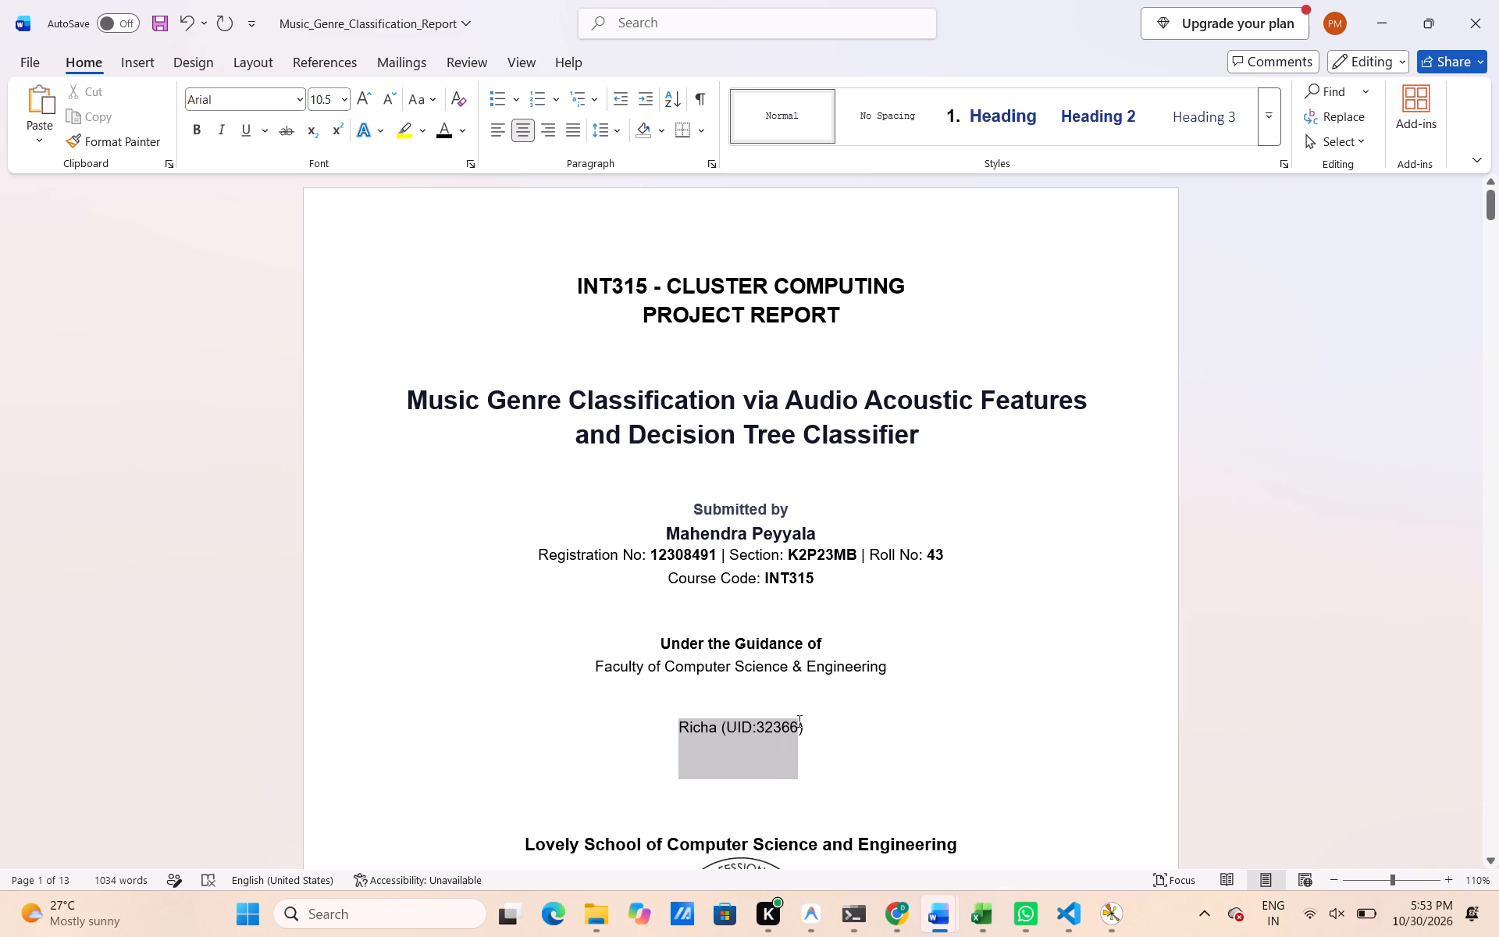
left_click_drag(798, 721, 817, 725)
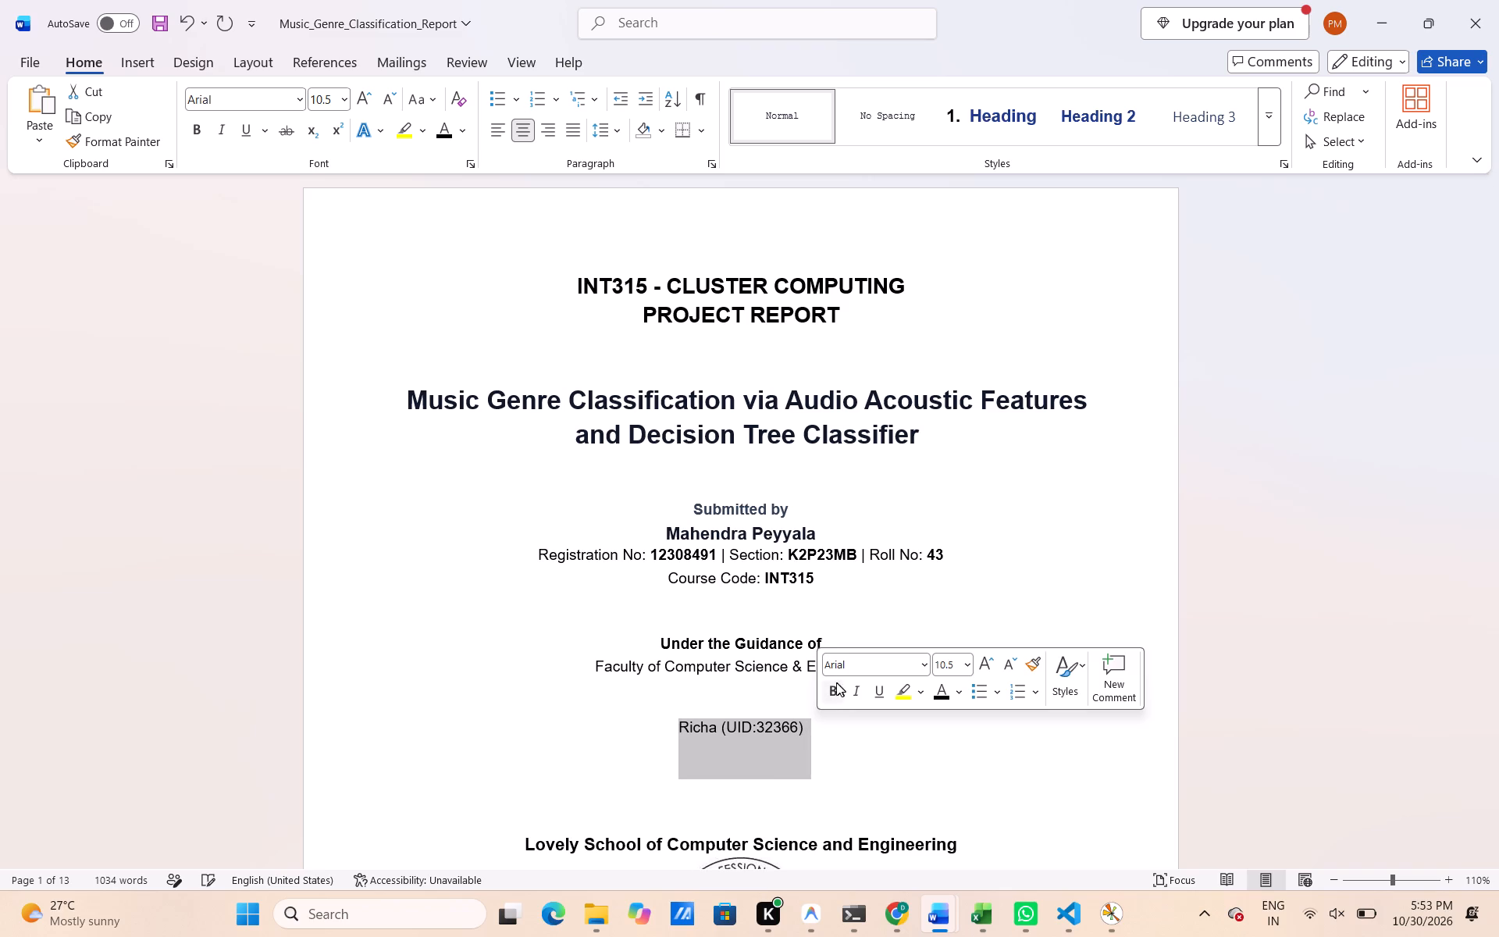
left_click(835, 685)
left_click(831, 728)
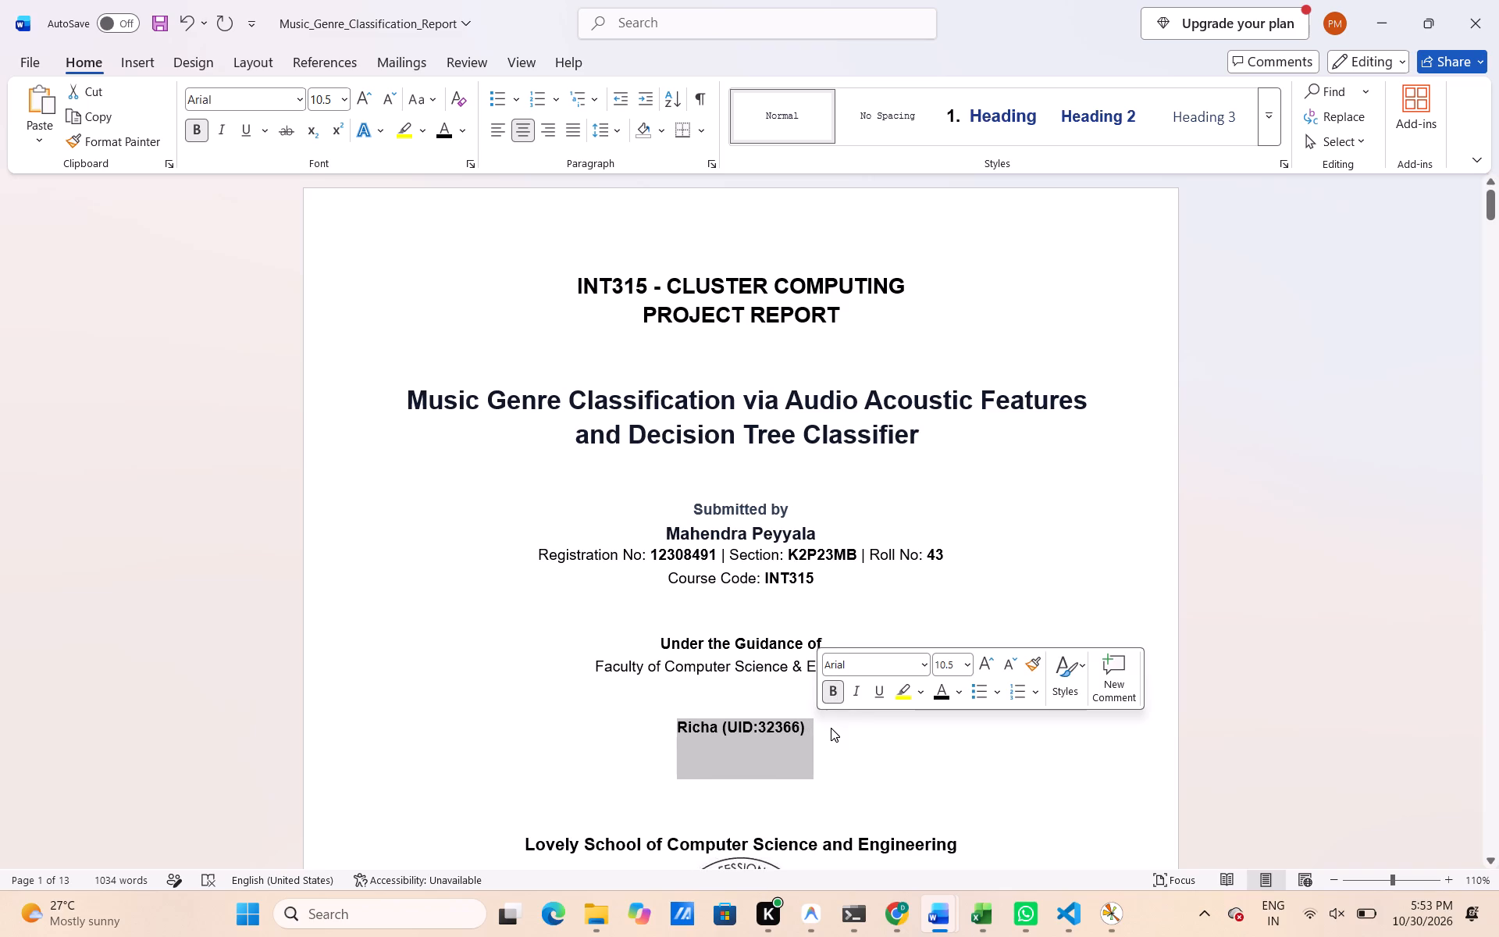
left_click(723, 694)
key("Down")
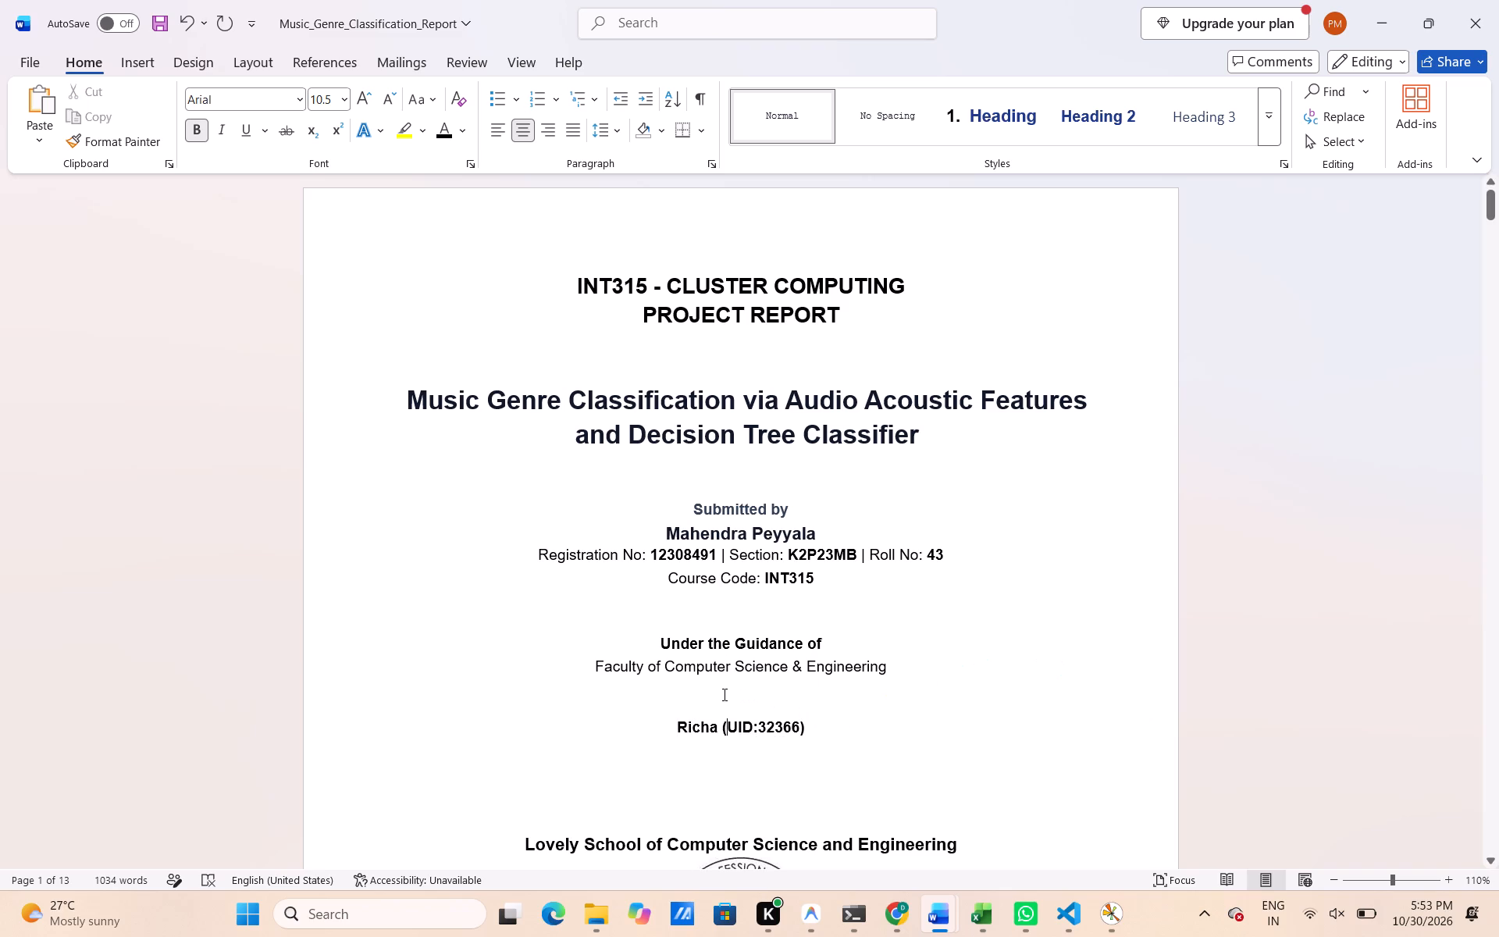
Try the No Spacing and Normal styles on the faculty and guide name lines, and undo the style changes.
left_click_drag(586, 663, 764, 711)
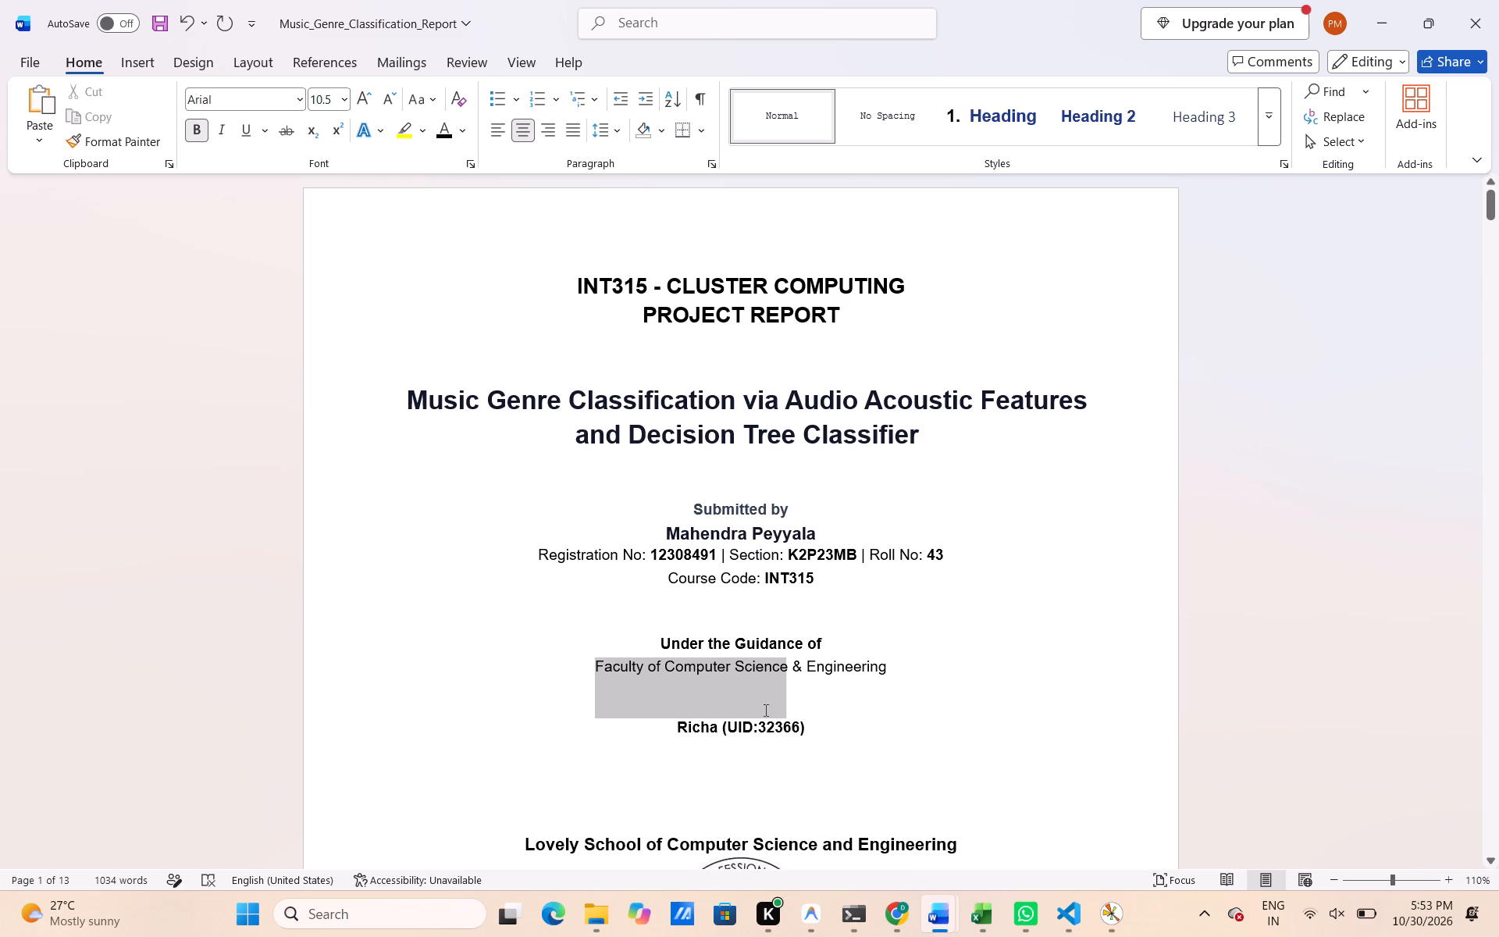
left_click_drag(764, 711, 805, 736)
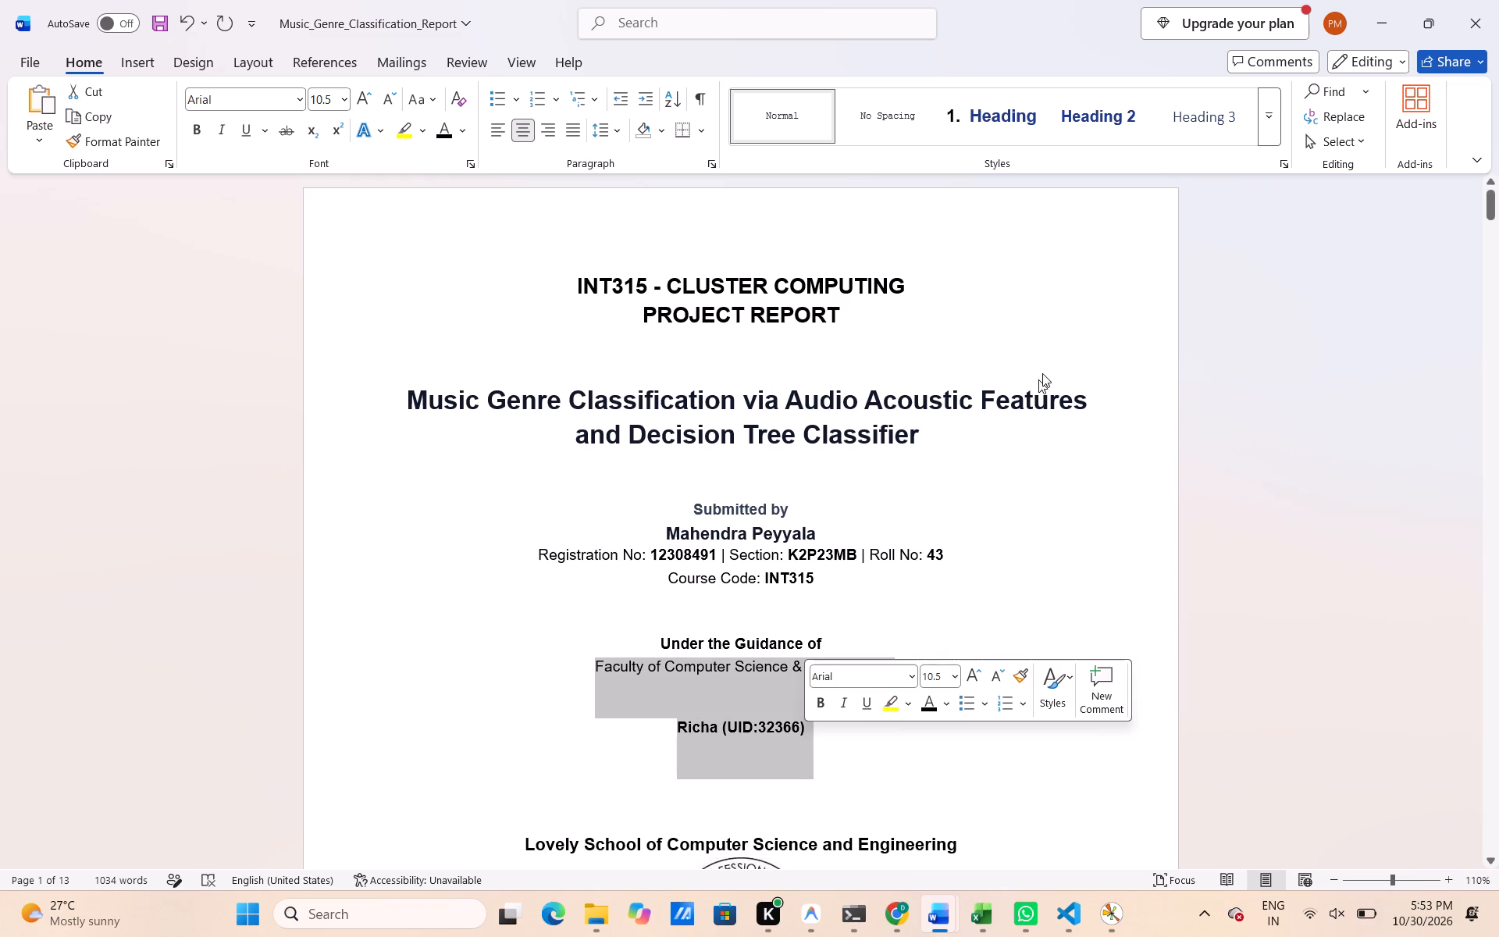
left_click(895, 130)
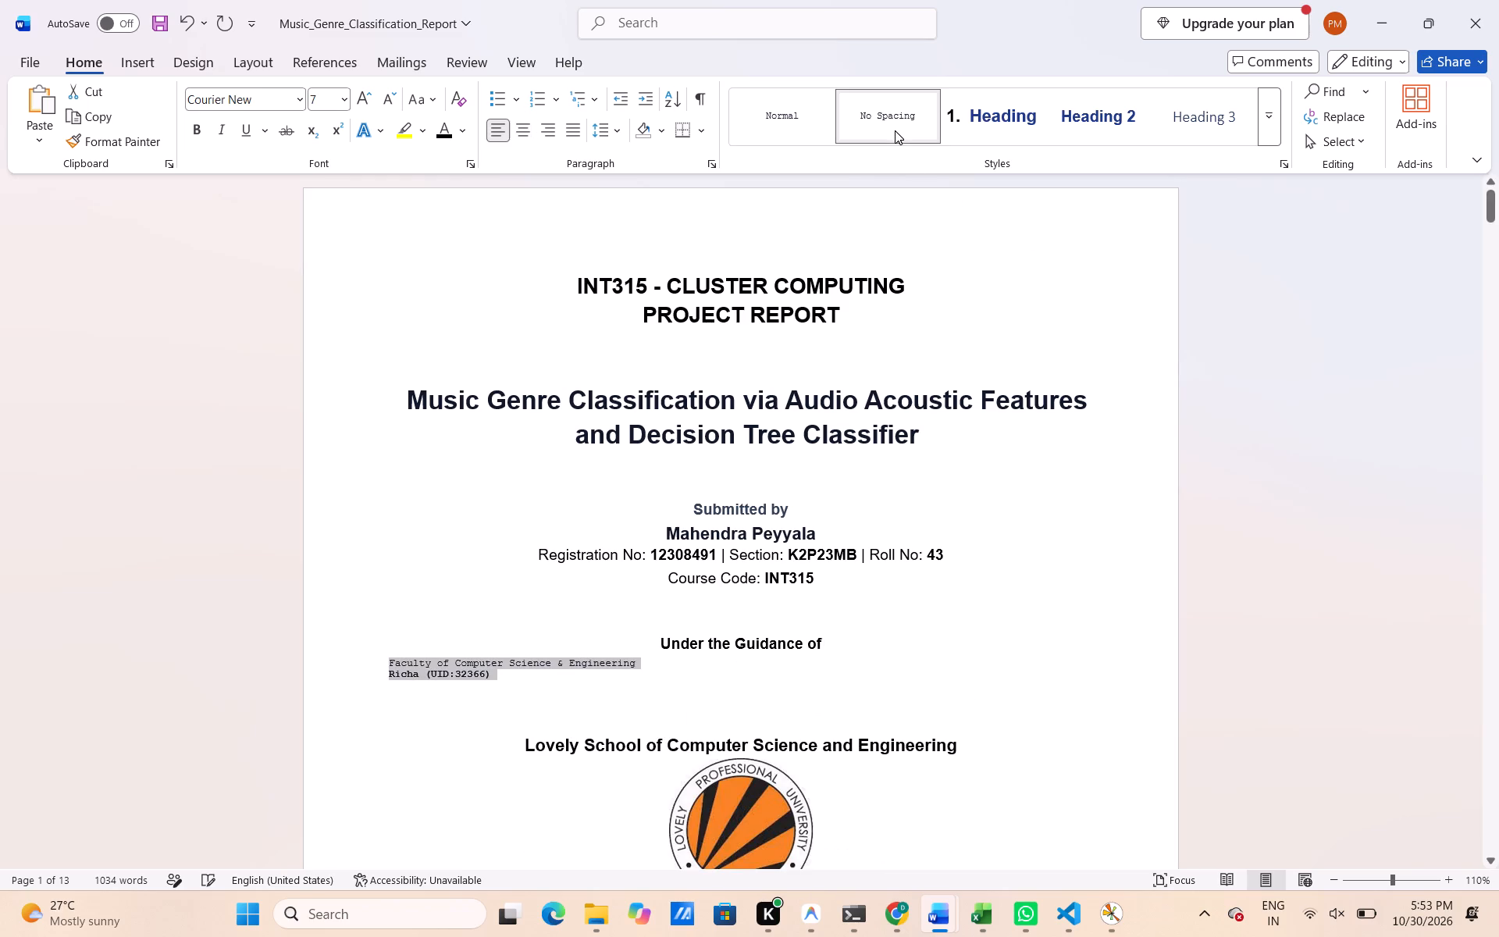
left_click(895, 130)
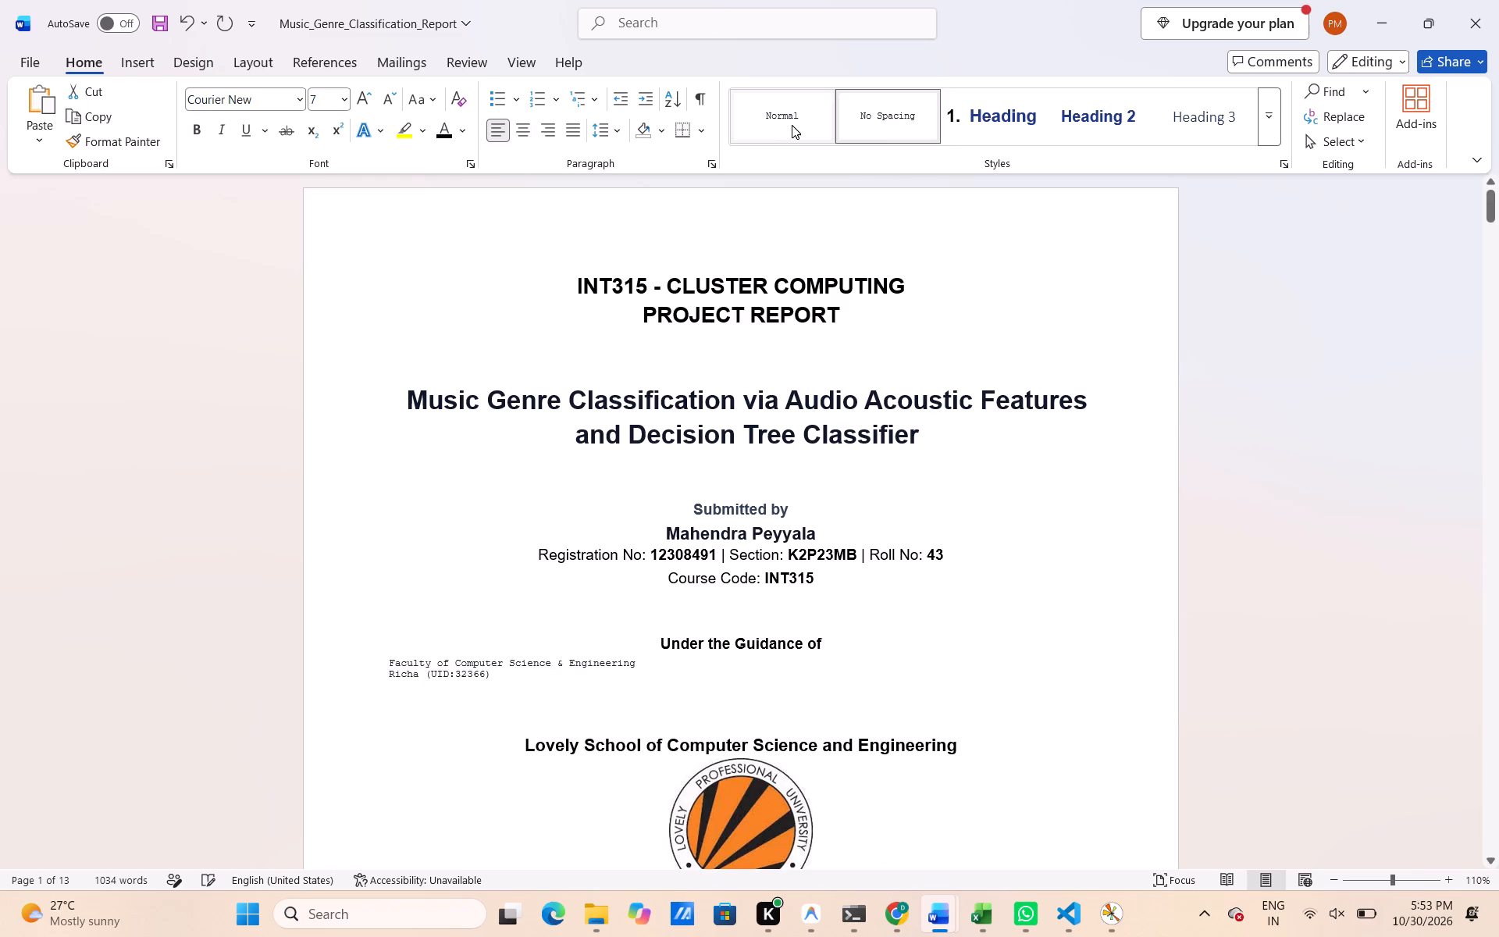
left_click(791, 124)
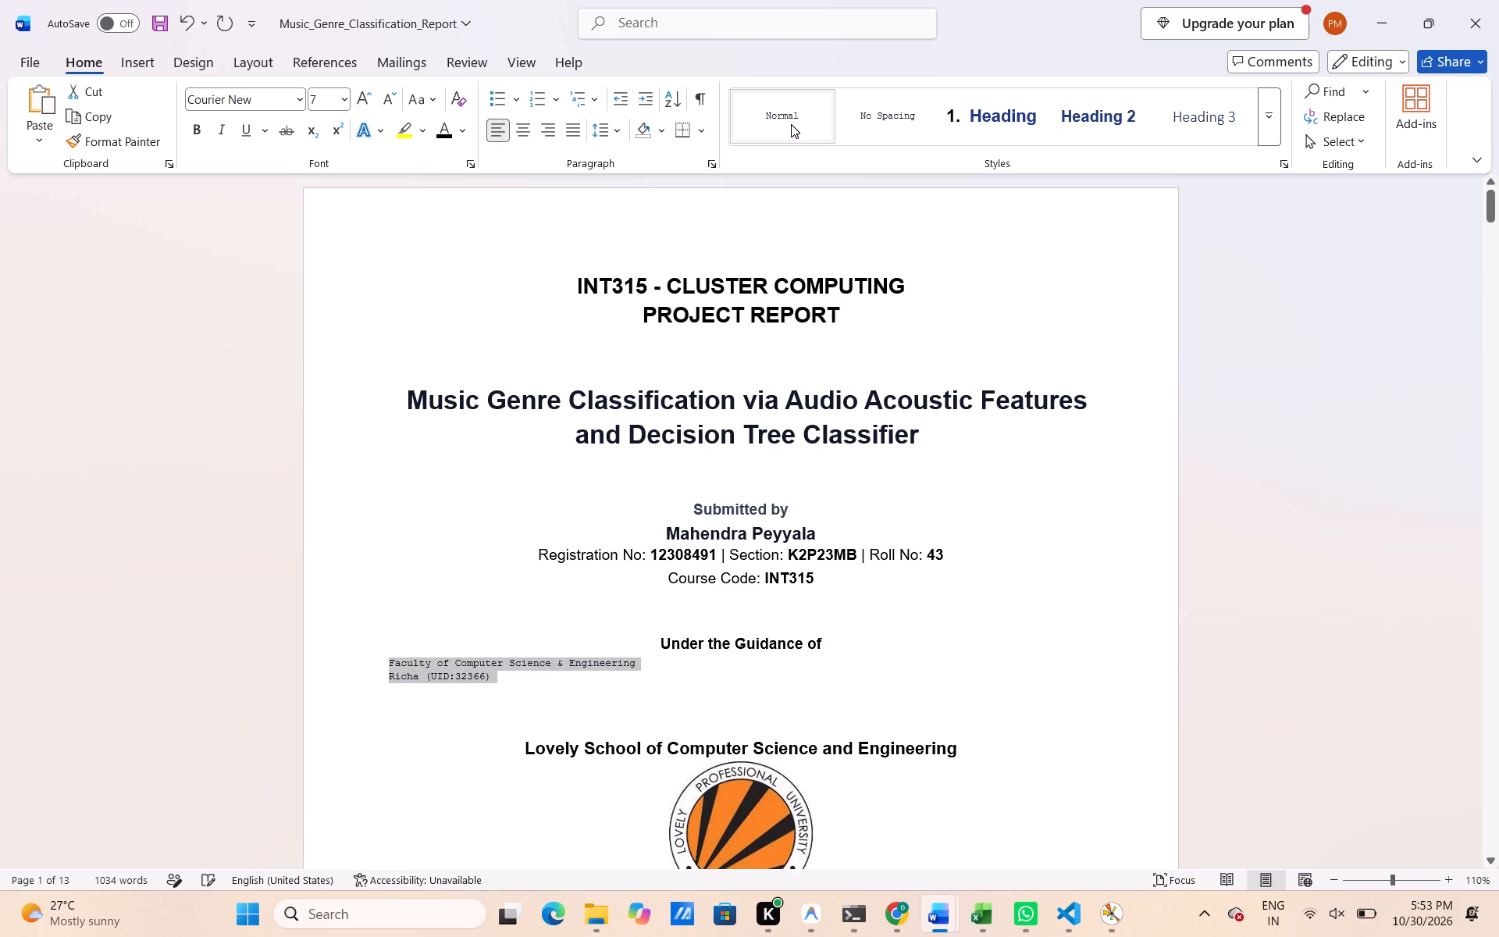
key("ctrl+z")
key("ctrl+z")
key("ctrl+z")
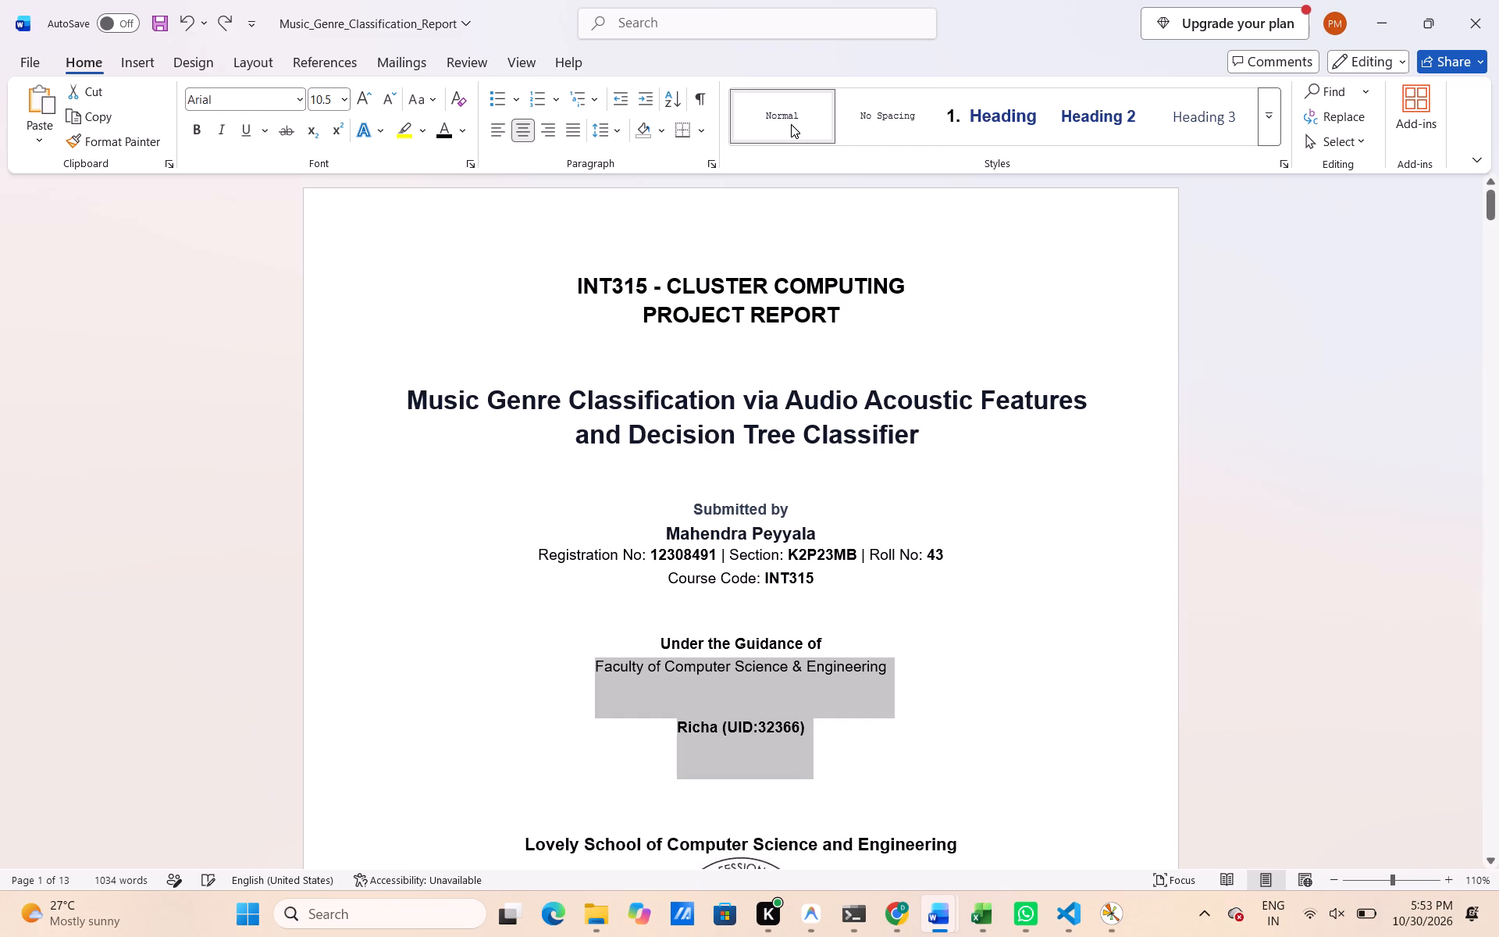
Set the paragraph spacing after to 0 for the lines from Under the Guidance of through the guide's name.
left_click(691, 608)
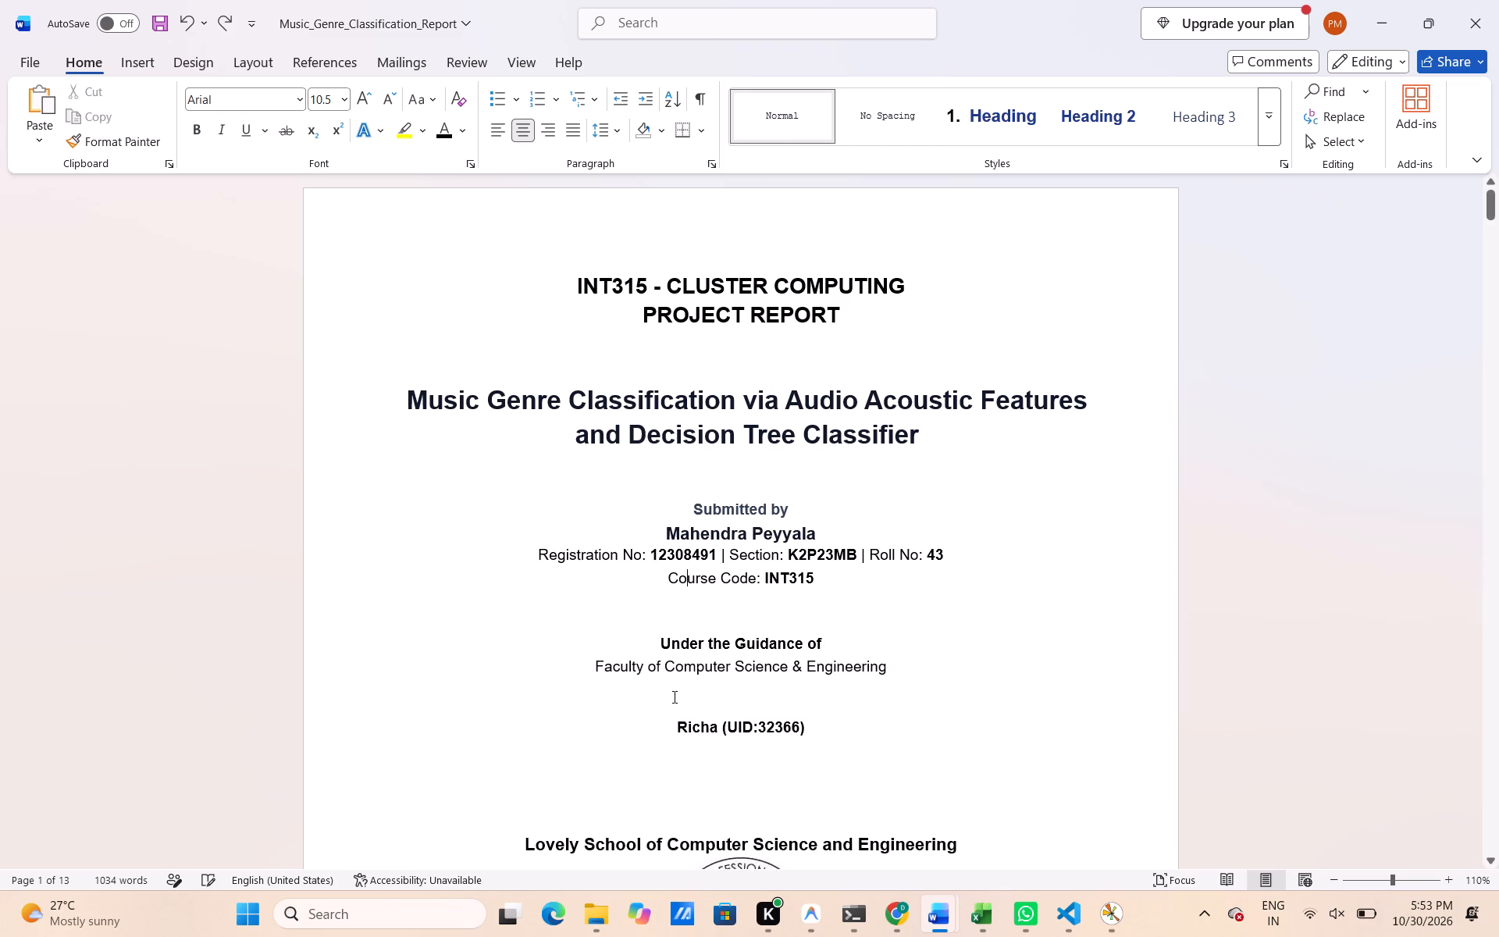
left_click(674, 696)
left_click_drag(657, 631, 792, 727)
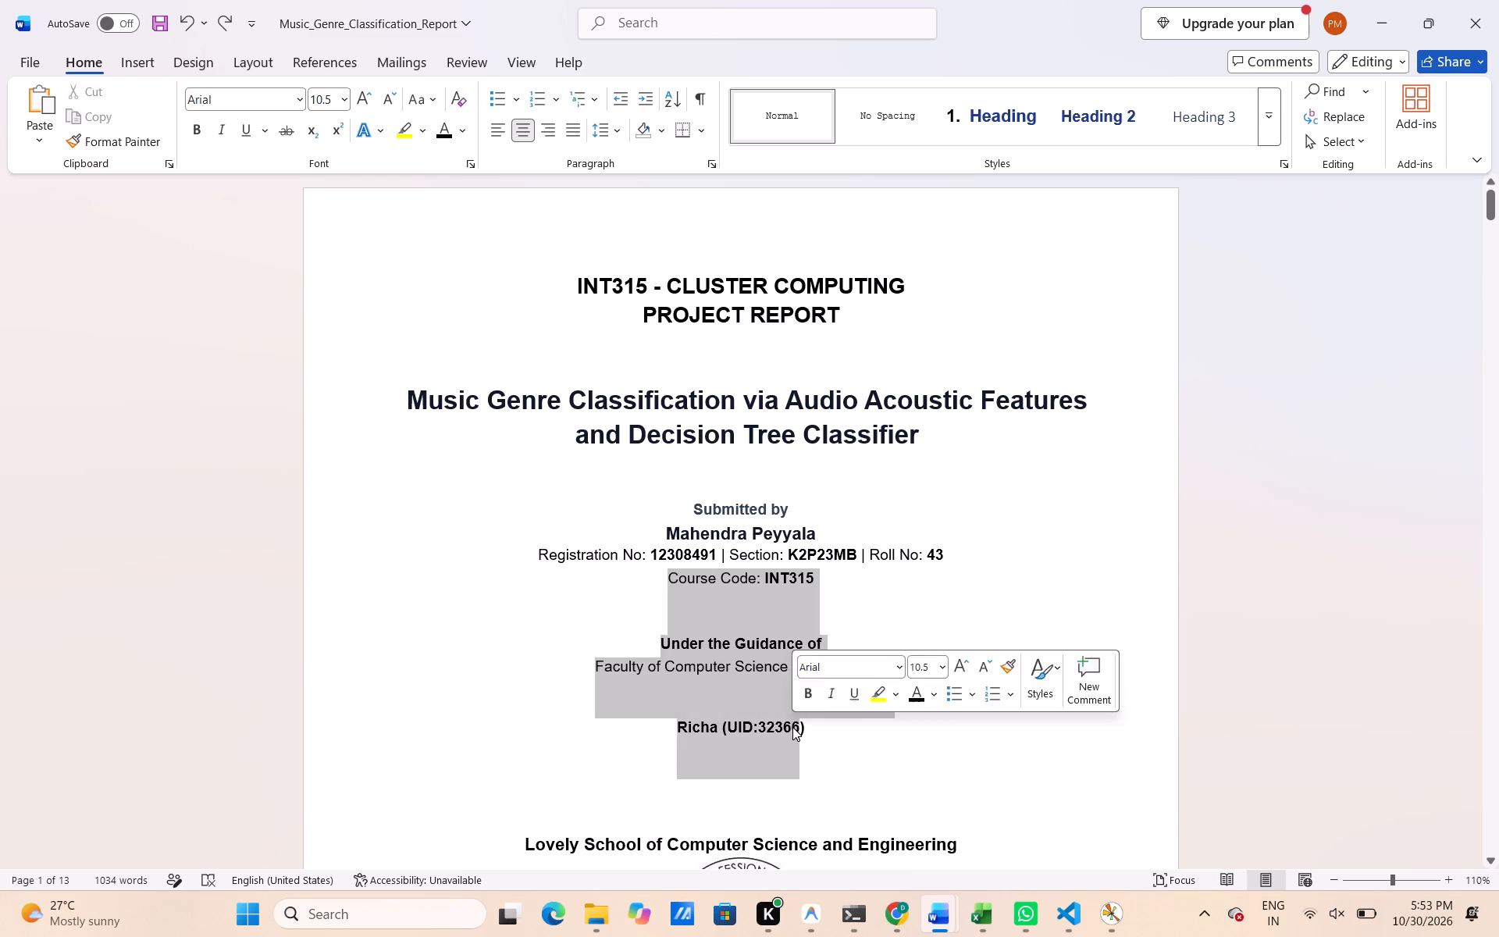
left_click(792, 727)
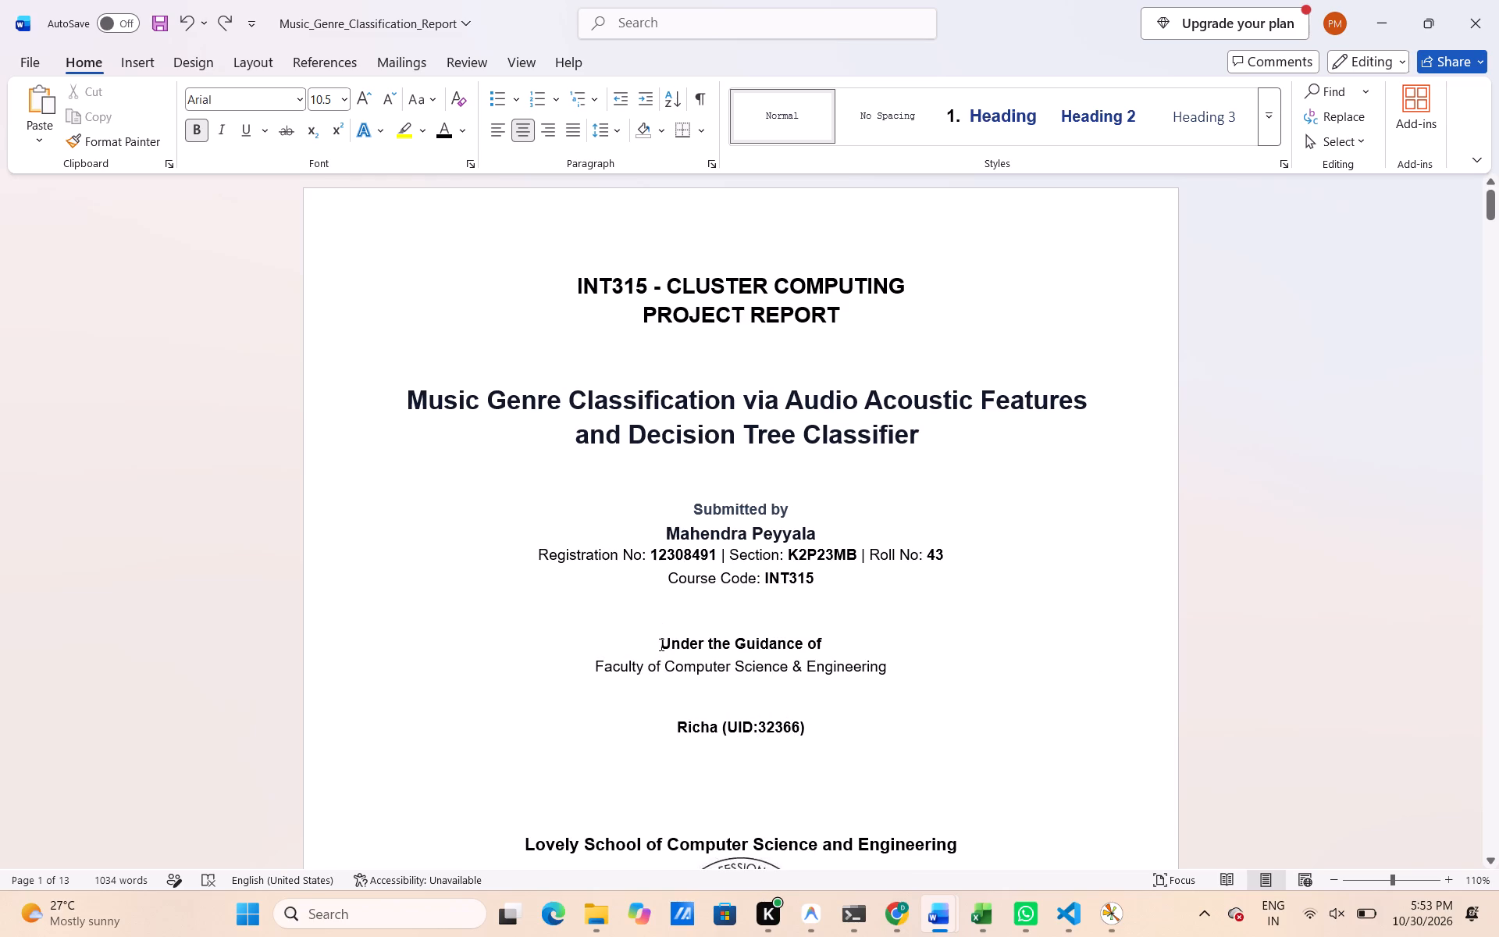
left_click_drag(660, 645, 812, 733)
right_click(812, 733)
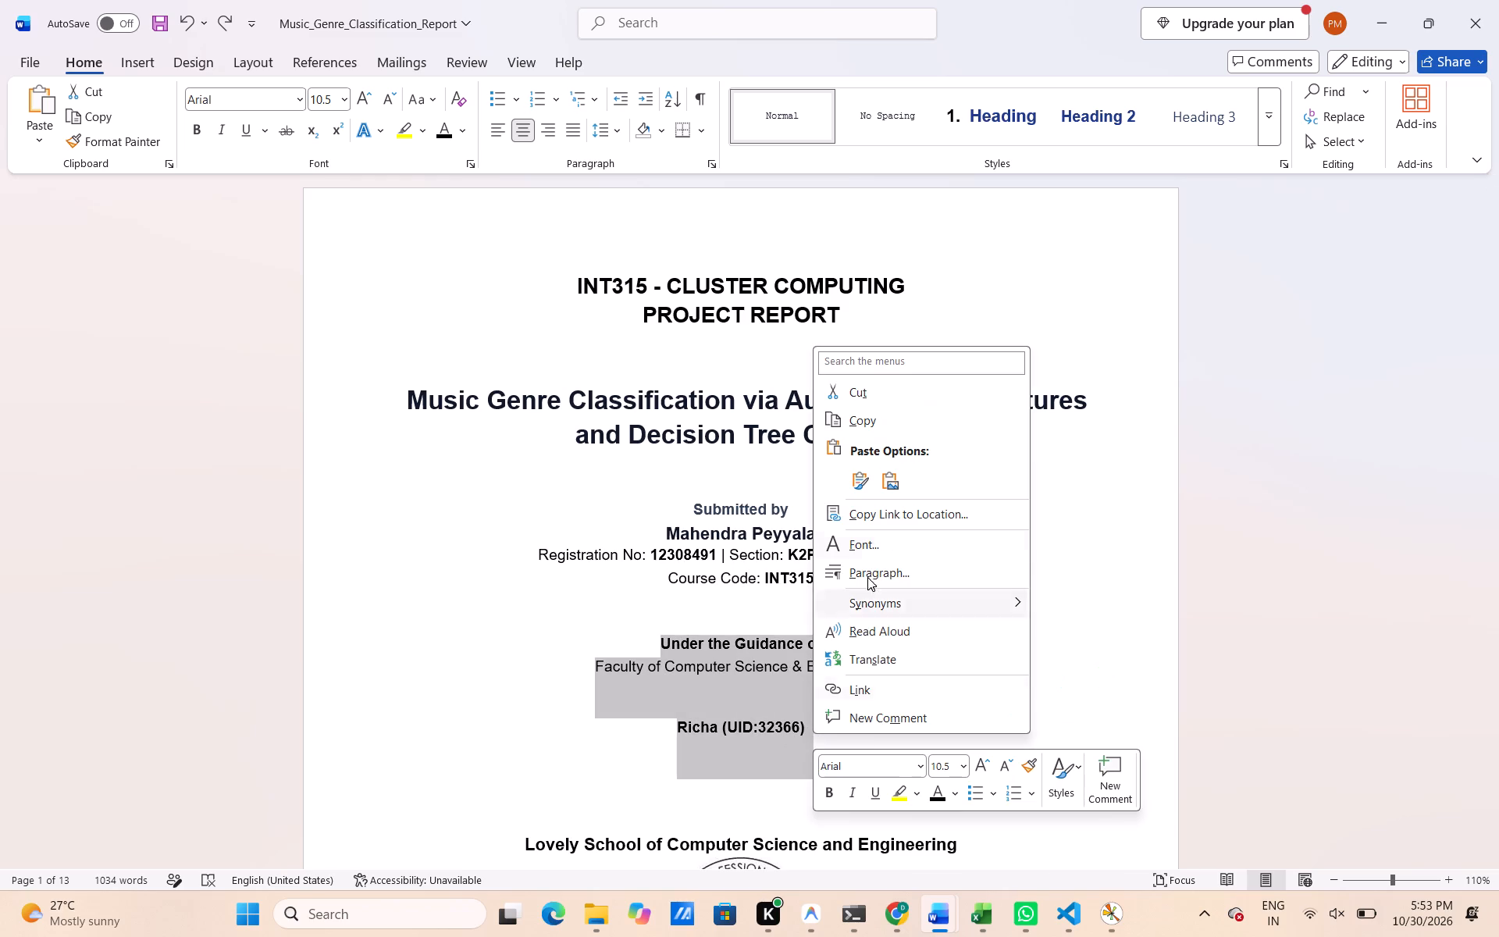
left_click(892, 565)
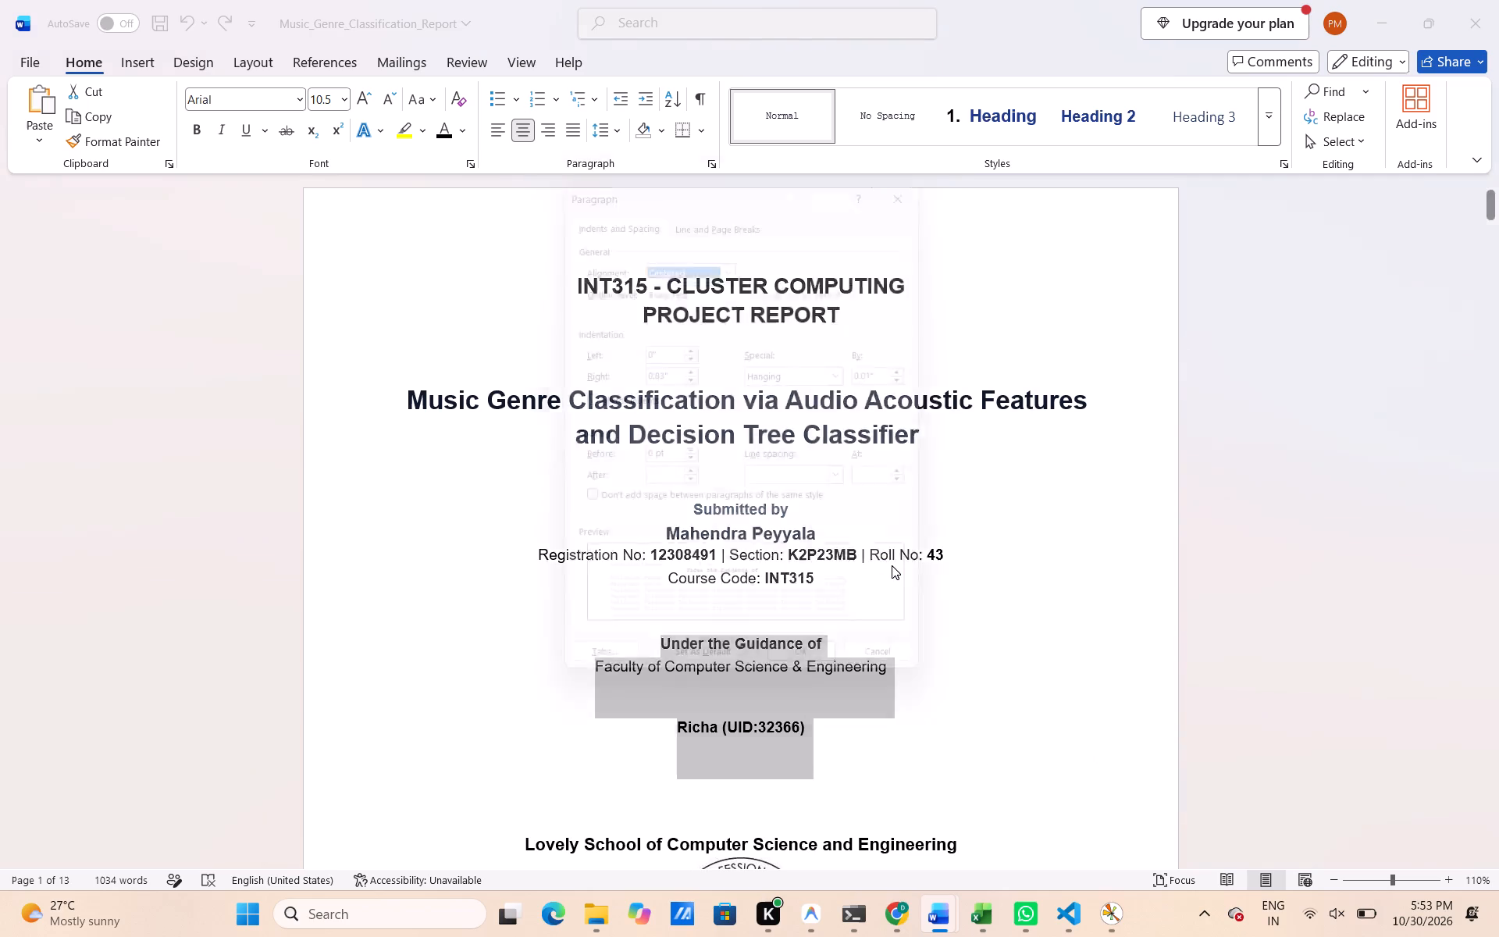
left_click(671, 480)
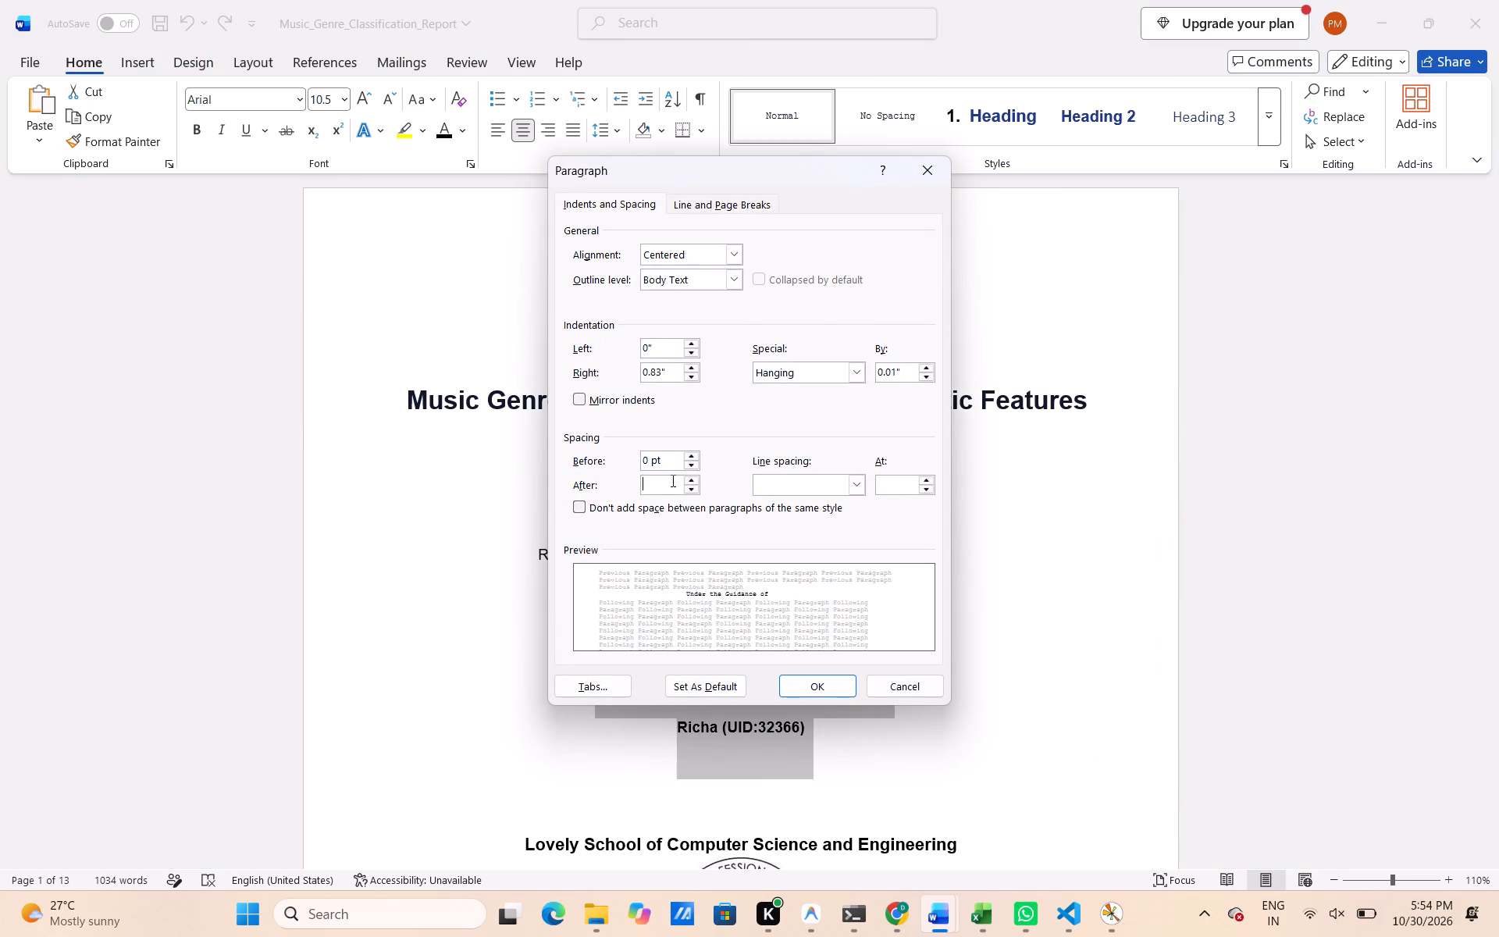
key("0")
key("Return")
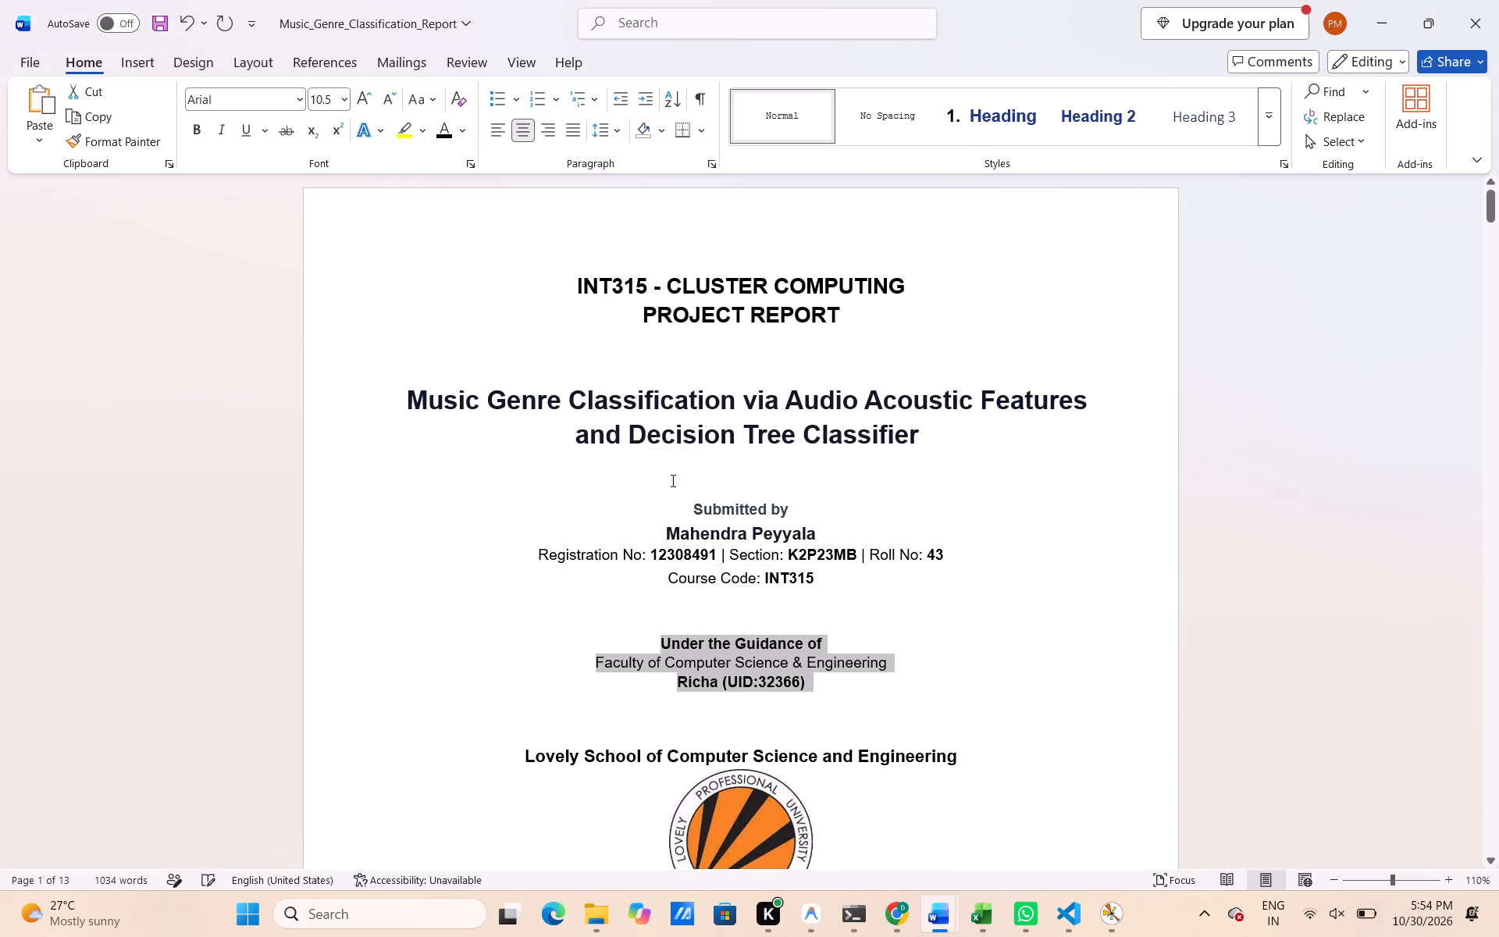
Insert a blank line between the Faculty of Computer Science & Engineering line and the guide's name line.
left_click(835, 657)
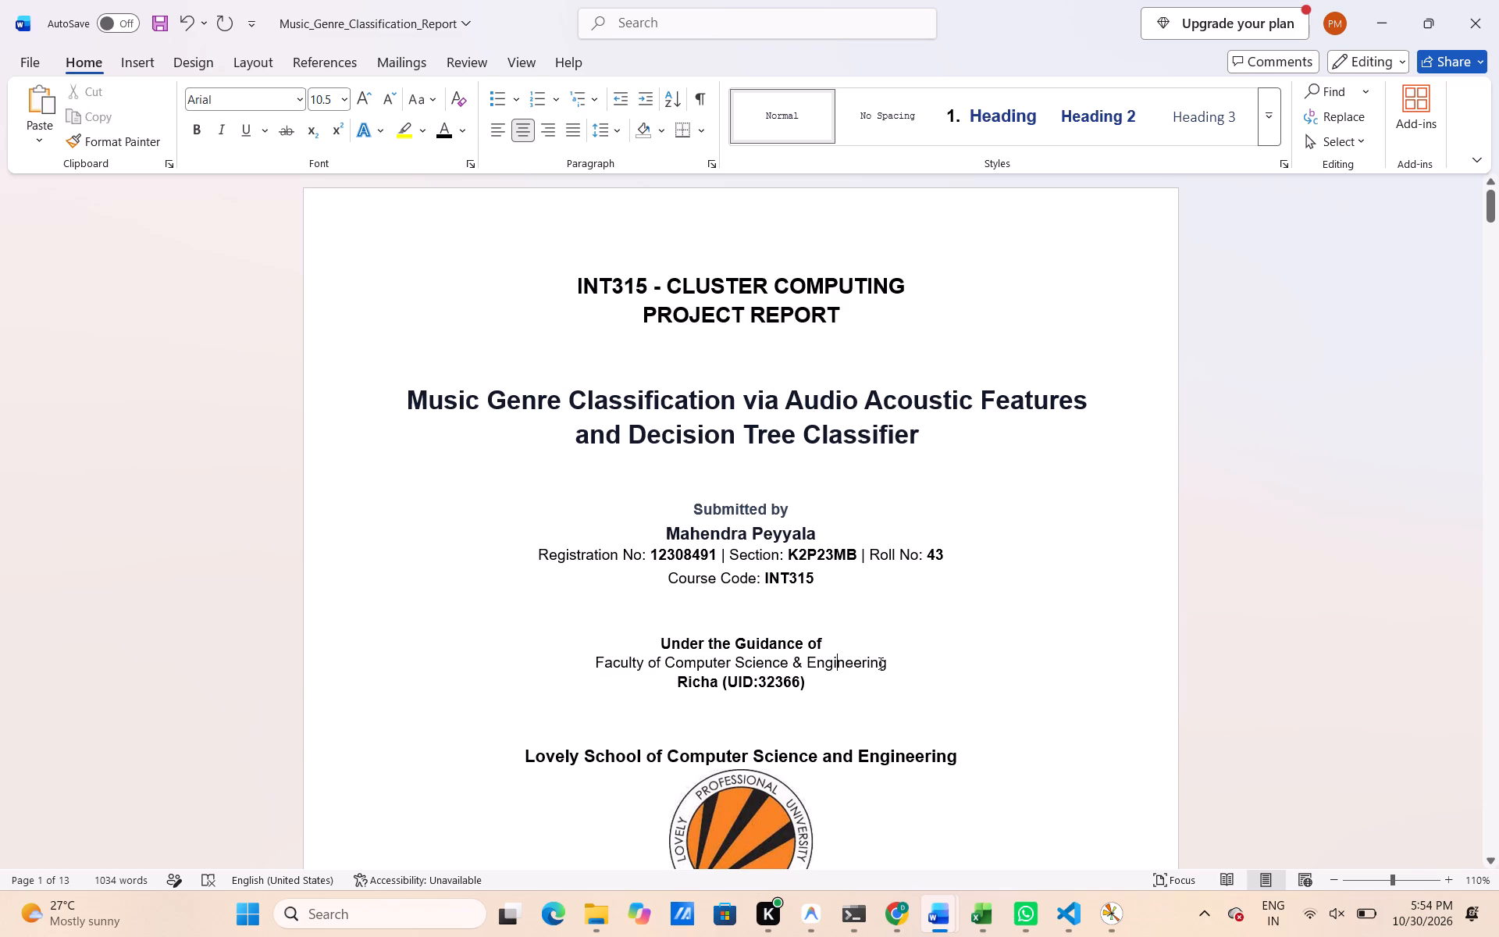
left_click(897, 664)
key("Return")
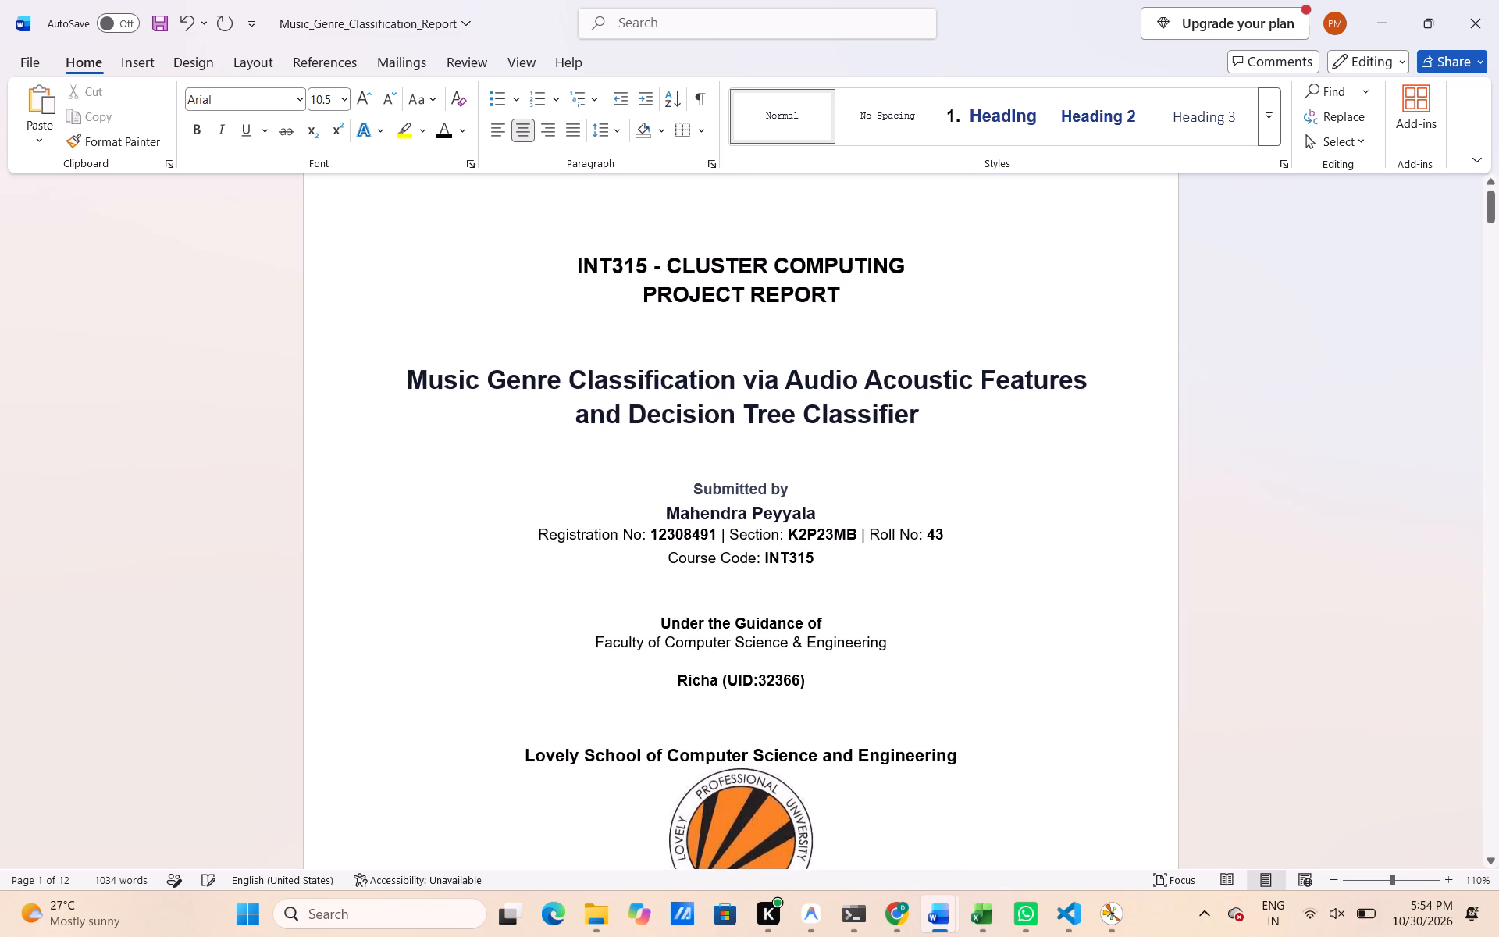
Add three blank lines between the guide's name line and the Lovely School of Computer Science and Engineering line.
scroll(857, 688, "down", 2)
scroll(857, 688, "up", 1)
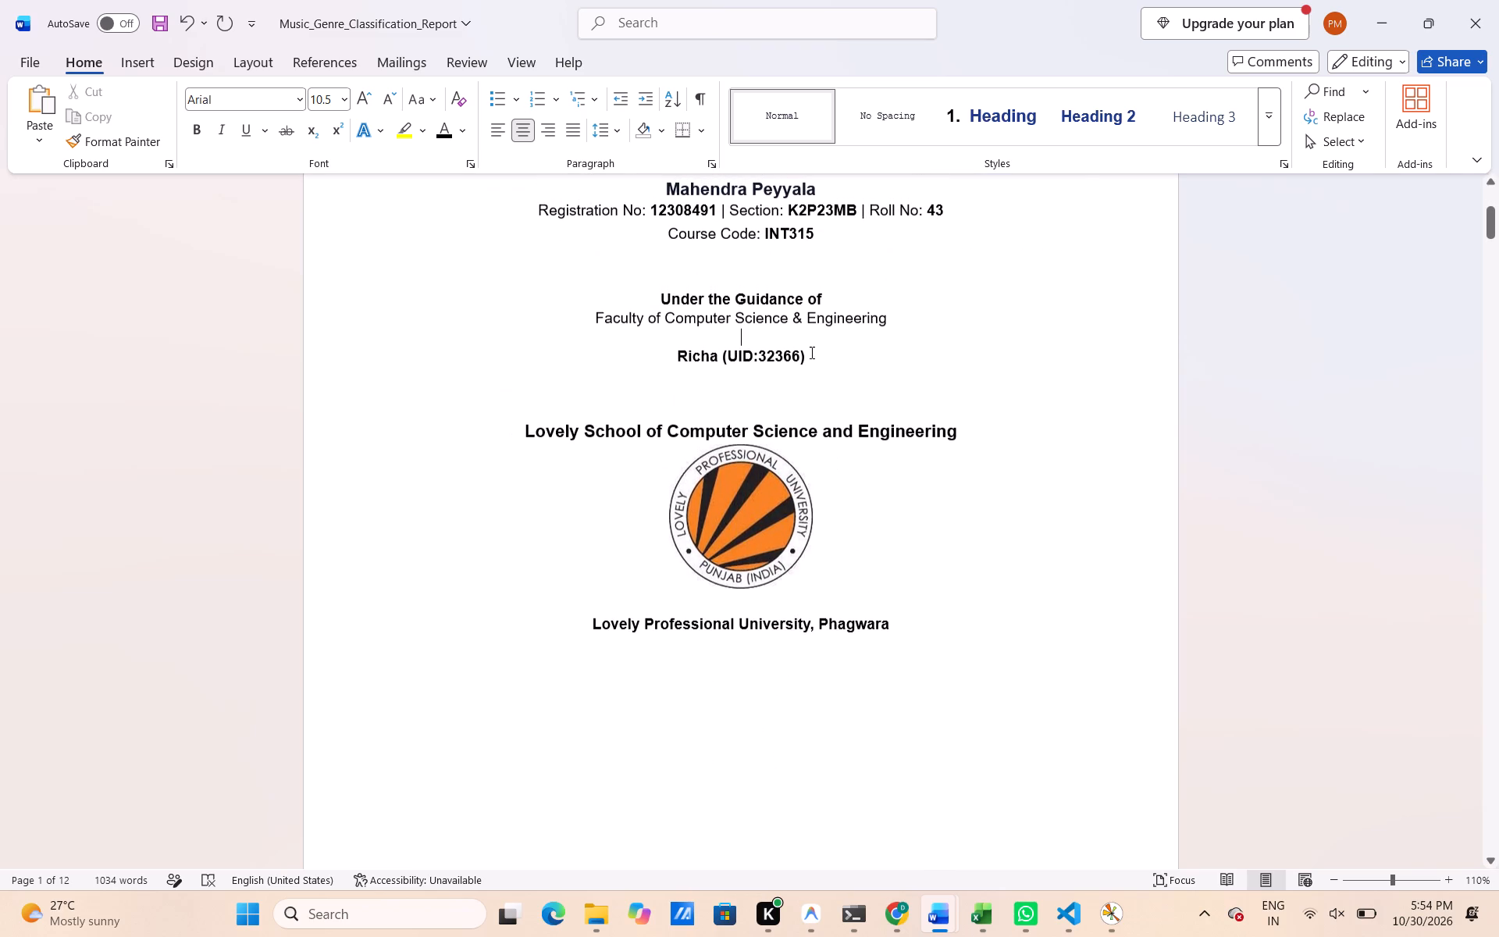
left_click(799, 397)
key("Return")
key("Return")
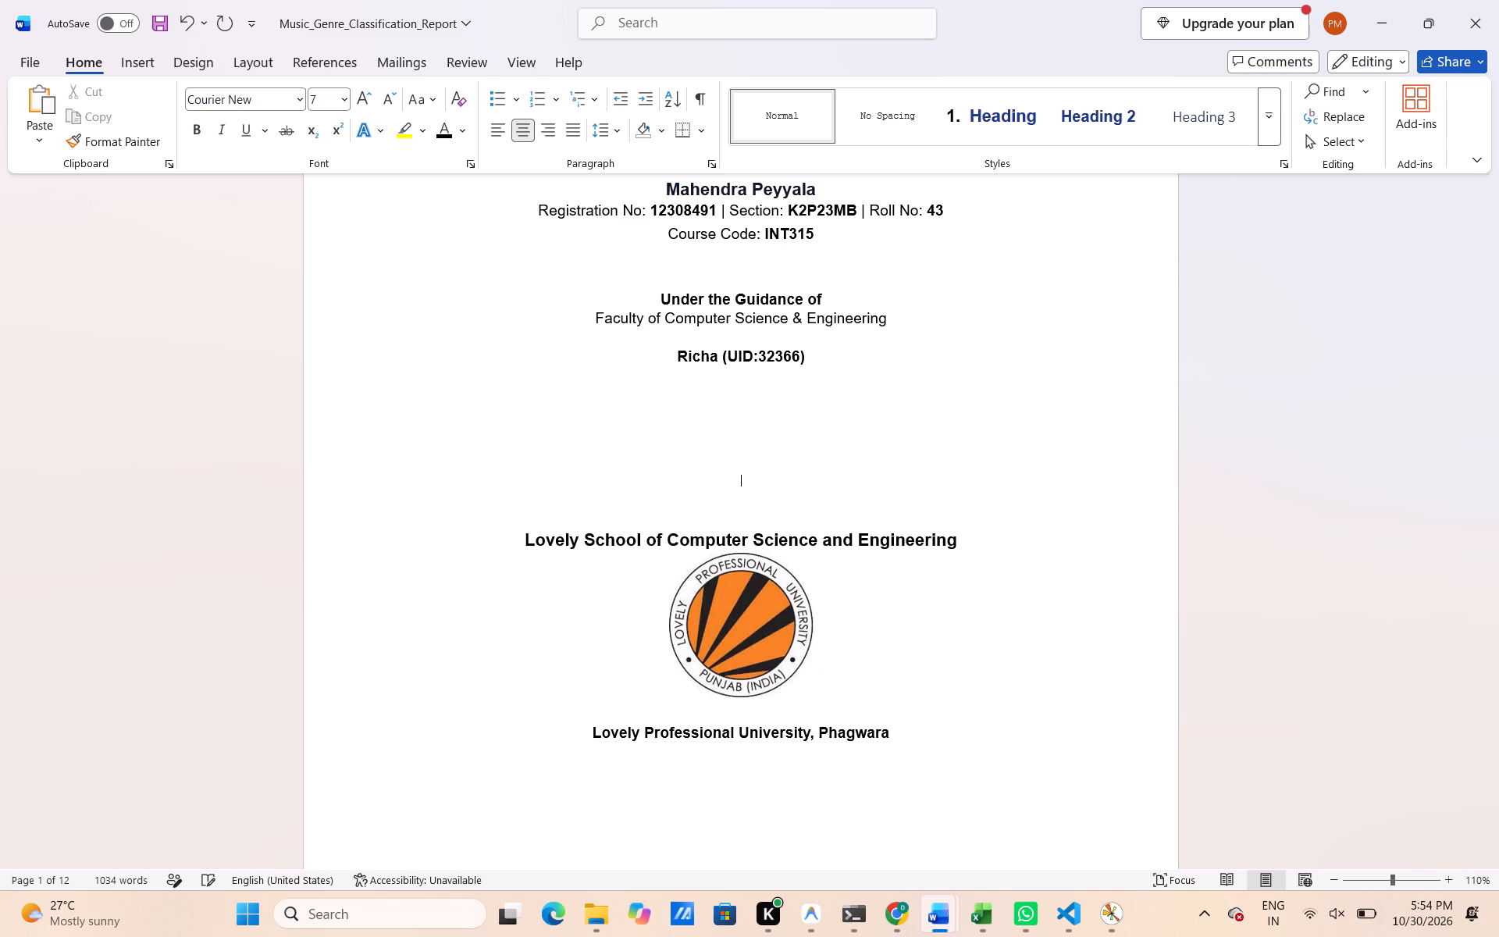
key("Return")
Change the font colour of the Submitted by line on the cover page to black.
scroll(799, 397, "down", 1)
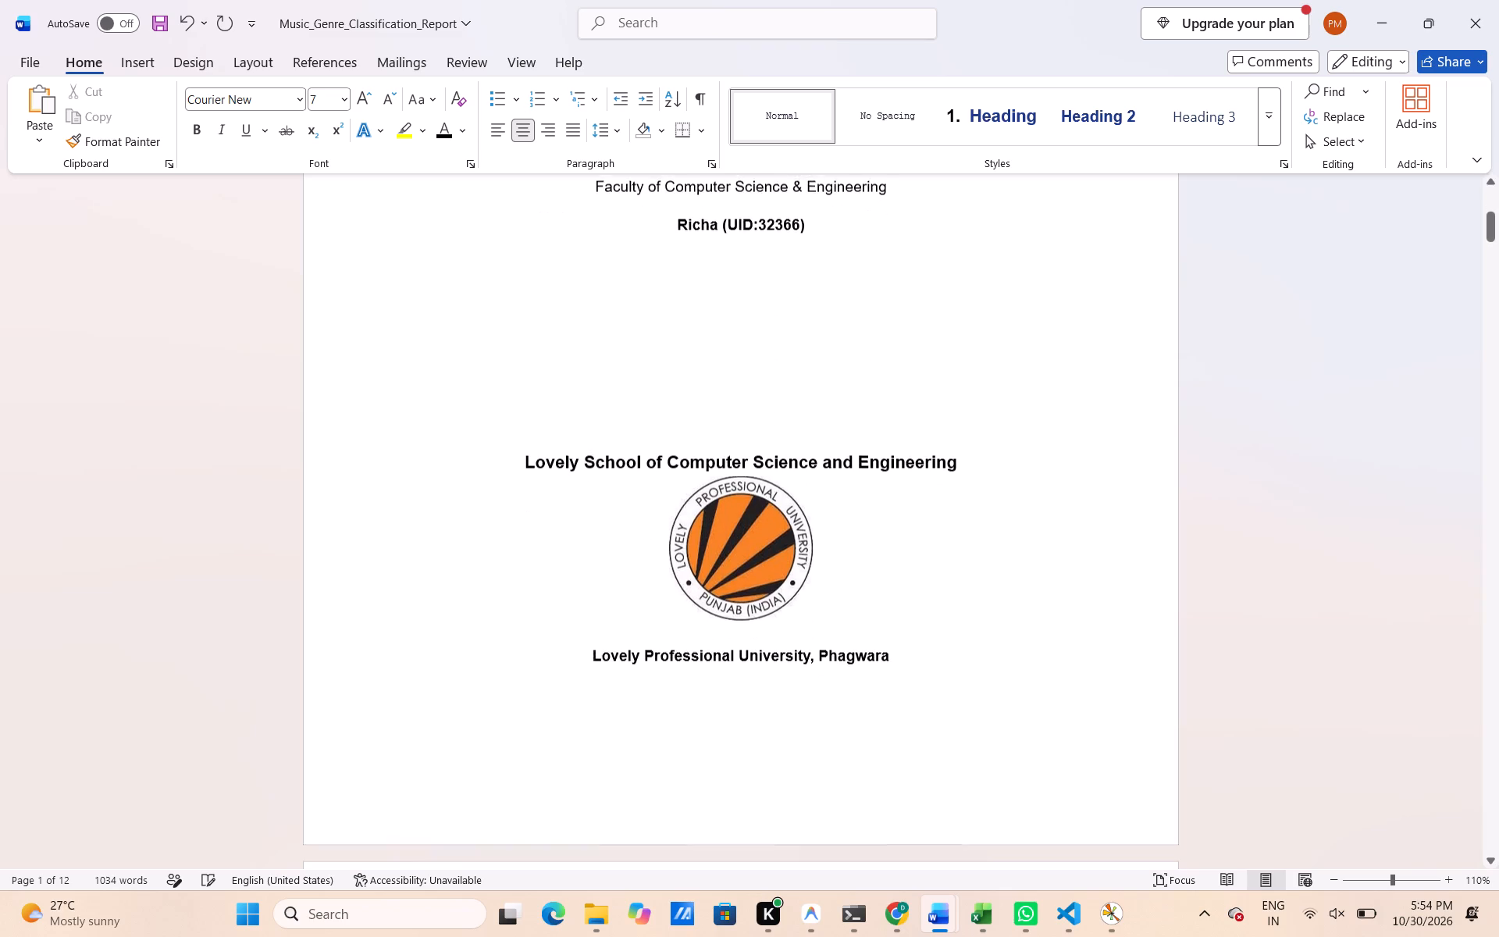
scroll(799, 397, "up", 2)
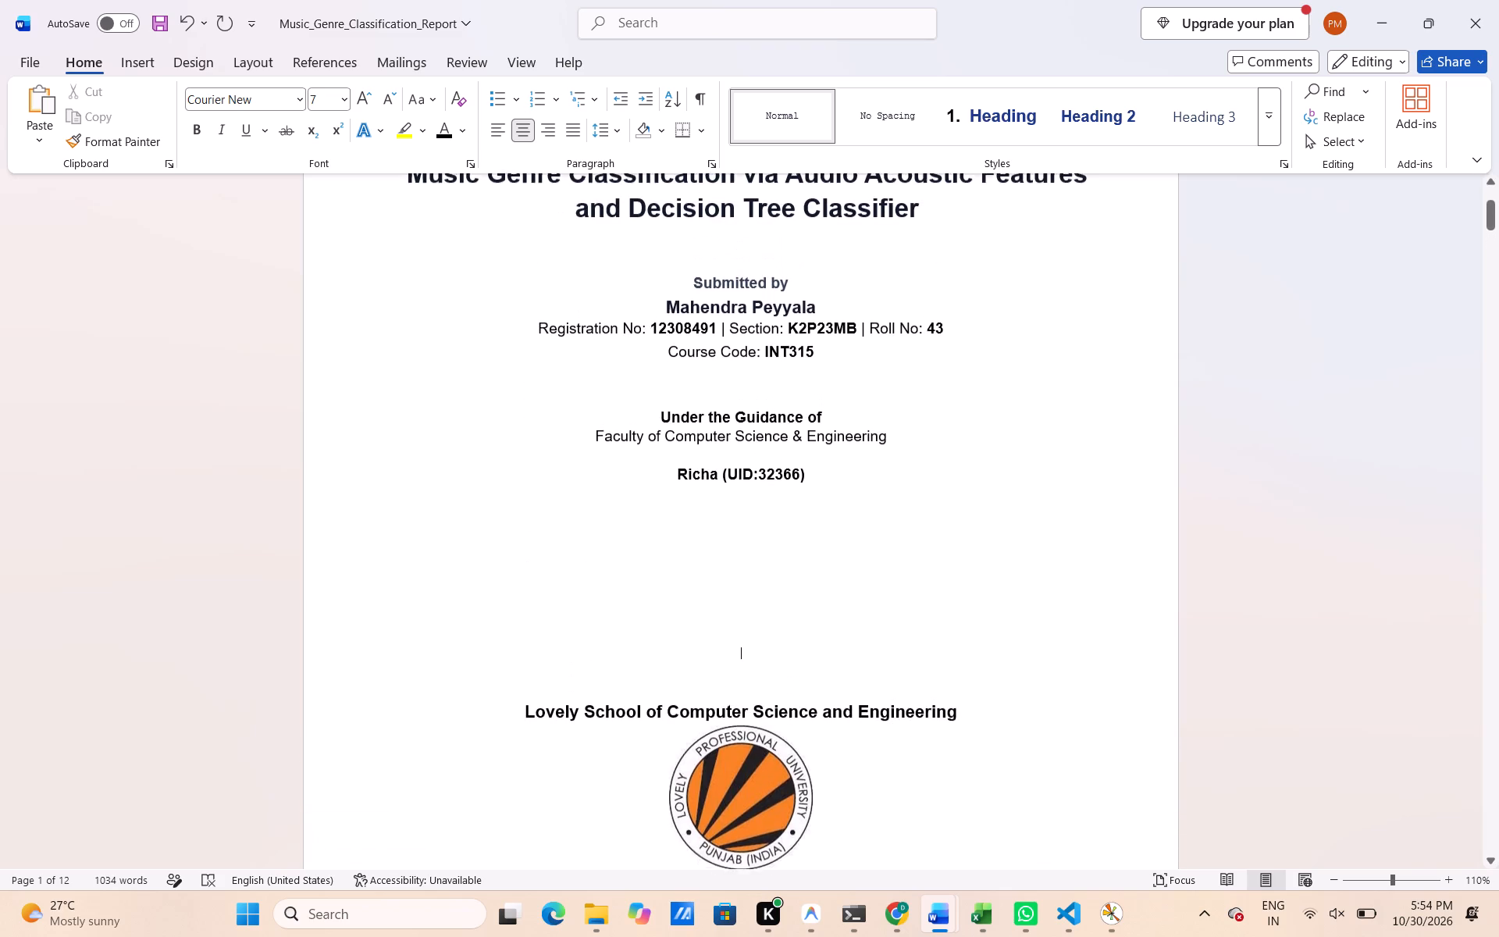
scroll(822, 369, "up", 1)
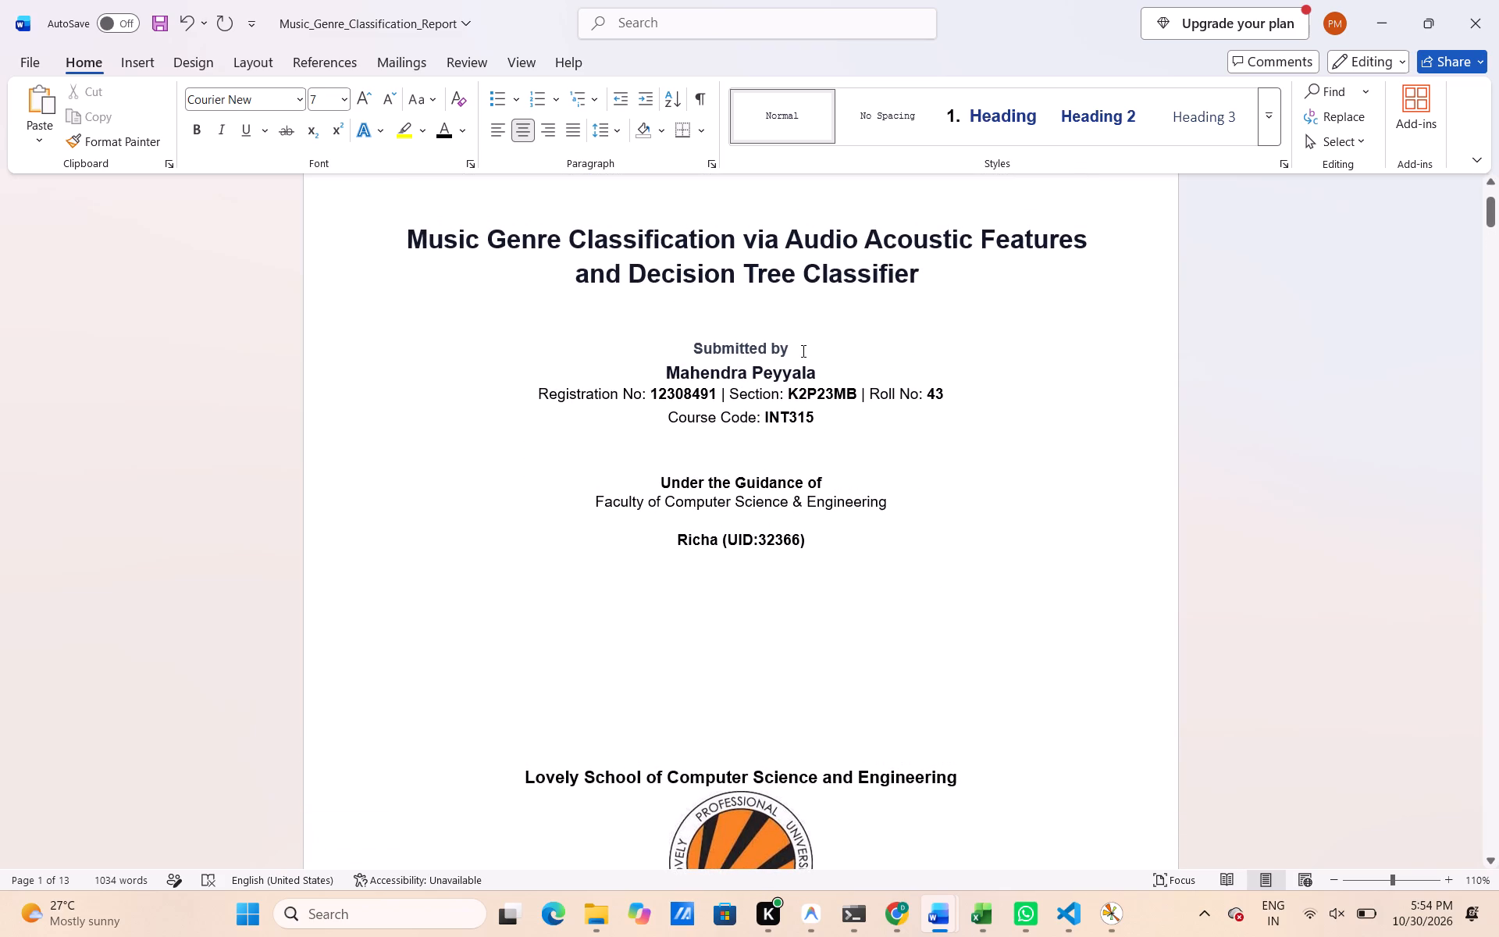
left_click_drag(802, 351, 711, 353)
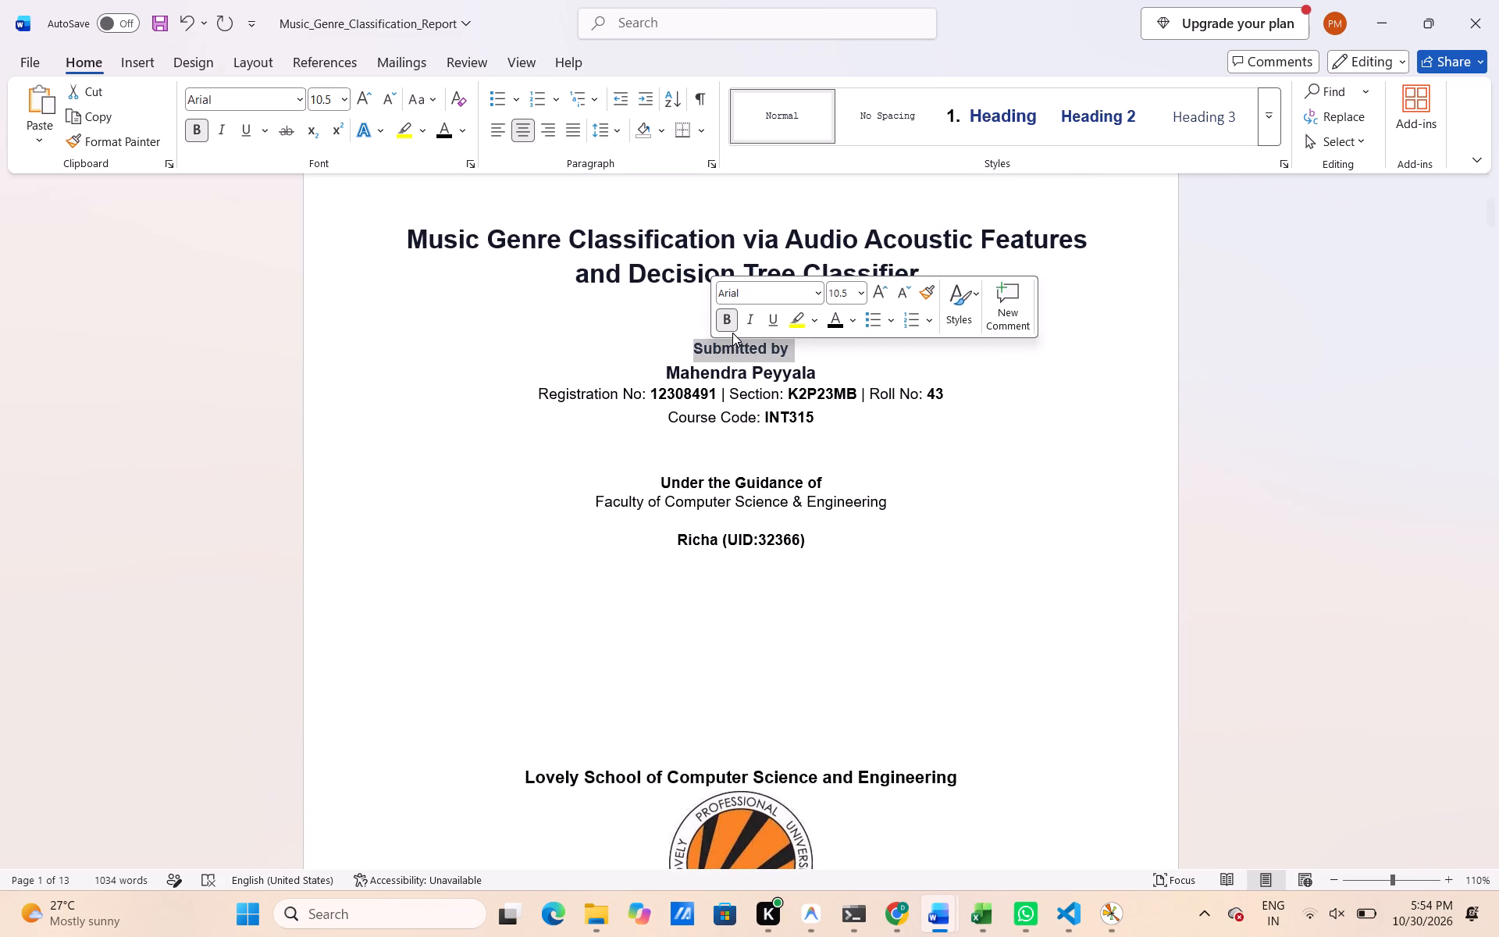
left_click(827, 318)
left_click(823, 358)
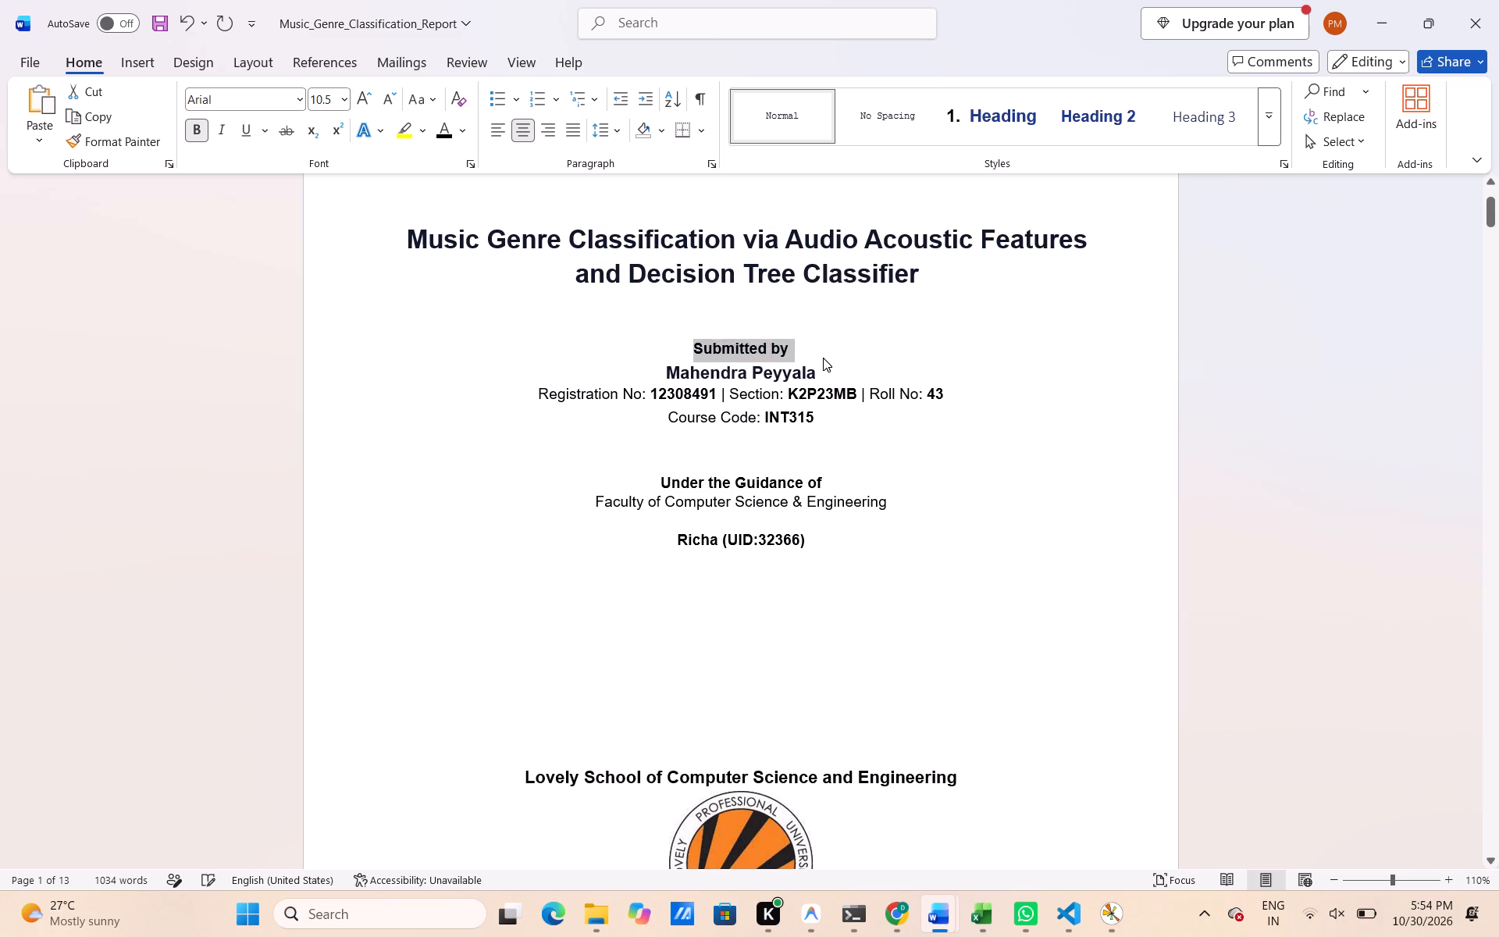
Insert a blank line between the Course Code line and the Under the Guidance of heading.
scroll(823, 358, "up", 2)
scroll(823, 358, "down", 1)
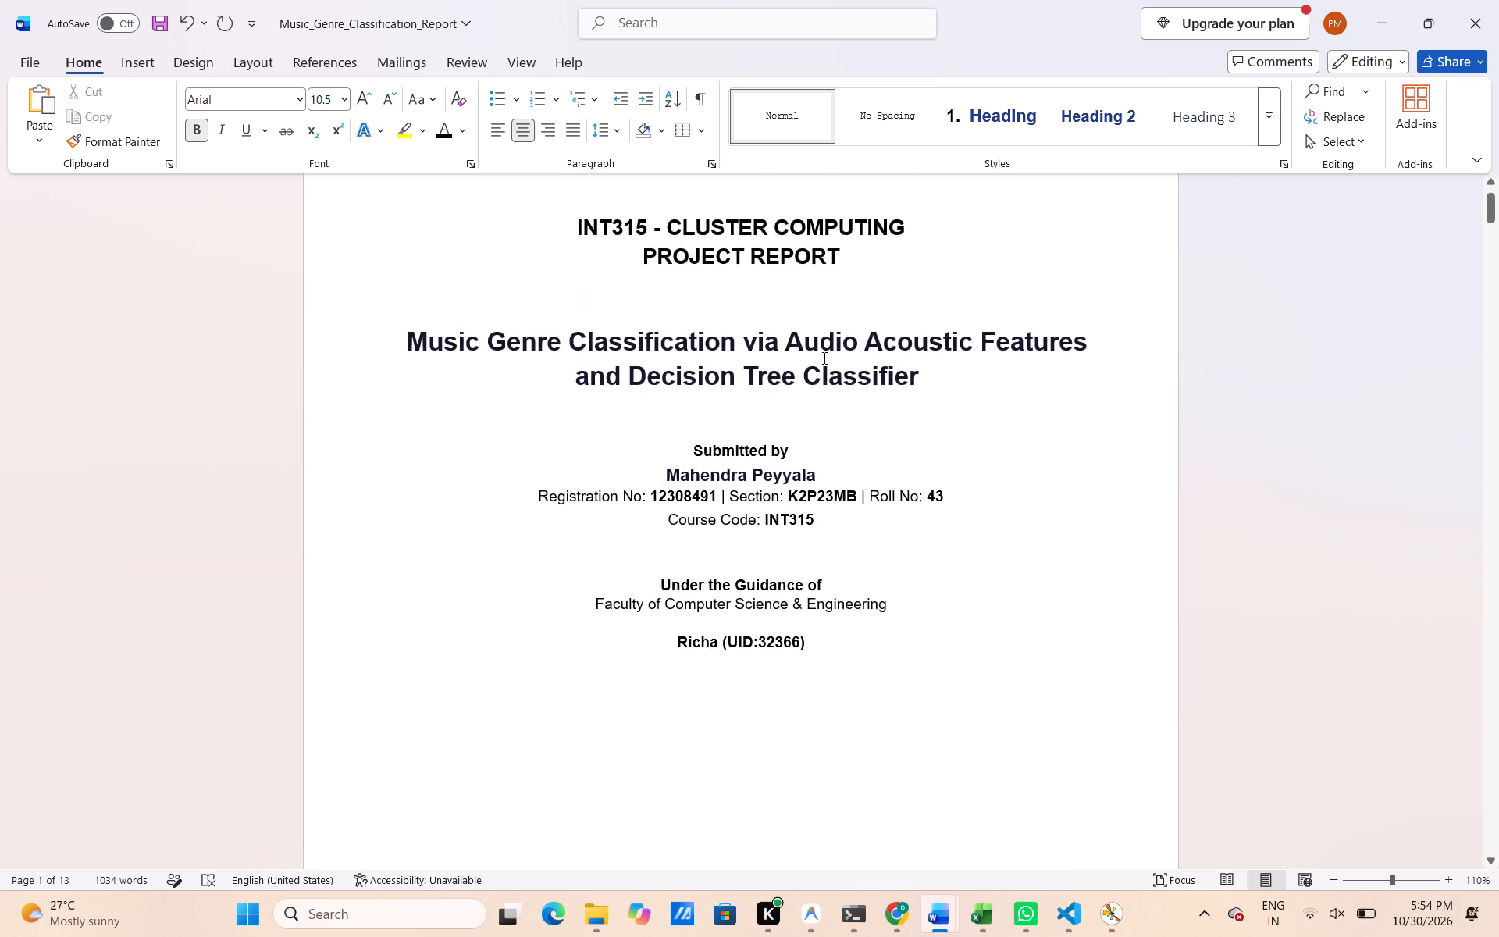
scroll(823, 358, "down", 1)
left_click(820, 265)
key("Return")
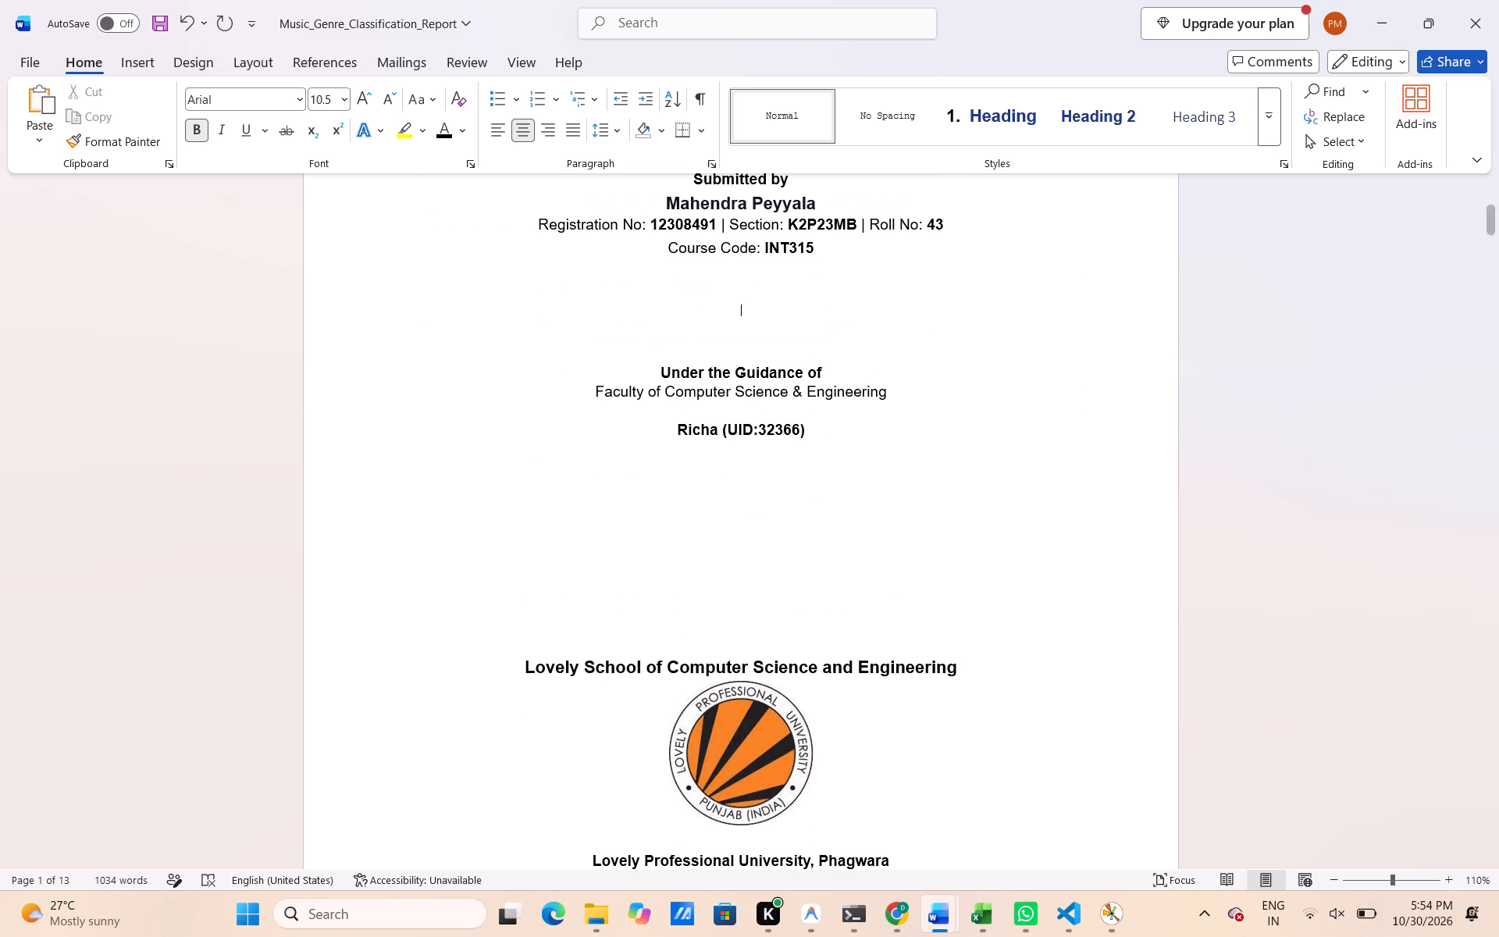
Place the text cursor on the first blank line below the guide's name line.
scroll(820, 265, "down", 1)
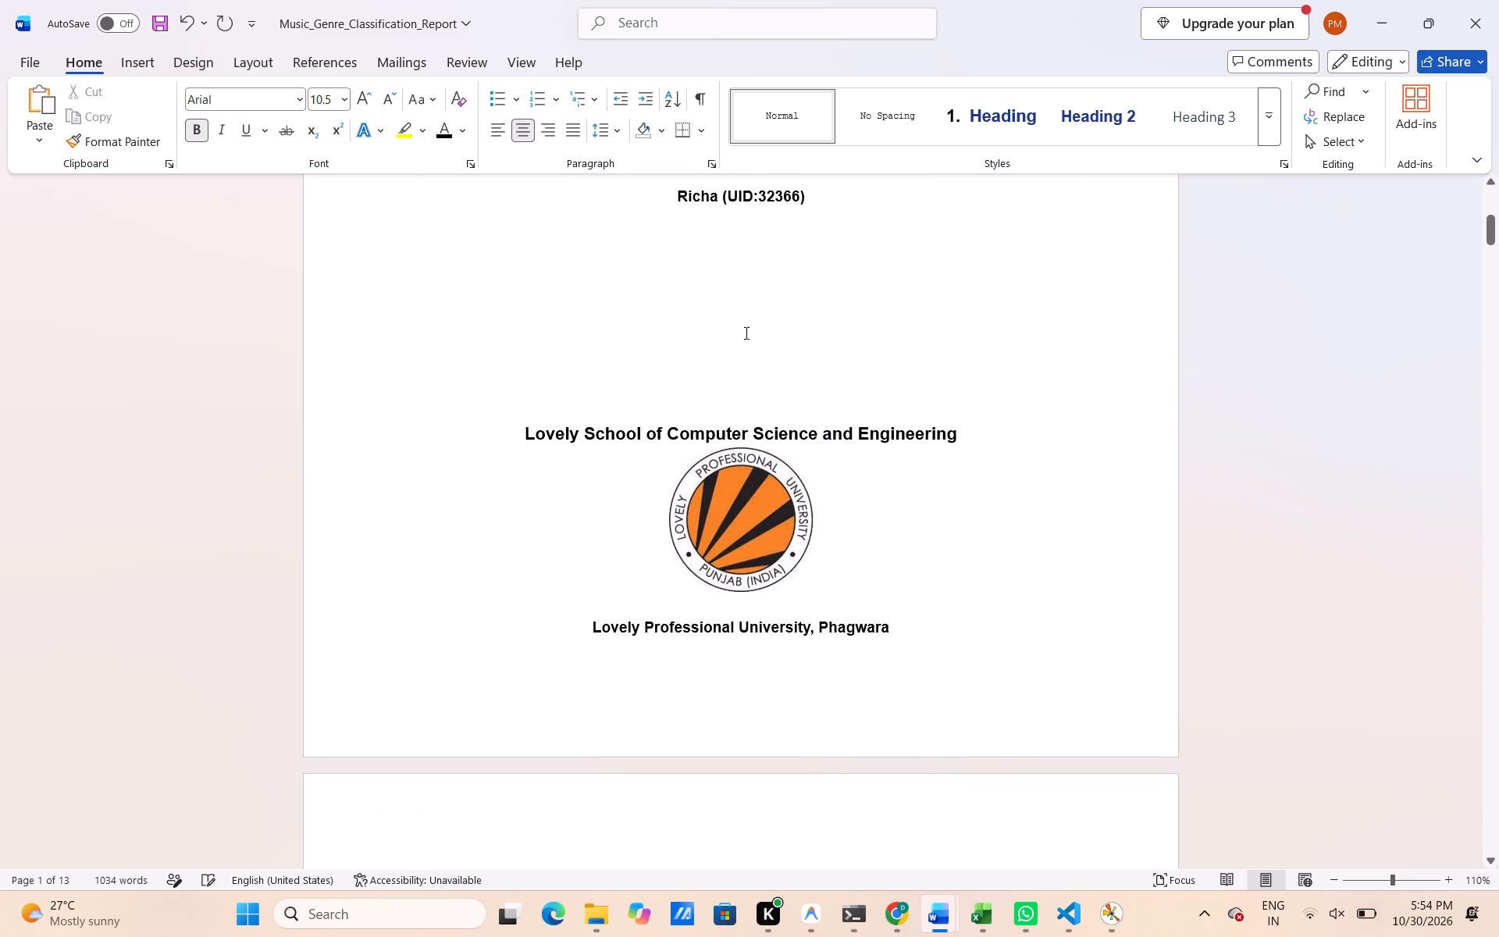
key("Down")
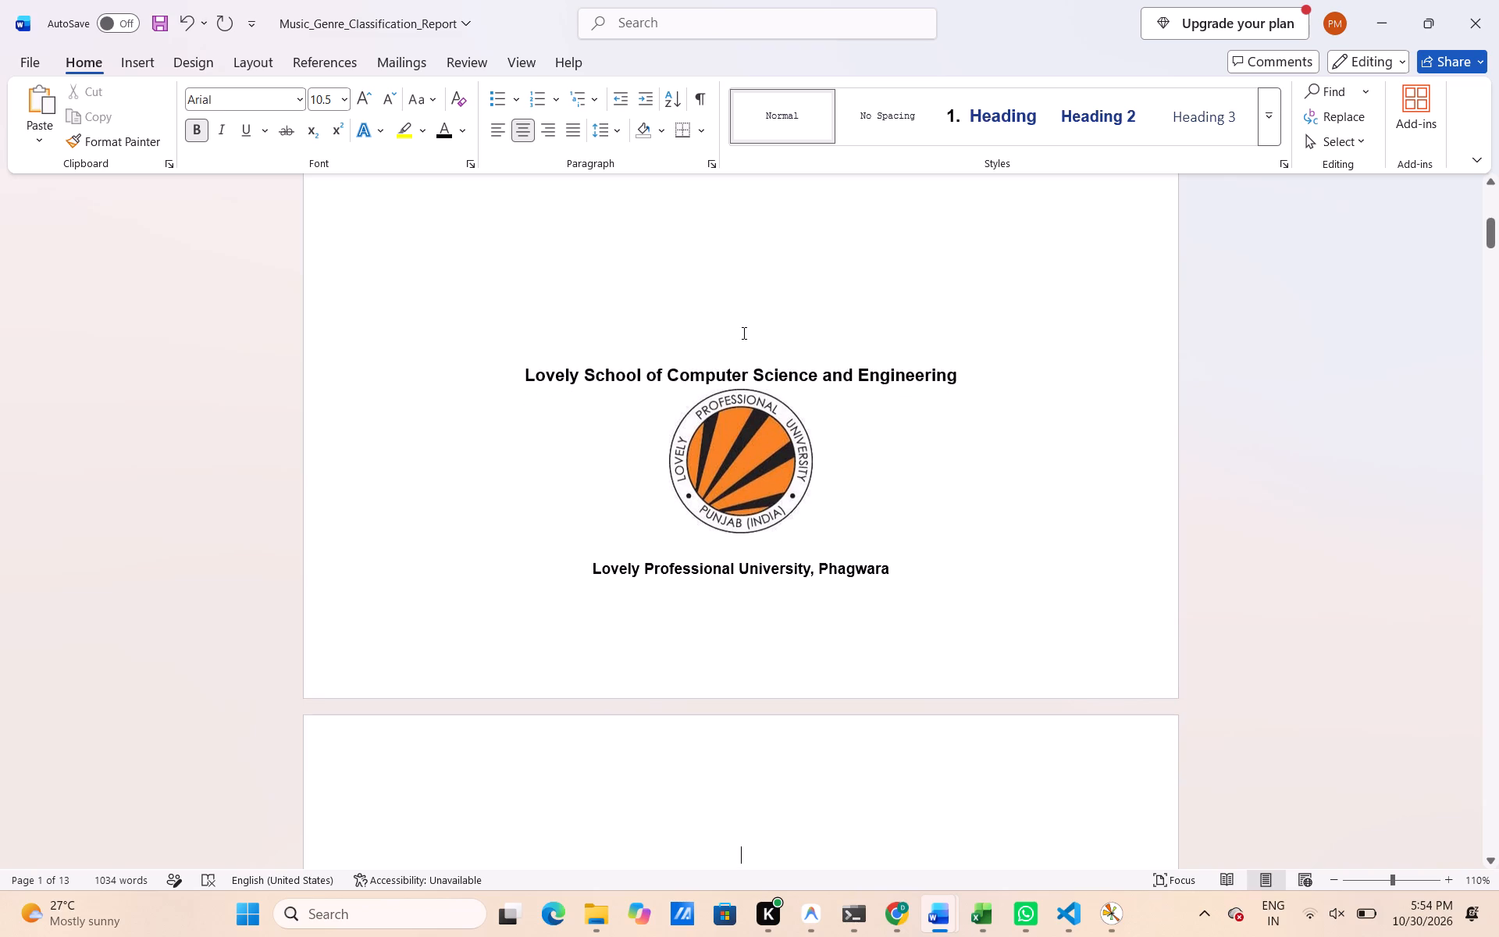
scroll(742, 333, "up", 1)
left_click(742, 333)
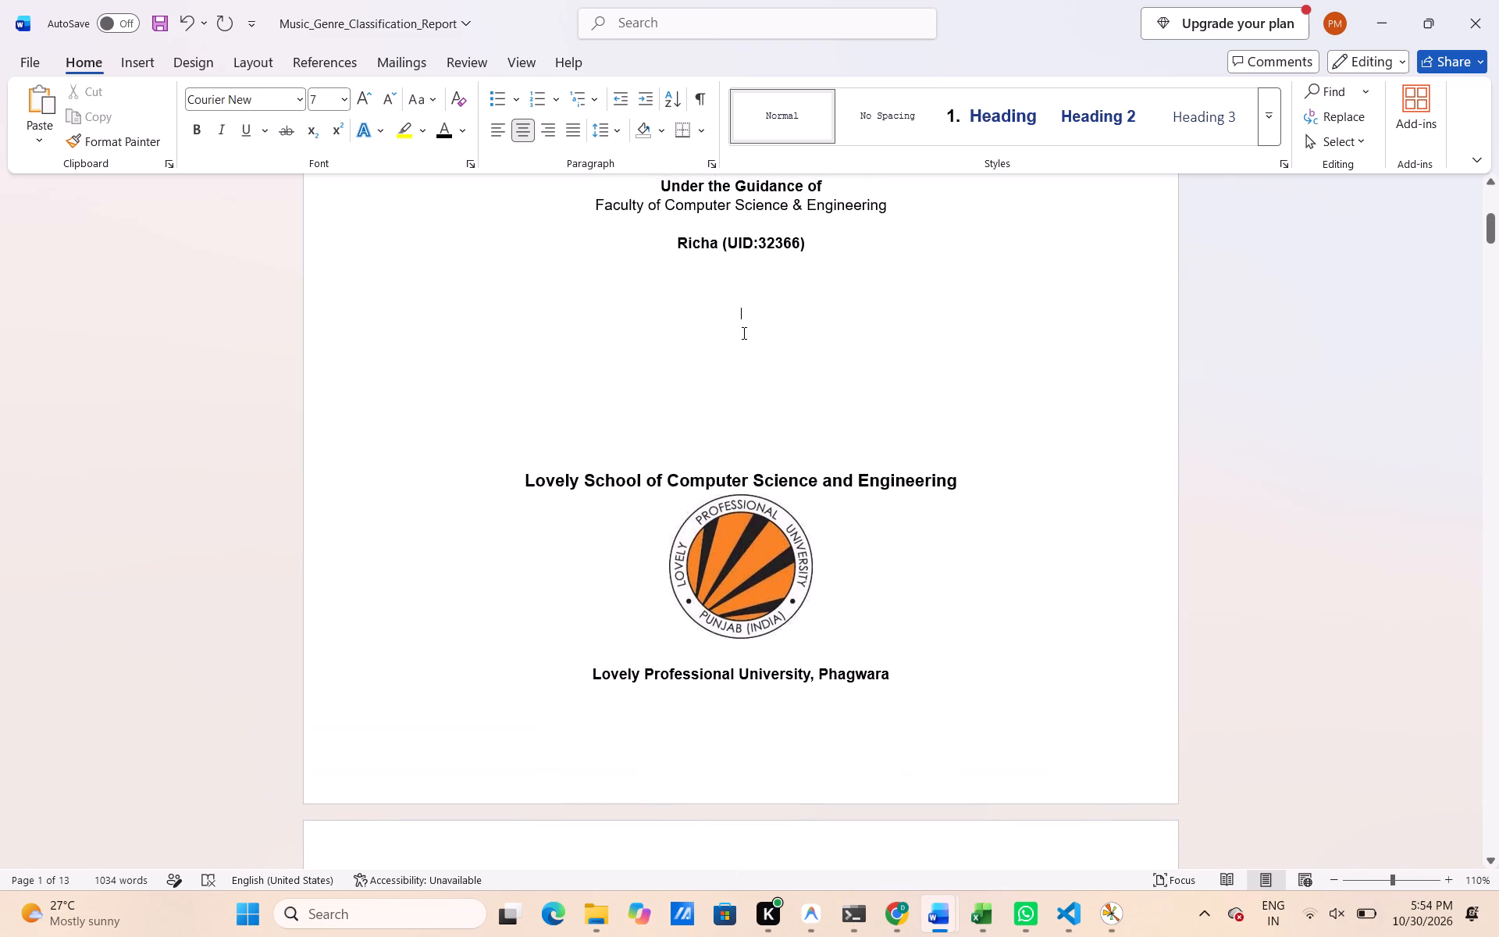
Delete the empty lines directly below the guide's name and UID line on the cover page.
key("BackSpace")
key("BackSpace")
key("BackSpace")
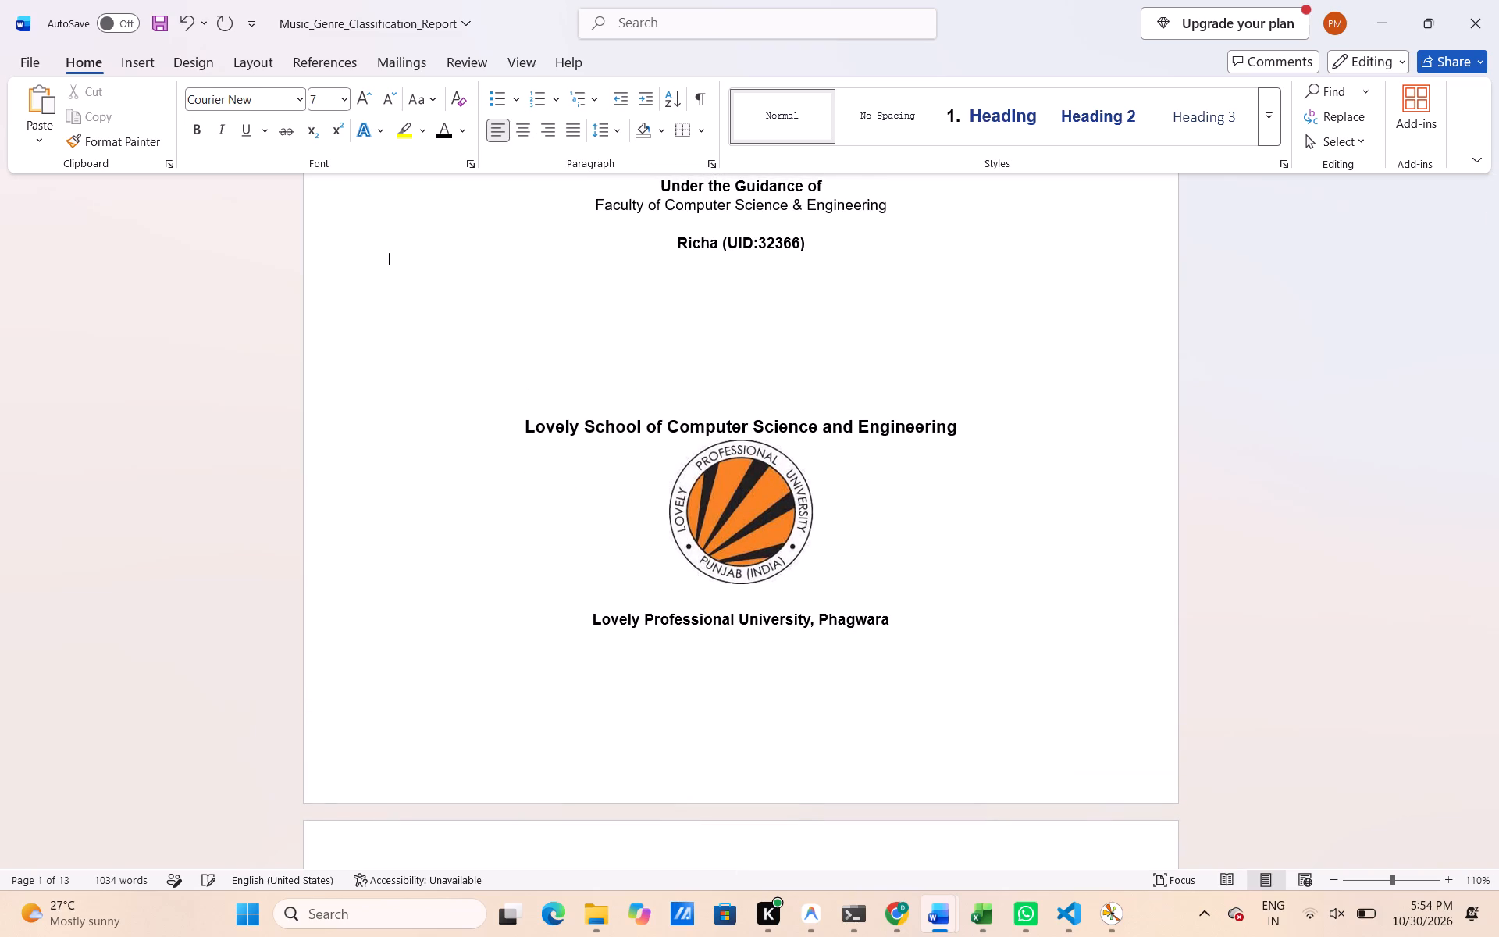
key("BackSpace")
Review the cover page layout from the course title to the university name line.
scroll(742, 333, "up", 1)
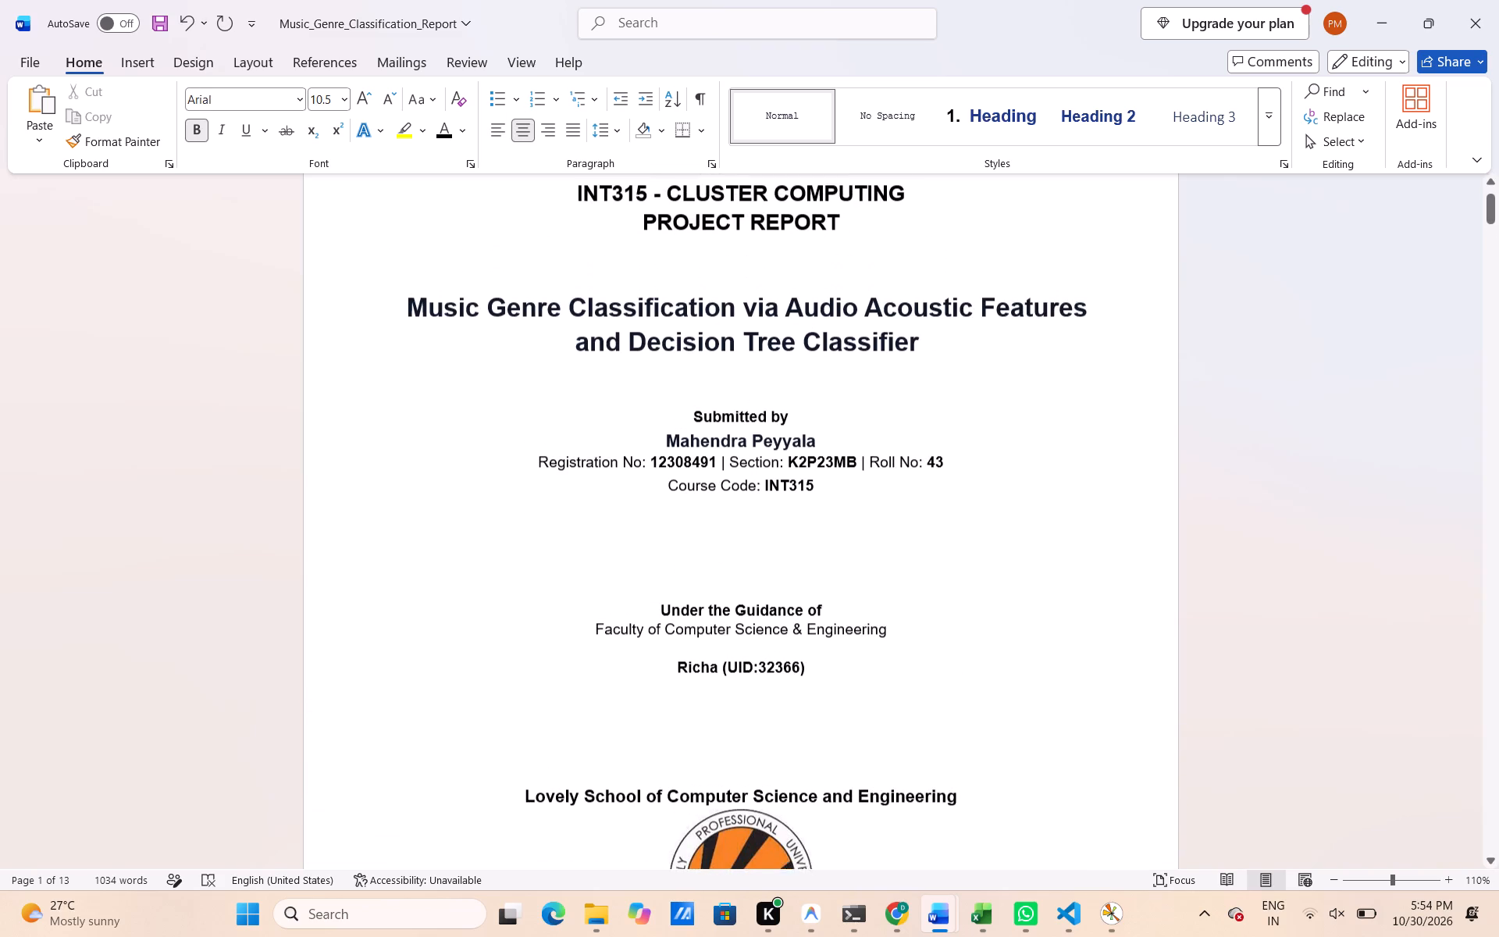
scroll(742, 333, "up", 1)
scroll(719, 451, "up", 1)
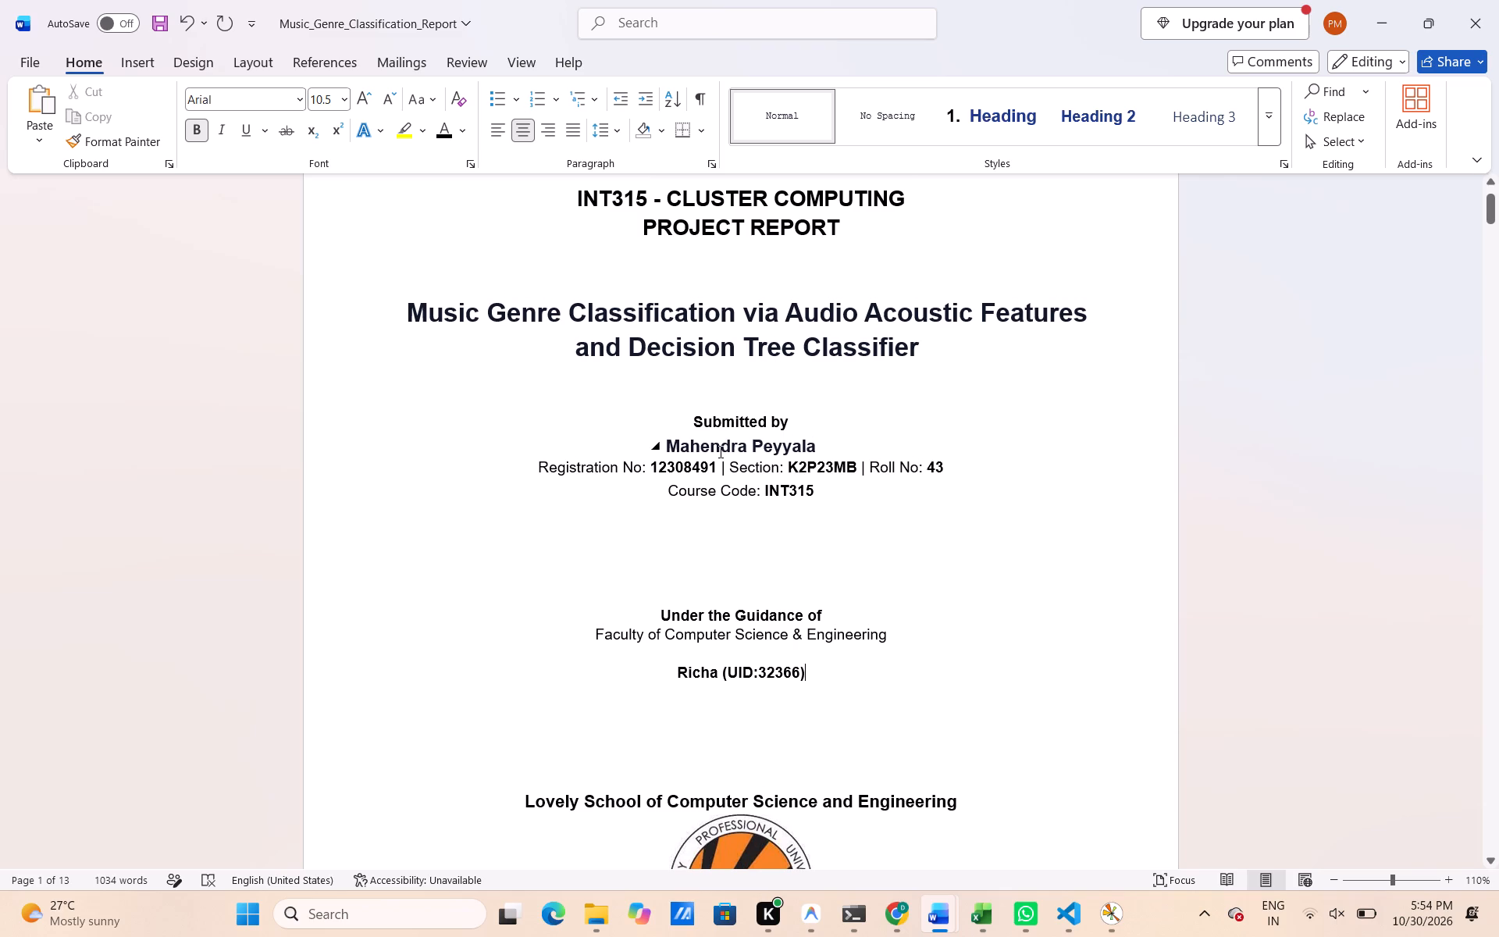
scroll(719, 451, "up", 1)
scroll(850, 595, "up", 1)
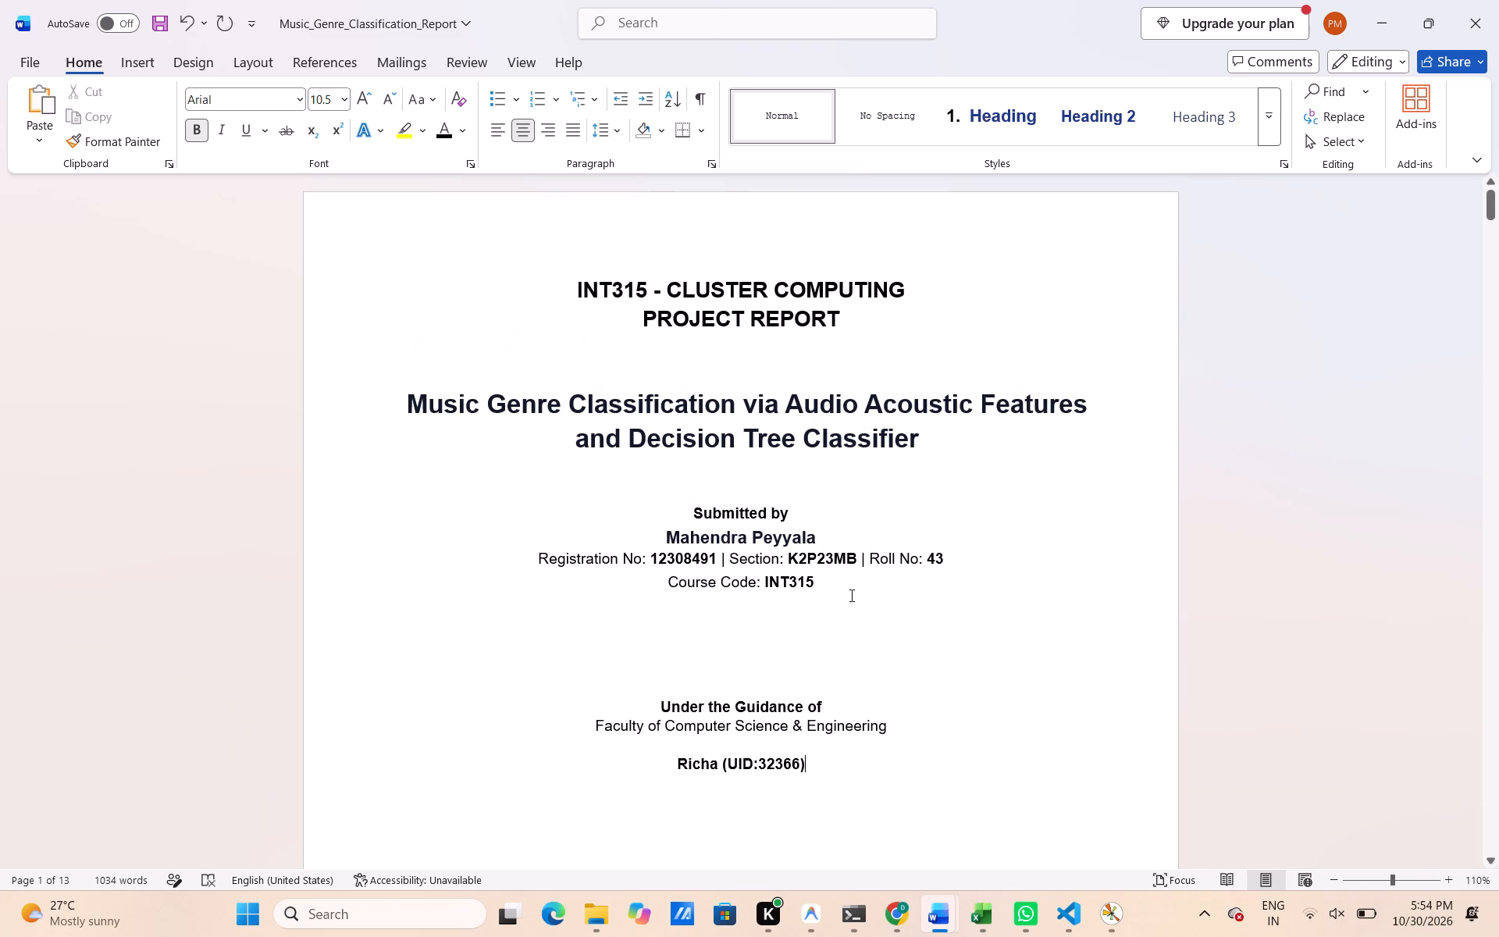
scroll(850, 595, "up", 2)
scroll(838, 591, "down", 1)
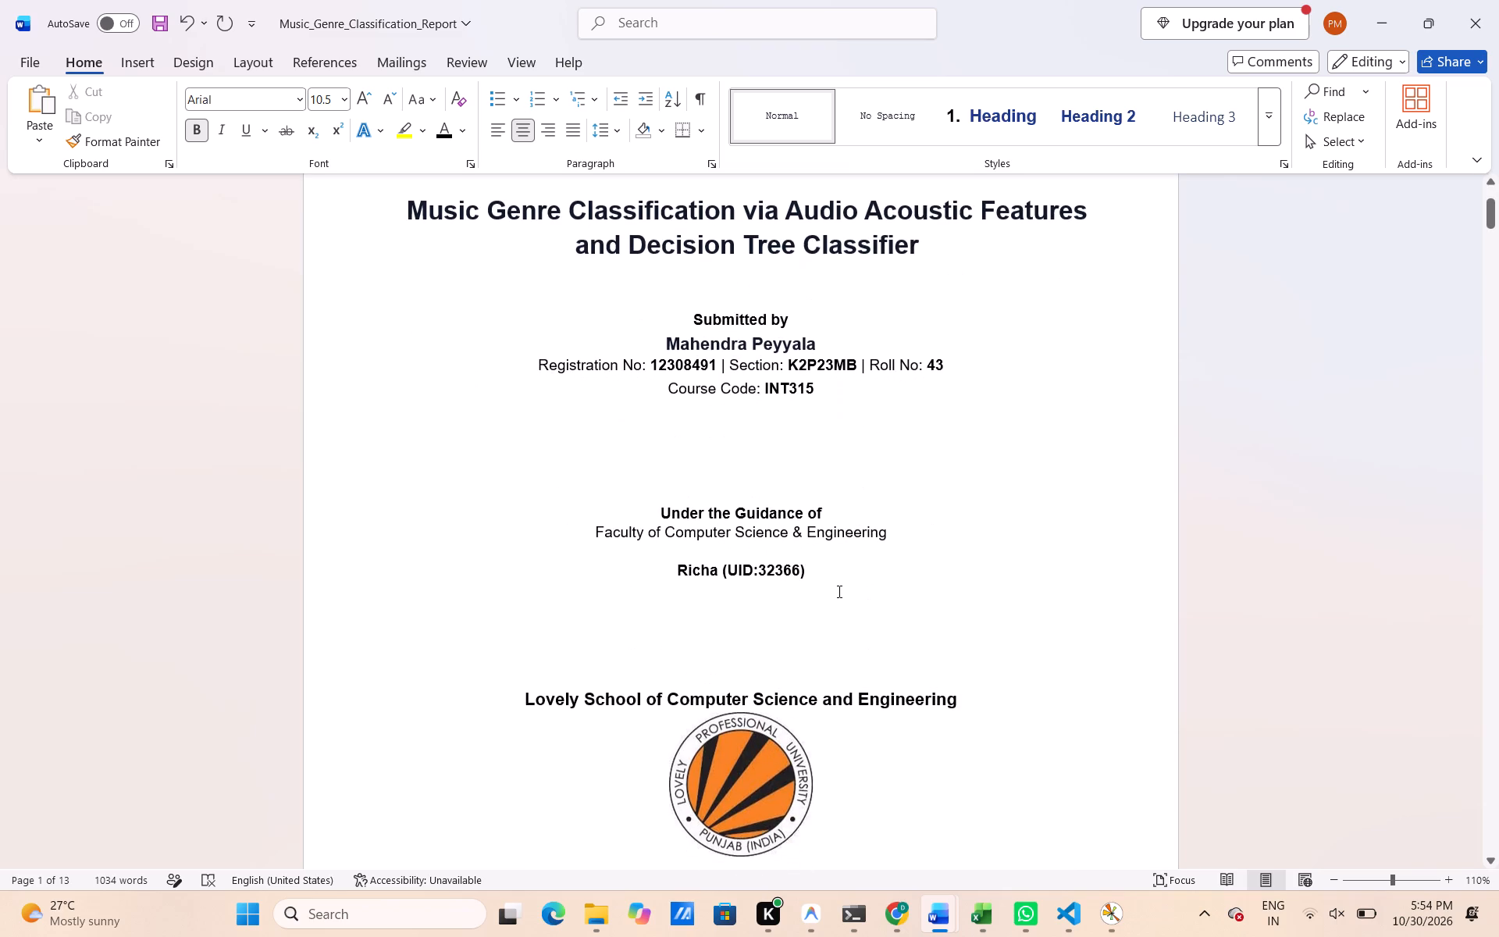
scroll(838, 591, "down", 2)
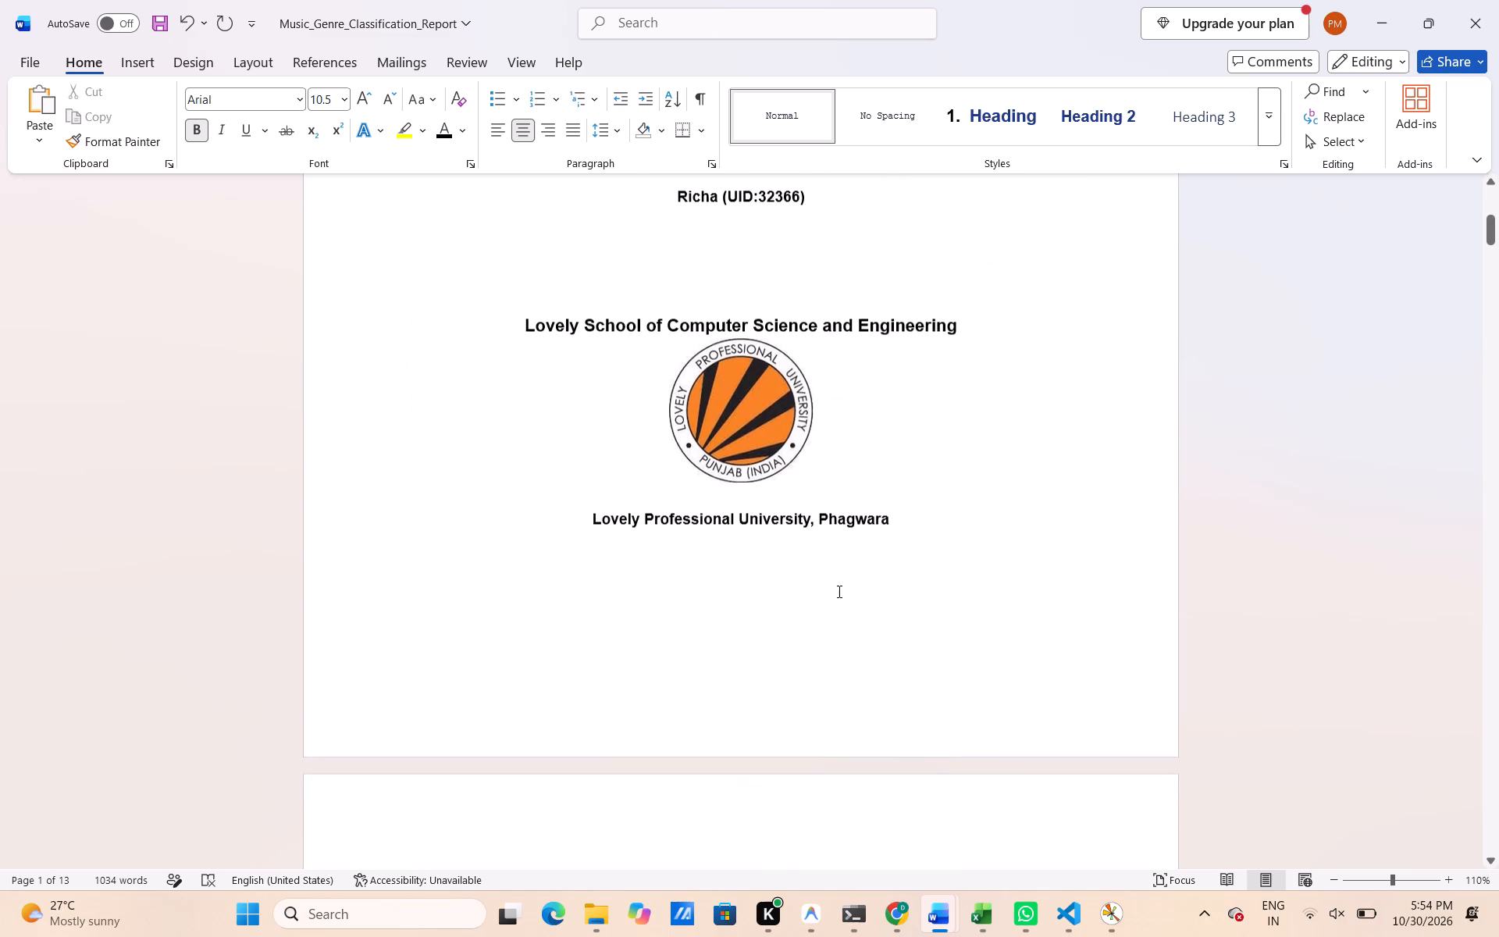
Delete the blank lines above the 1. INTRODUCTION heading so it starts near the top of its page.
scroll(838, 591, "down", 3)
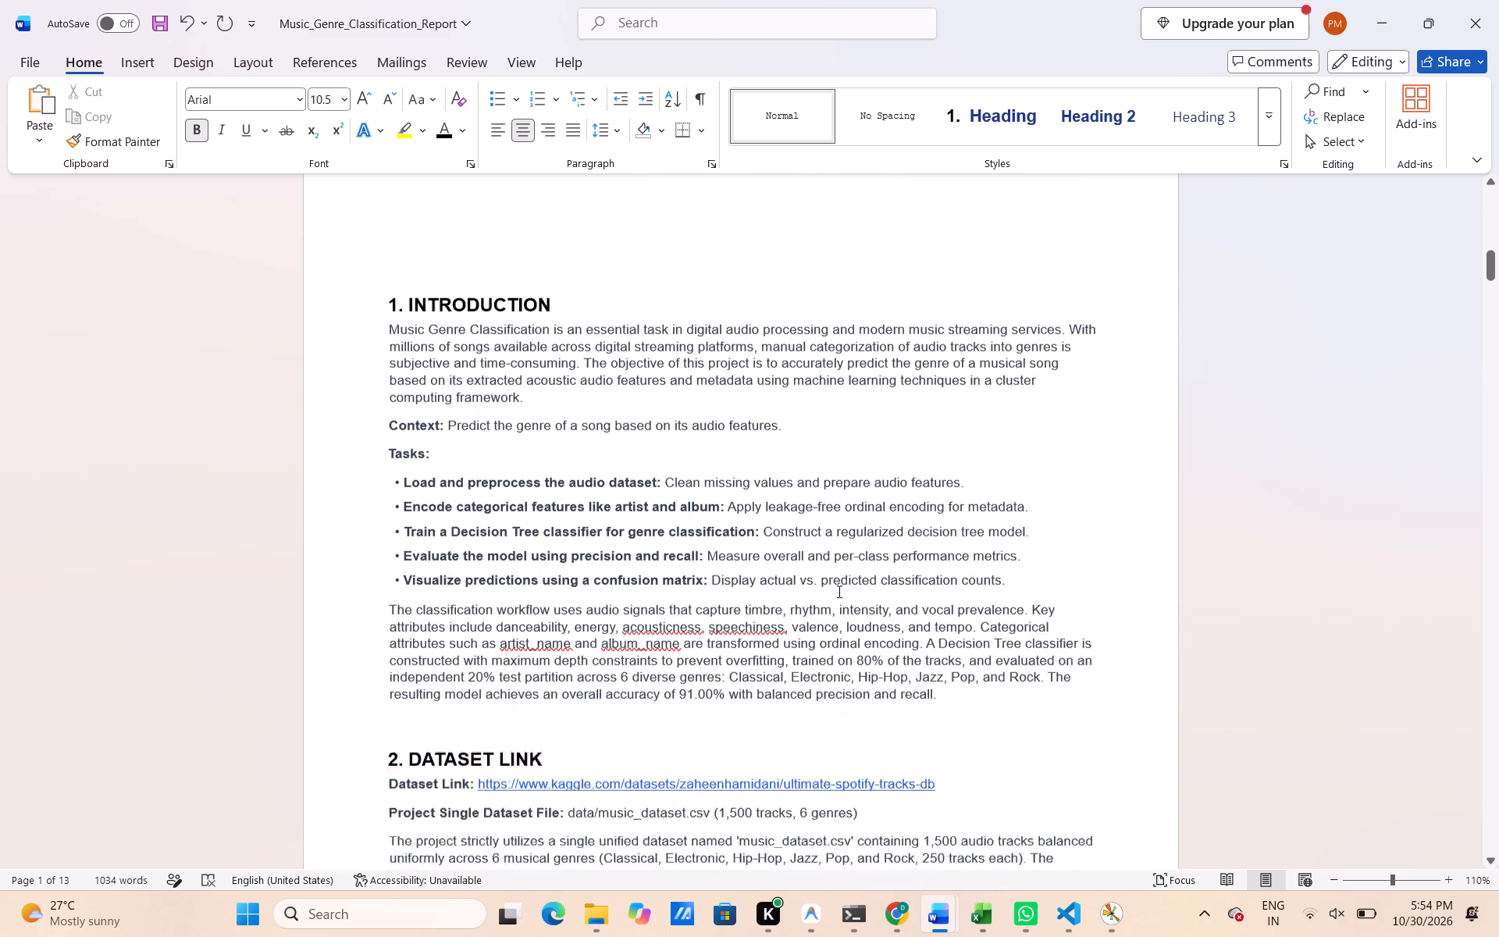
scroll(838, 591, "down", 1)
scroll(838, 591, "up", 2)
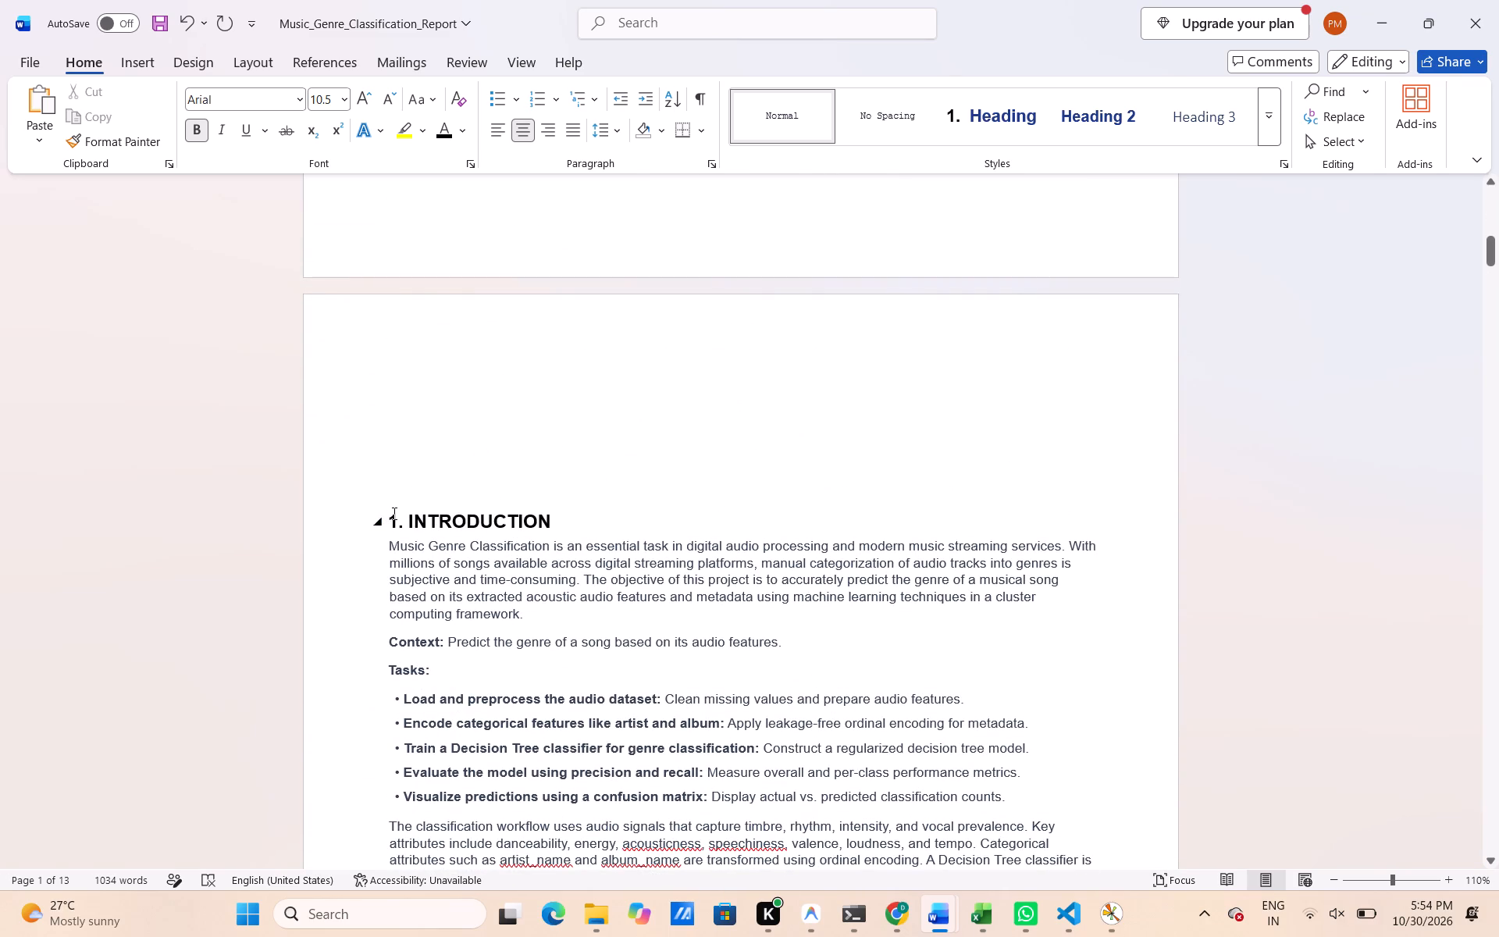
left_click(393, 511)
key("Up")
key("Left")
key("BackSpace")
key("BackSpace")
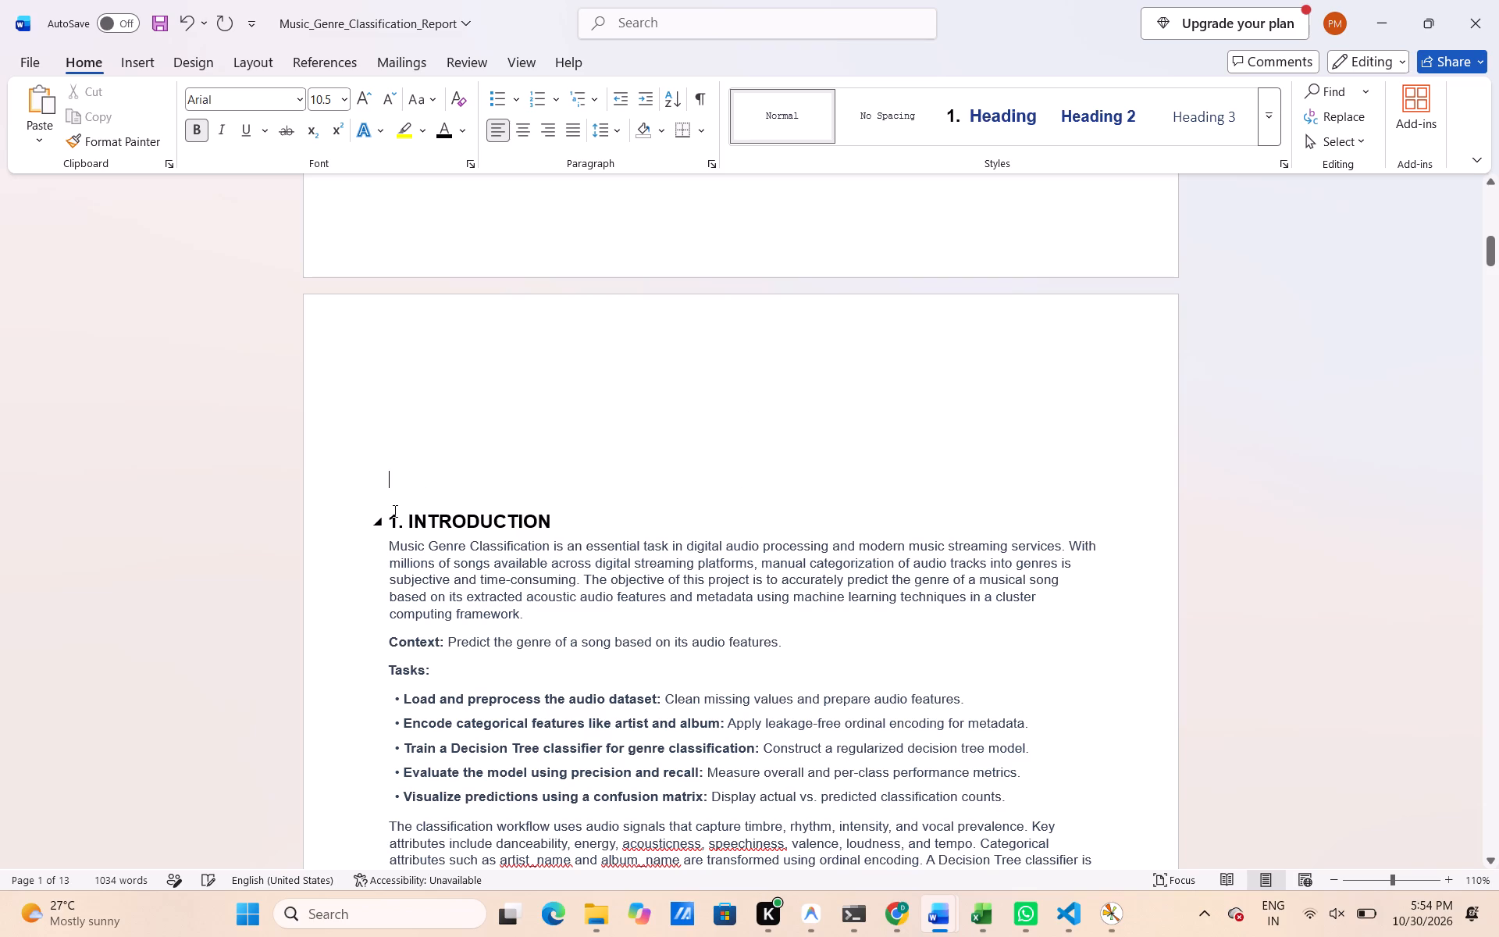
key("Down")
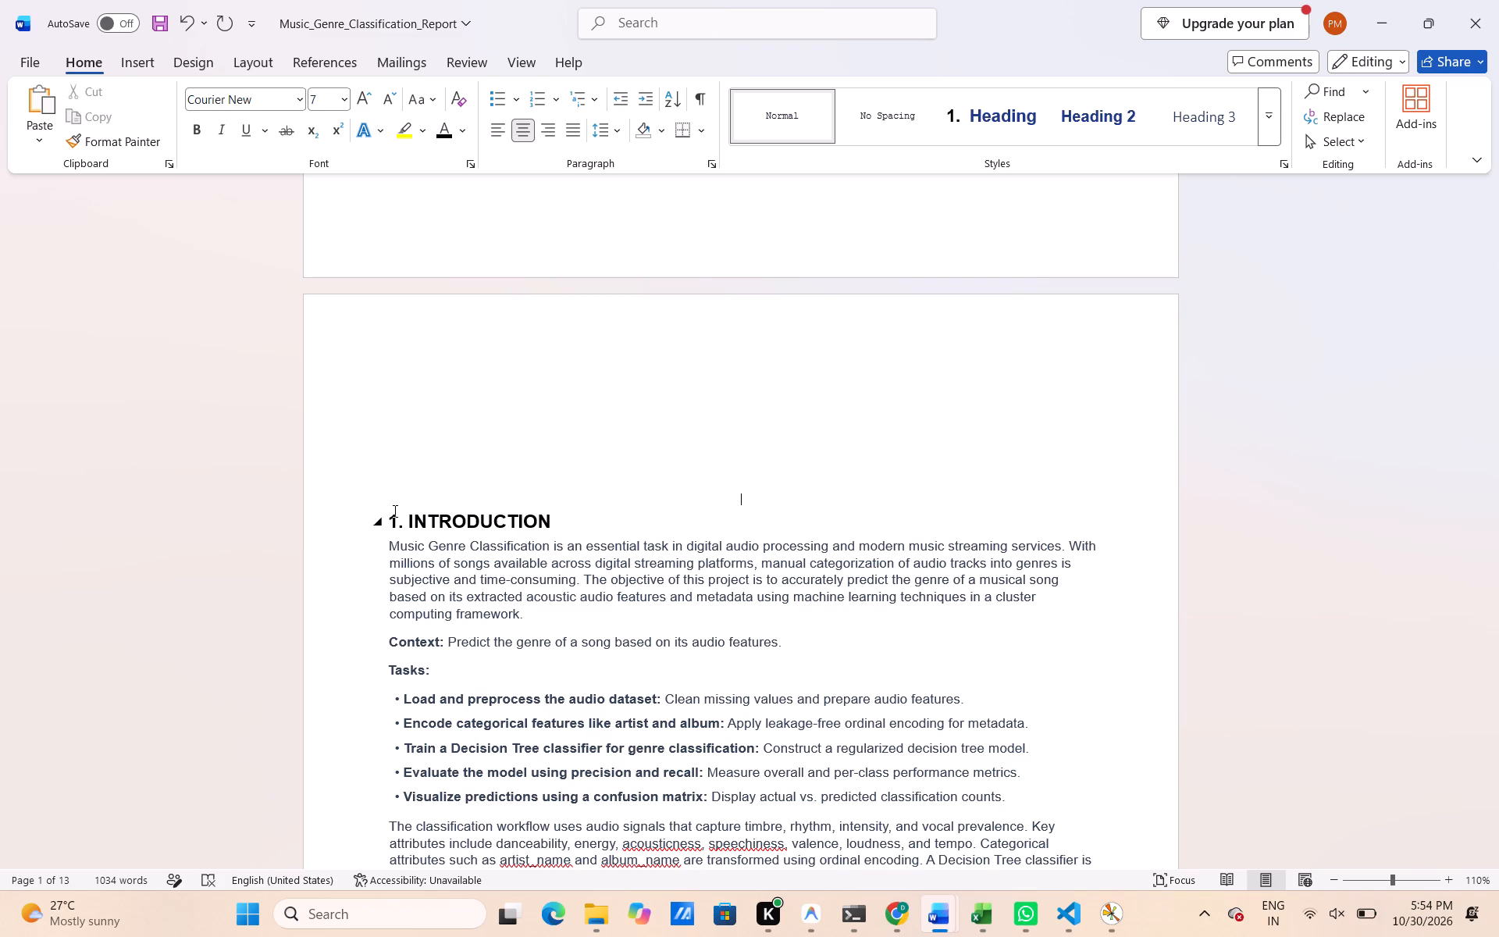
key("Up")
key("BackSpace")
key("BackSpace")
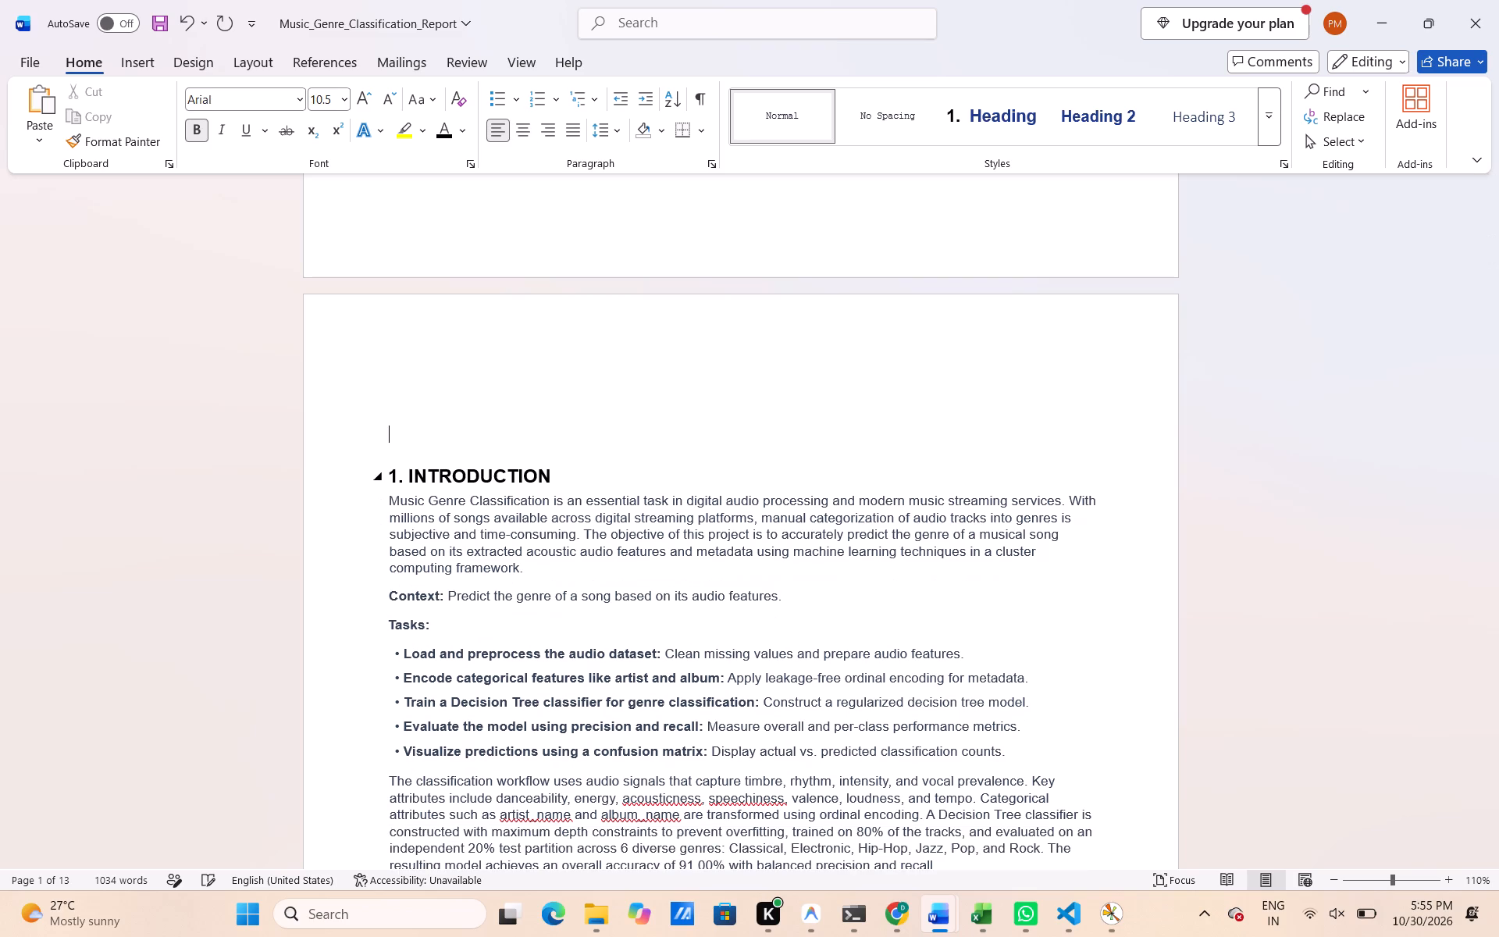
key("BackSpace")
key("BackSpace")
key("BackSpace")
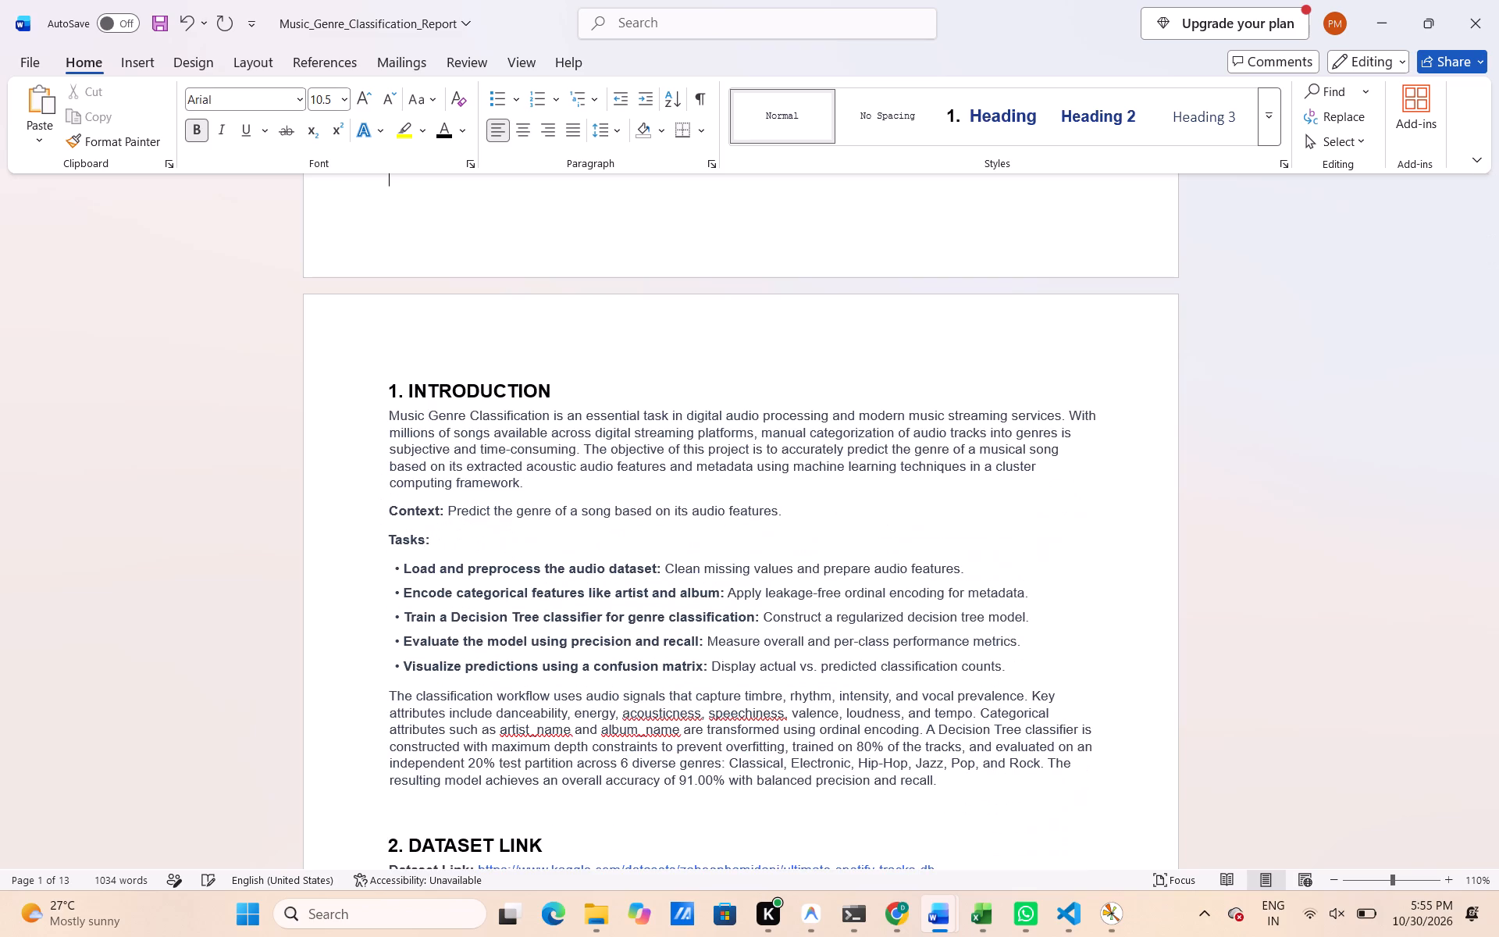
key("Down")
Set the font colour to black for all content from the INTRODUCTION heading to the end of the report.
scroll(393, 511, "down", 1)
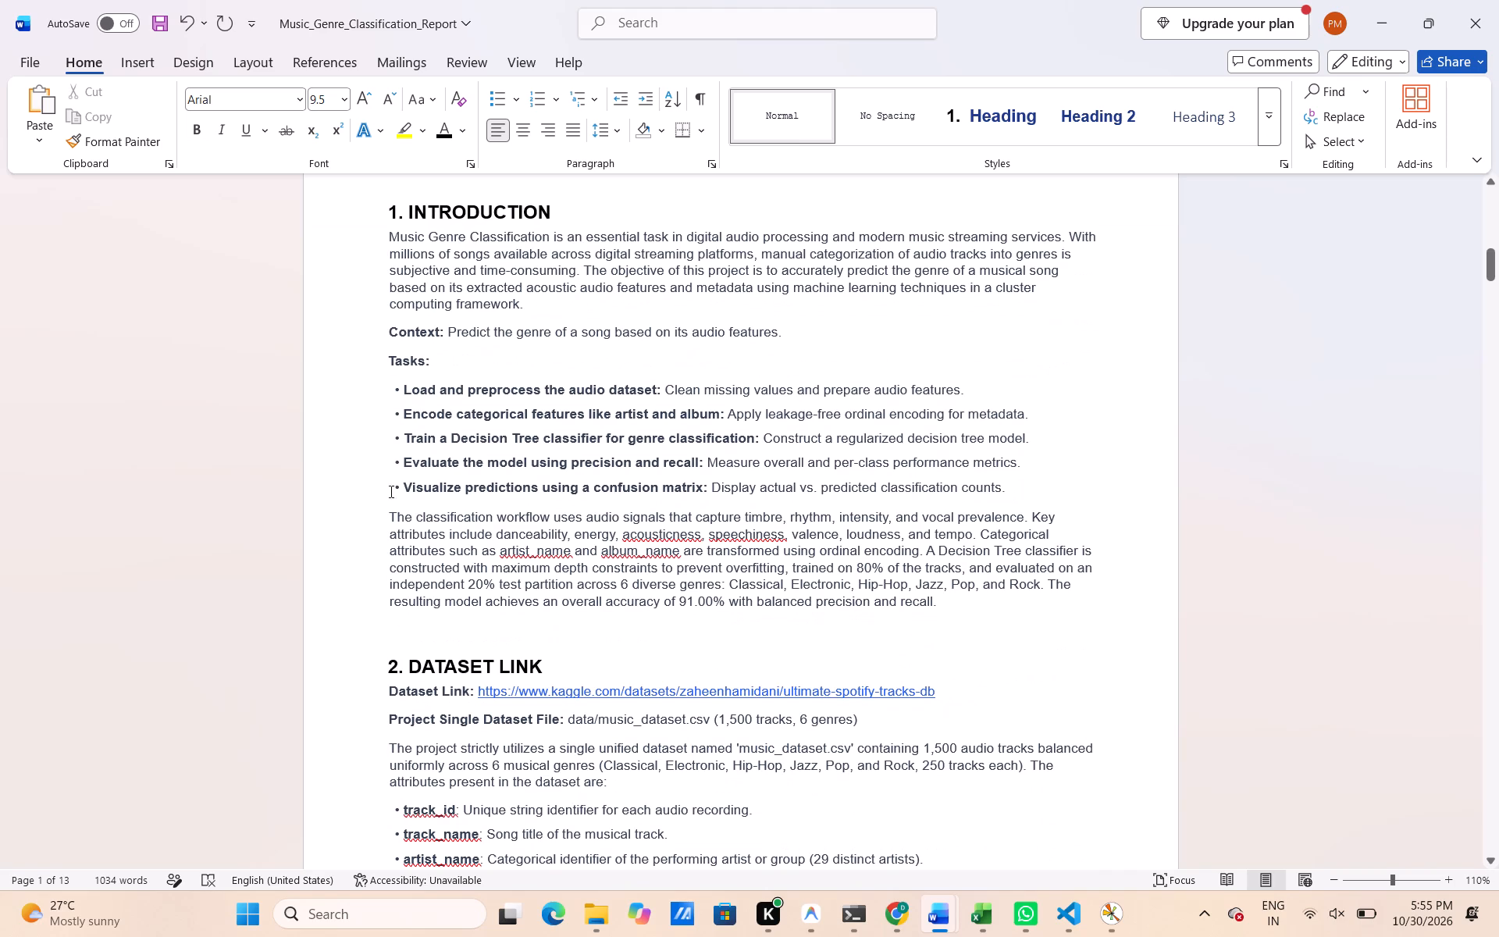
left_click_drag(390, 207, 160, 697)
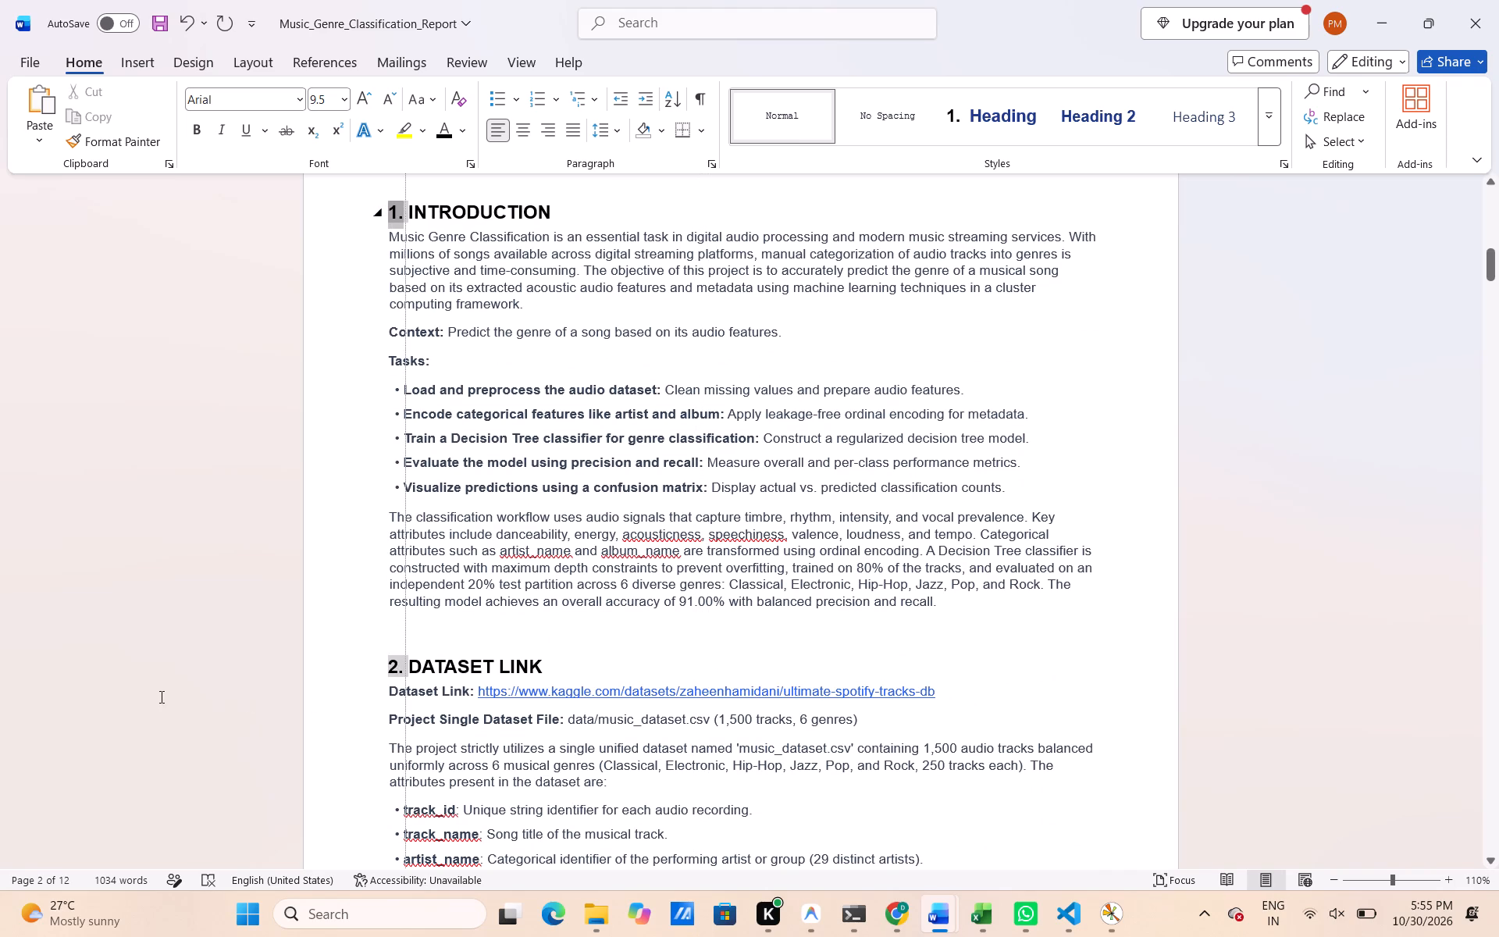
left_click_drag(160, 697, 313, 290)
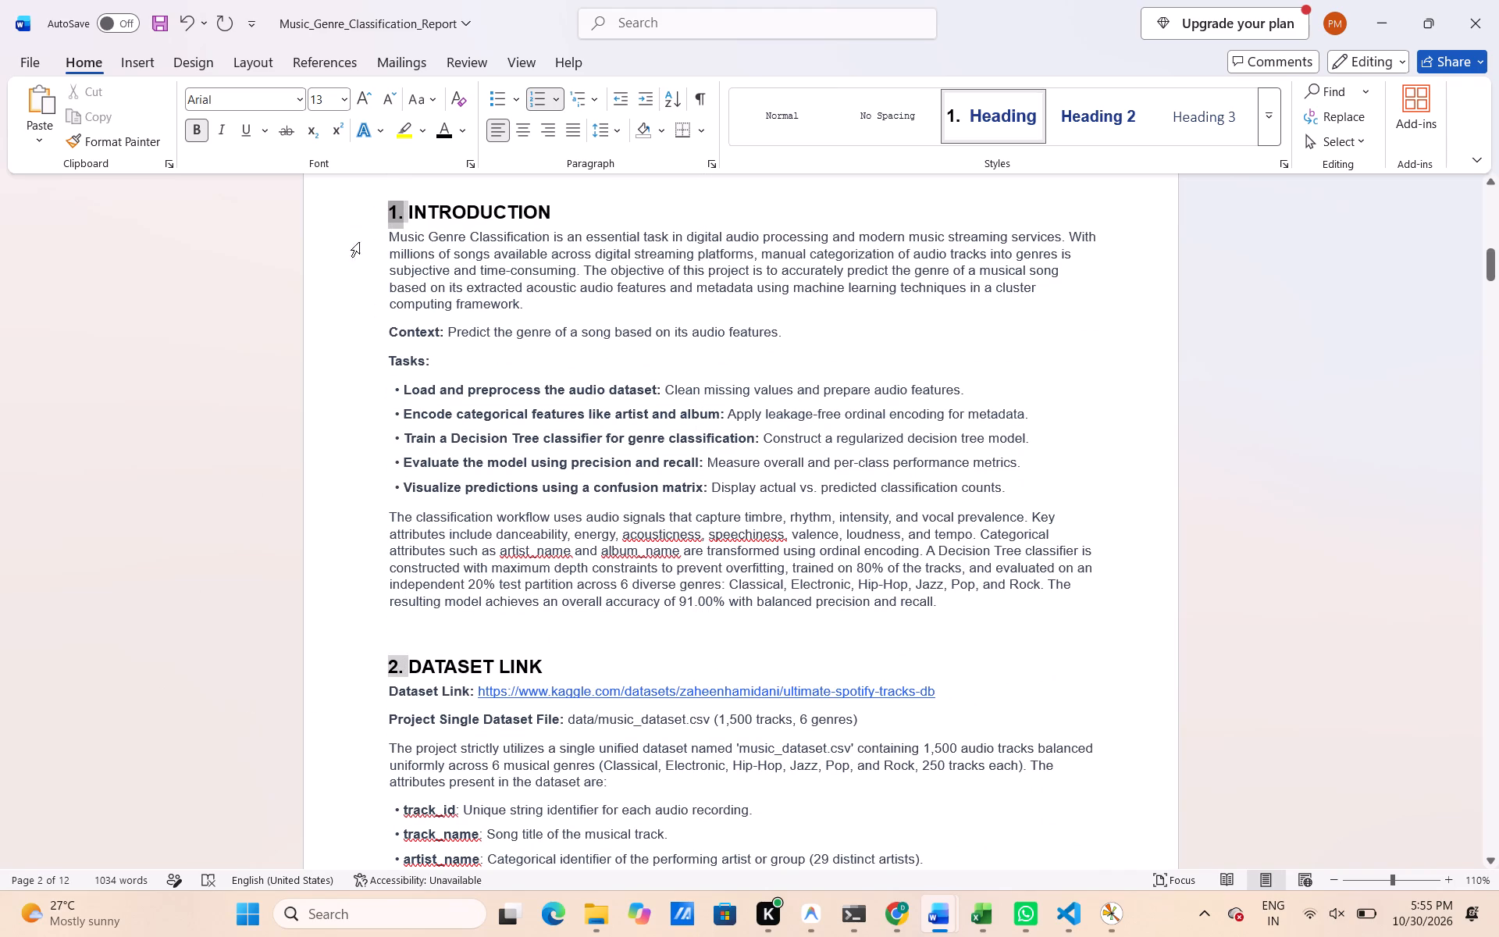
left_click_drag(410, 208, 810, 727)
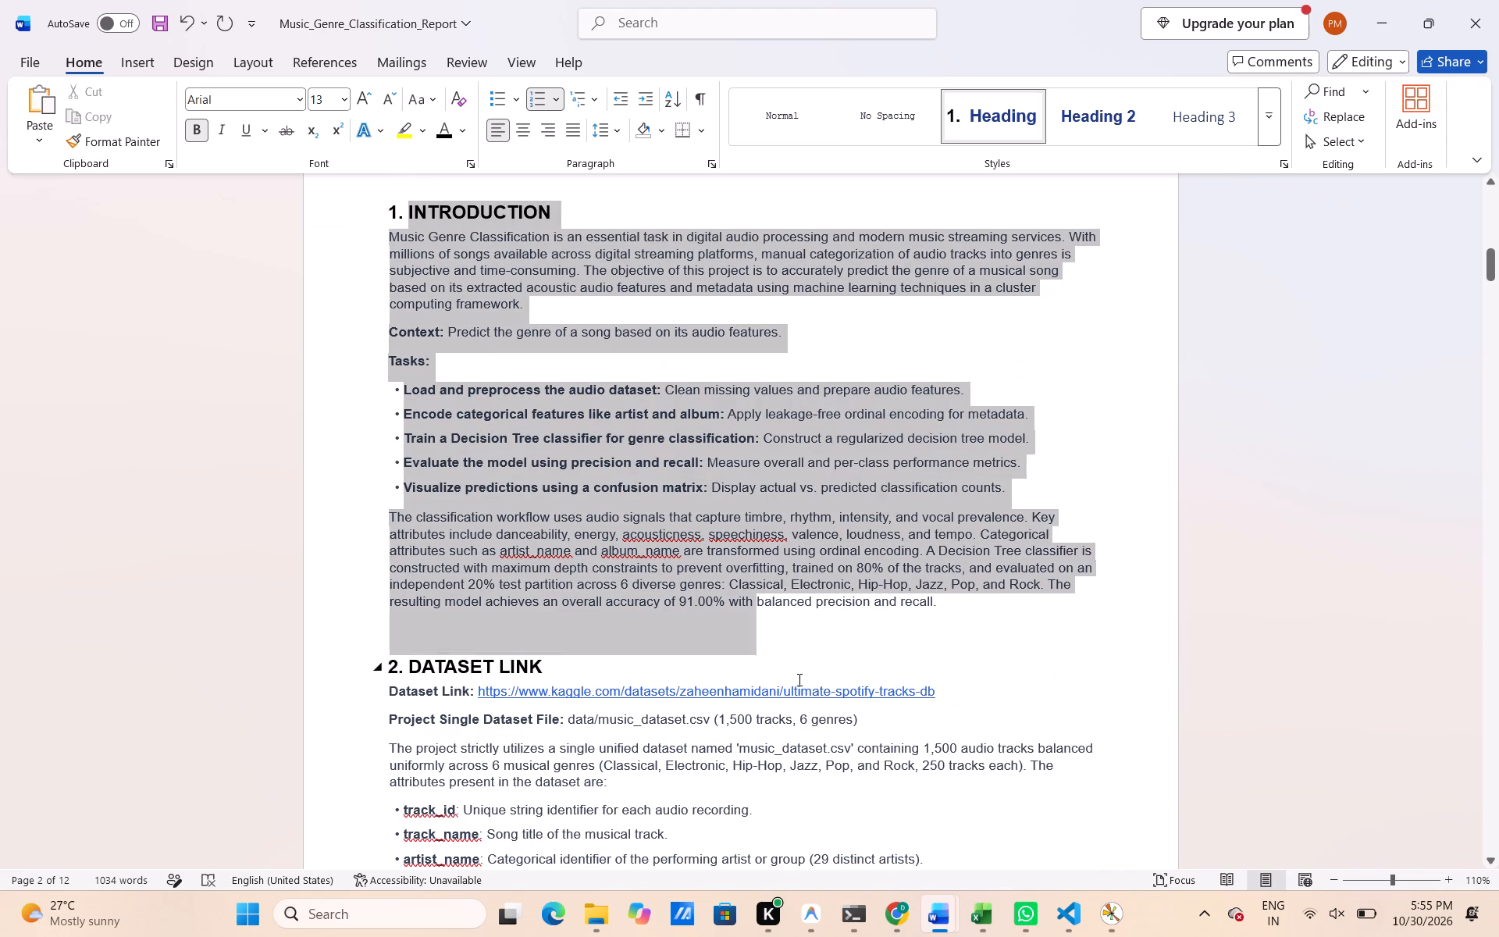
left_click_drag(810, 727, 810, 936)
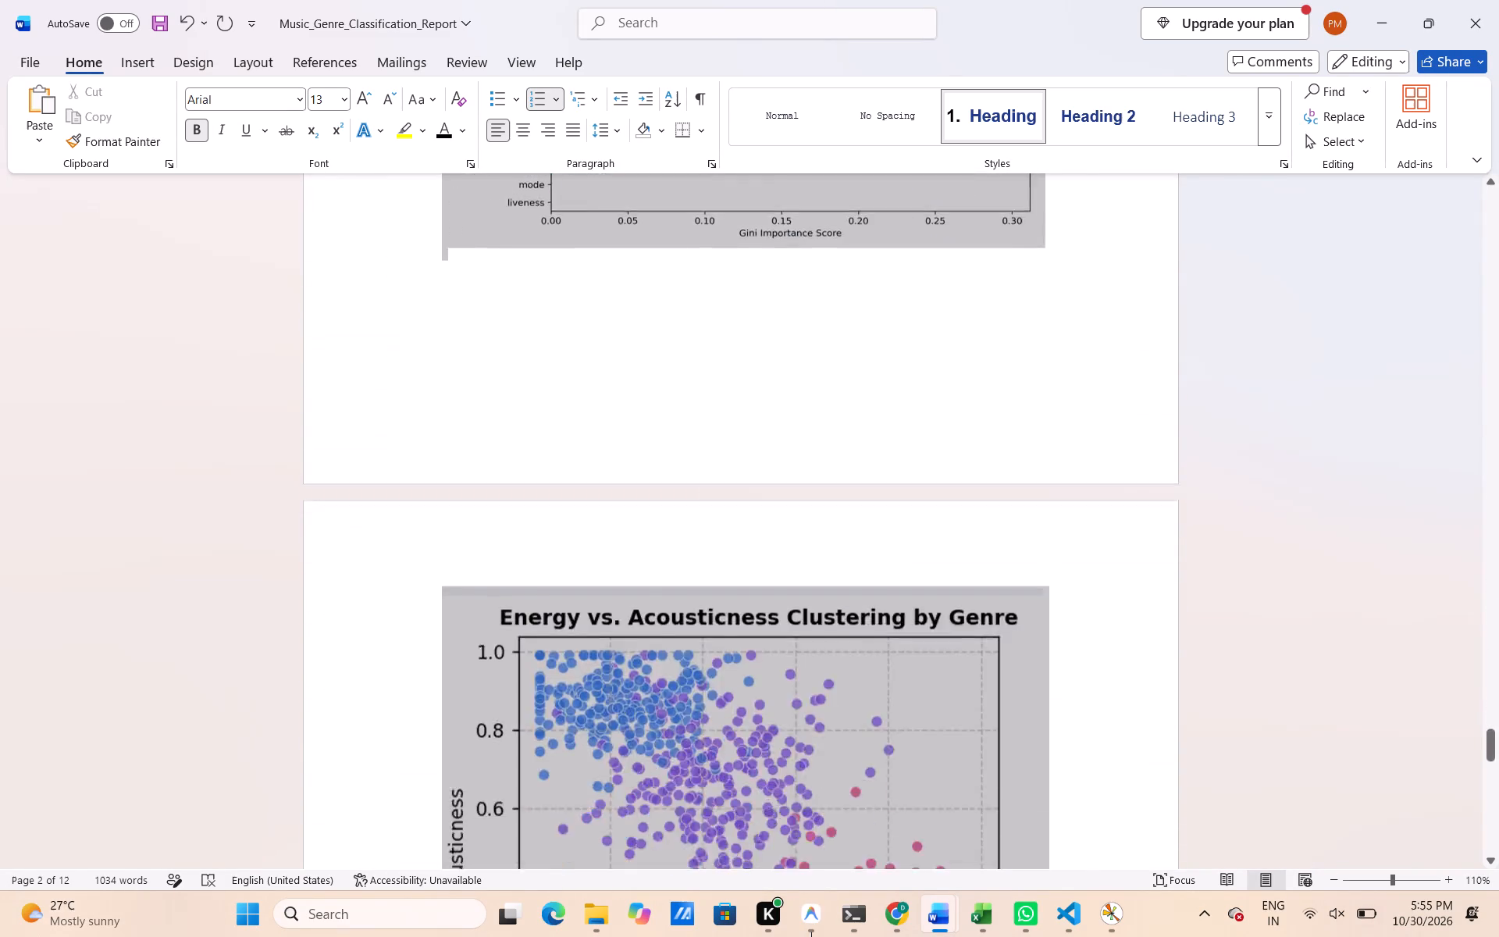
left_click_drag(810, 936, 806, 936)
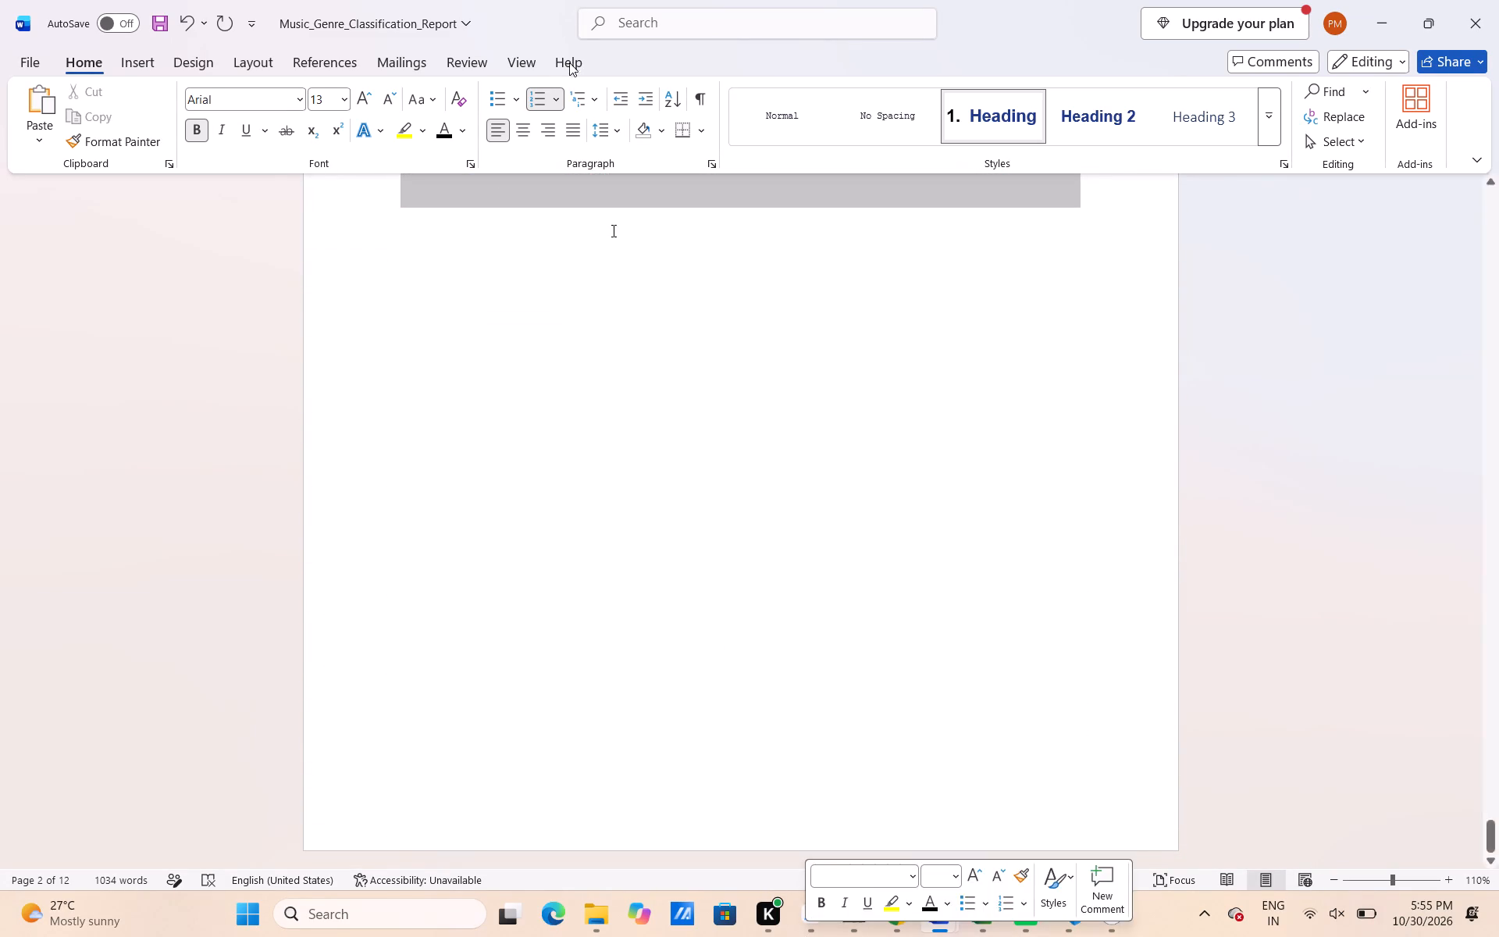
left_click(443, 140)
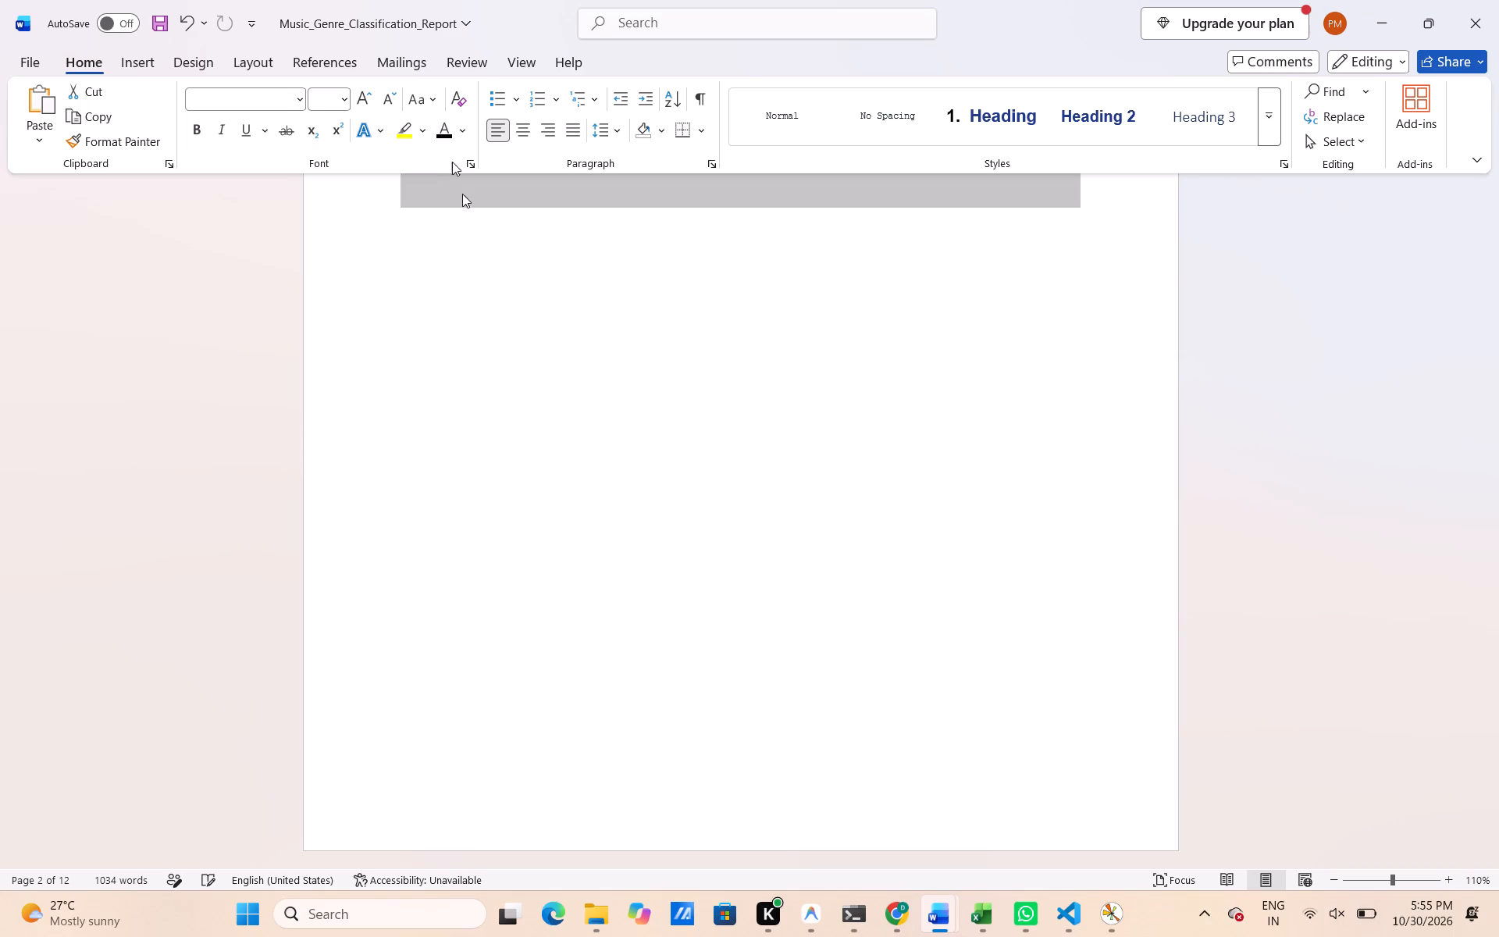
left_click(529, 397)
Delete the import os line from the code in the 3. SOURCE CODE section.
scroll(529, 397, "up", 19)
scroll(529, 397, "up", 5)
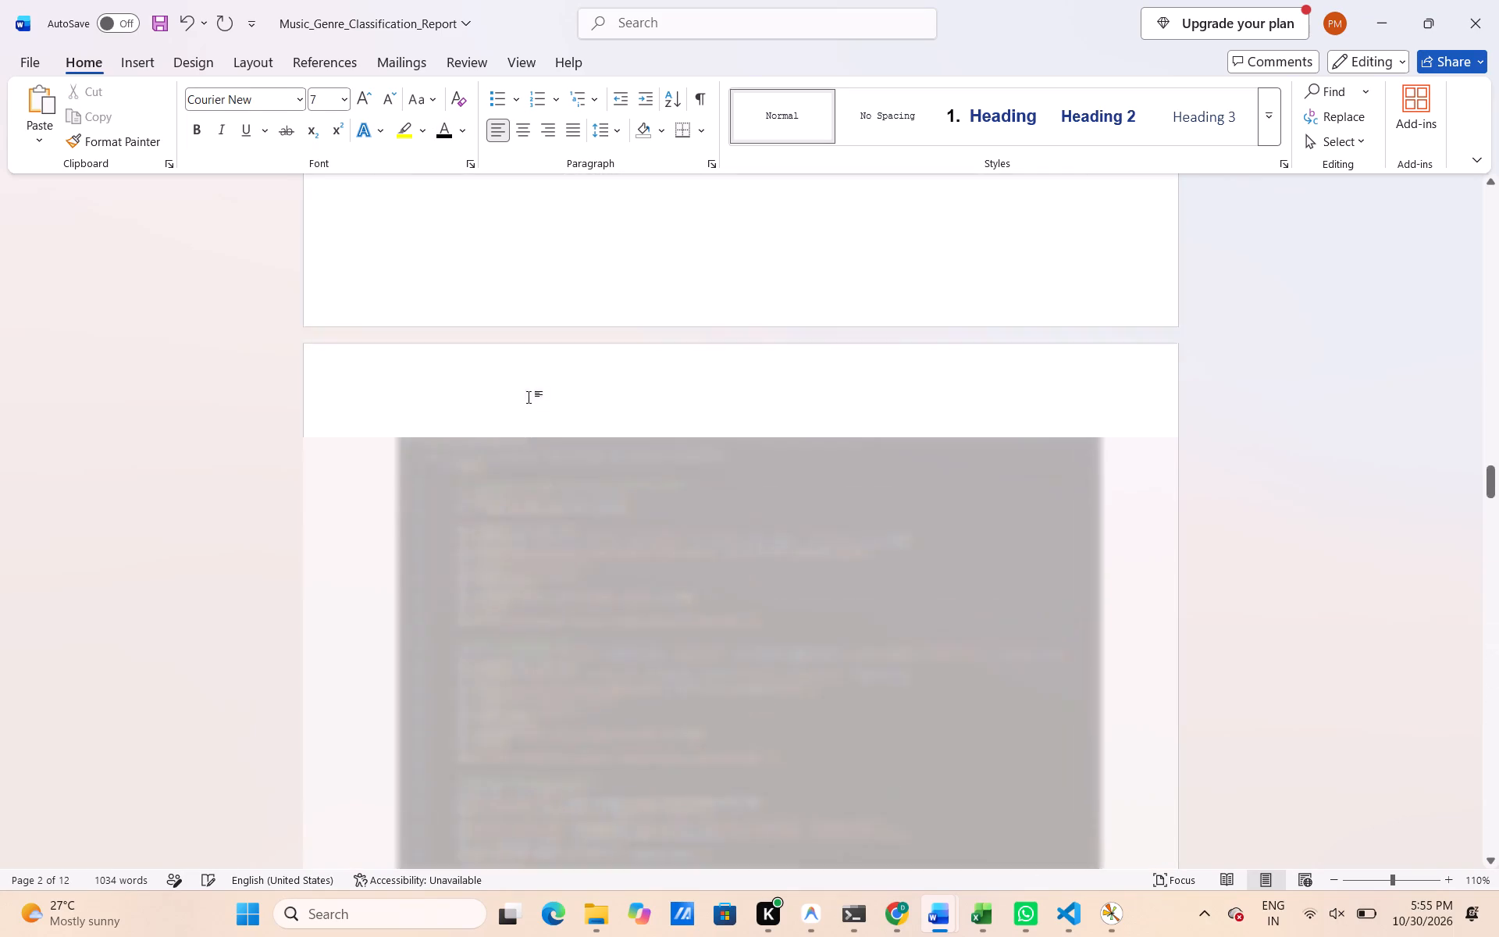
scroll(529, 397, "up", 4)
scroll(529, 397, "down", 1)
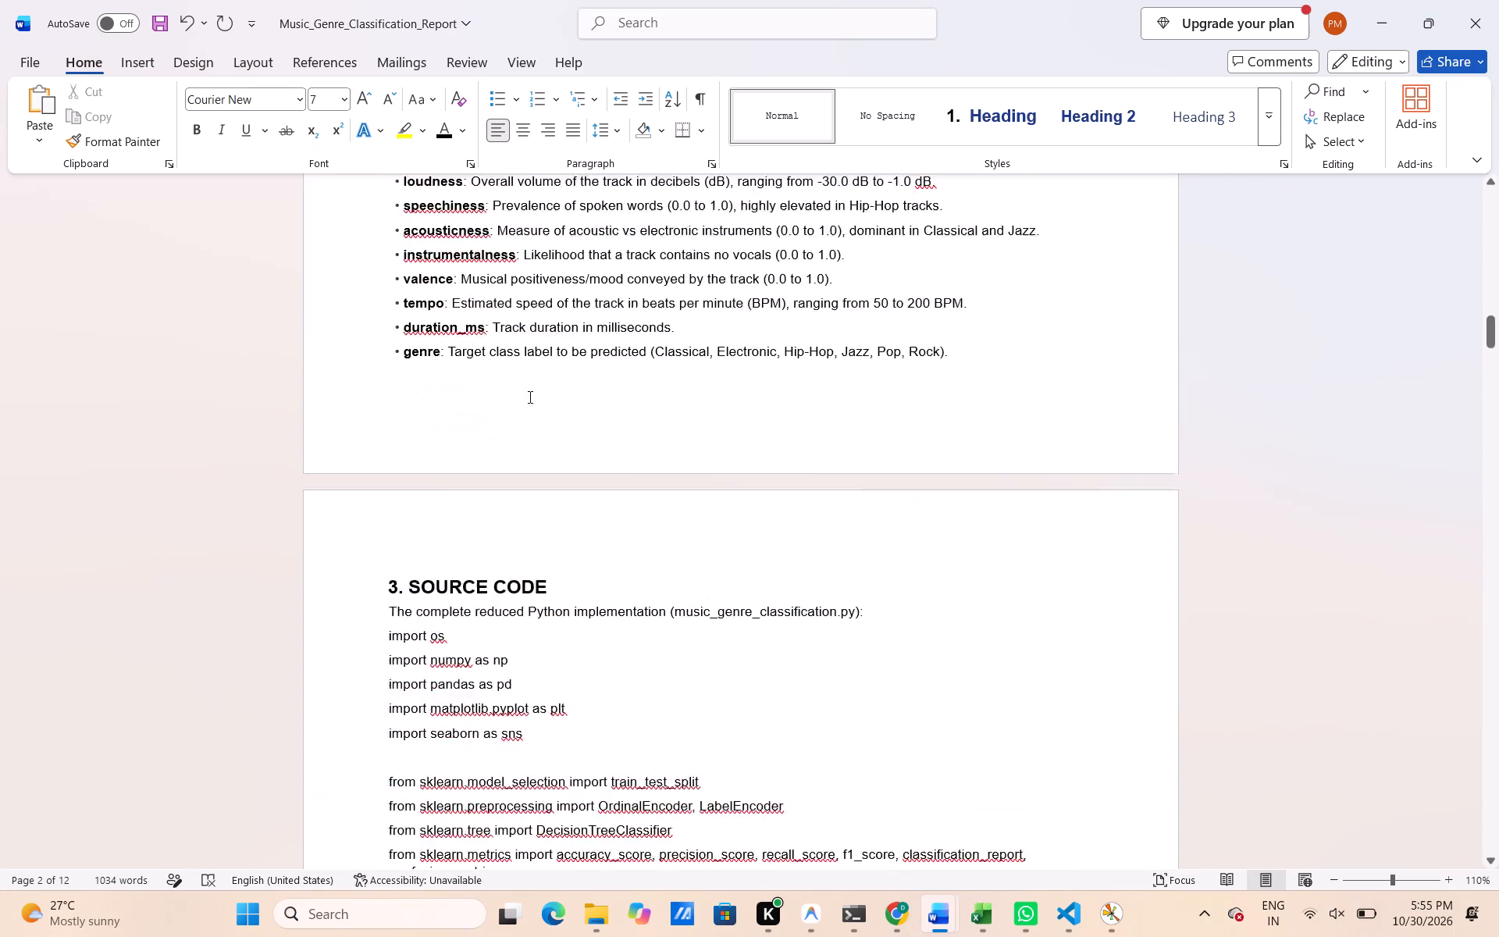
scroll(529, 397, "up", 2)
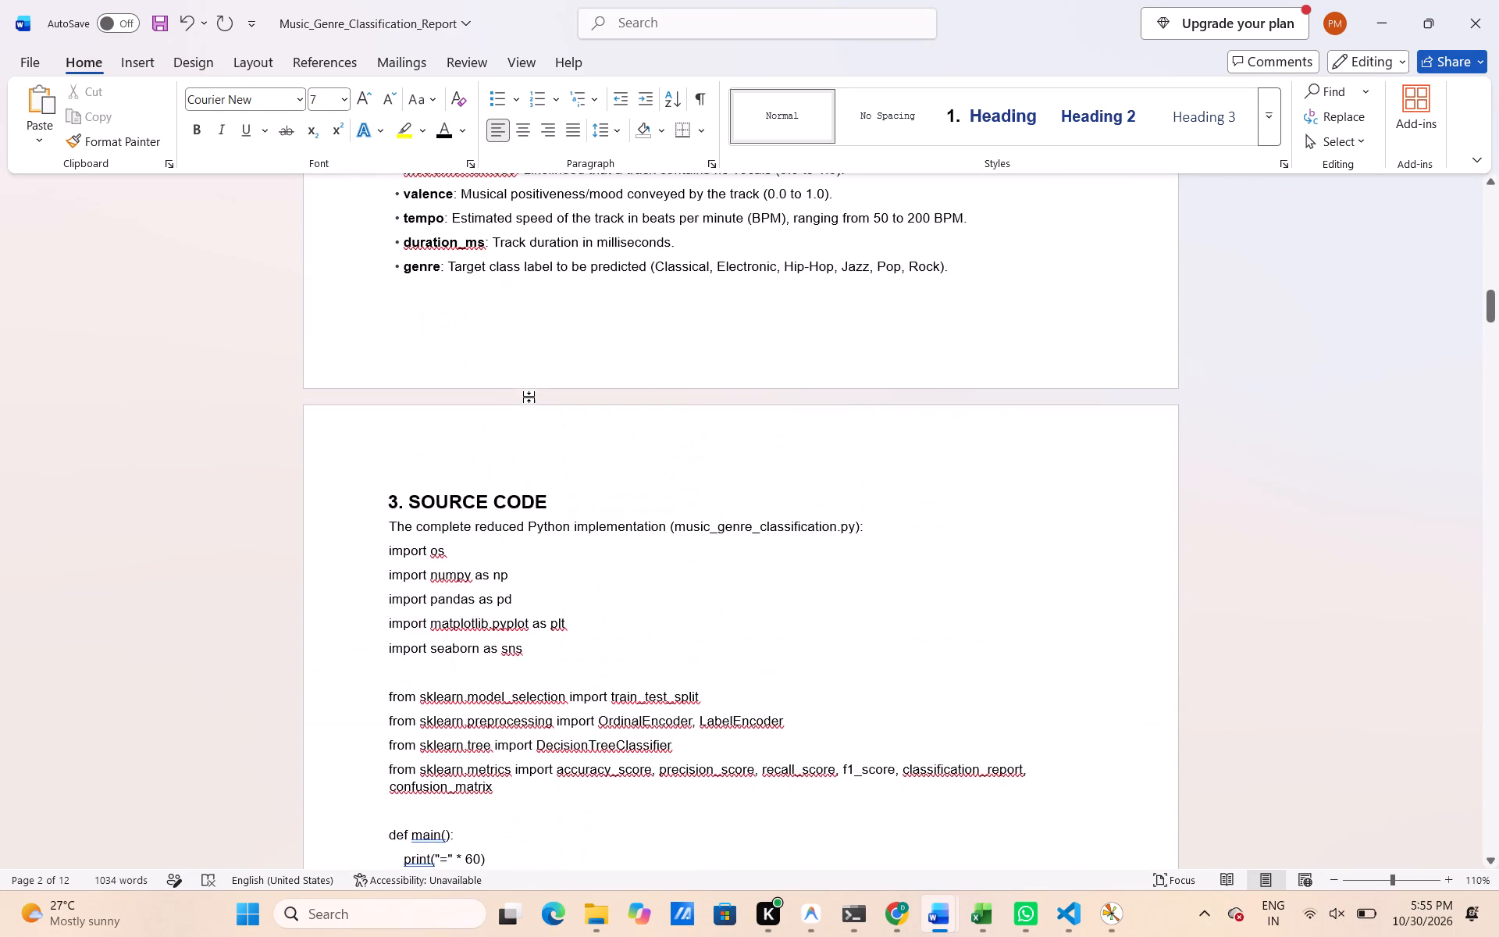
scroll(529, 397, "down", 3)
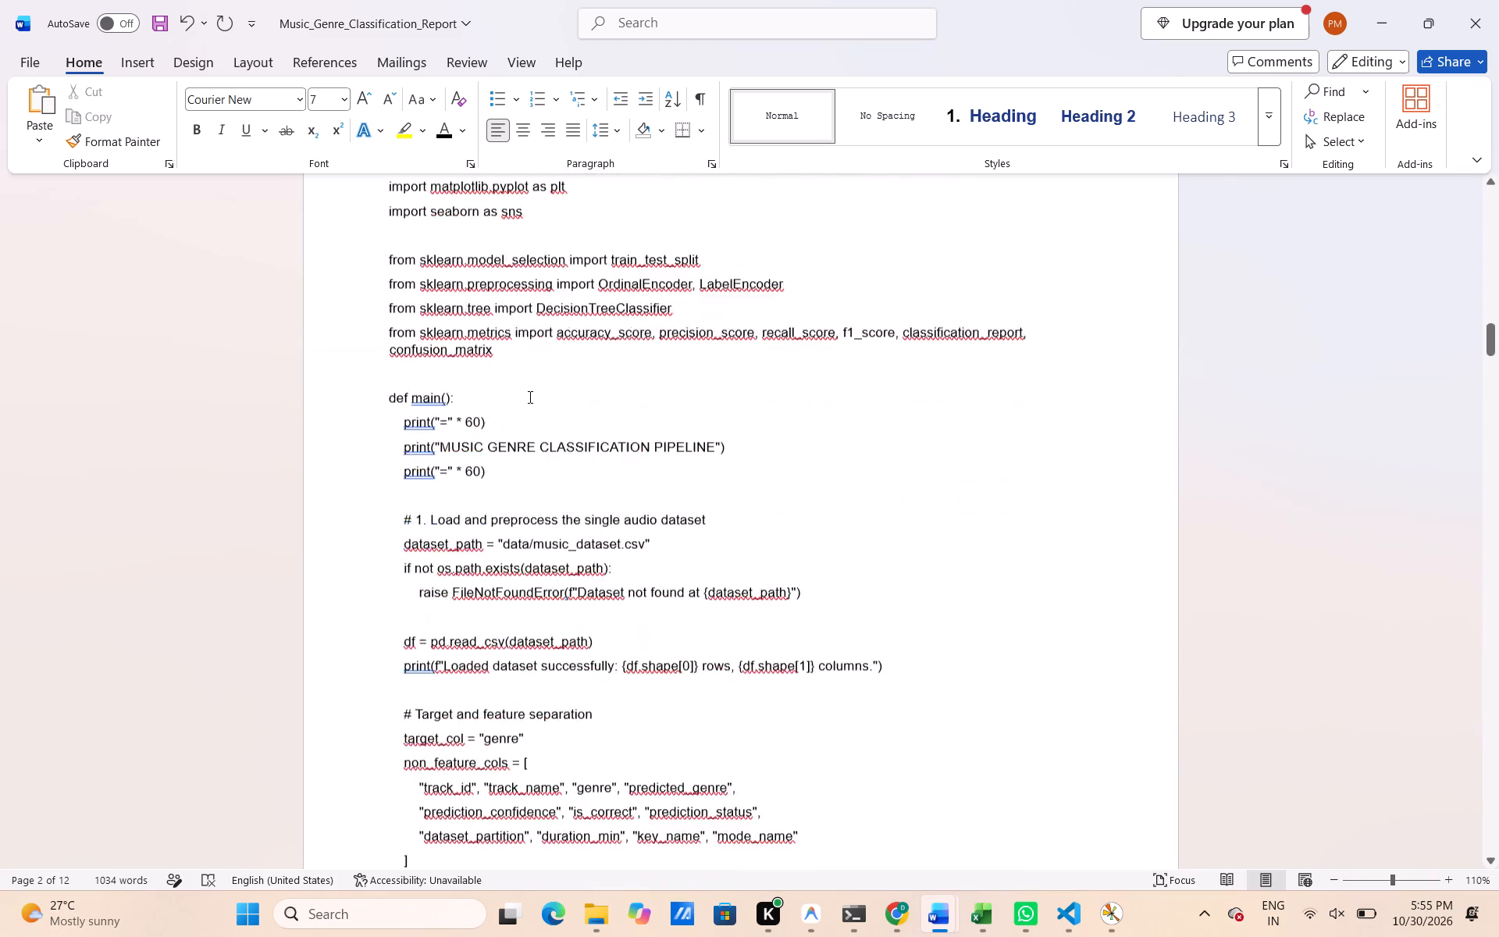
scroll(529, 397, "down", 1)
scroll(529, 397, "up", 3)
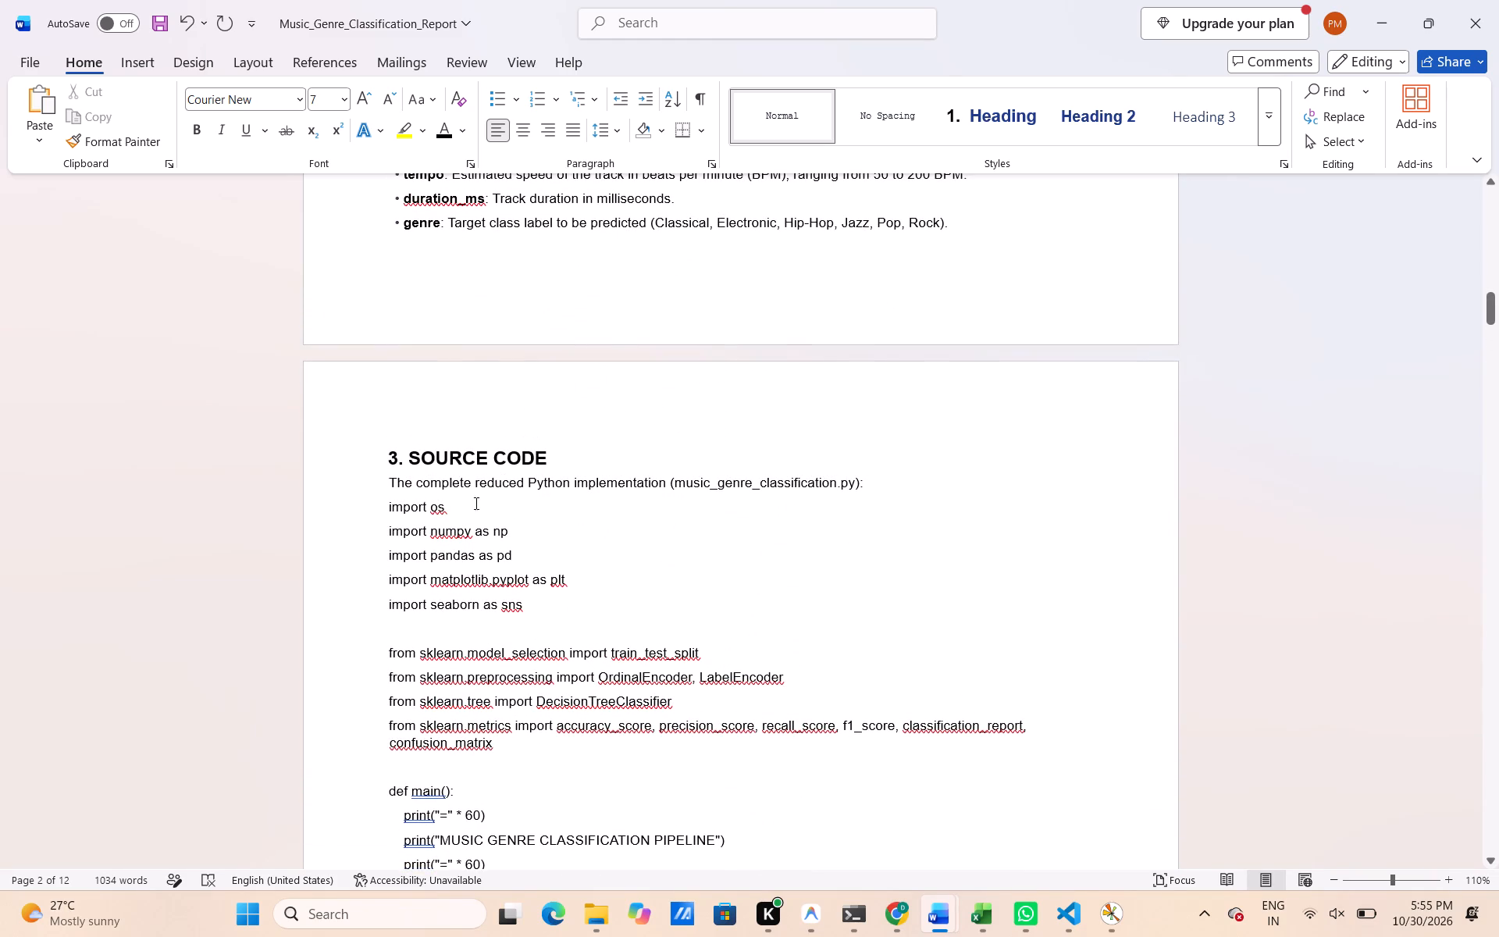
left_click_drag(473, 511, 400, 515)
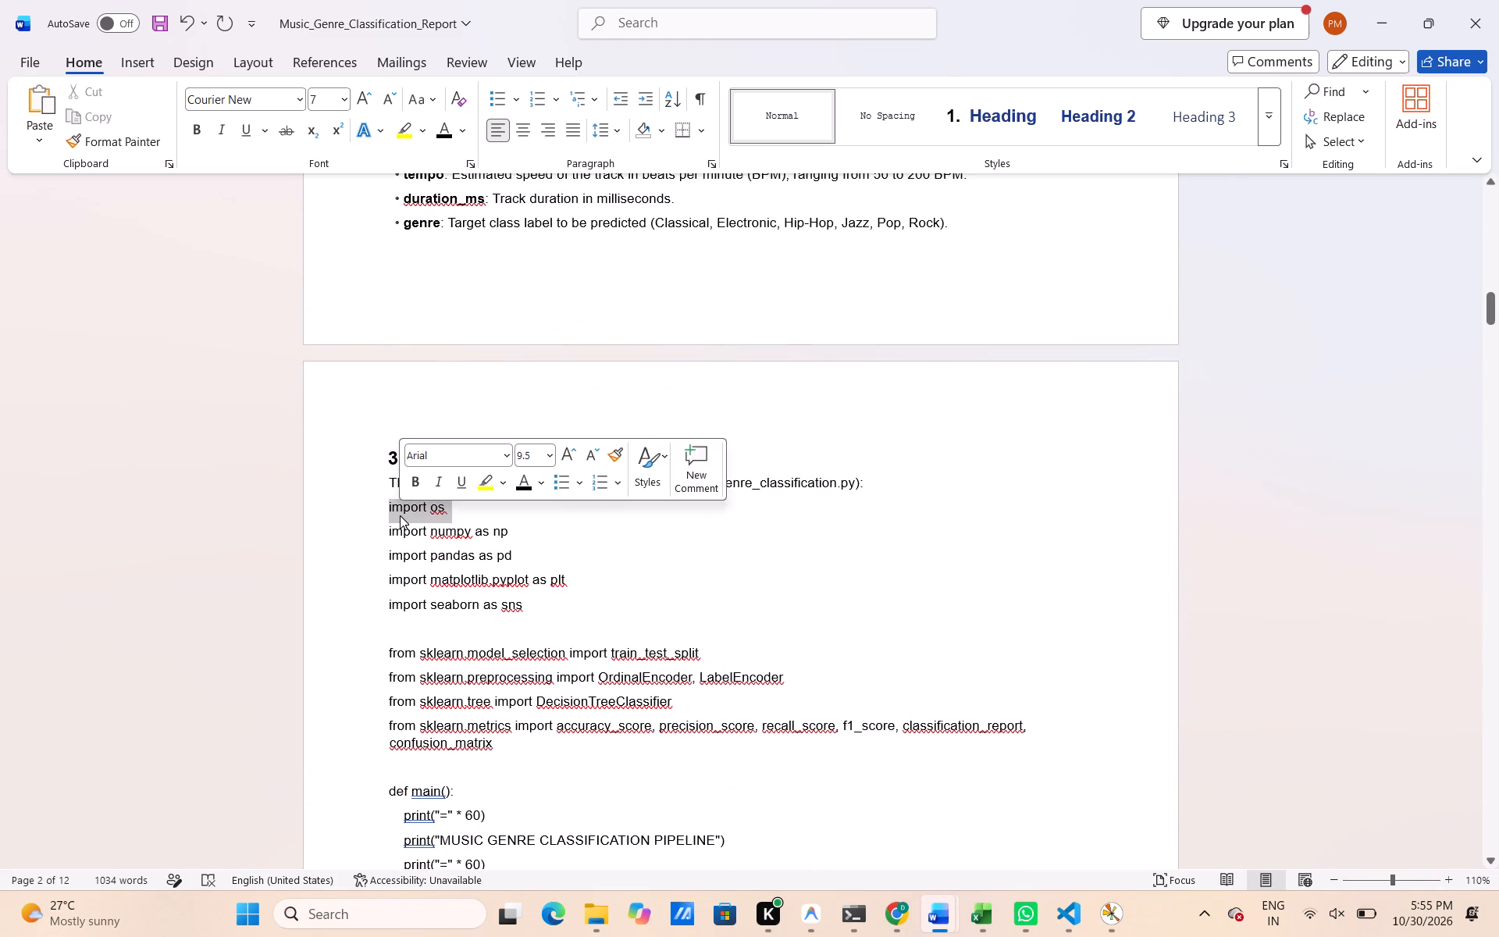
key("BackSpace")
Delete the sentence introducing the complete reduced Python implementation below the 3. SOURCE CODE heading.
scroll(400, 515, "down", 1)
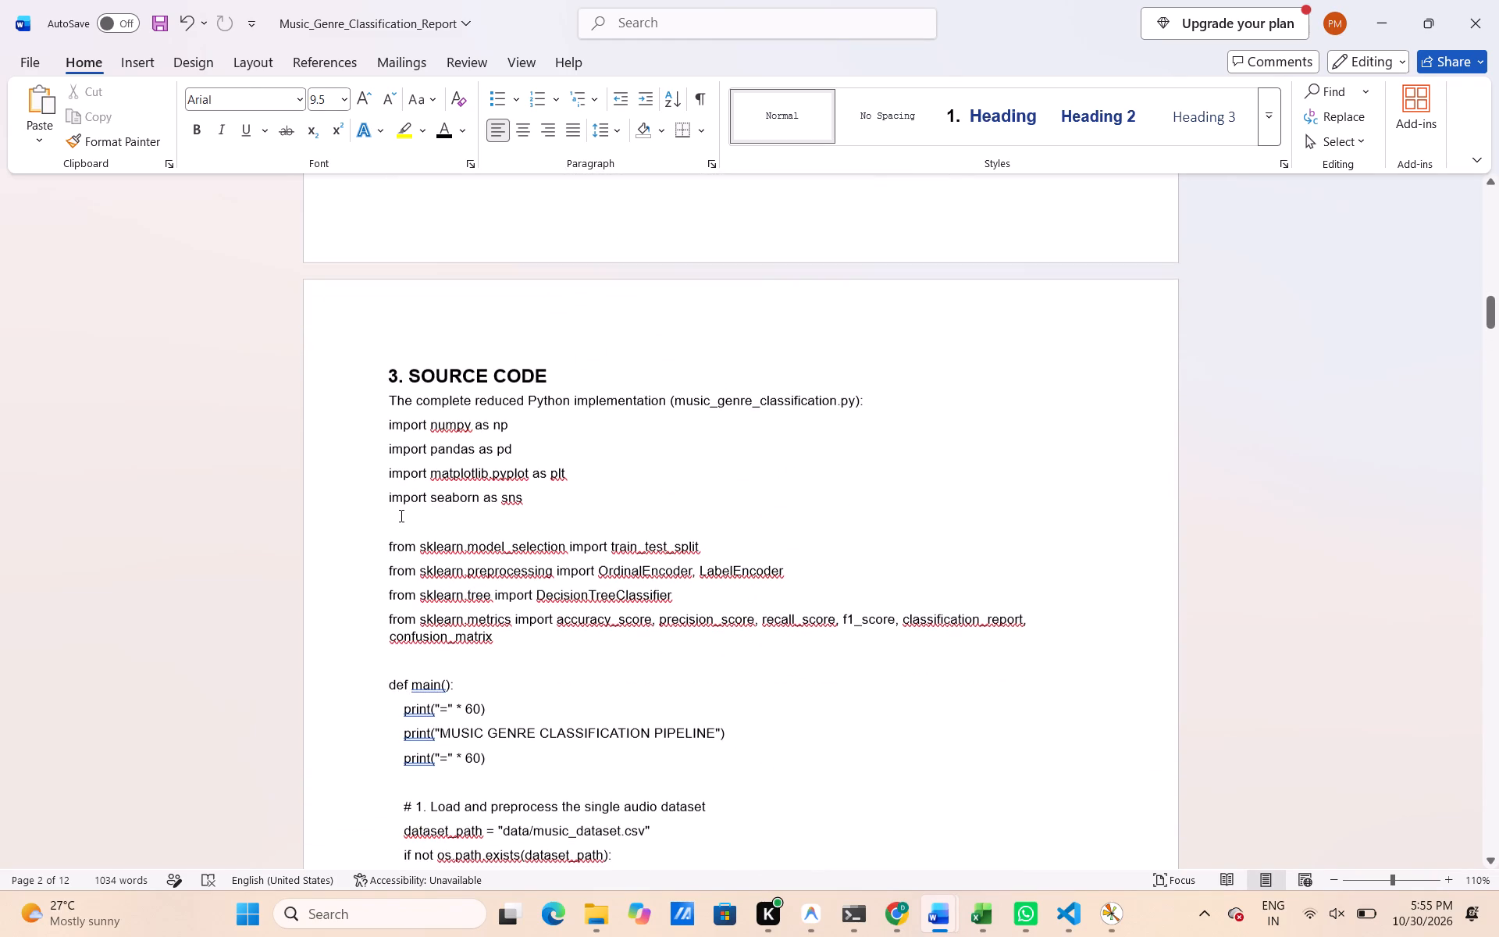
scroll(400, 515, "down", 4)
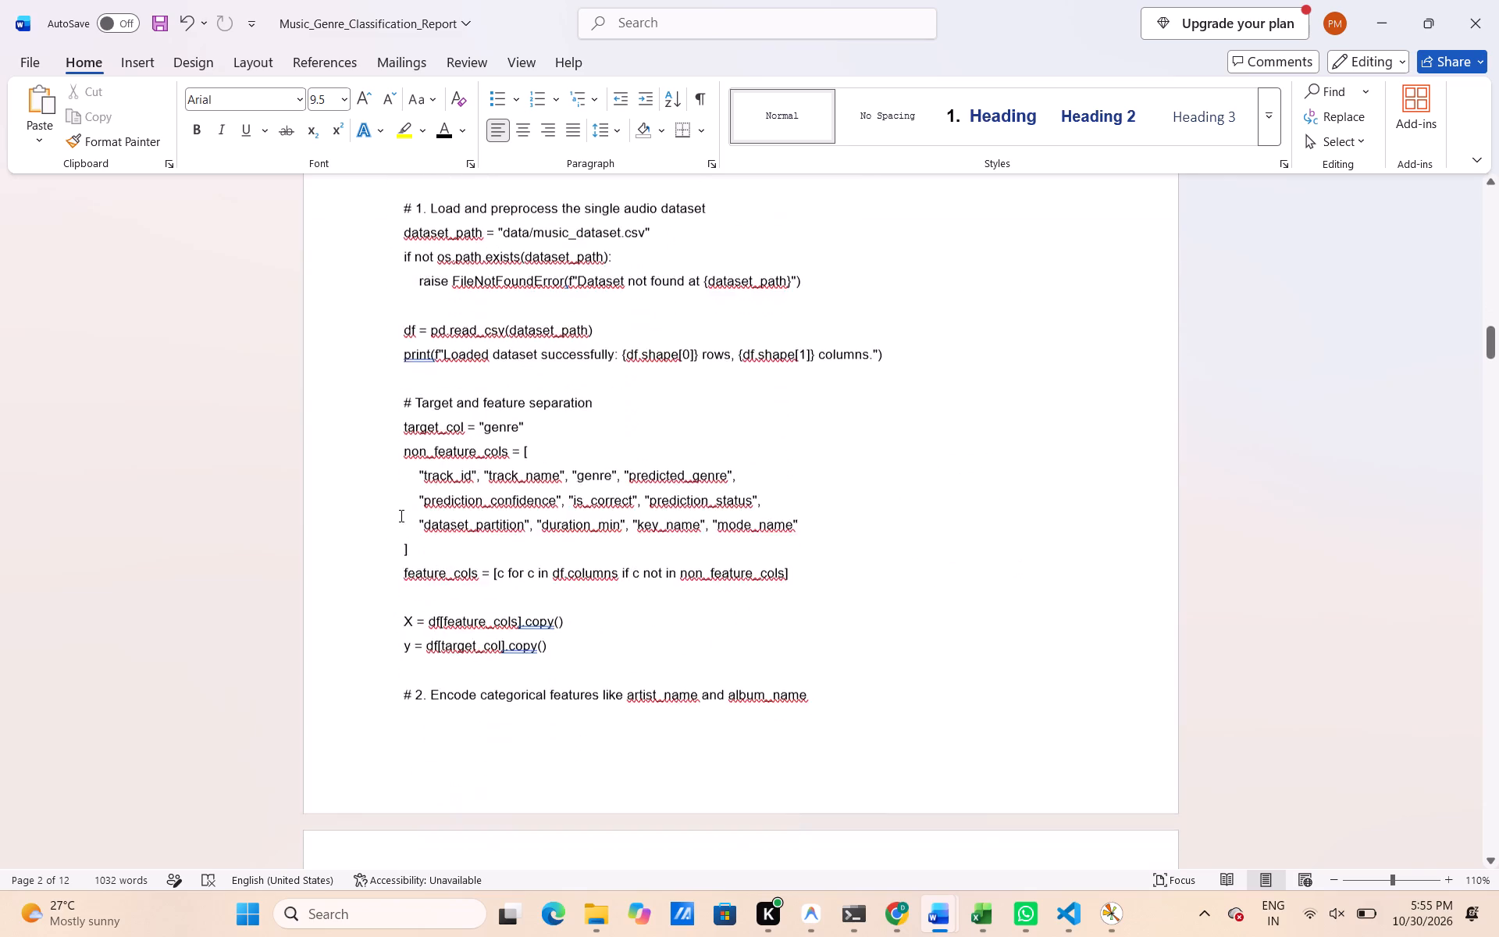
scroll(400, 515, "down", 2)
scroll(400, 515, "up", 5)
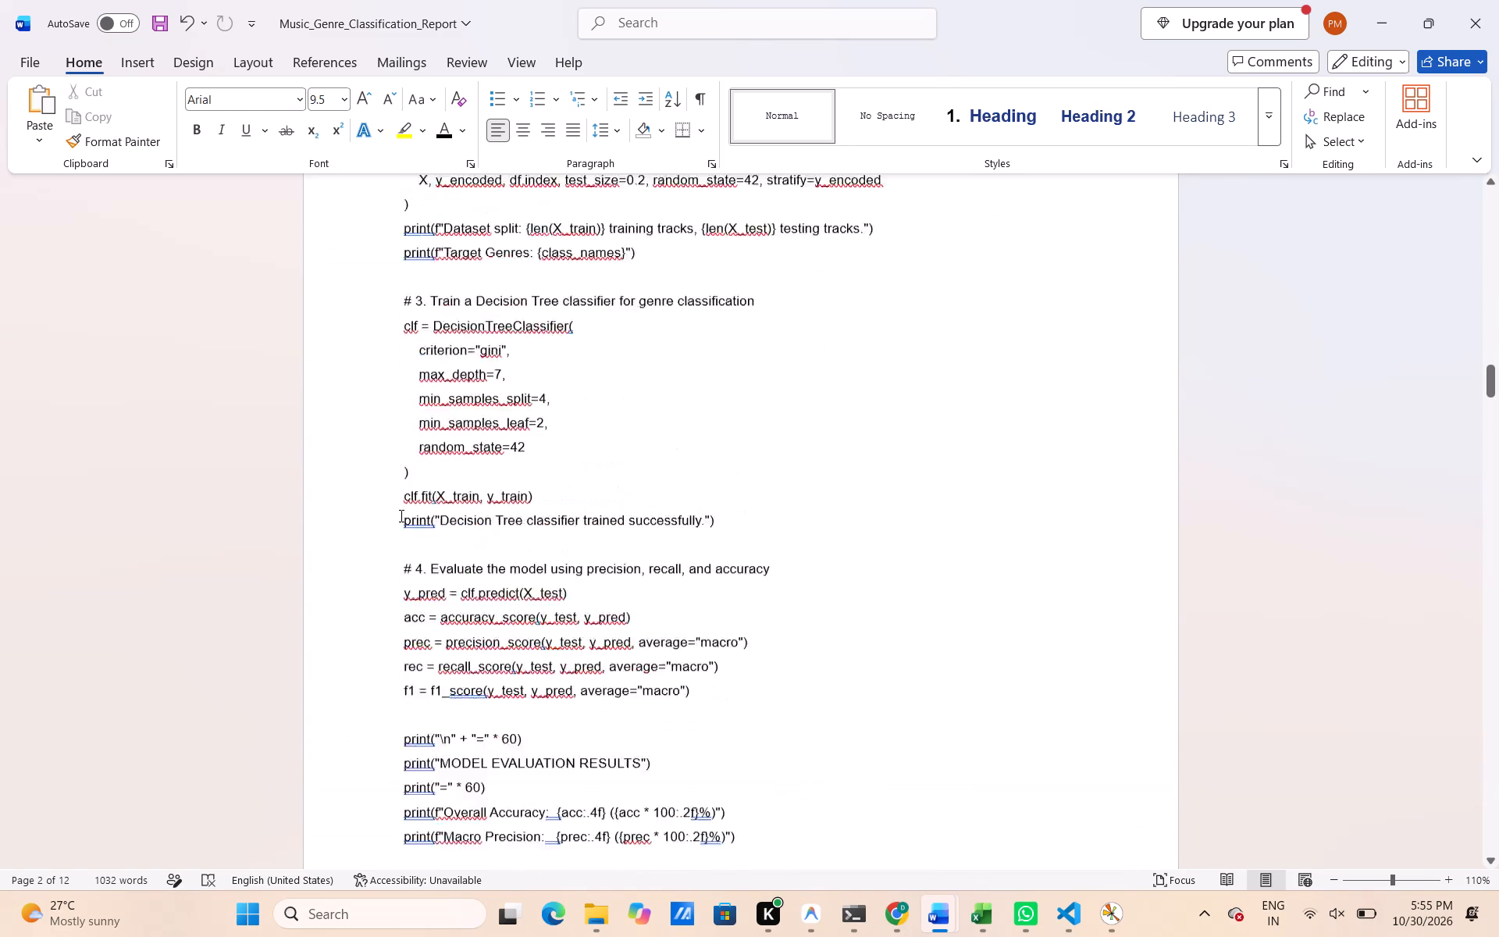
scroll(400, 515, "up", 7)
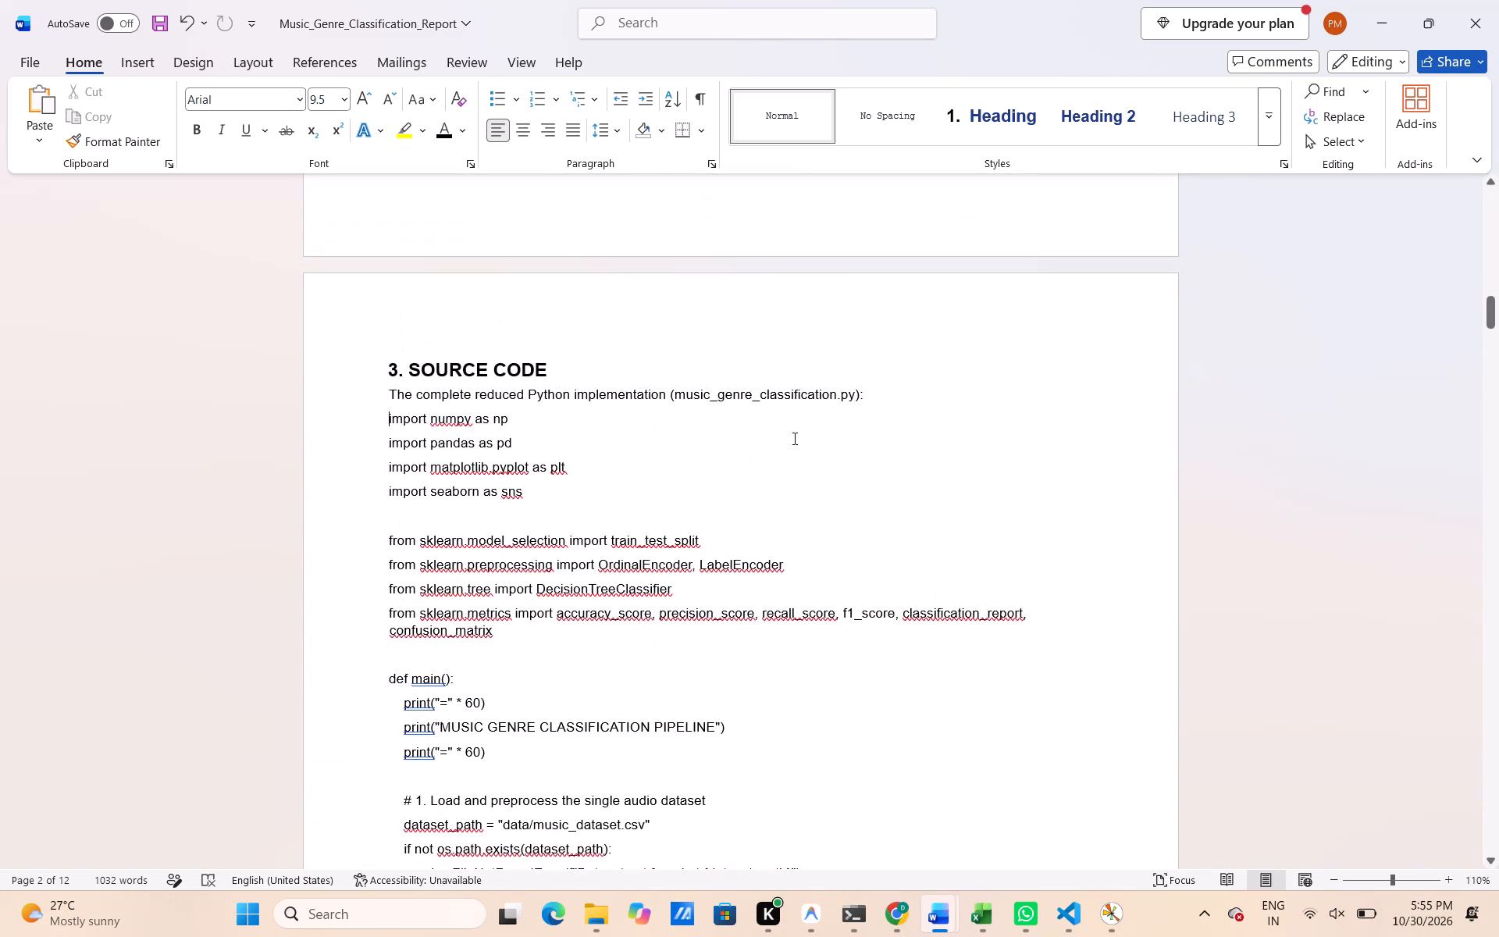
left_click_drag(871, 392, 388, 404)
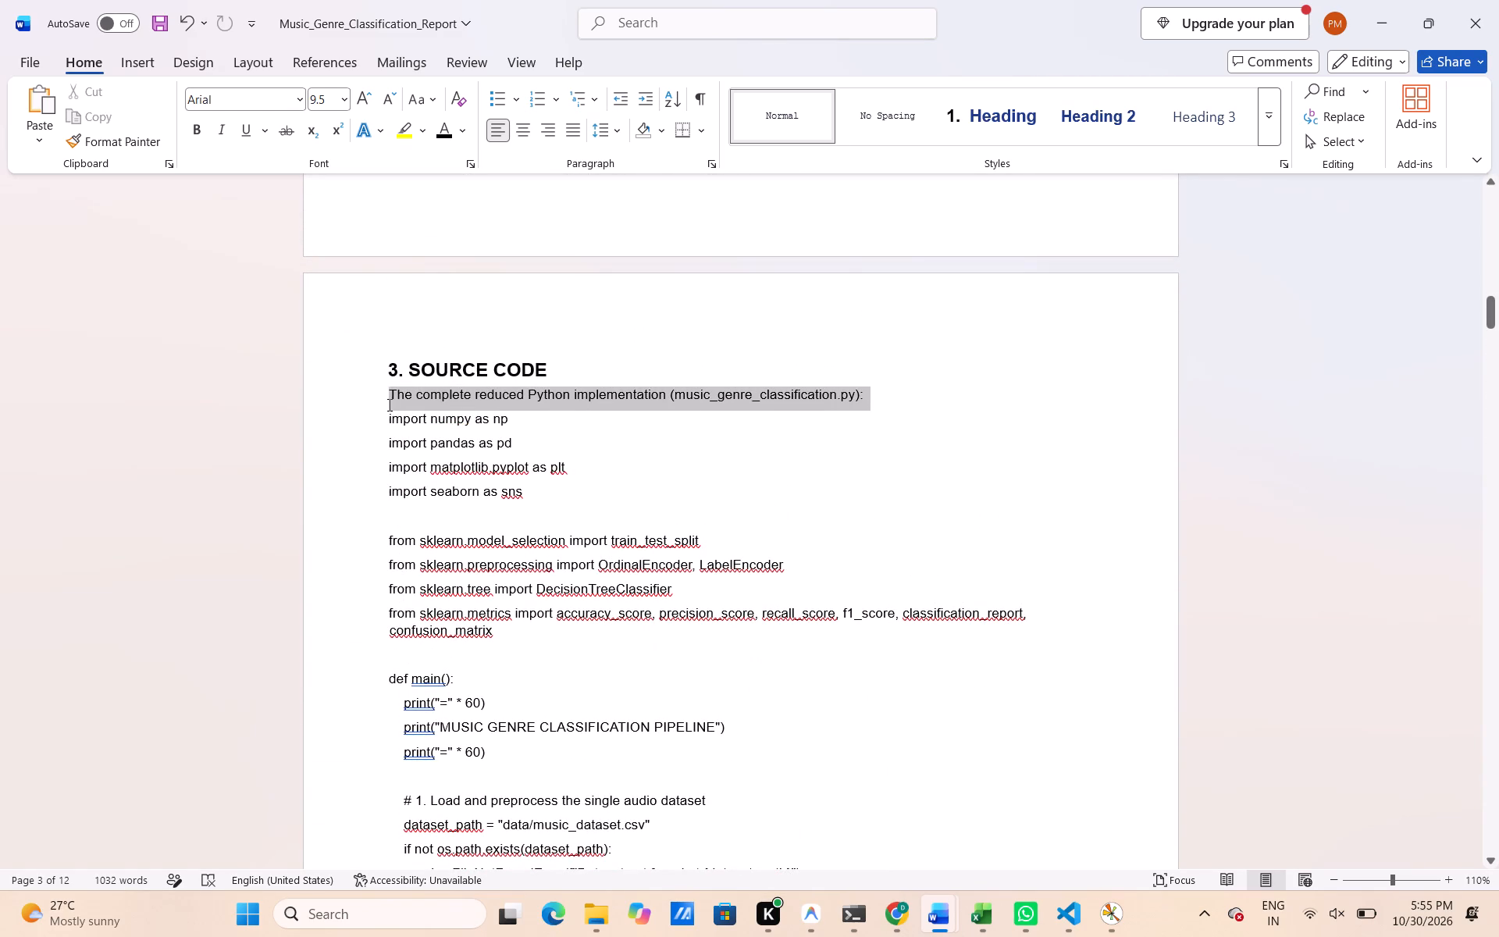
left_click_drag(388, 404, 380, 404)
key("BackSpace")
Review the source code, output screenshots and charts through the report, ending back at the cover page.
scroll(380, 404, "down", 2)
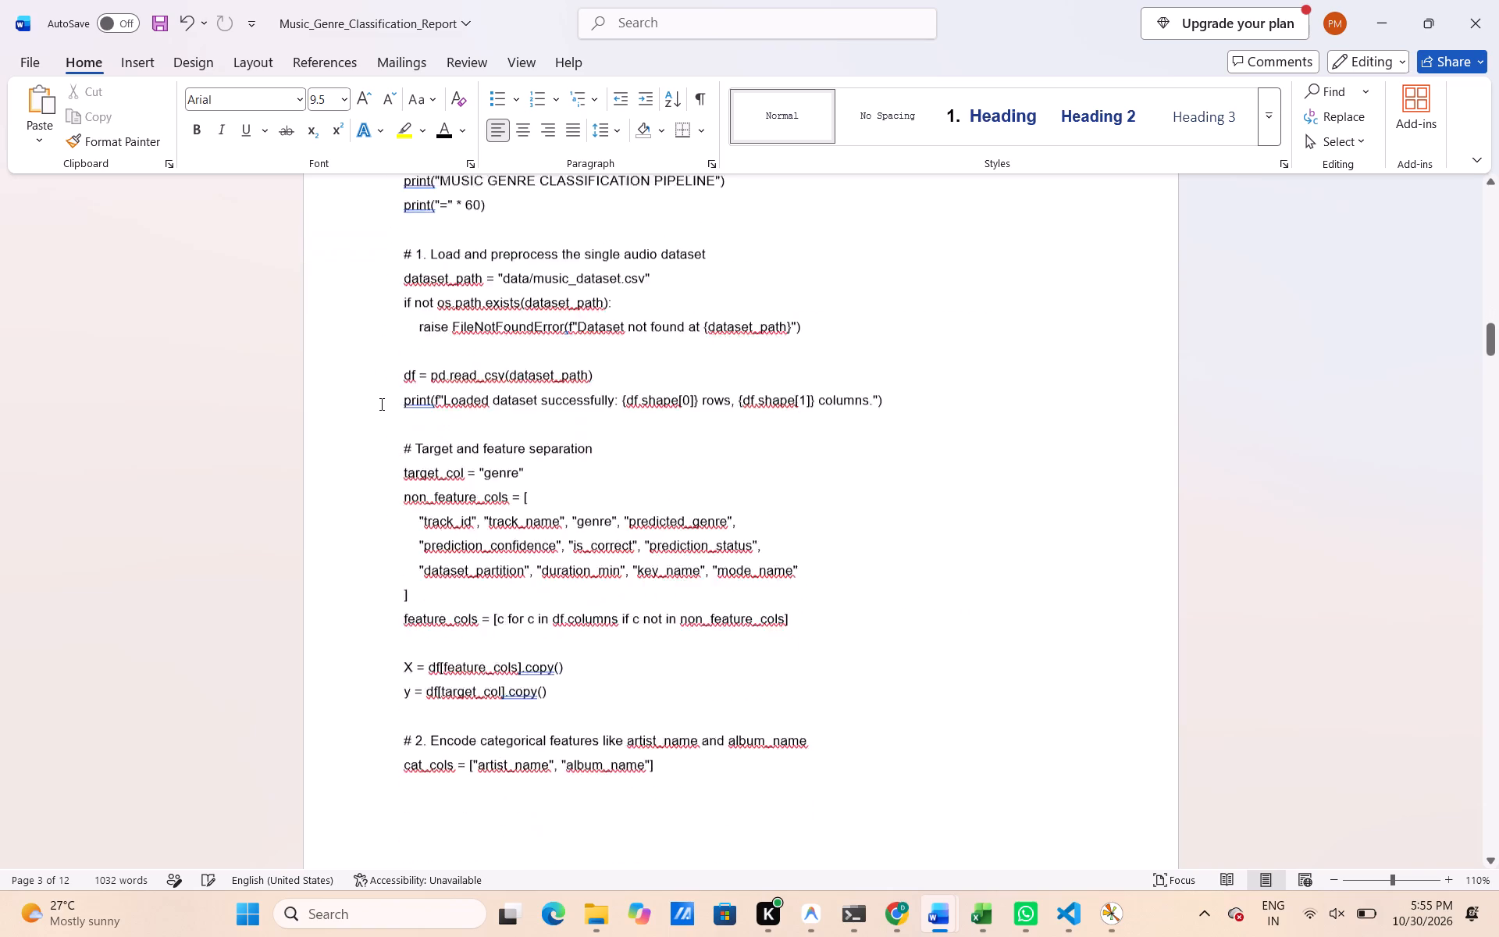
scroll(380, 404, "down", 7)
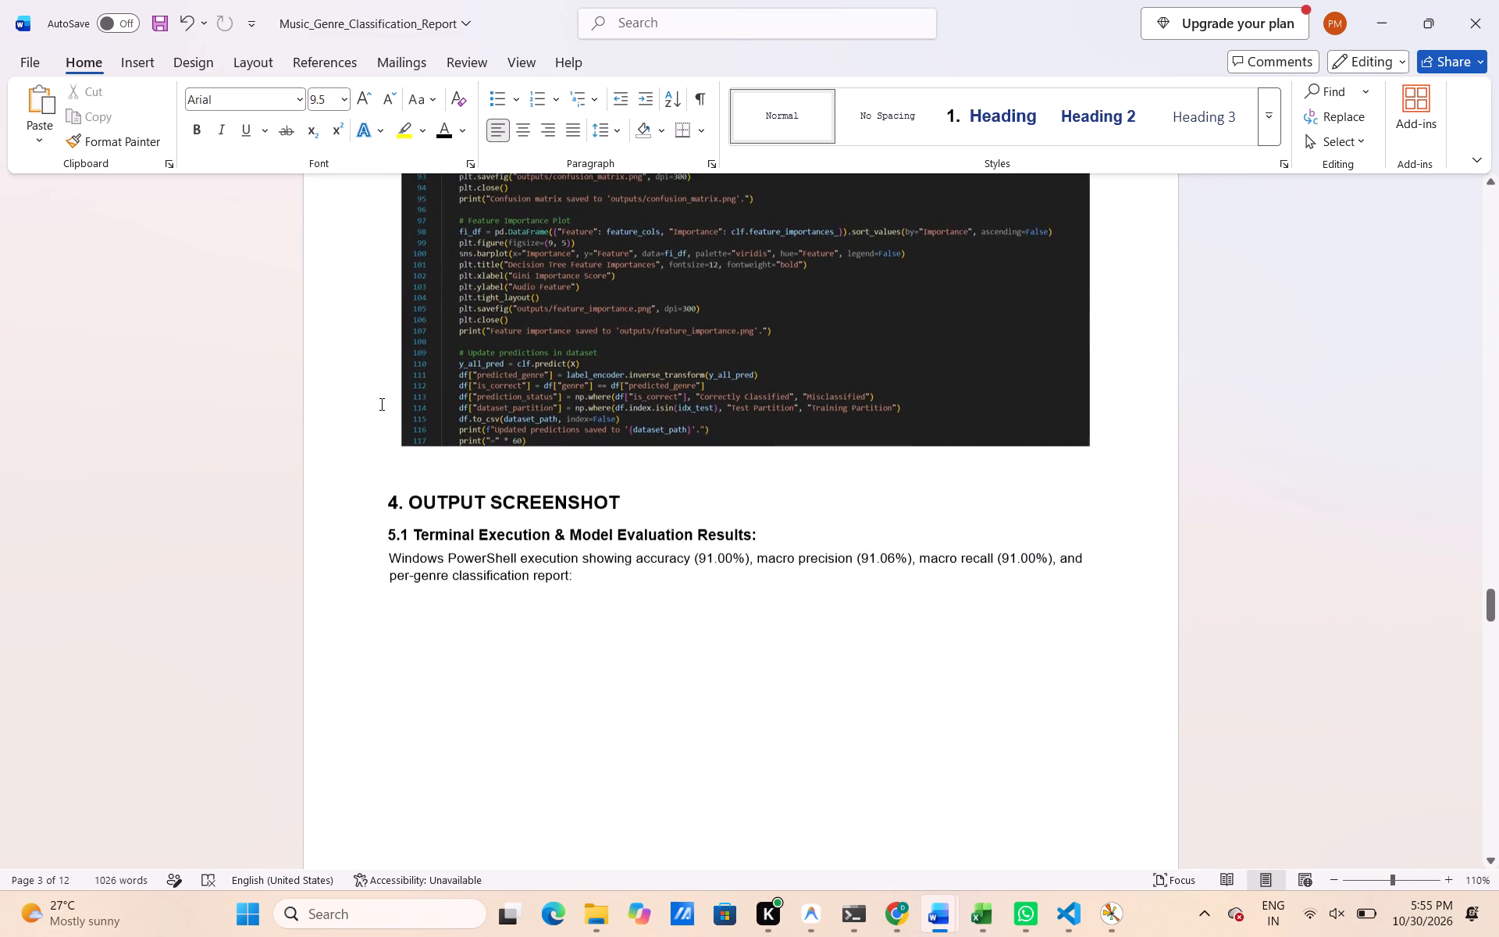
scroll(380, 404, "down", 4)
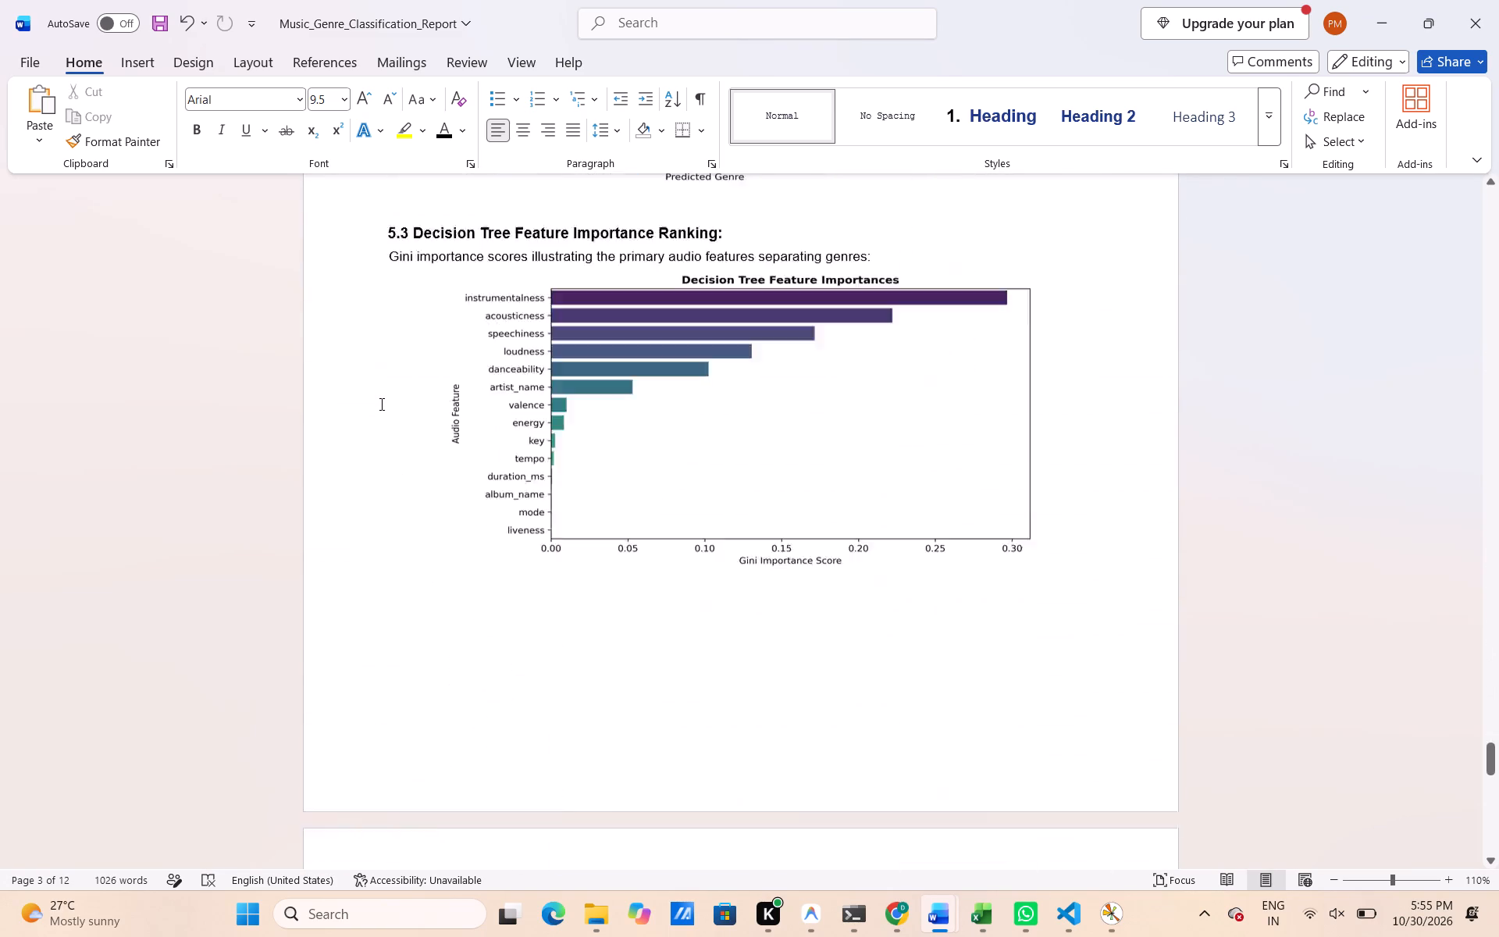
scroll(380, 404, "down", 5)
scroll(380, 404, "up", 20)
scroll(380, 404, "up", 1)
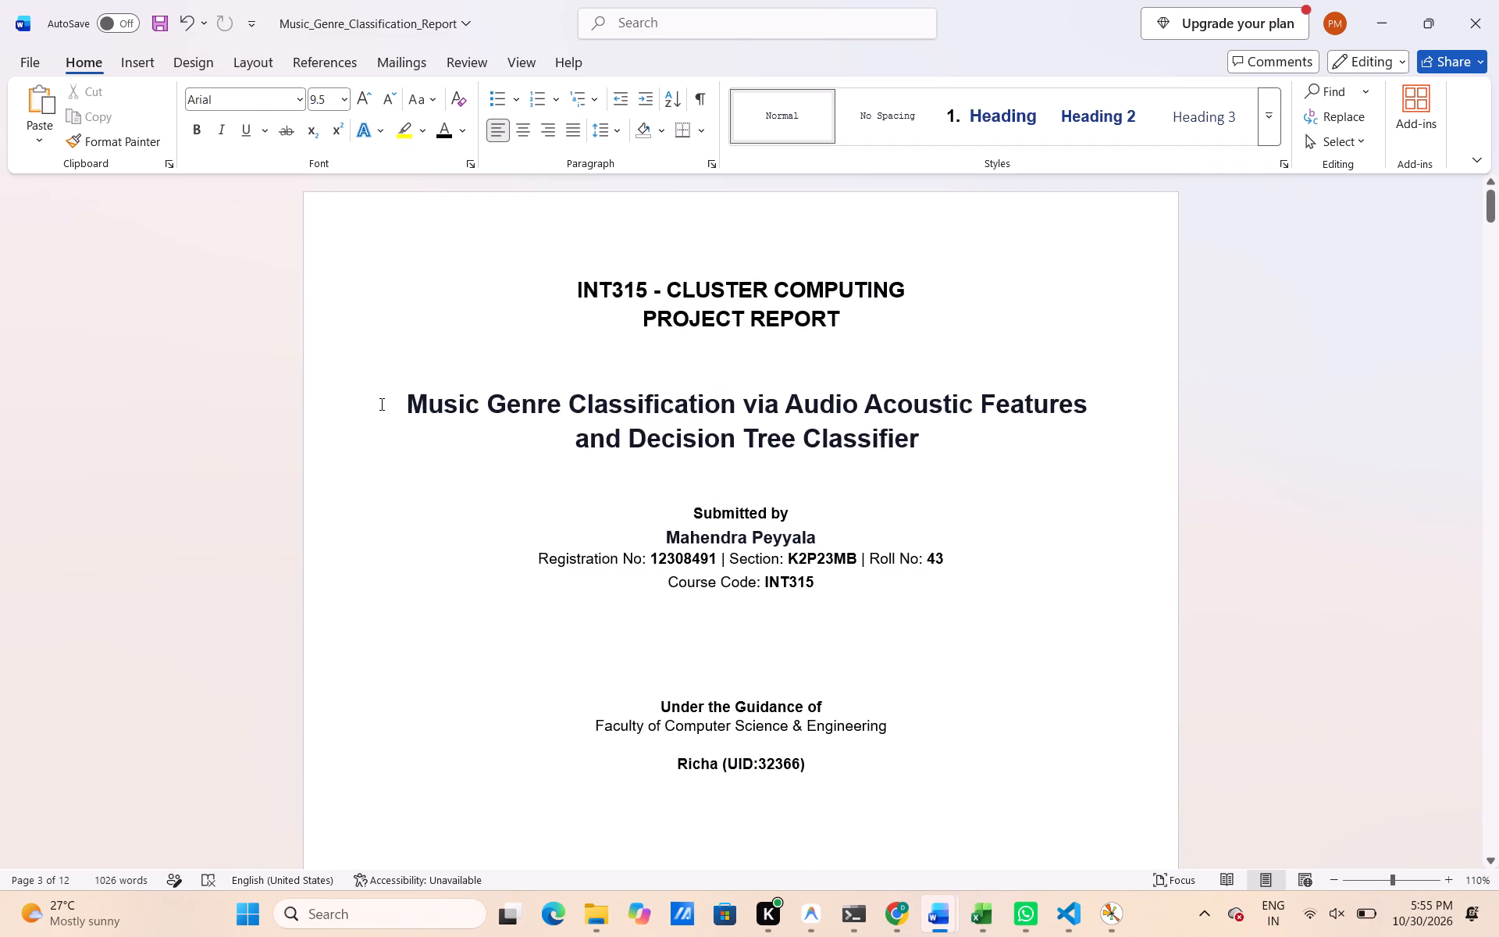
scroll(380, 404, "up", 1)
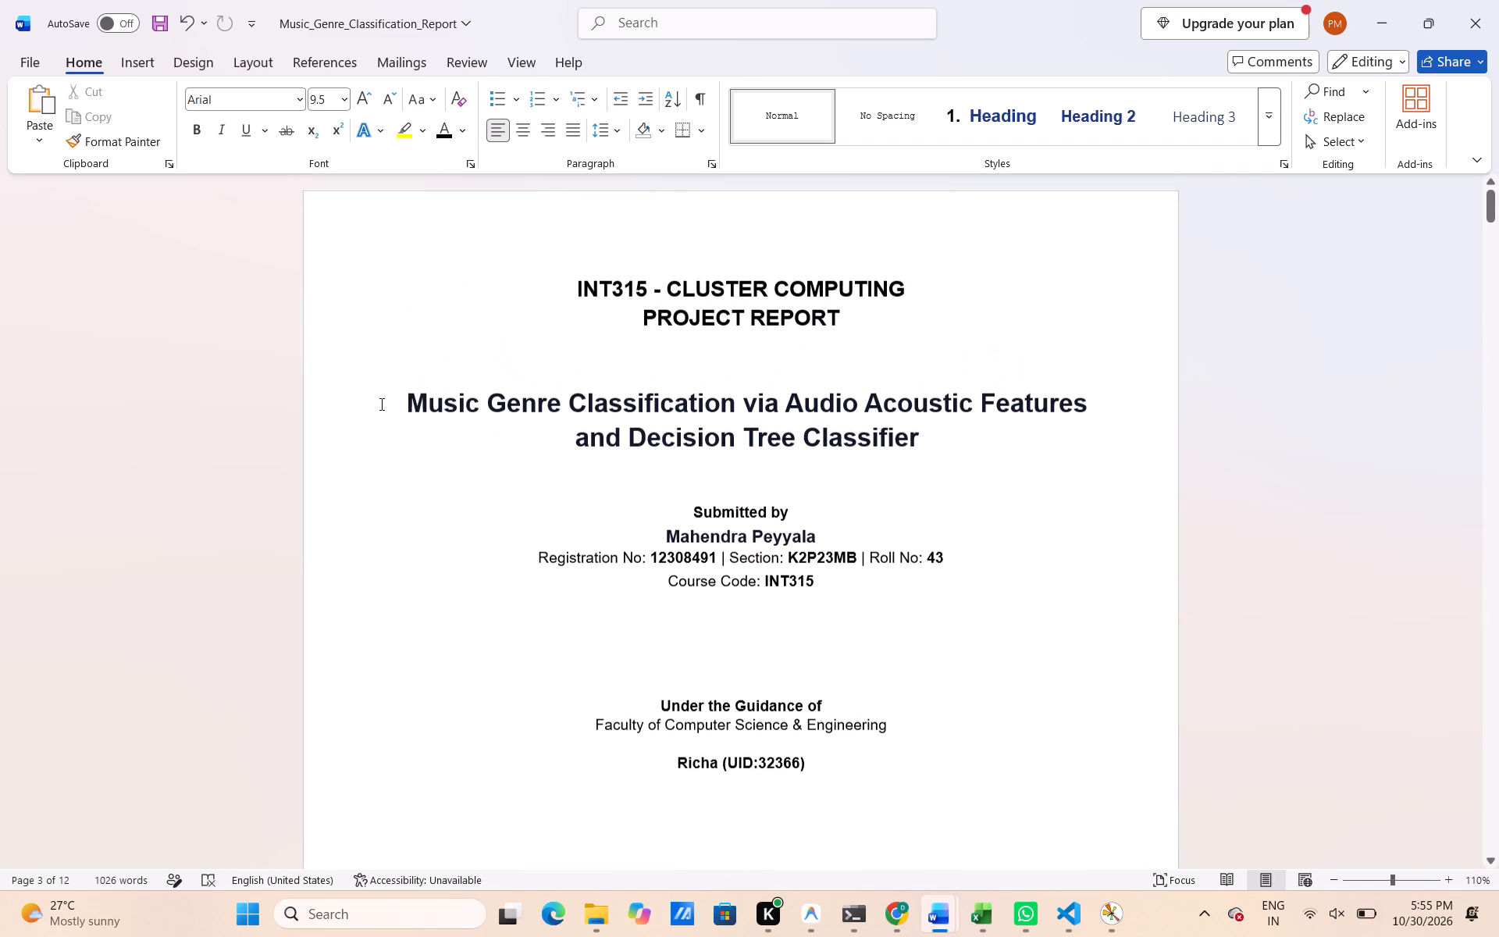
Save the report as a Word document named Music_Genre_Classification_Report_final in the cluster computing folder.
key("ctrl+s")
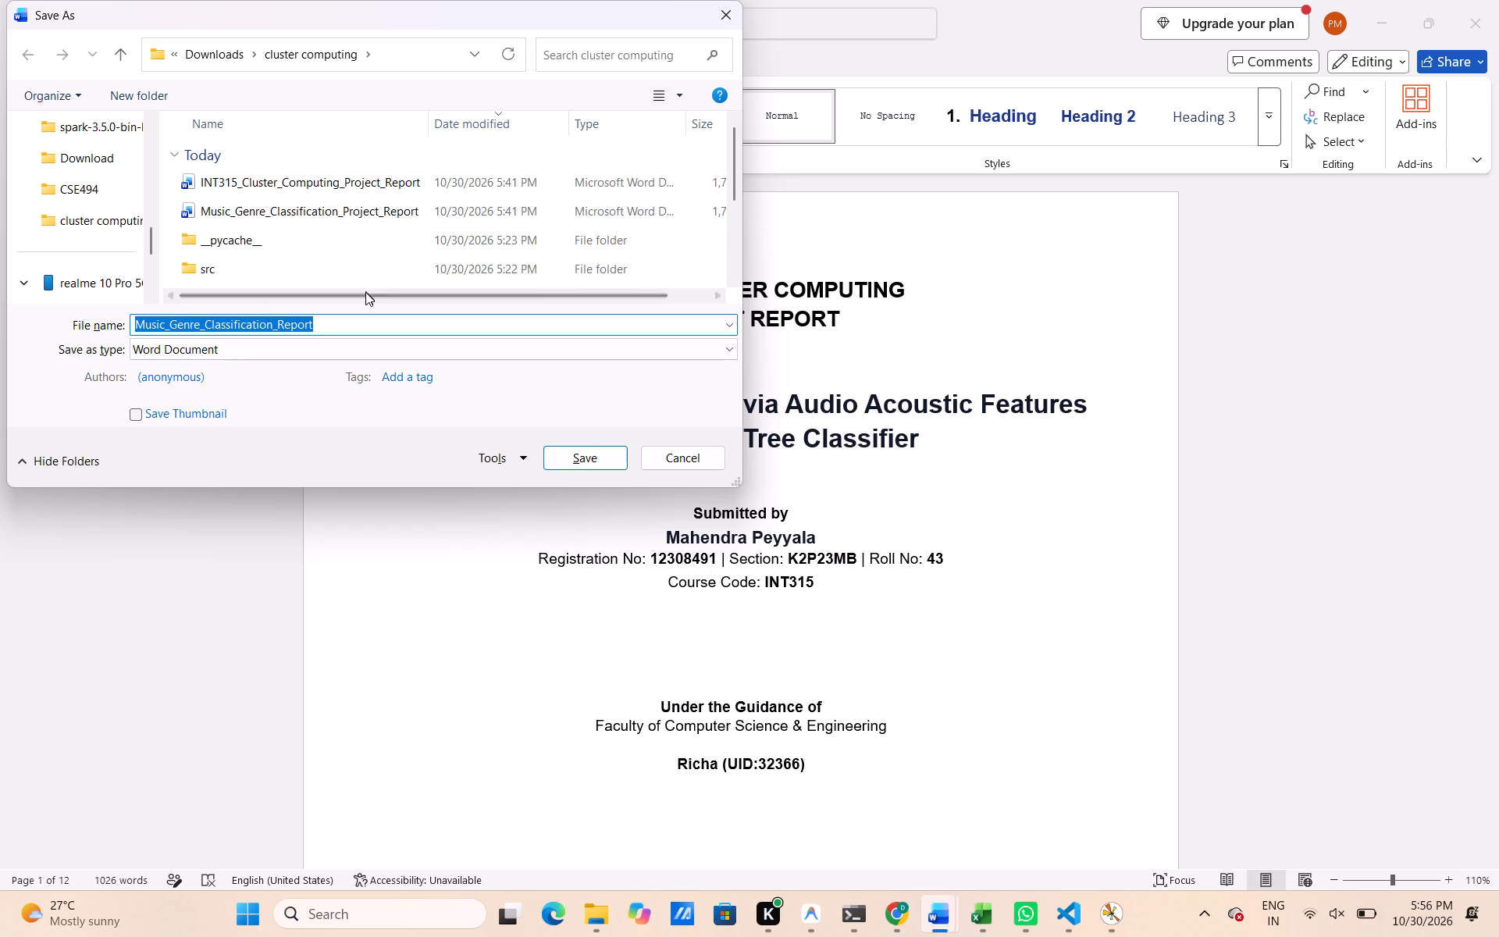
left_click(350, 320)
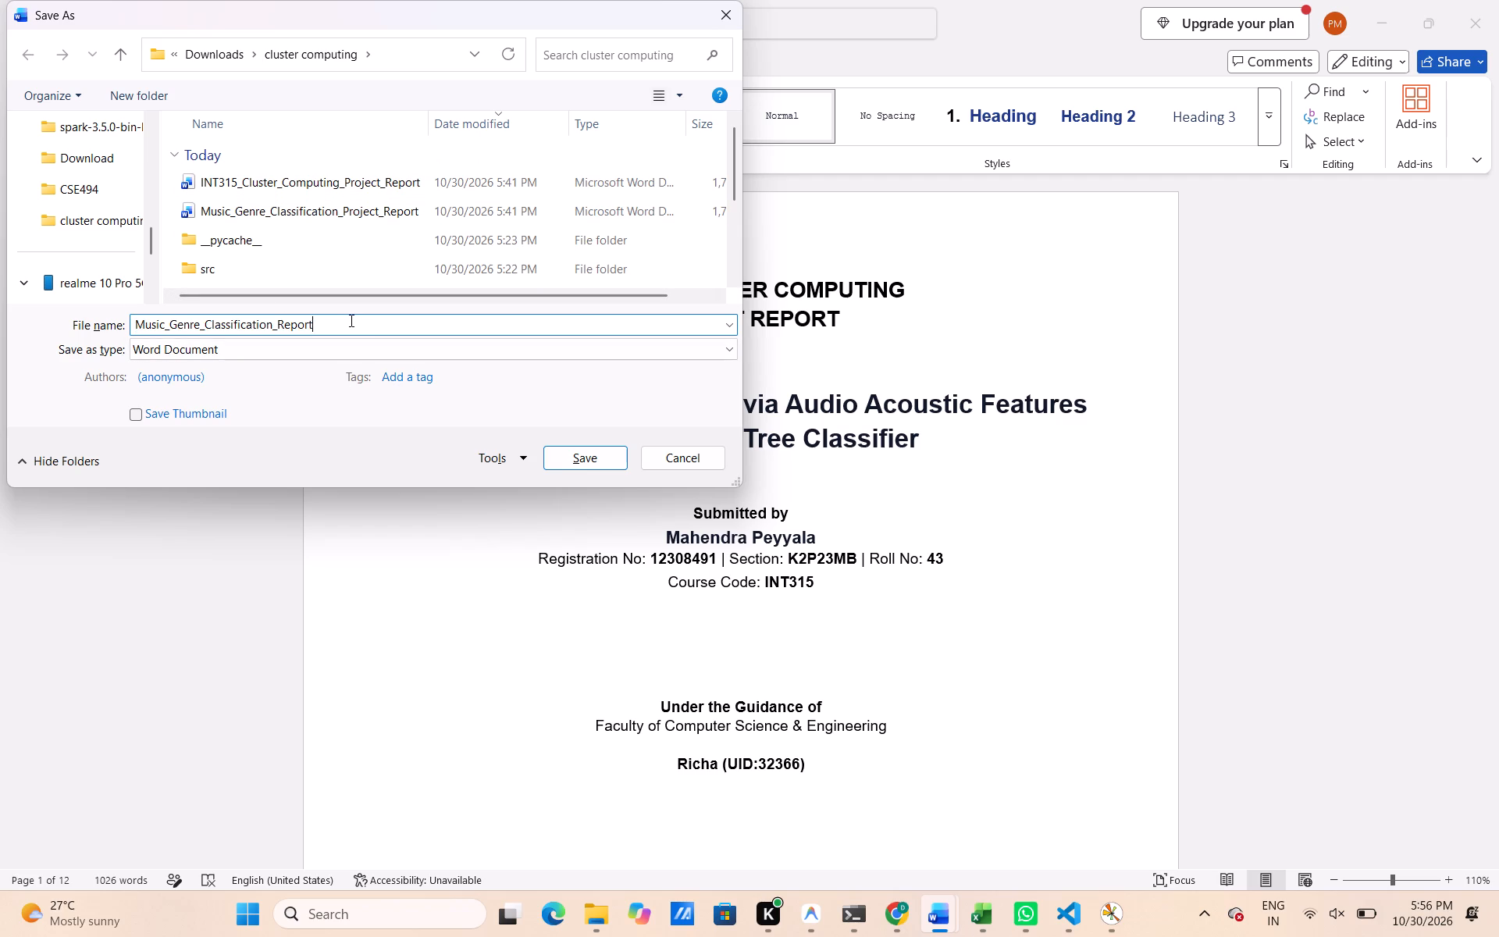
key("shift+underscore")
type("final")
Save the report as a Word document named Music_Genre_Classification_Report_final_edited in the cluster computing folder.
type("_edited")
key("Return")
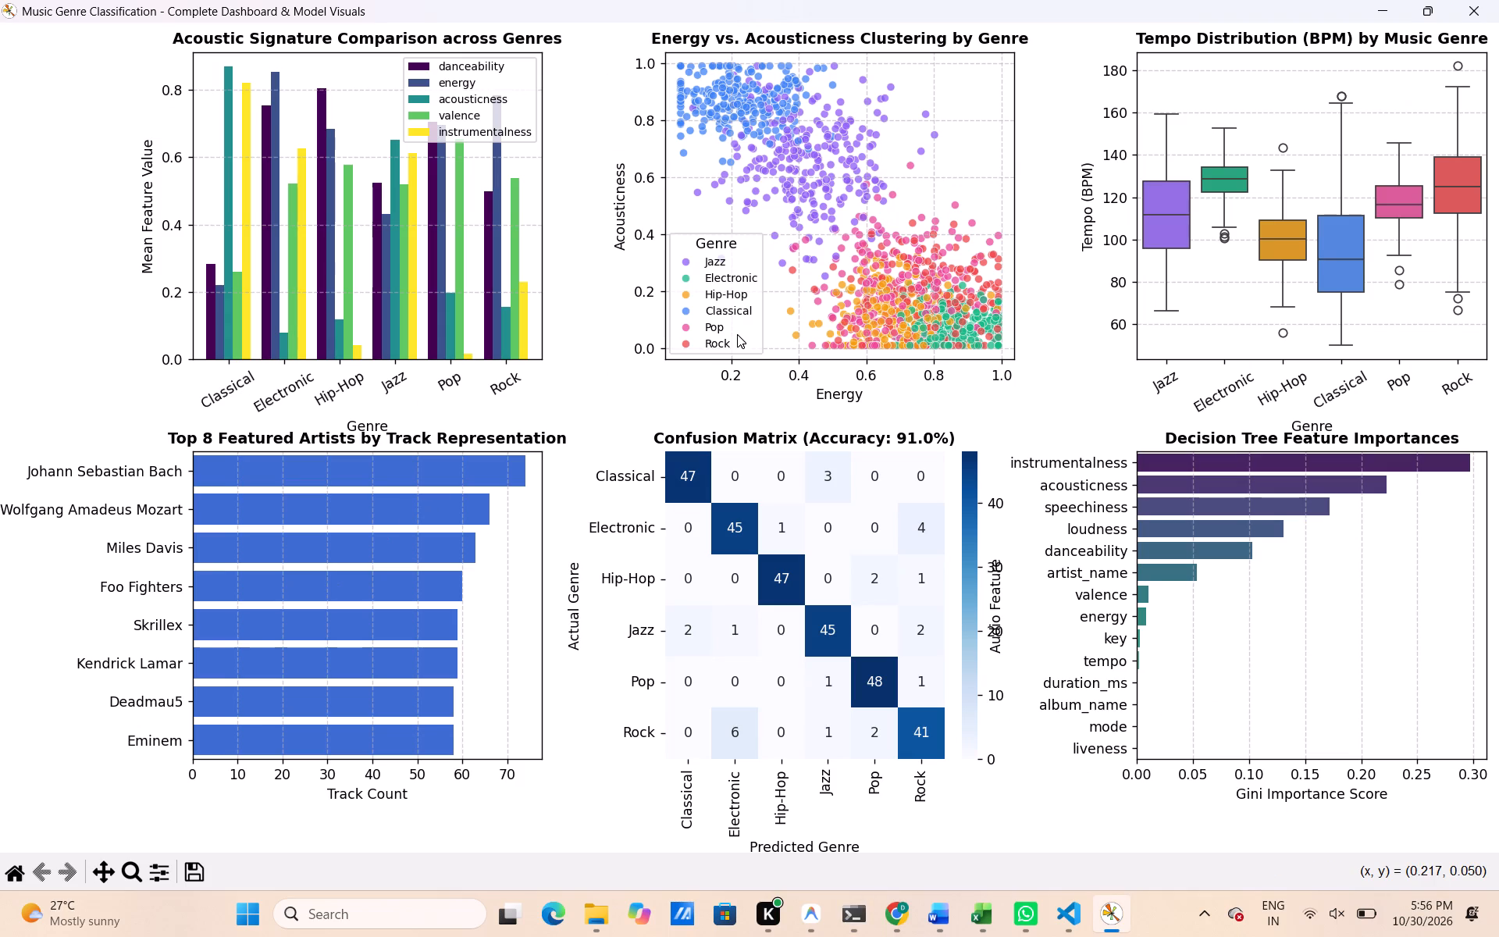
Close the leftover project windows: the chart dashboard, PowerShell, the saved report, File Explorer, Visual Studio Code and the older project report.
left_click(1496, 2)
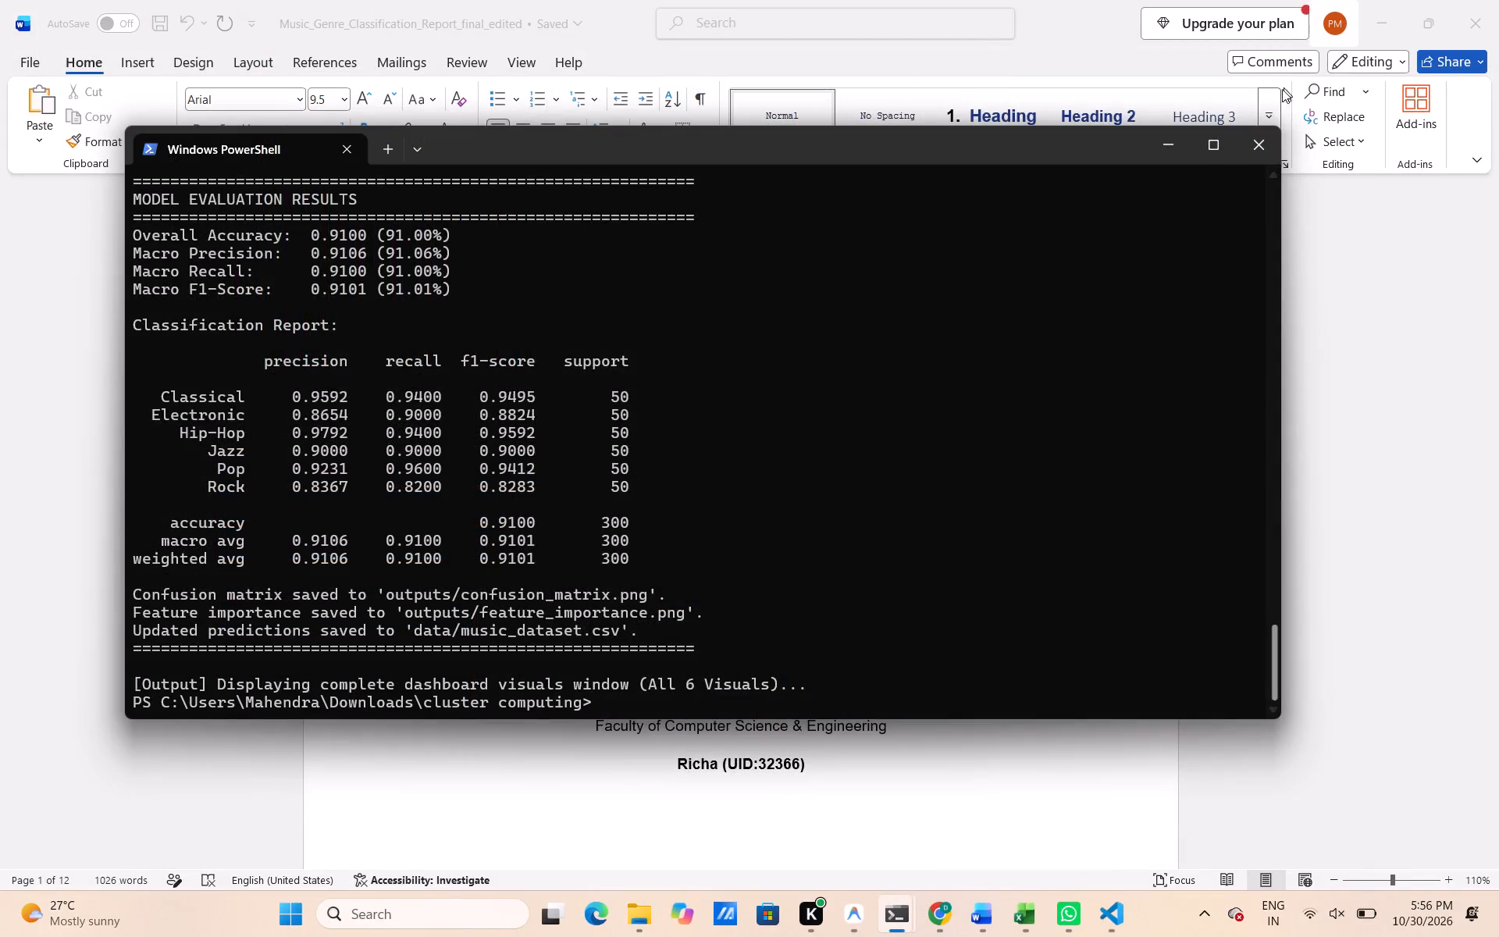
left_click(1264, 149)
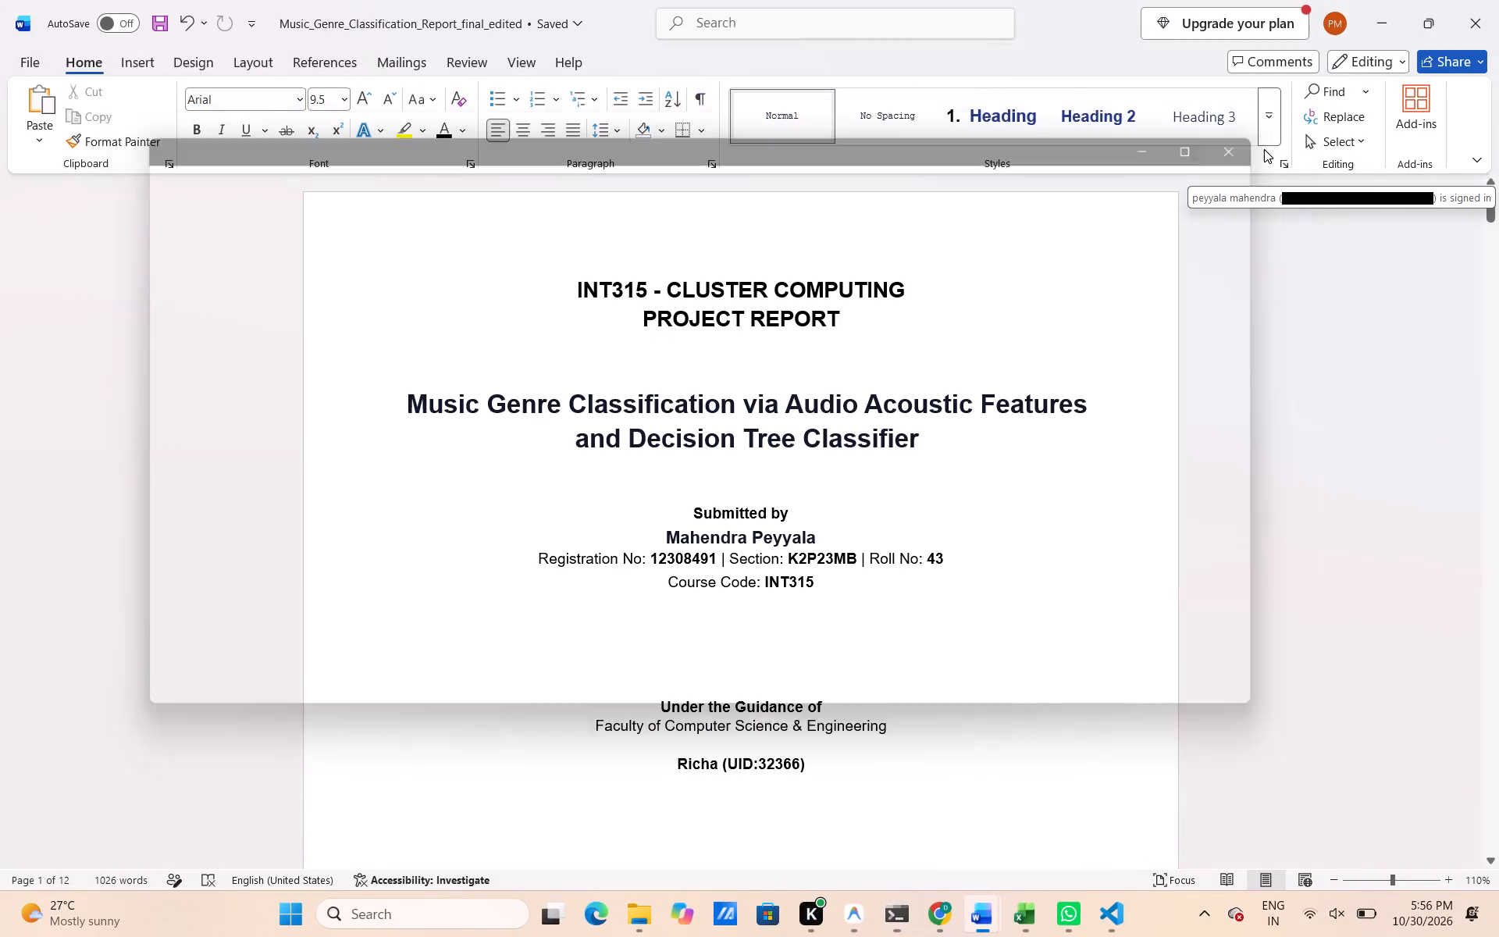
left_click(1498, 0)
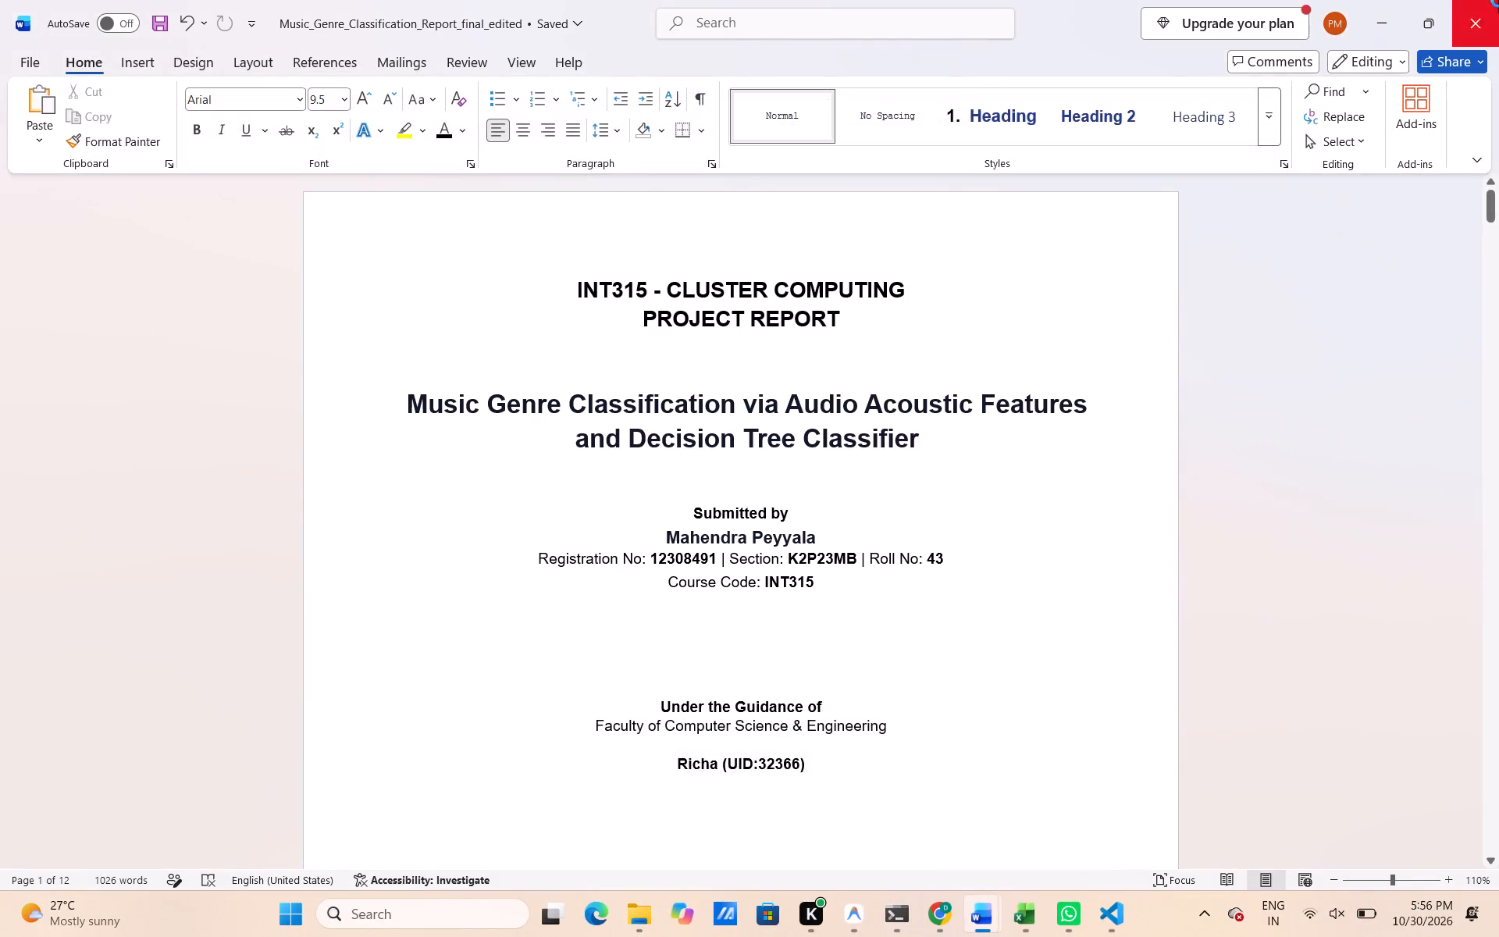
left_click(1498, 0)
left_click(1498, 0)
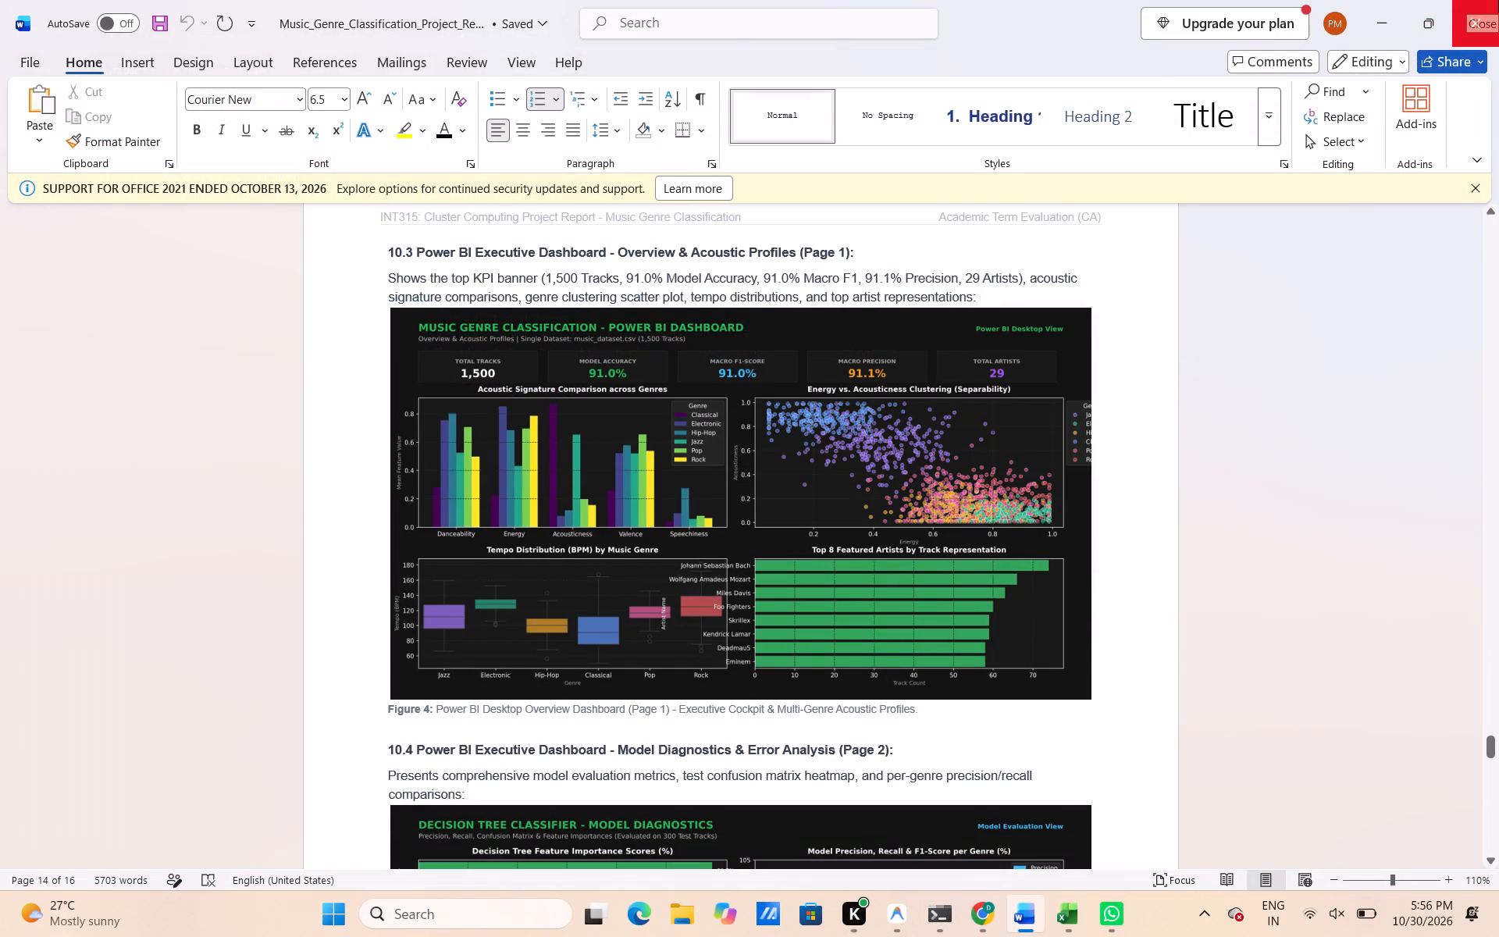
left_click(1498, 0)
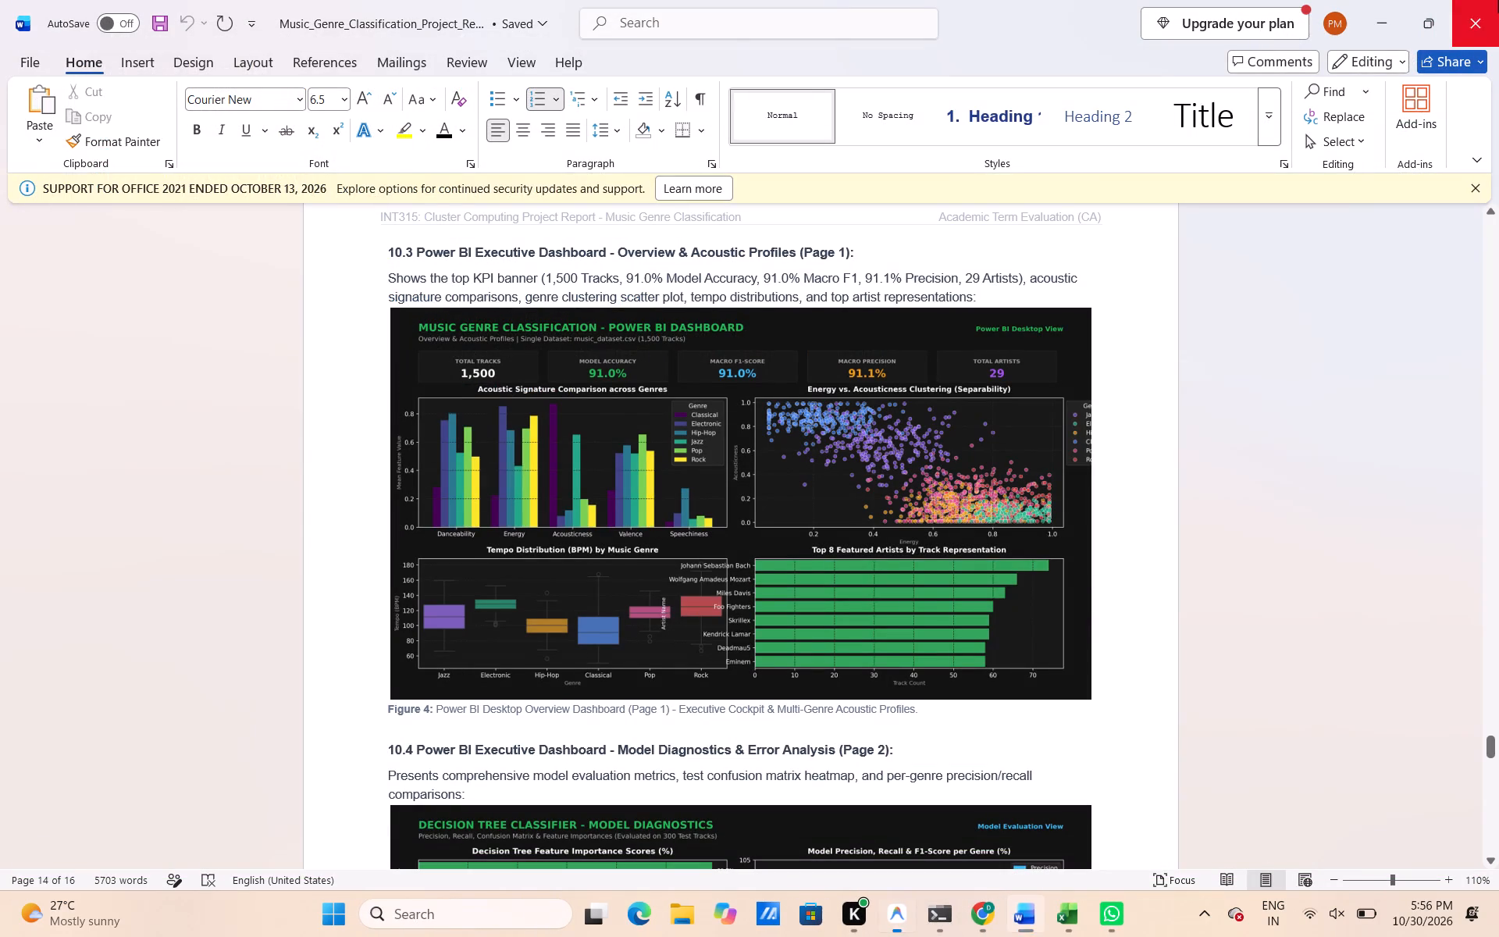